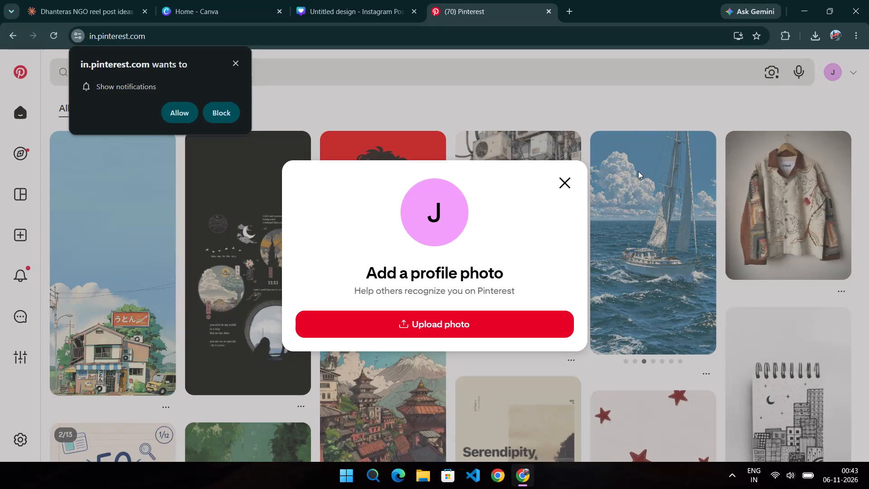
# Dismiss the profile photo prompt and the notification permission request covering the Pinterest home feed.
pyautogui.click(568, 183)
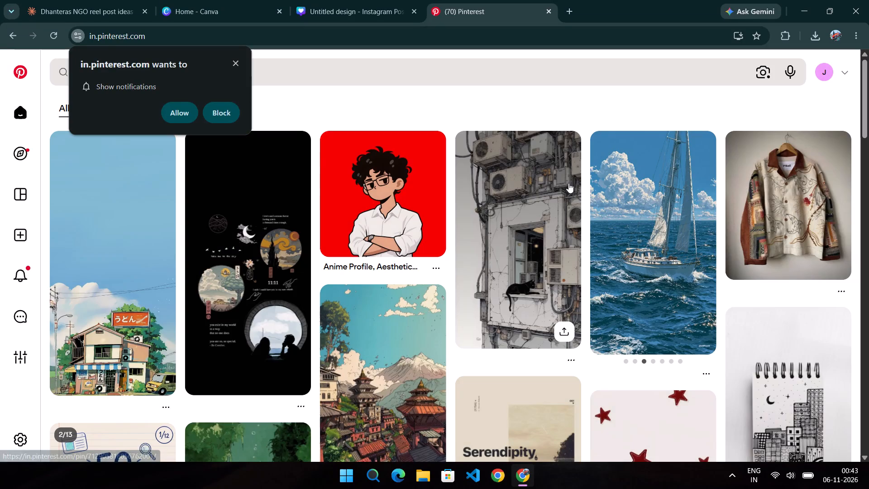
pyautogui.click(232, 62)
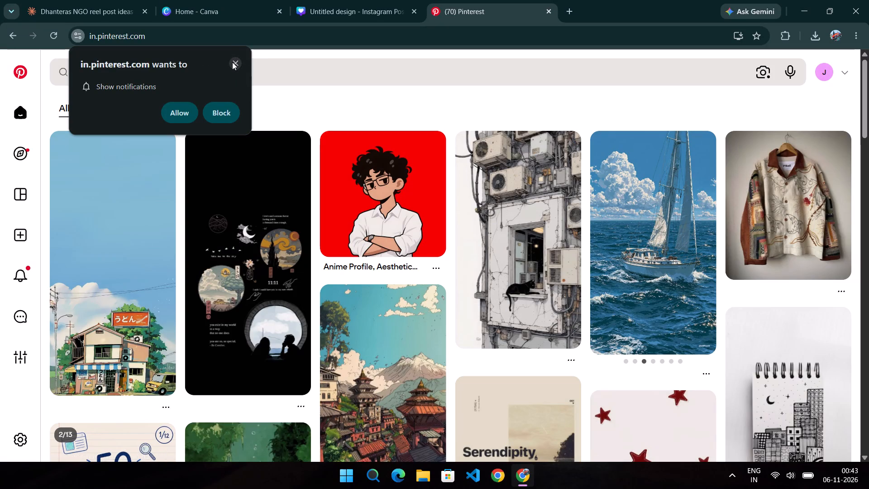
pyautogui.click(232, 62)
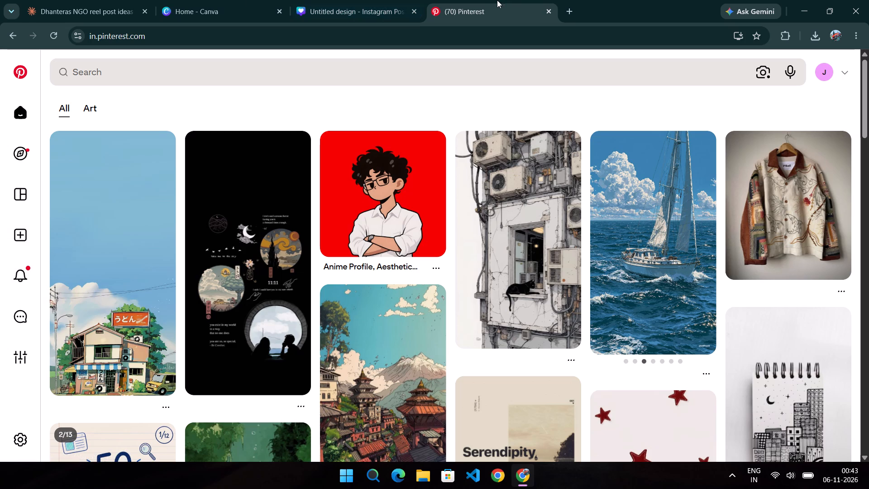
# Open a new blank browser tab alongside the Pinterest page.
pyautogui.click(568, 12)
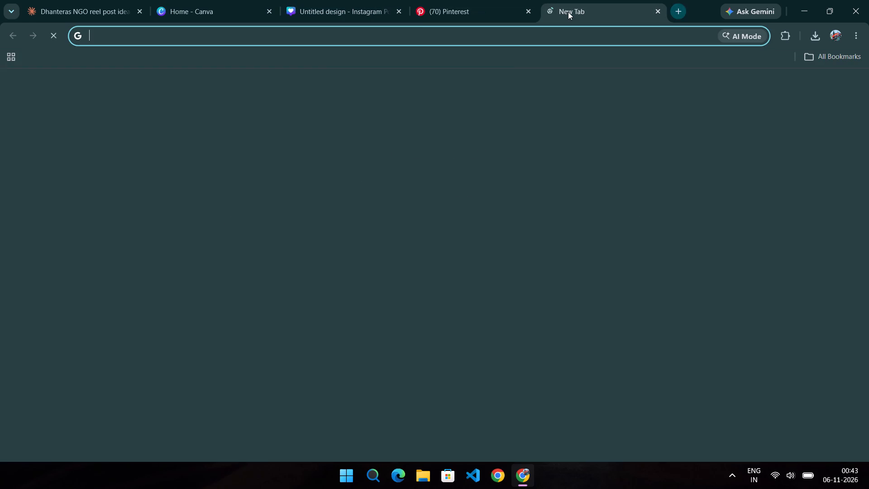
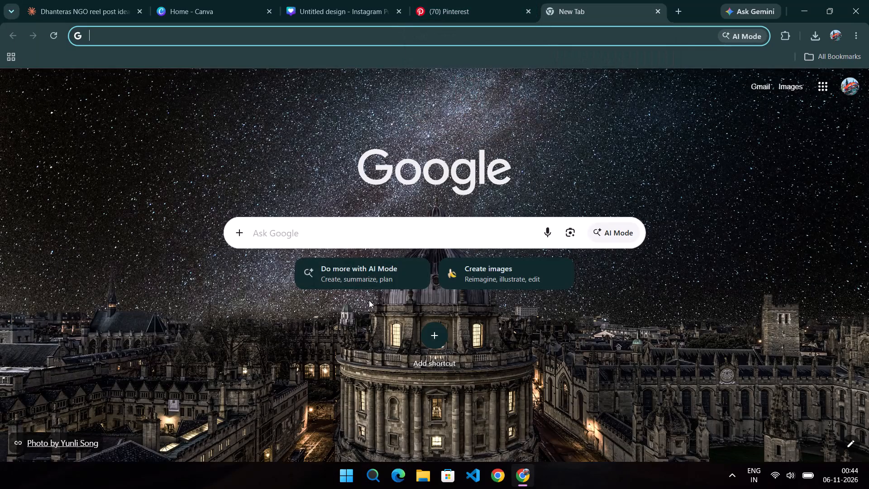
# Search for "yt" in the blank tab and open the YouTube home page.
pyautogui.click(384, 231)
pyautogui.write('yt')
pyautogui.press('Return')
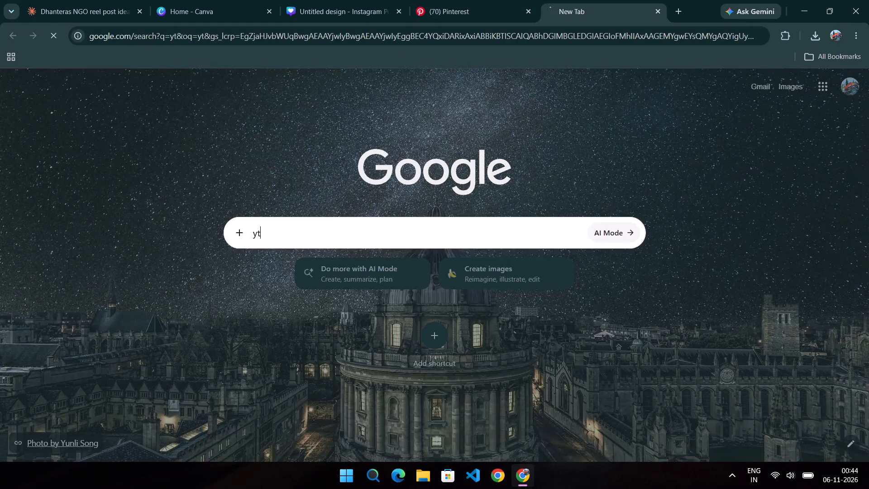
pyautogui.click(137, 168)
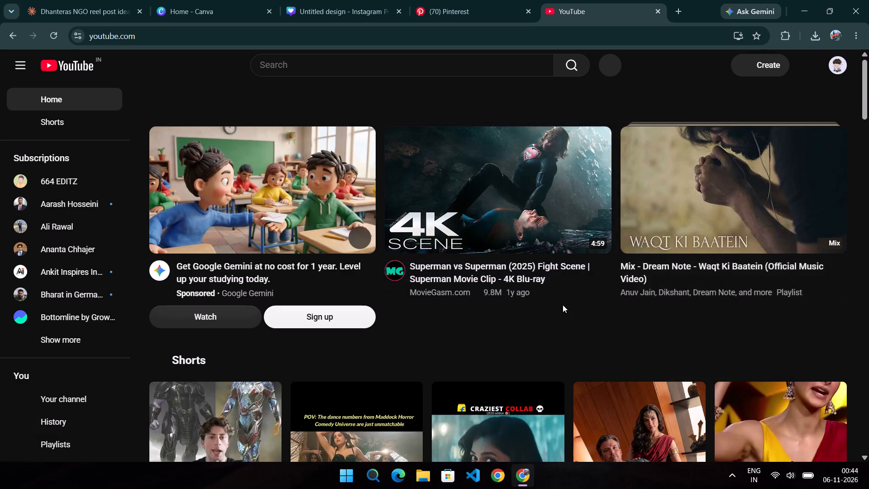
# Find the Masakali (Delhi 6) mix in the YouTube home feed and start playing it.
pyautogui.scroll(-5, 563, 305)
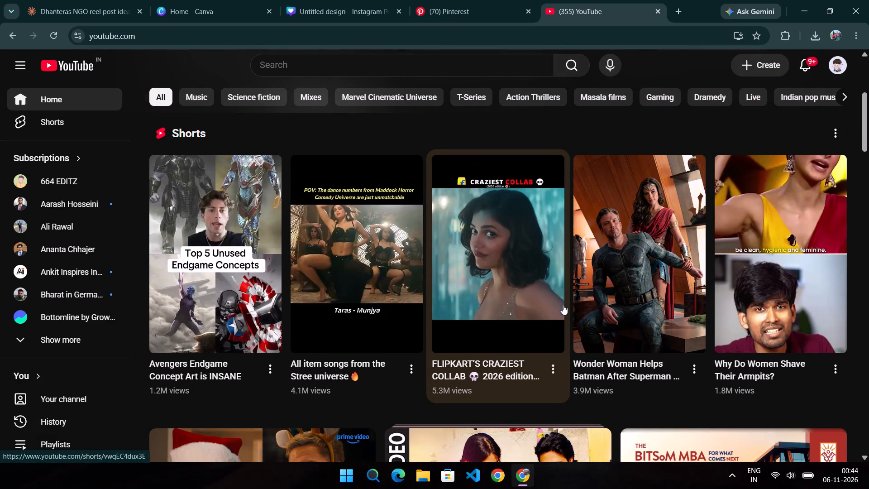
pyautogui.scroll(-2, 563, 305)
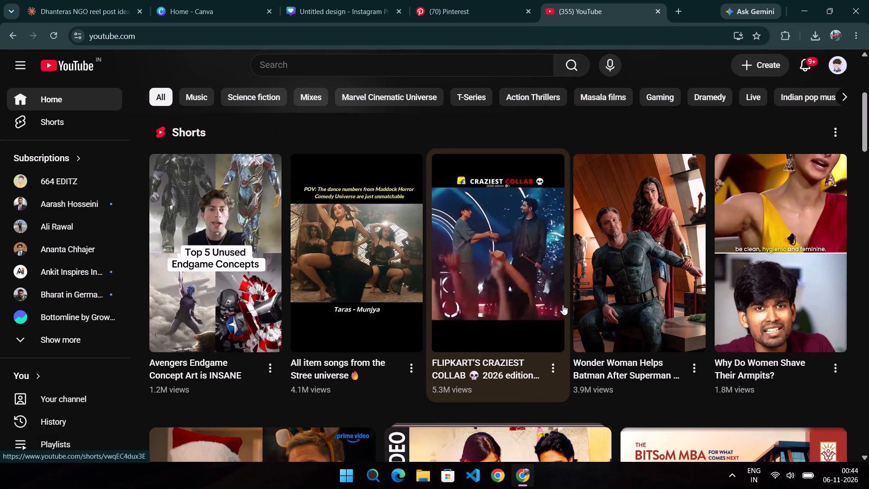
pyautogui.scroll(-2, 563, 305)
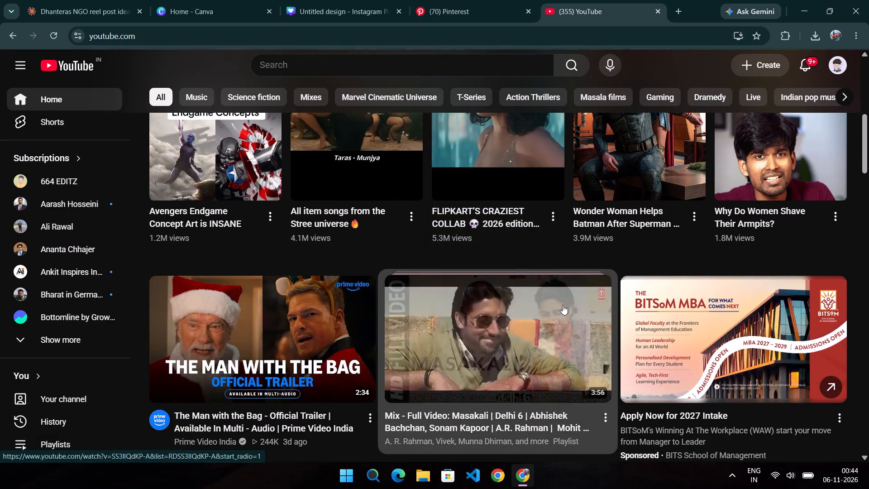
pyautogui.click(563, 305)
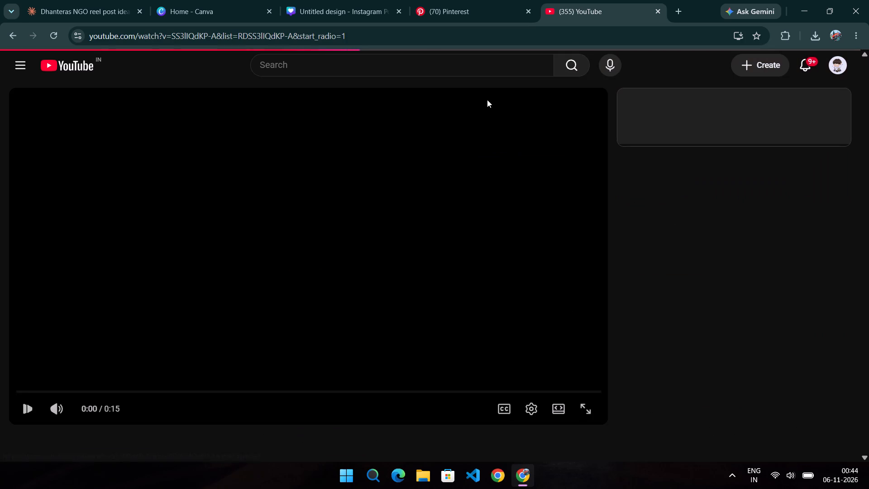
# Return to Pinterest and search for "diwali background aesthetic".
pyautogui.click(472, 0)
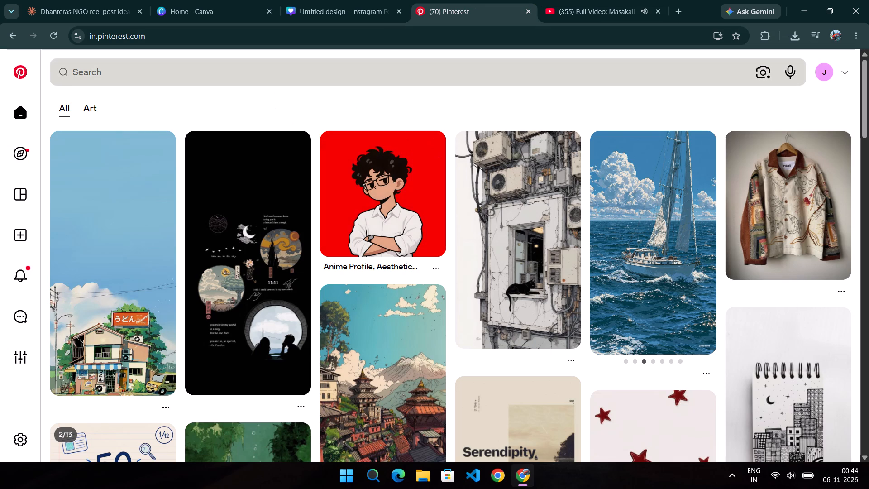
pyautogui.click(264, 78)
pyautogui.write('diwali')
pyautogui.press('space')
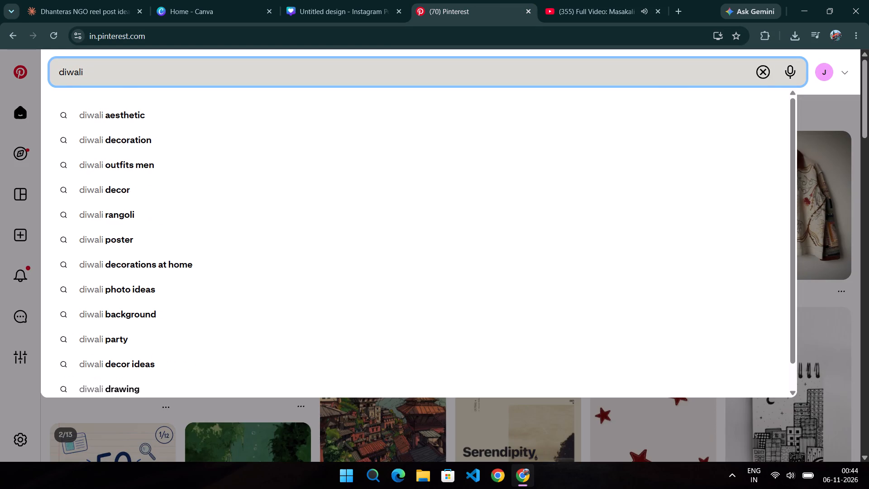
pyautogui.press('Down')
pyautogui.press('Down')
pyautogui.press('Down')
pyautogui.press('Down')
pyautogui.press('Down')
pyautogui.press('Down')
pyautogui.press('Down')
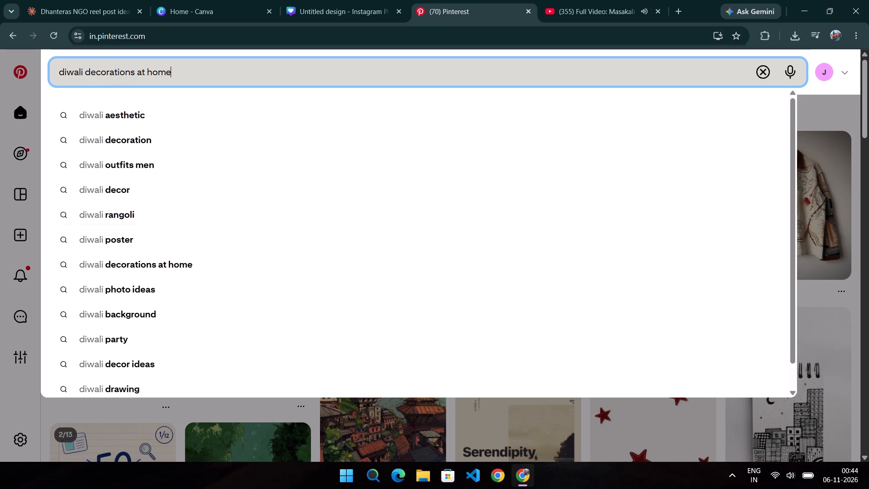
pyautogui.press('Down')
pyautogui.press('Down')
pyautogui.press('space')
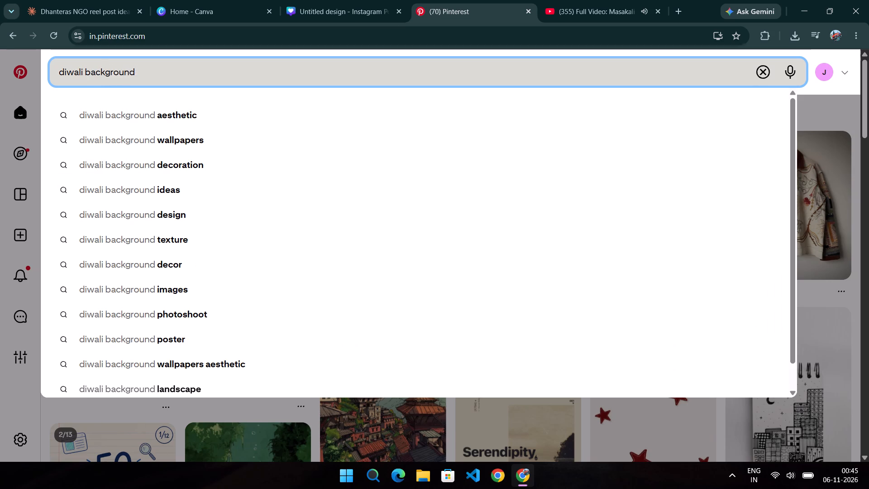
pyautogui.press('Down')
pyautogui.press('Return')
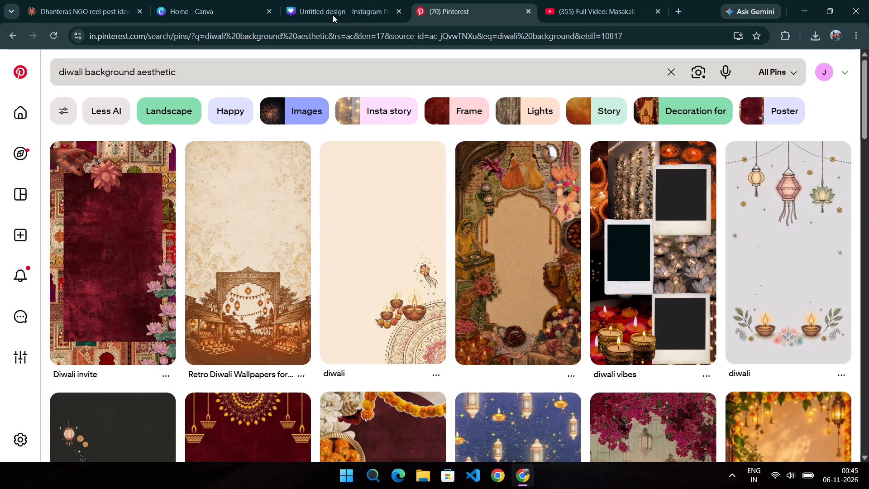
# Download the pale grey Diwali pin with hanging lanterns and two diyas, keeping the suggested file name and folder.
pyautogui.click(837, 375)
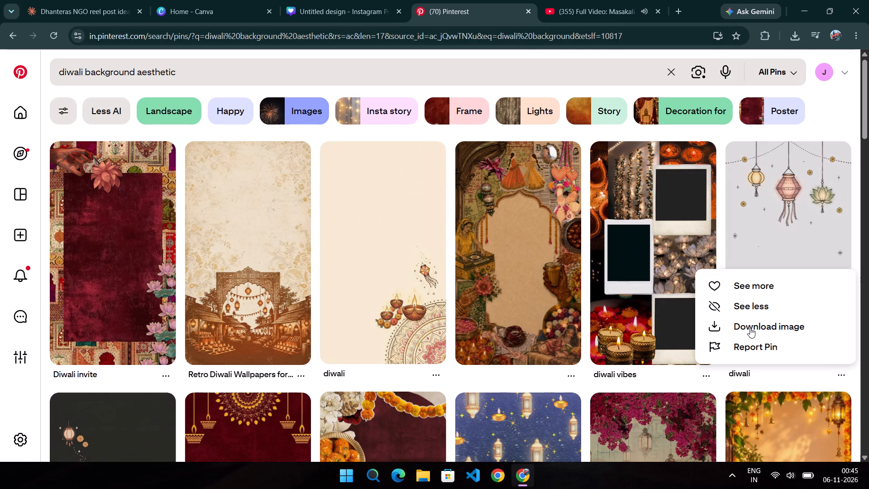
pyautogui.click(750, 328)
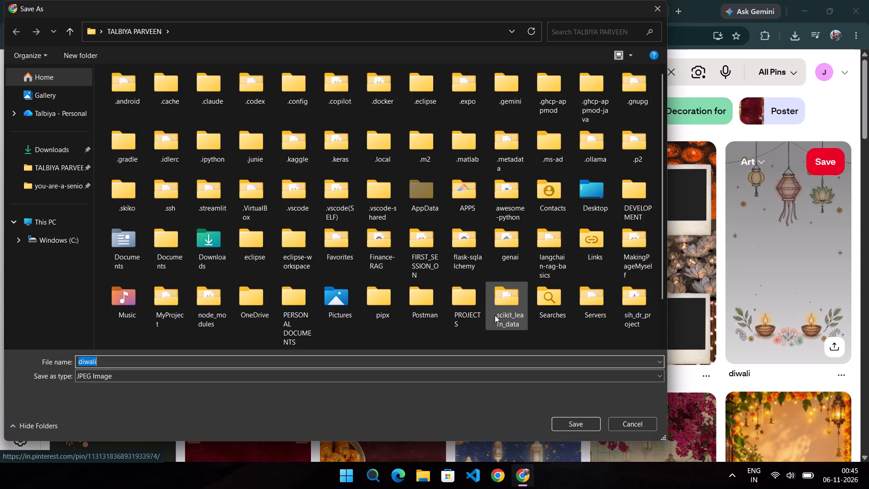
pyautogui.click(584, 421)
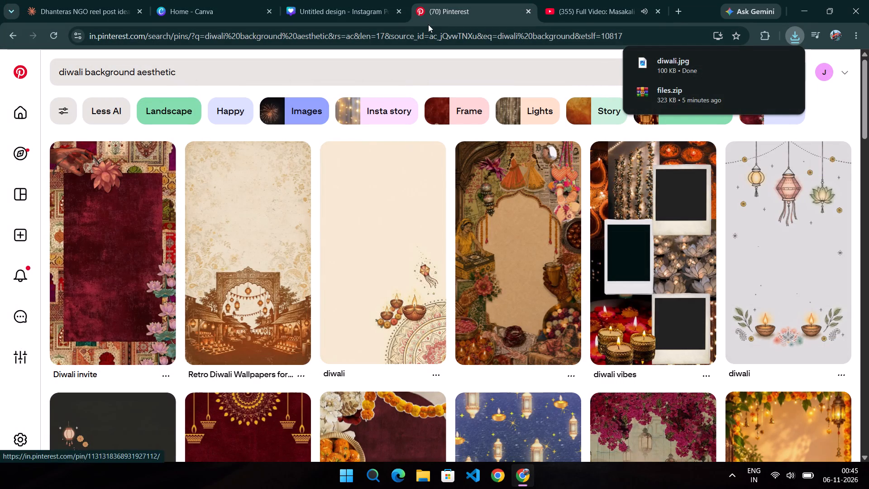
# Switch to YouTube and skip the advertisement before the Masakali video.
pyautogui.click(555, 0)
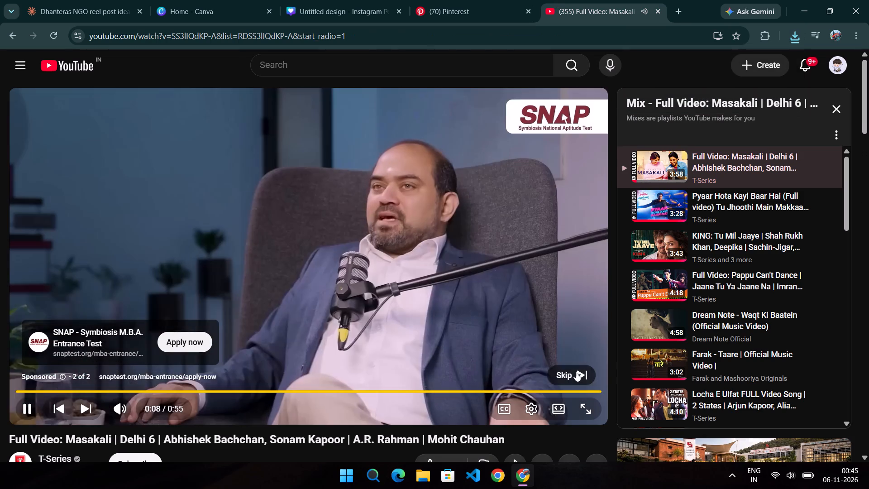
pyautogui.click(575, 367)
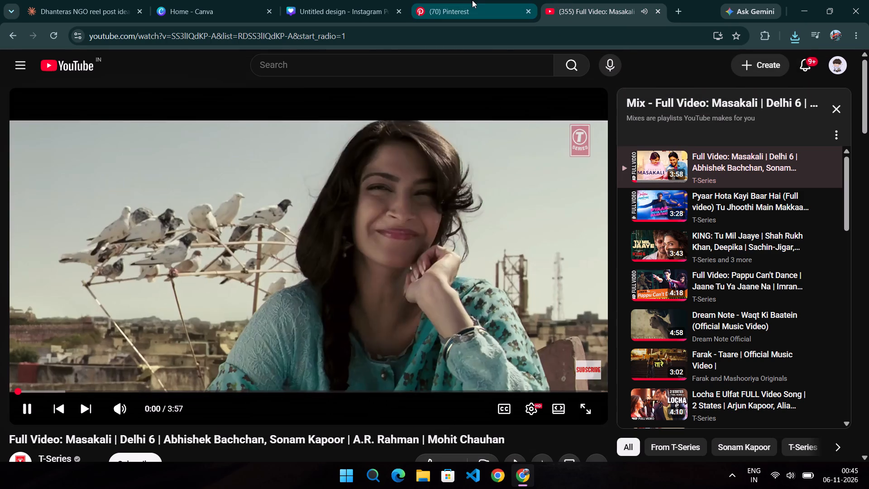
# Back on Pinterest, find and download the dark purple Diwali pin with three diyas and orange flowers, keeping the suggested name.
pyautogui.click(472, 0)
pyautogui.scroll(-3, 490, 269)
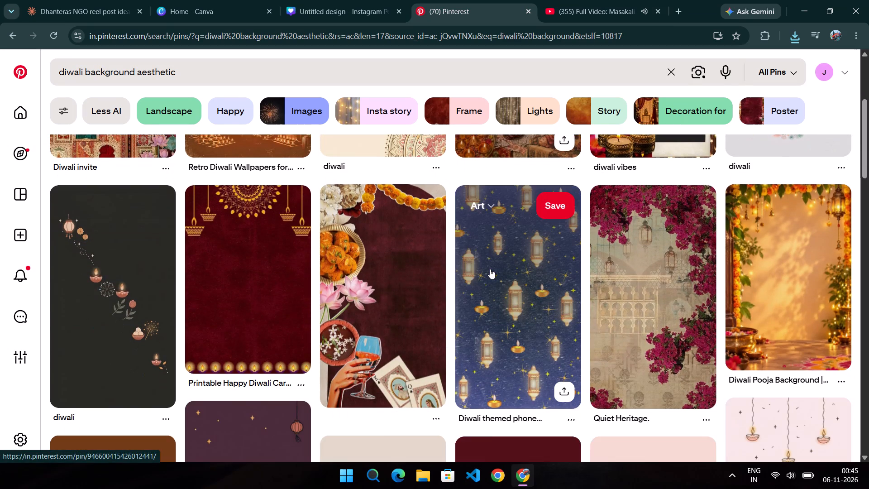
pyautogui.scroll(-2, 490, 269)
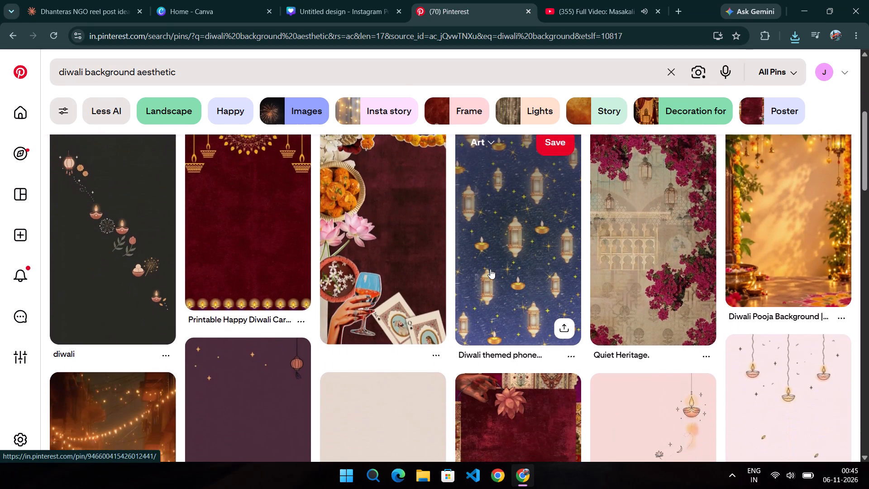
pyautogui.scroll(-2, 490, 269)
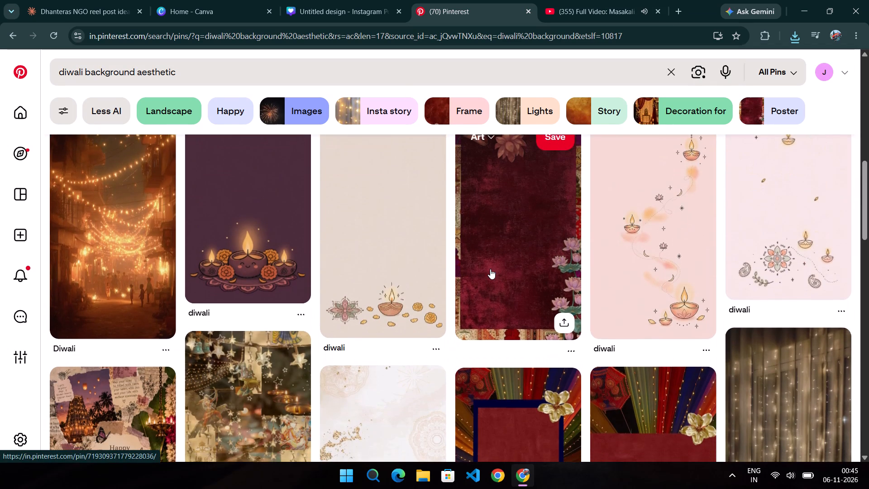
pyautogui.scroll(9, 490, 269)
pyautogui.scroll(-1, 490, 269)
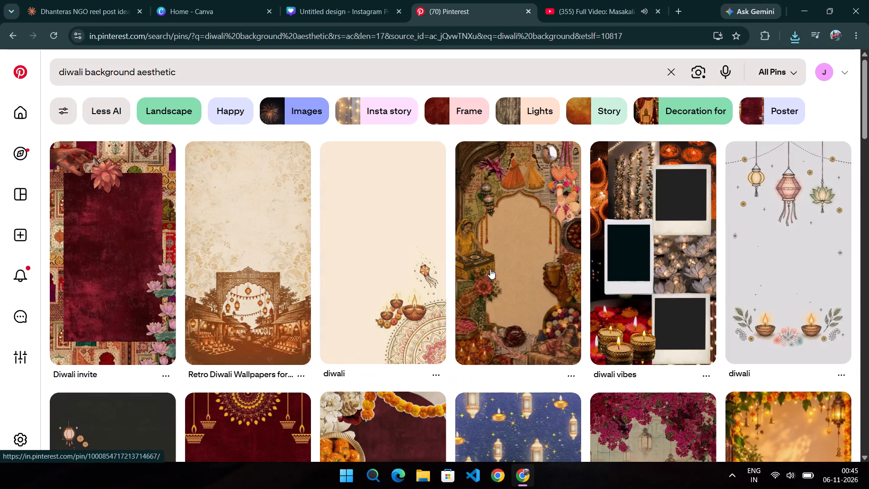
pyautogui.scroll(-3, 490, 269)
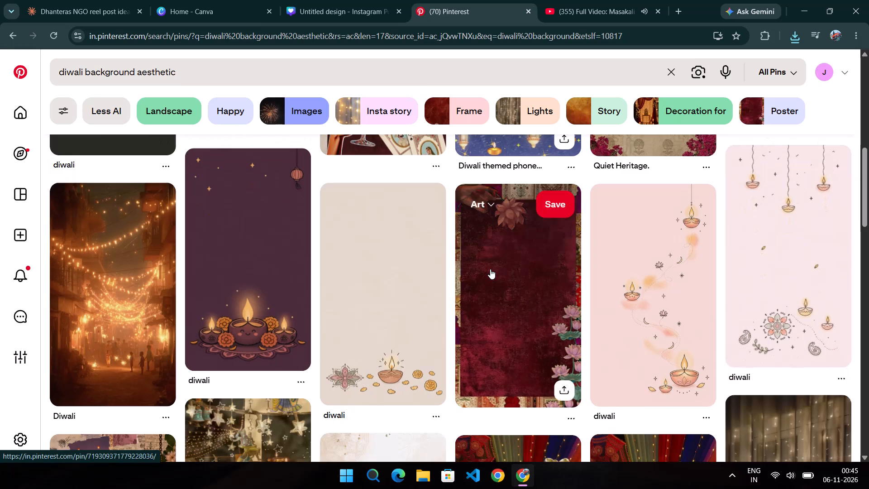
pyautogui.scroll(-2, 490, 269)
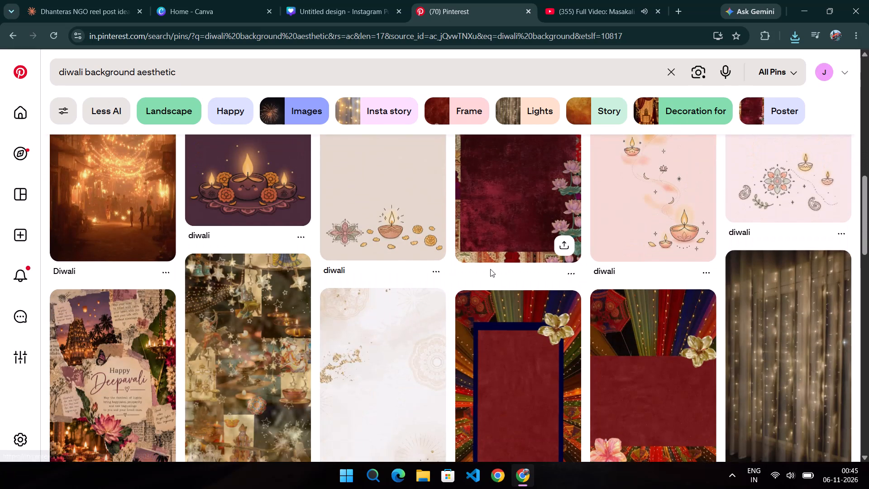
pyautogui.click(303, 236)
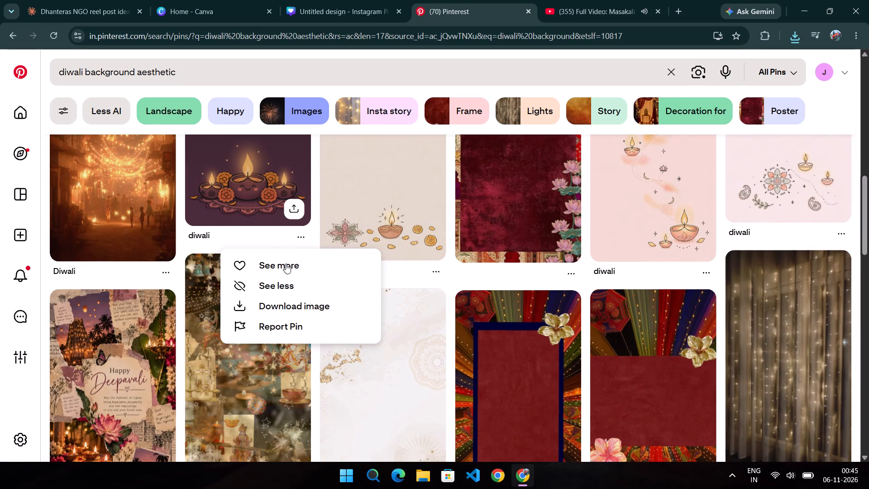
pyautogui.click(287, 307)
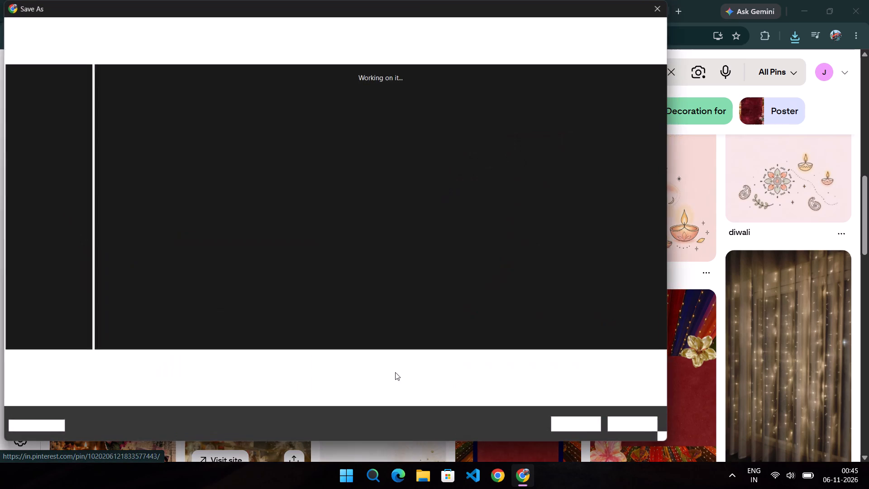
pyautogui.click(563, 424)
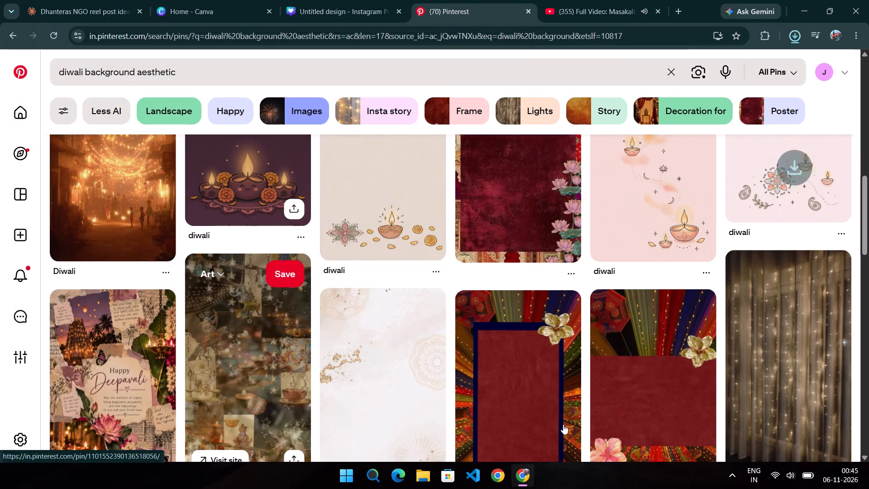
# Find and download the dark maroon background pin with gold mandalas in two opposite corners, keeping the suggested name.
pyautogui.scroll(-3, 563, 424)
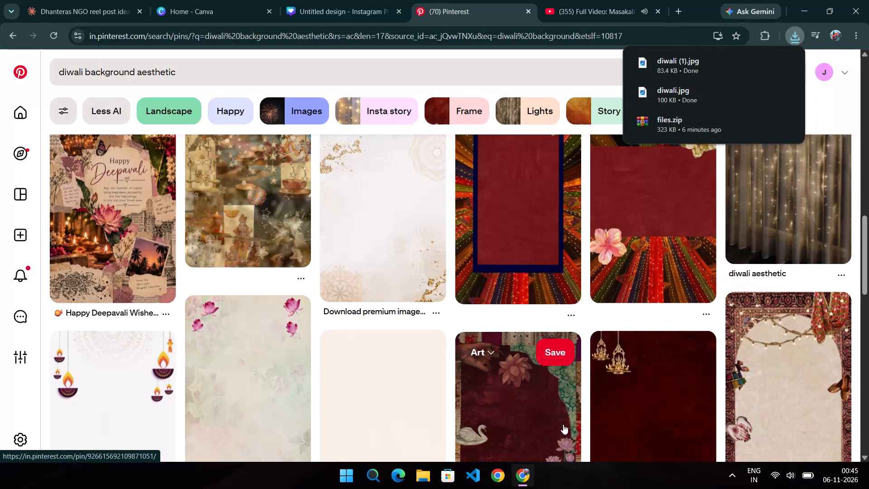
pyautogui.scroll(-2, 563, 424)
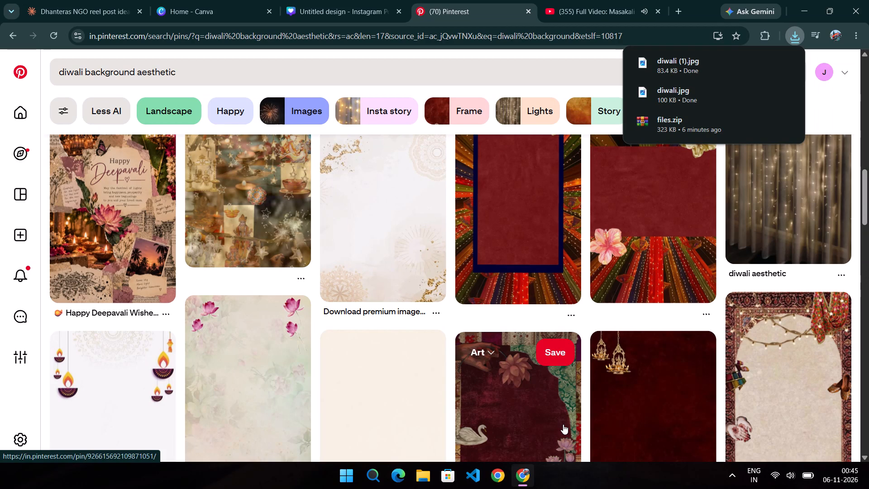
pyautogui.scroll(-2, 563, 424)
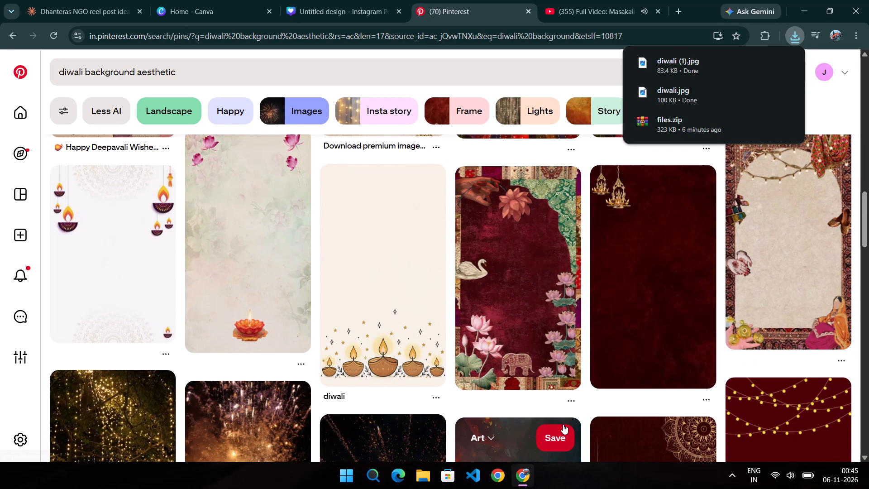
pyautogui.scroll(-4, 563, 424)
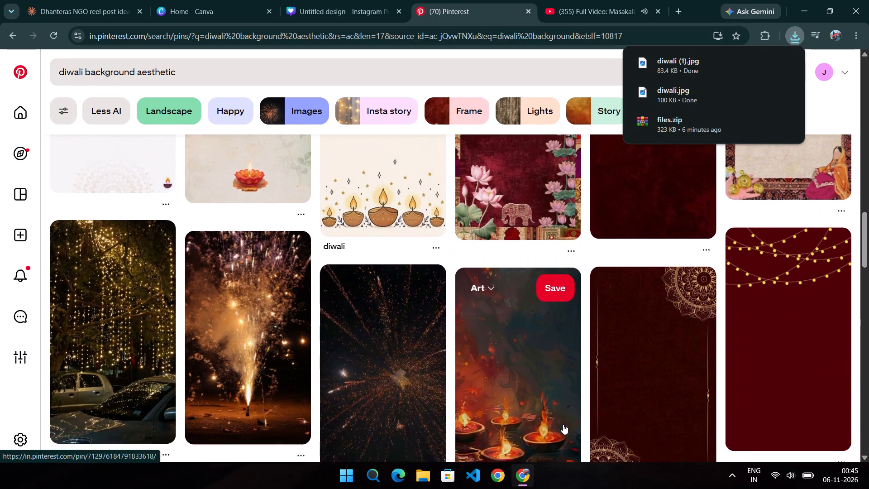
pyautogui.scroll(-1, 563, 424)
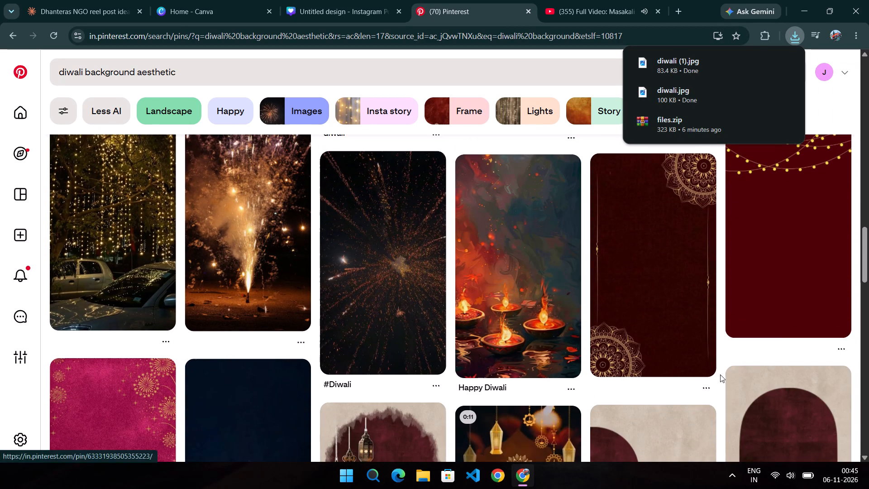
pyautogui.click(704, 387)
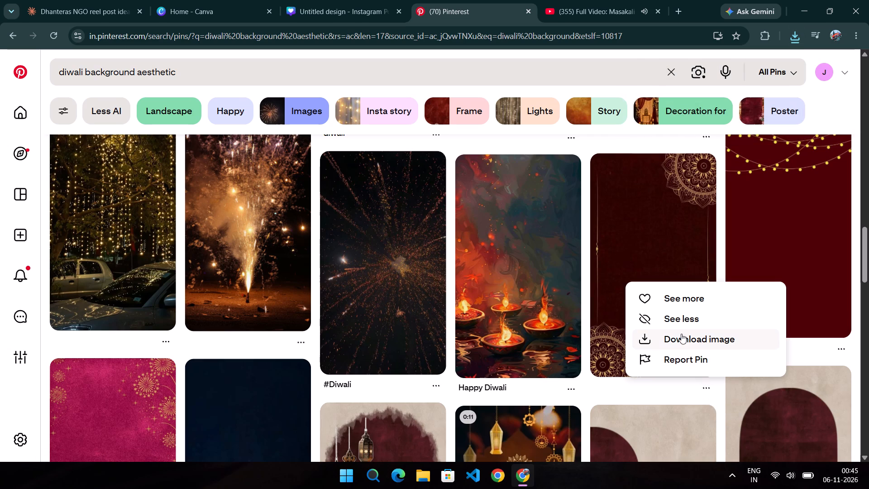
pyautogui.click(680, 336)
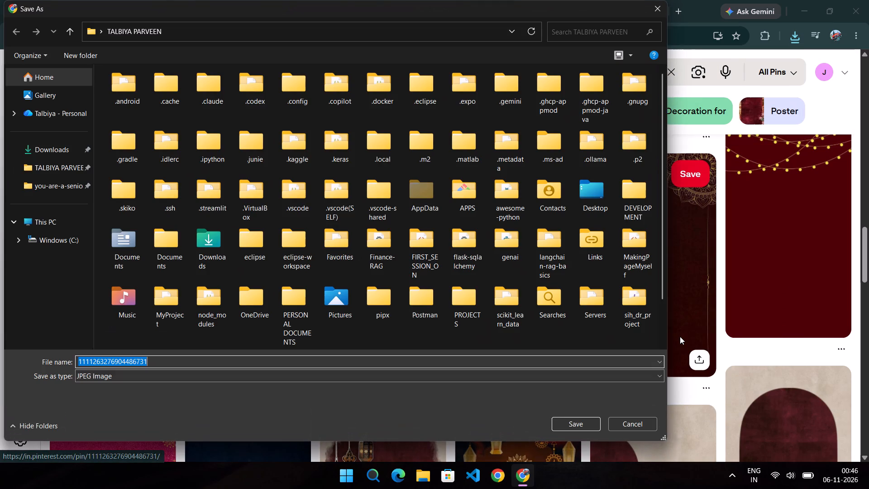
pyautogui.click(579, 418)
# Find and download the beige pin with a full maroon arch and a lotus at its base, keeping the suggested name.
pyautogui.scroll(-1, 579, 418)
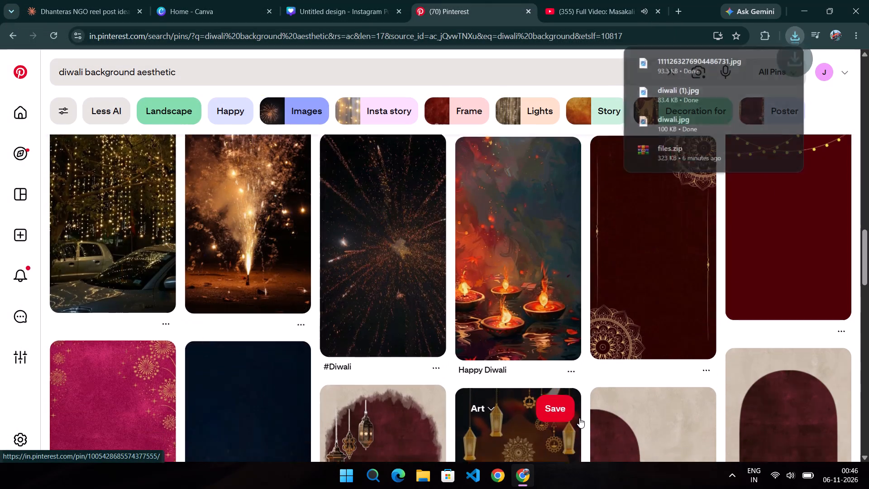
pyautogui.scroll(-3, 579, 418)
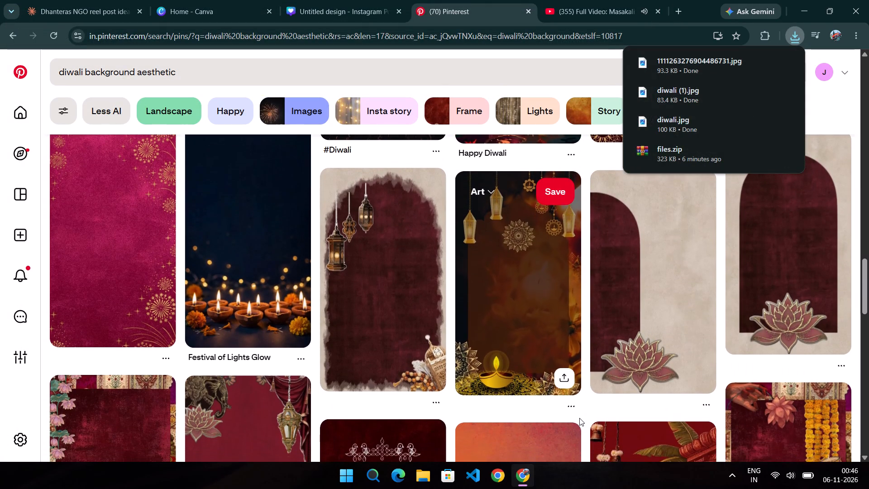
pyautogui.scroll(-4, 579, 418)
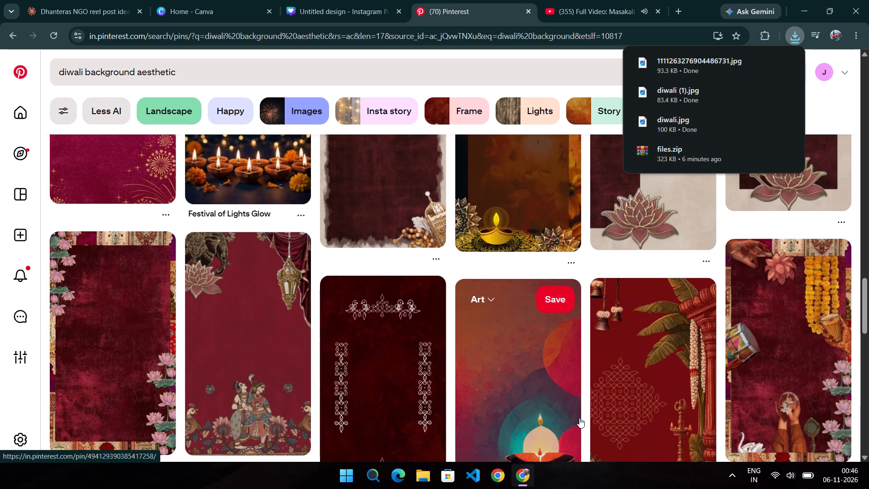
pyautogui.scroll(1, 579, 418)
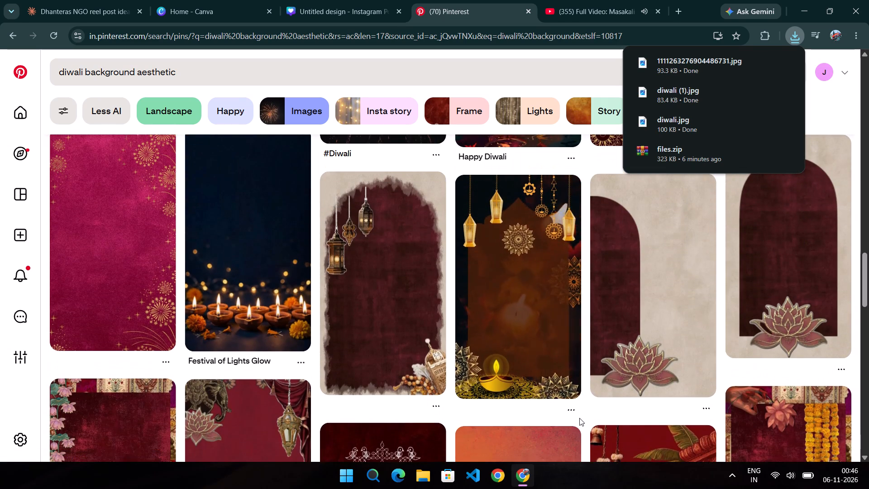
pyautogui.click(838, 366)
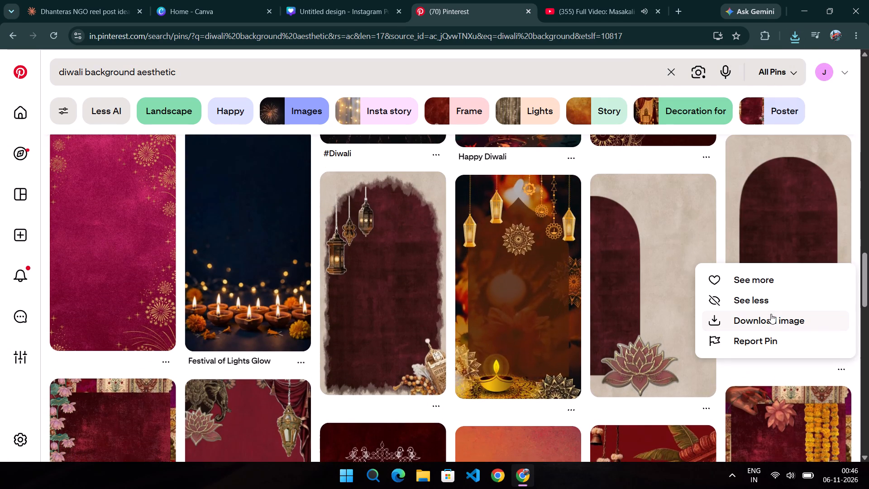
pyautogui.click(769, 316)
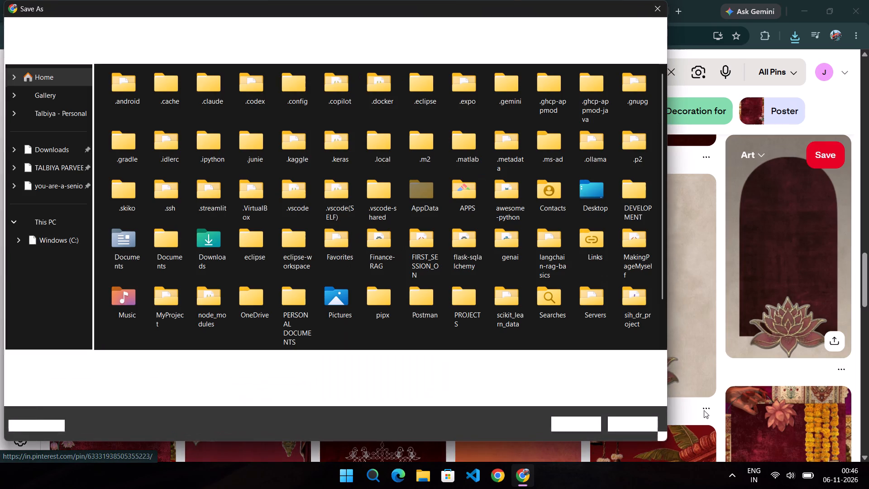
pyautogui.click(581, 427)
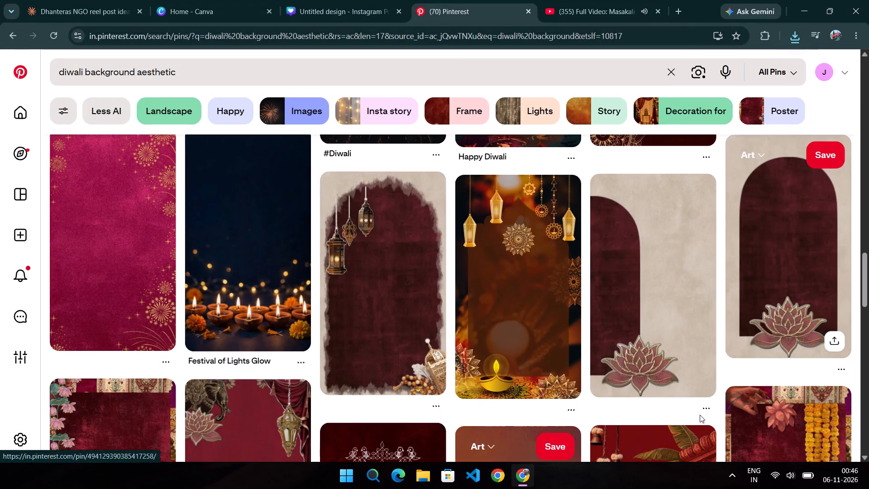
# Download the neighbouring beige pin with a maroon half arch and a lotus, keeping the suggested name.
pyautogui.click(706, 405)
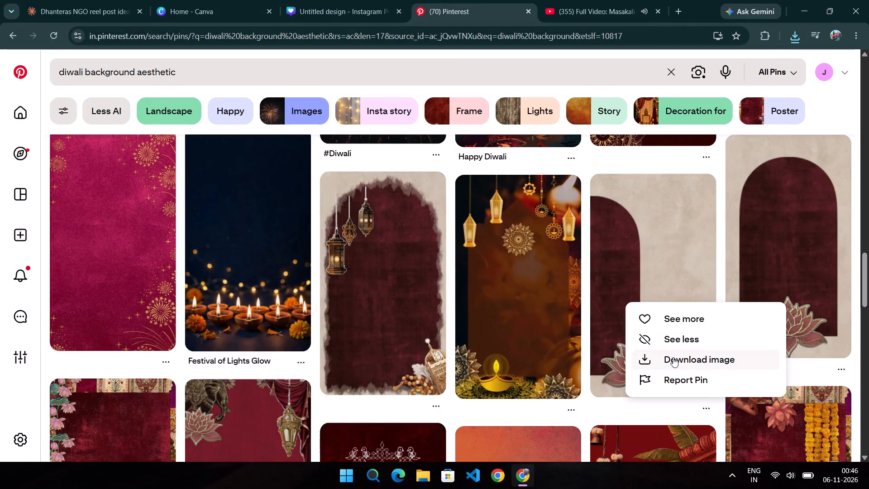
pyautogui.click(673, 358)
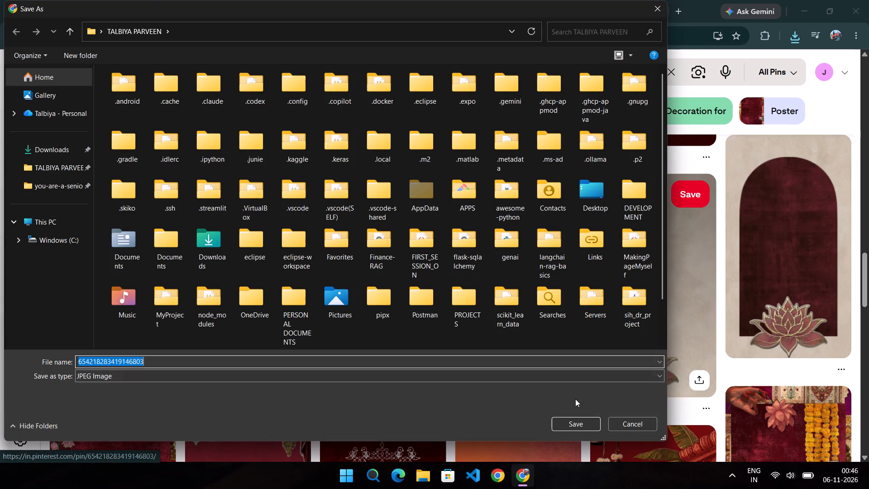
pyautogui.click(572, 429)
# Browse further through the Diwali background pins for more designs suitable for the carousel.
pyautogui.scroll(-2, 572, 429)
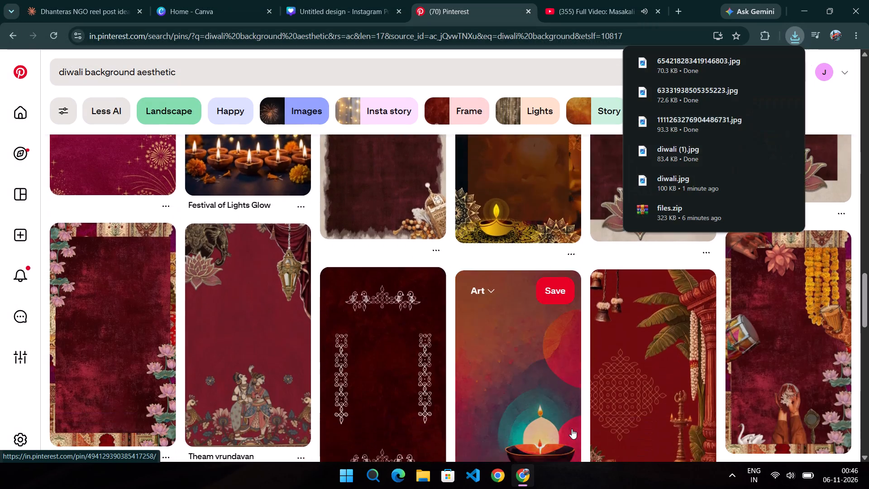
pyautogui.scroll(-6, 572, 429)
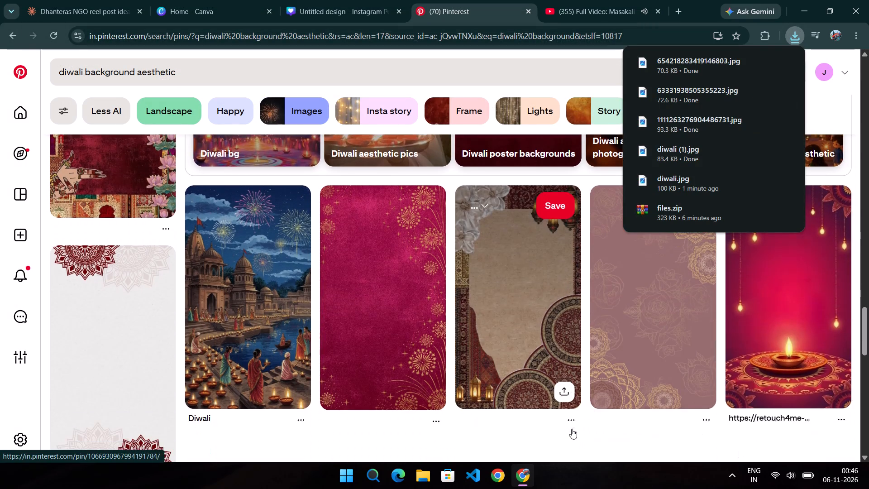
pyautogui.scroll(-1, 572, 429)
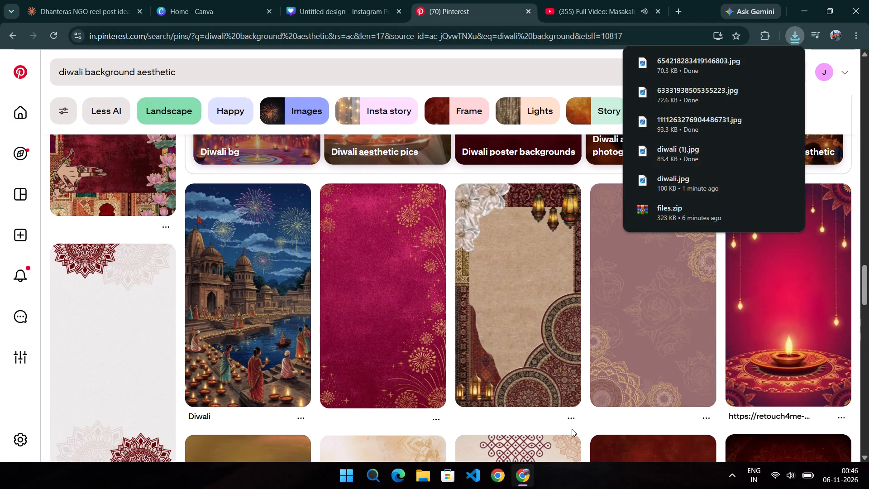
pyautogui.scroll(-3, 572, 429)
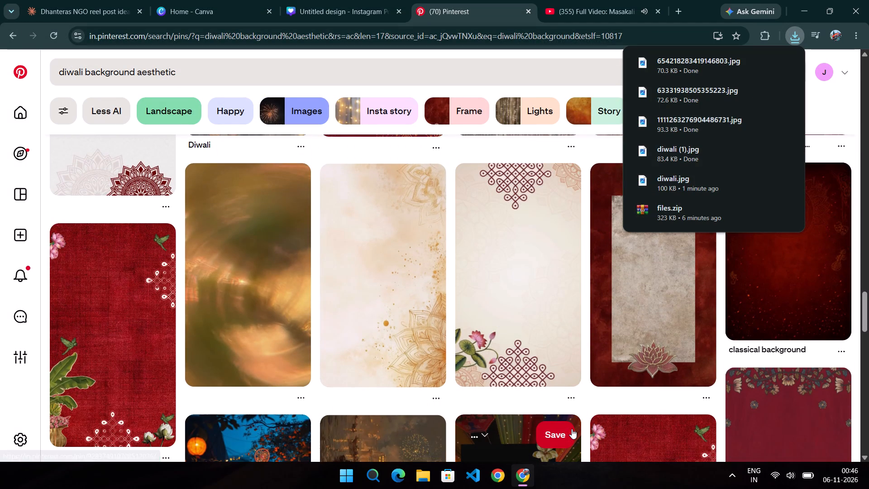
pyautogui.scroll(-1, 572, 429)
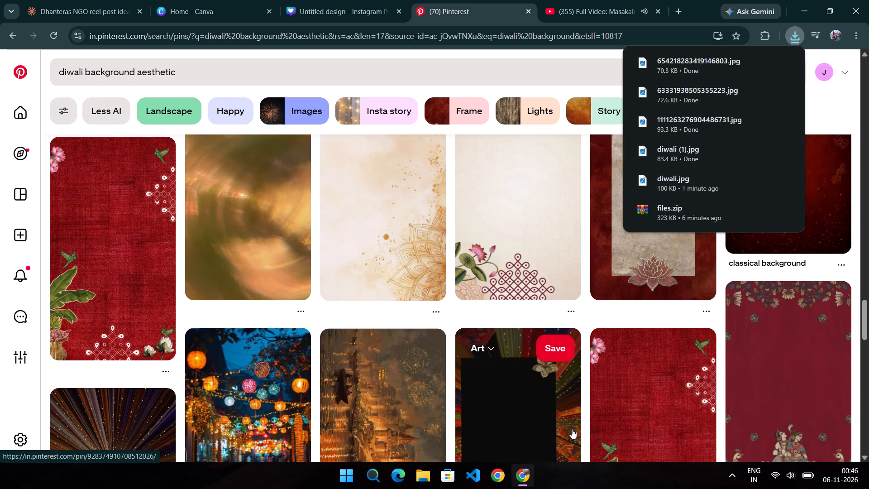
pyautogui.scroll(-4, 572, 429)
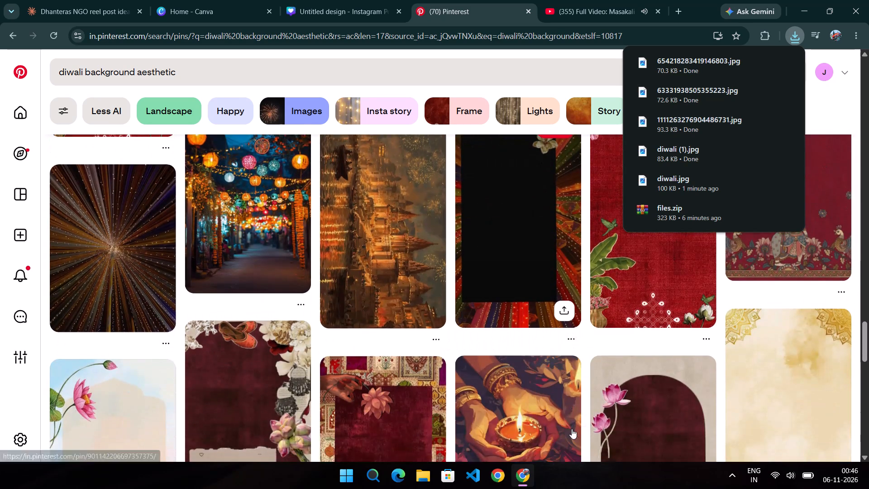
pyautogui.scroll(-9, 572, 429)
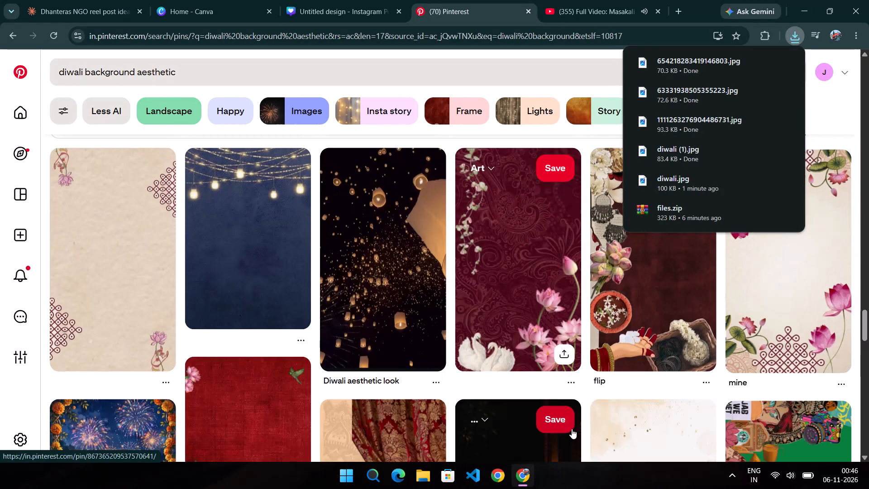
pyautogui.scroll(-4, 572, 429)
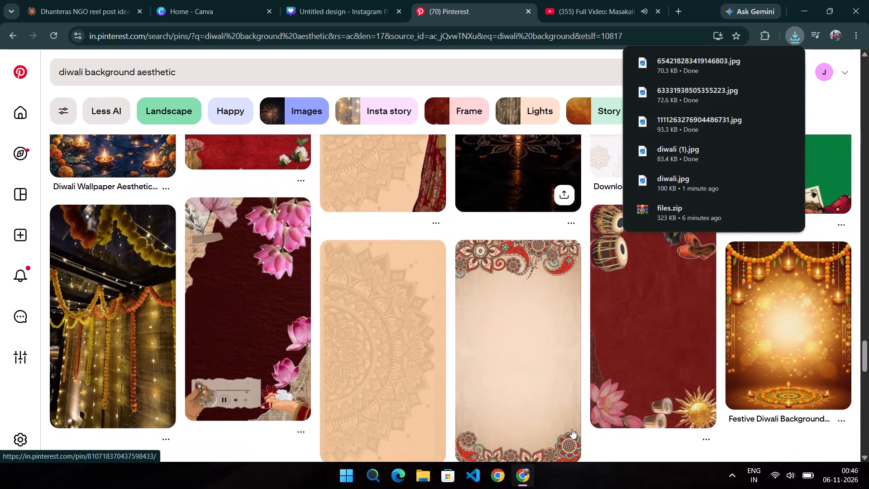
# Find and download the black Happy Diwali pin with a lit diya on a glowing rangoli, keeping the suggested name.
pyautogui.scroll(-3, 572, 429)
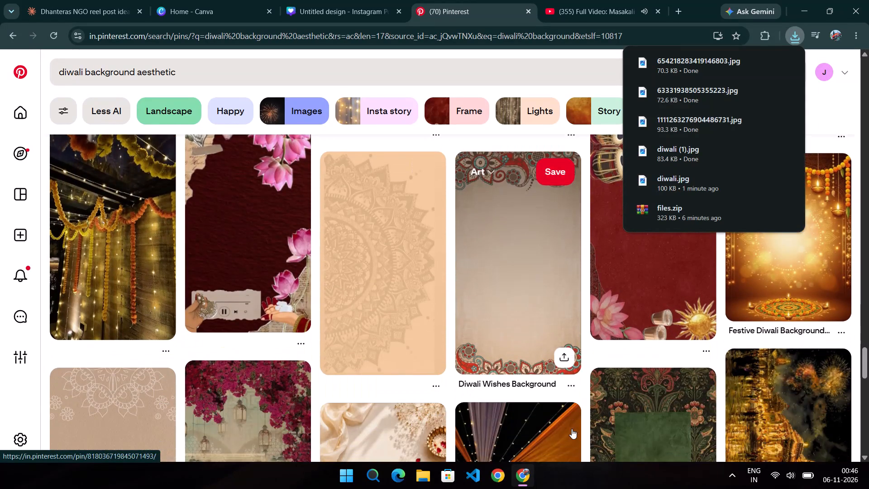
pyautogui.scroll(-2, 572, 429)
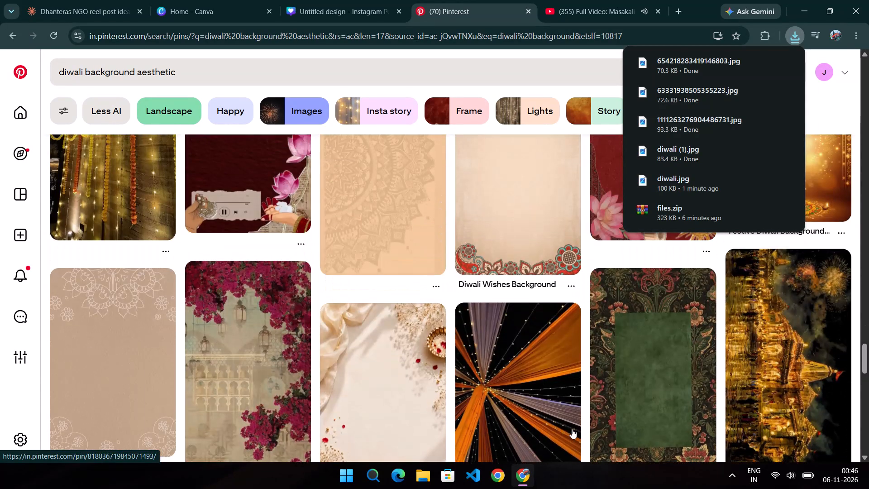
pyautogui.scroll(2, 572, 429)
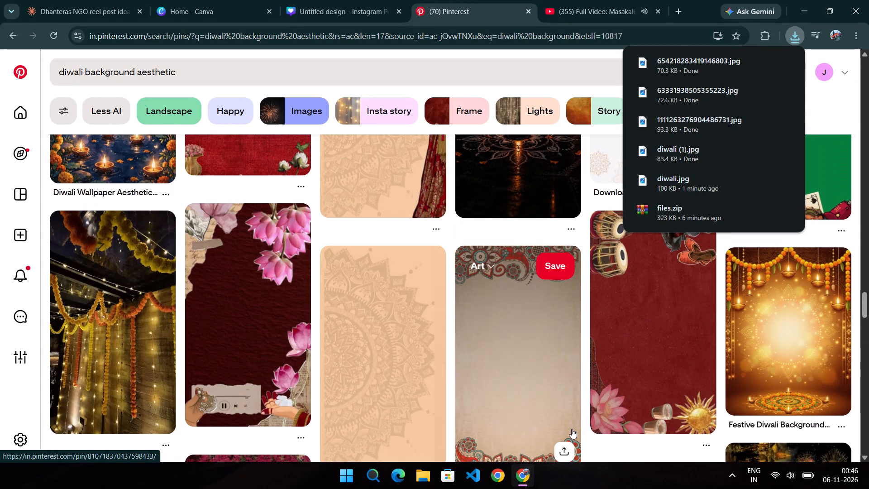
pyautogui.scroll(3, 572, 429)
pyautogui.scroll(-1, 572, 429)
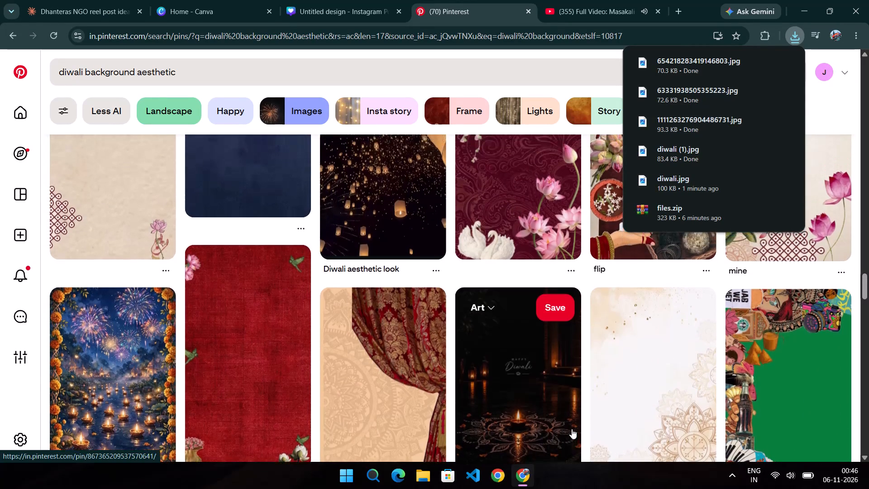
pyautogui.scroll(-1, 572, 429)
pyautogui.scroll(-1, 509, 374)
pyautogui.click(573, 362)
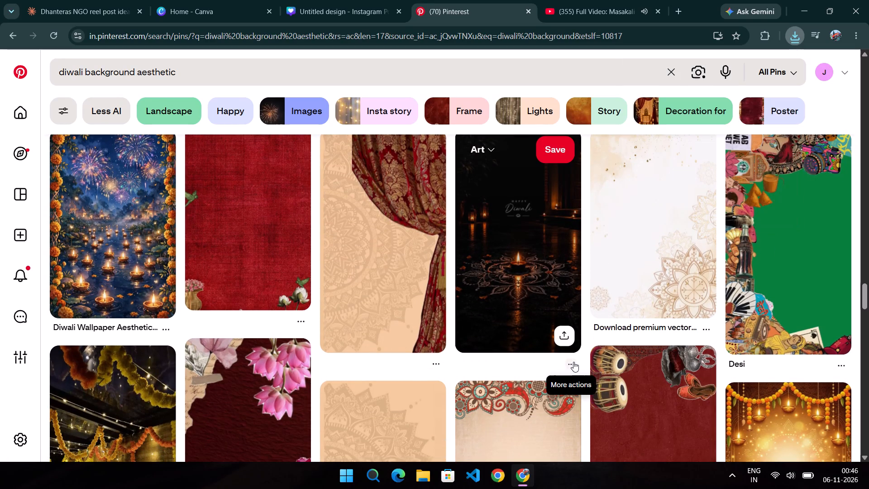
pyautogui.click(562, 317)
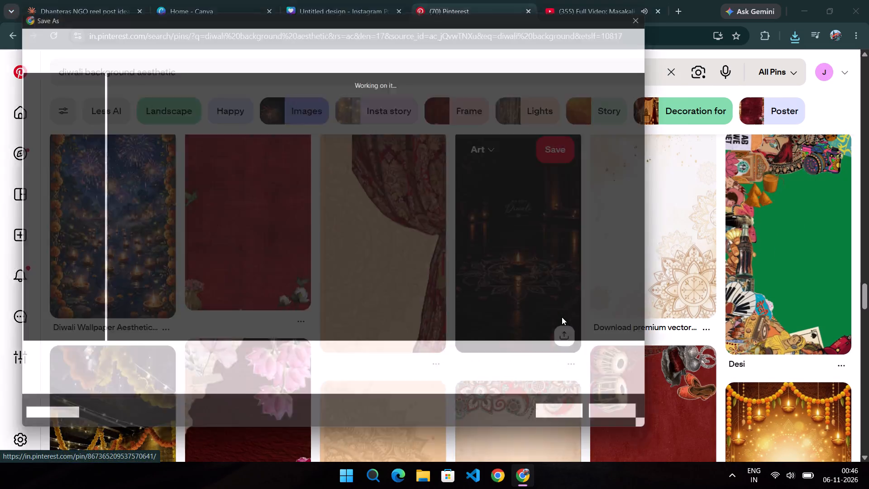
pyautogui.click(559, 421)
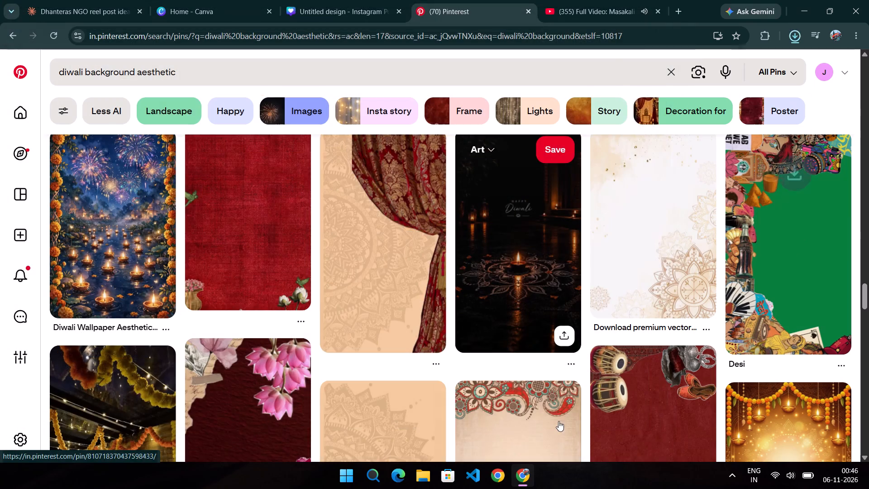
# Switch to the Canva Instagram post design and start a file upload, looking through Downloads, Home and Gallery for the saved Diwali backgrounds.
pyautogui.click(354, 0)
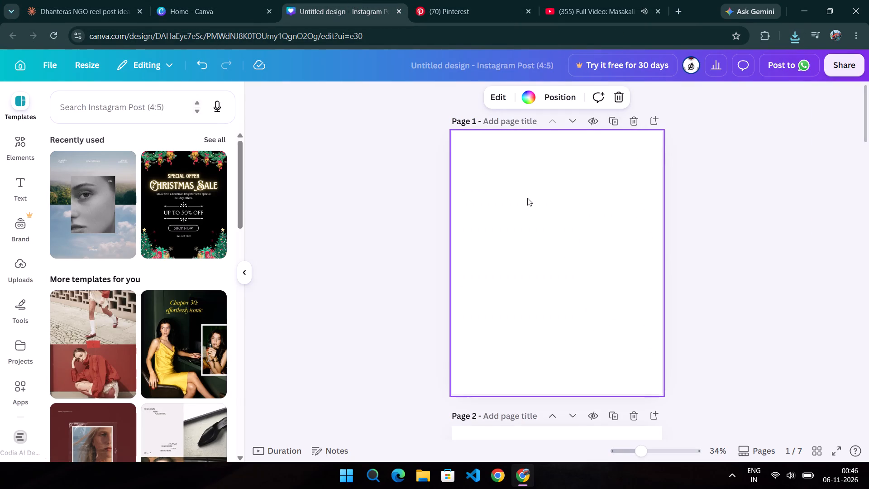
pyautogui.click(22, 268)
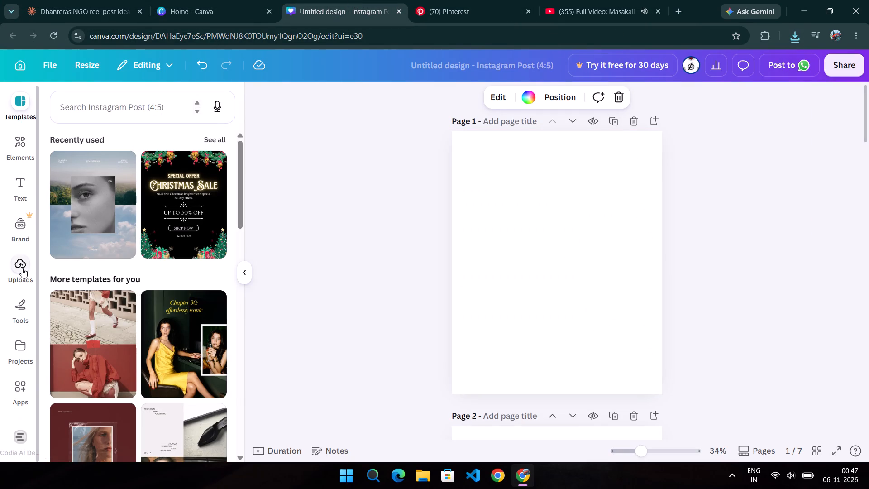
pyautogui.click(143, 144)
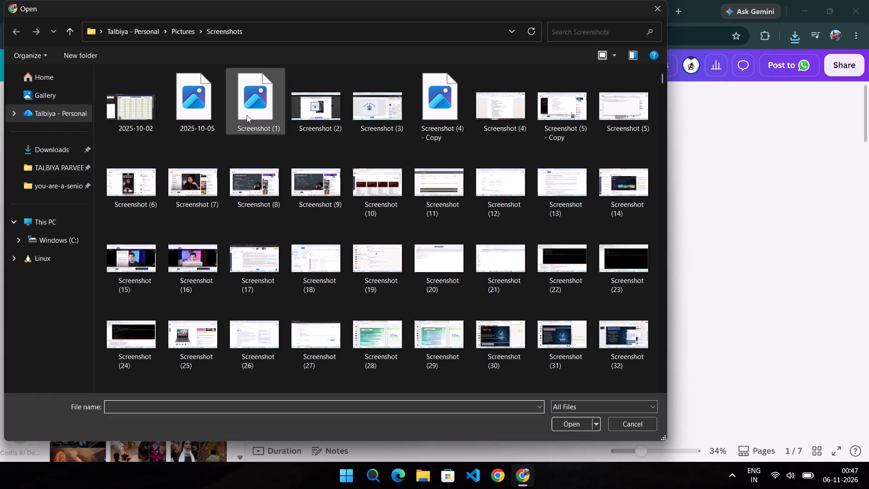
pyautogui.click(61, 145)
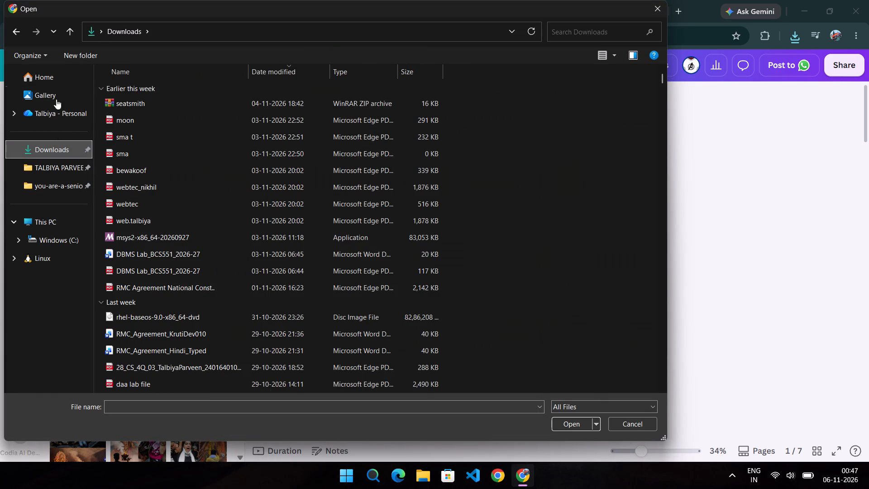
pyautogui.click(58, 72)
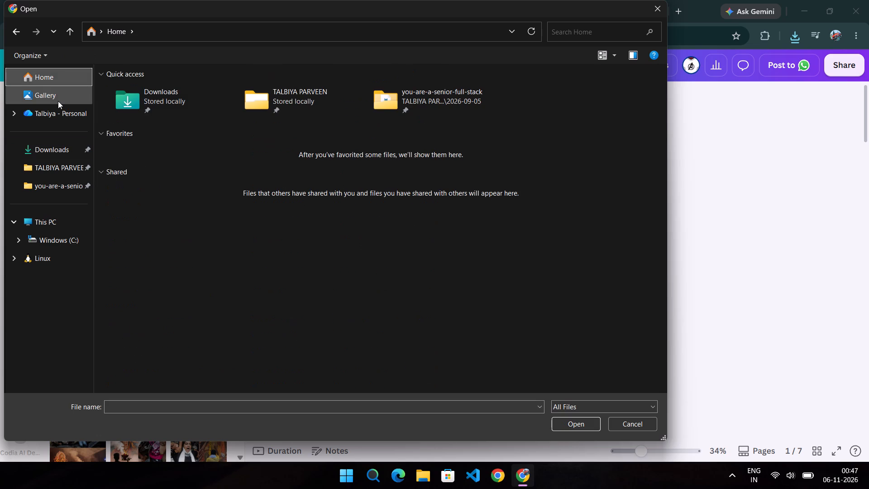
pyautogui.click(58, 101)
pyautogui.click(13, 114)
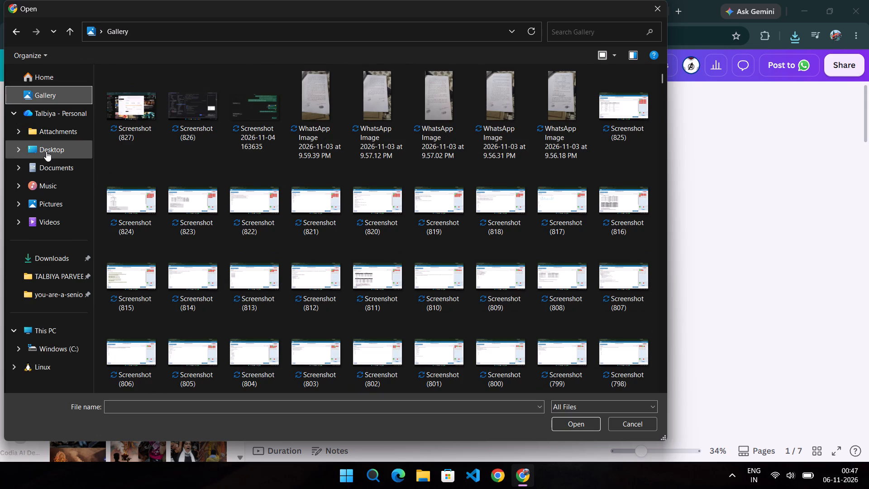
# In Canva's file upload dialog, look through the Downloads folder for the saved Diwali backgrounds, and close it without uploading.
pyautogui.click(57, 258)
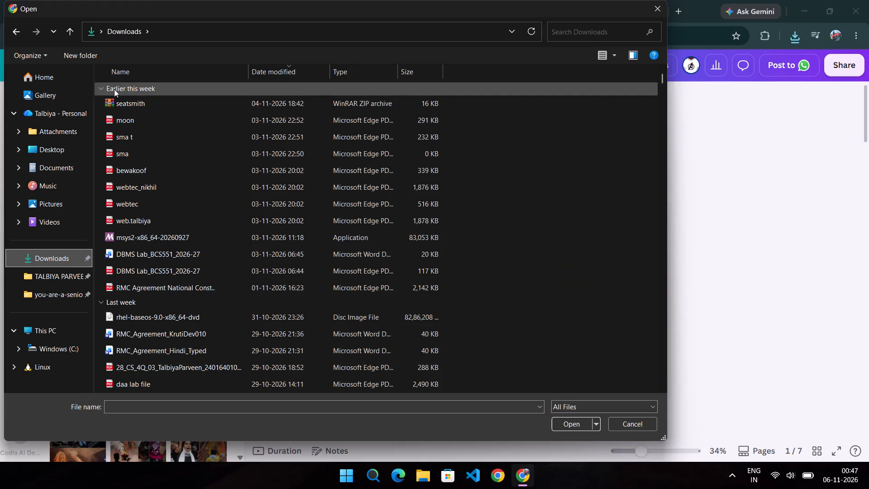
pyautogui.scroll(3, 114, 89)
pyautogui.scroll(-11, 114, 89)
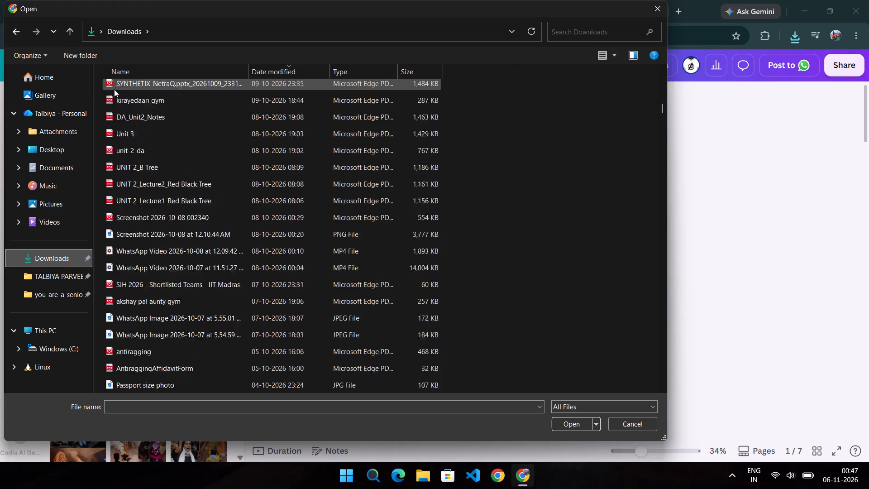
pyautogui.scroll(-5, 114, 89)
pyautogui.scroll(2, 114, 89)
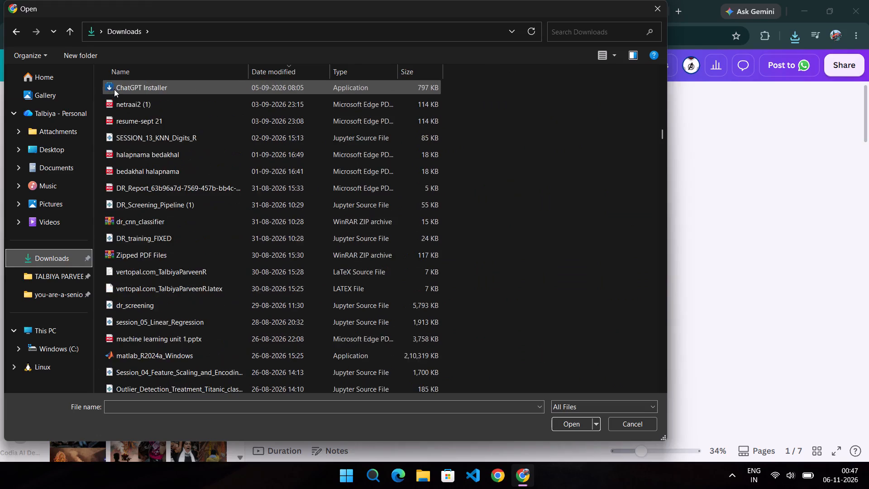
pyautogui.scroll(7, 114, 89)
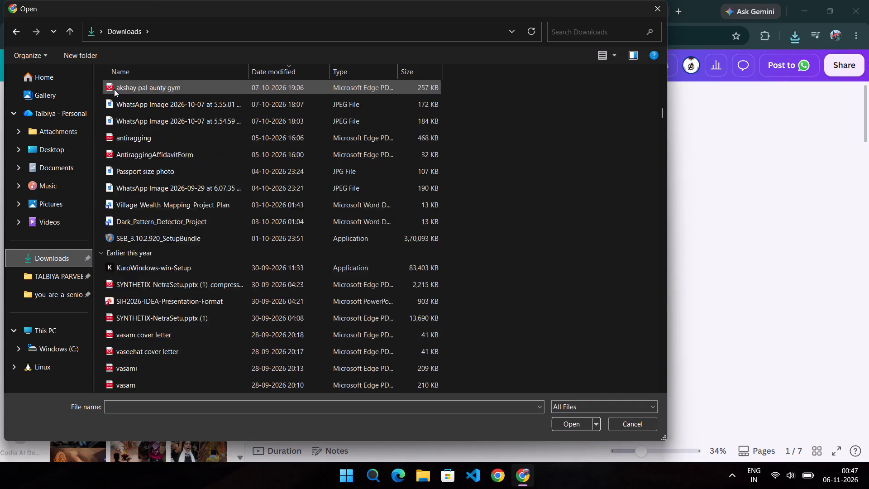
pyautogui.scroll(6, 114, 89)
pyautogui.click(114, 89)
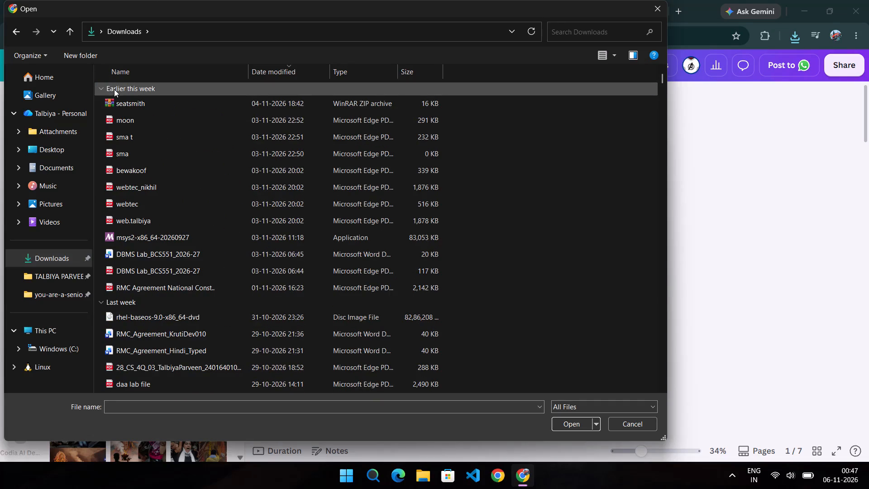
pyautogui.click(102, 88)
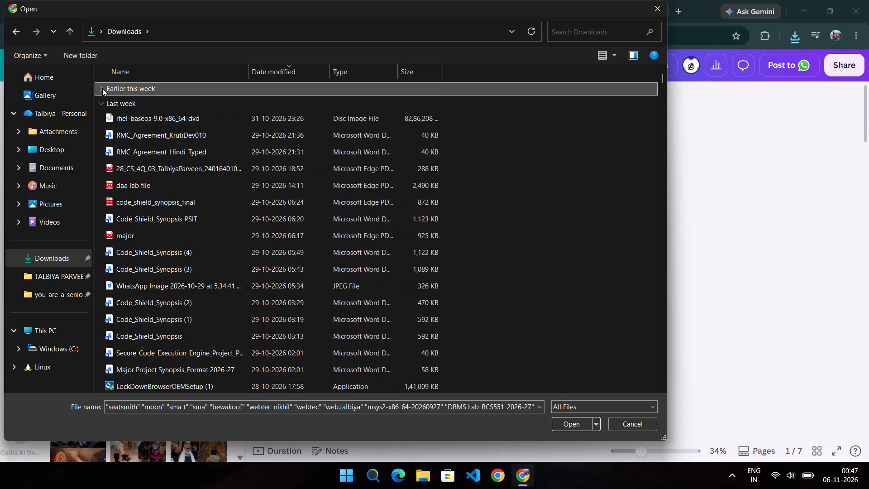
pyautogui.click(102, 88)
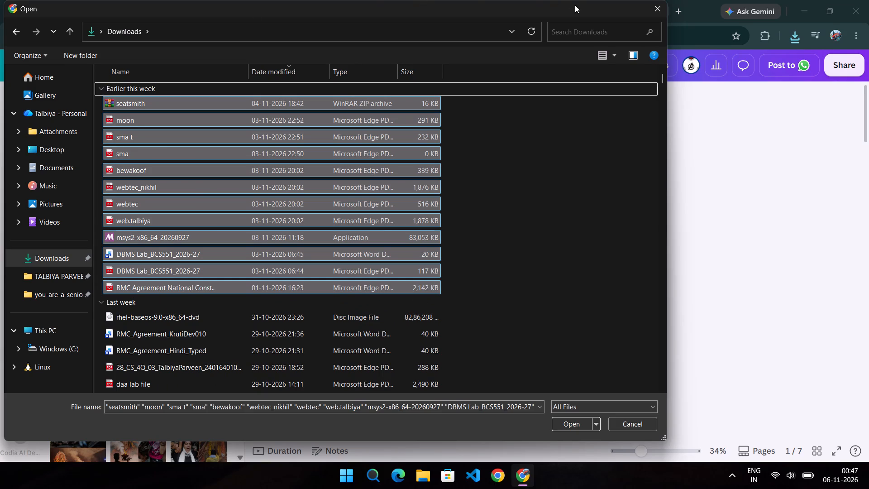
pyautogui.click(627, 189)
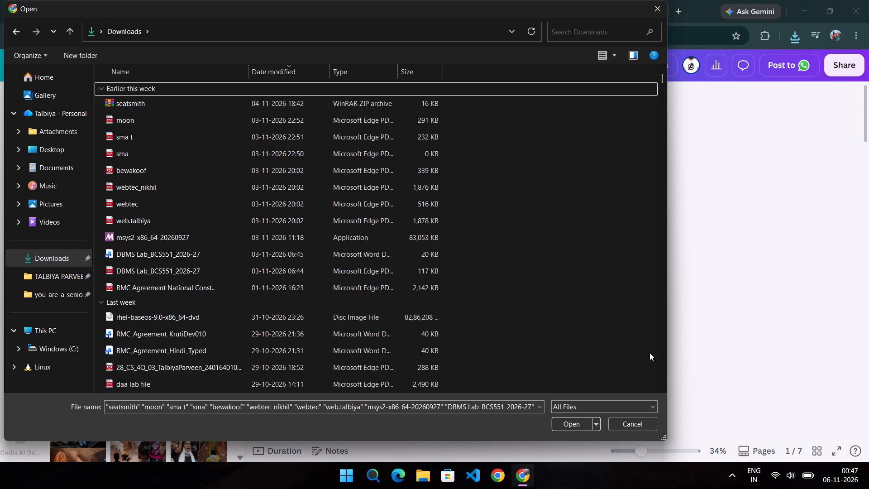
pyautogui.click(645, 426)
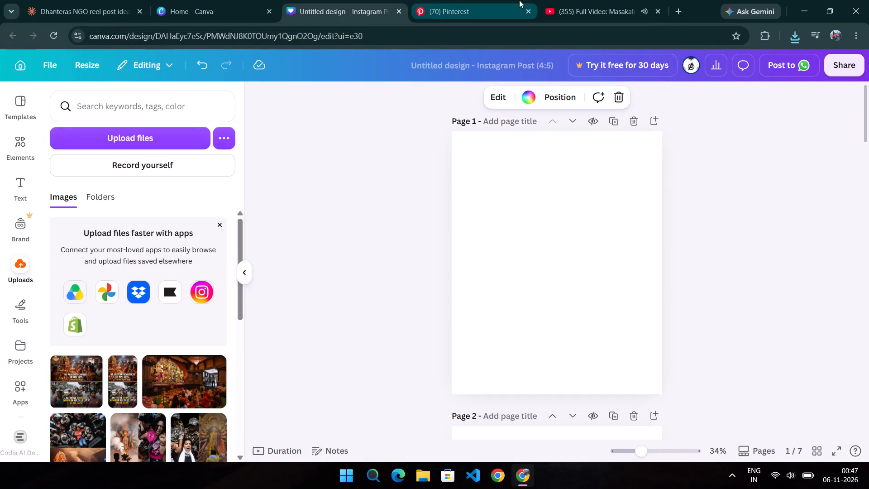
# Switch to YouTube and pause the Masakali video.
pyautogui.click(581, 0)
pyautogui.press('space')
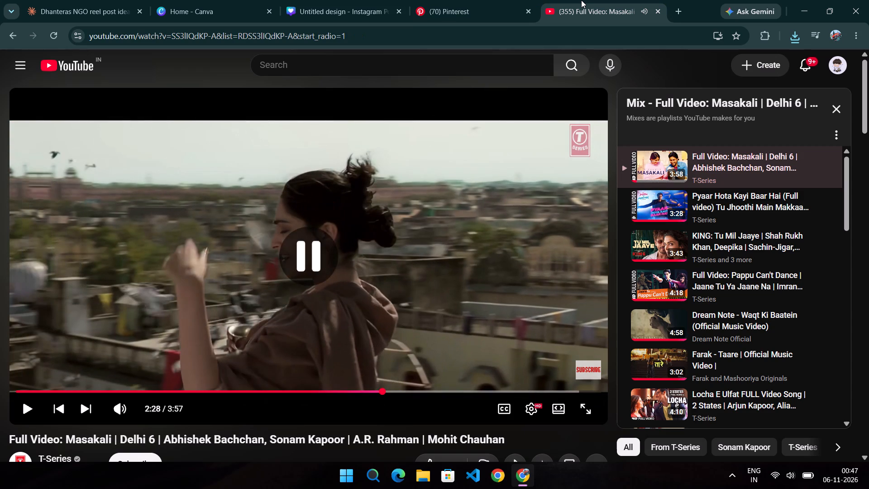
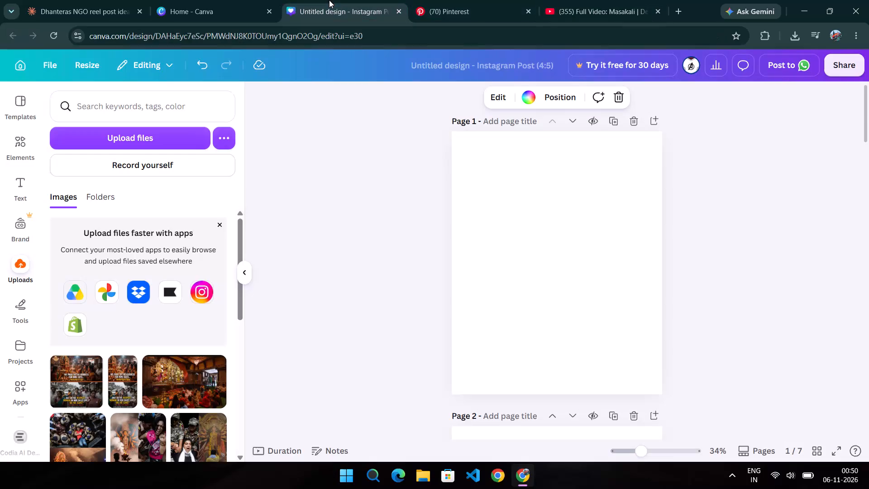
# In the file upload dialog, look through Documents, Desktop, the OneDrive root, Home and Downloads for the saved Diwali backgrounds, and close it without uploading.
pyautogui.click(123, 137)
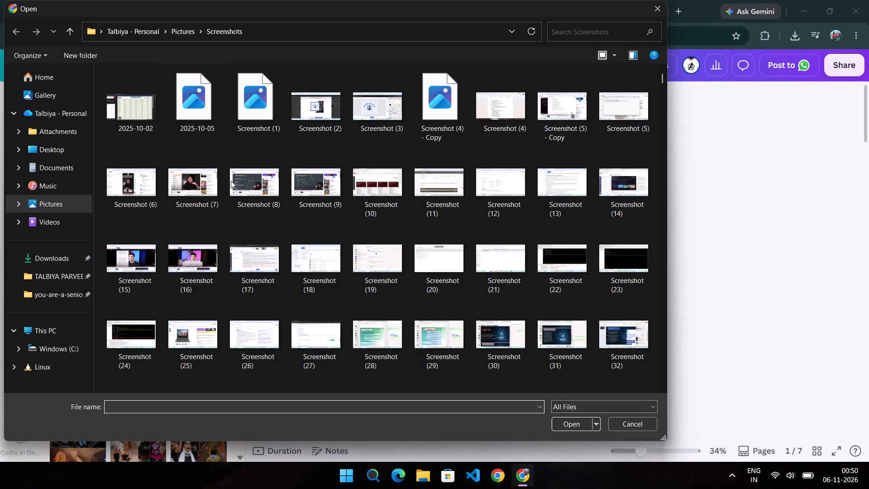
pyautogui.click(52, 163)
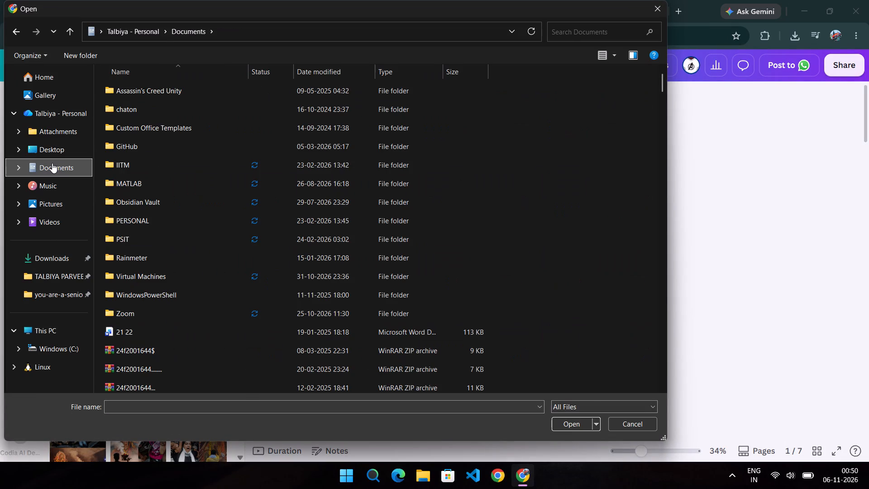
pyautogui.click(52, 146)
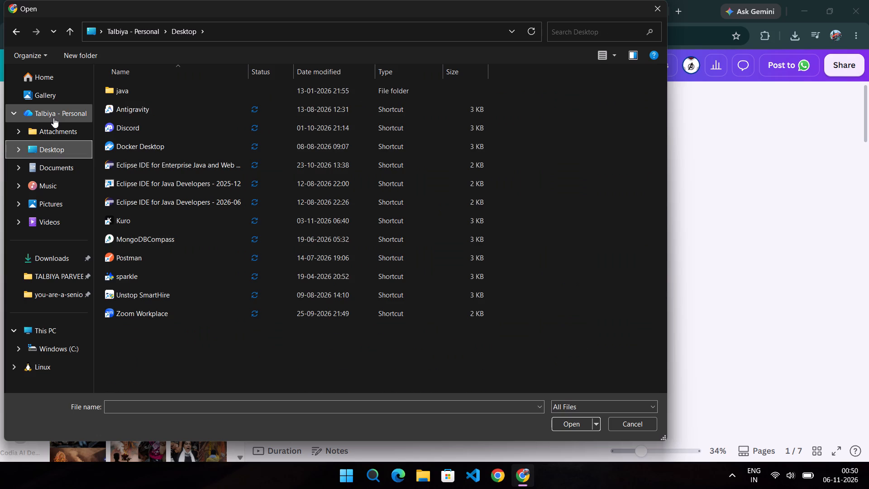
pyautogui.click(53, 118)
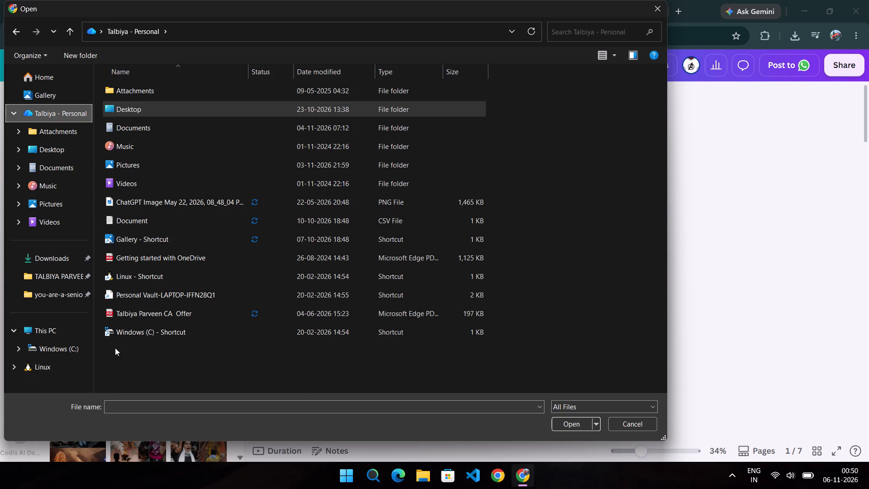
pyautogui.click(58, 258)
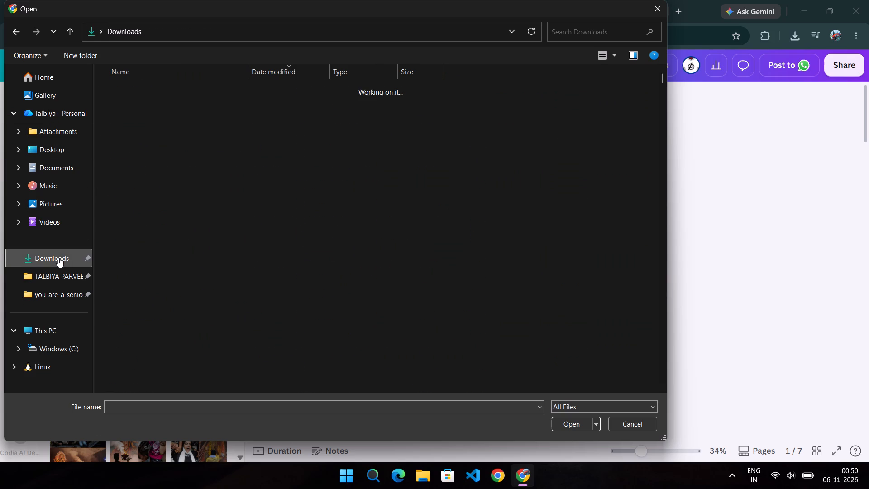
pyautogui.scroll(-7, 313, 305)
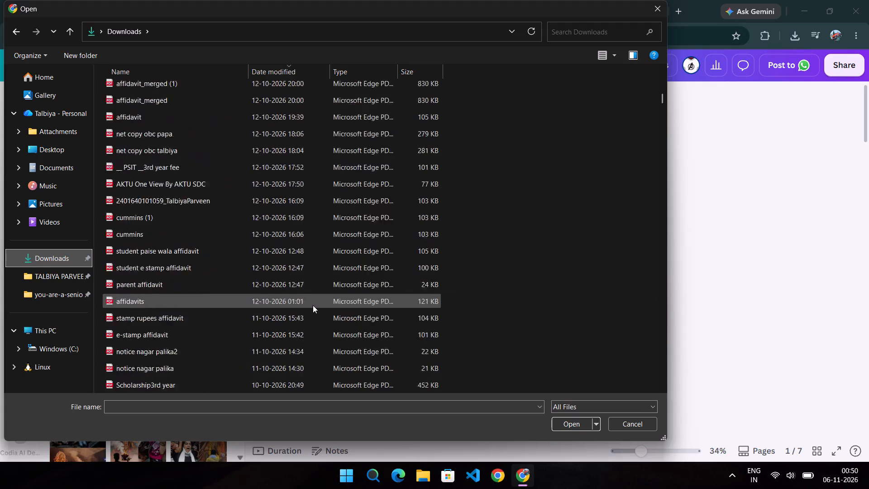
pyautogui.scroll(-4, 313, 305)
pyautogui.scroll(4, 313, 305)
pyautogui.scroll(18, 313, 305)
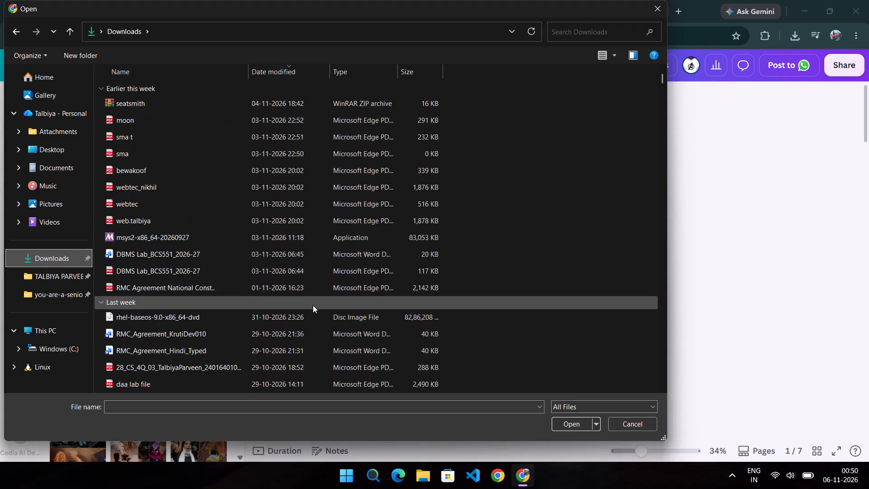
pyautogui.scroll(5, 313, 305)
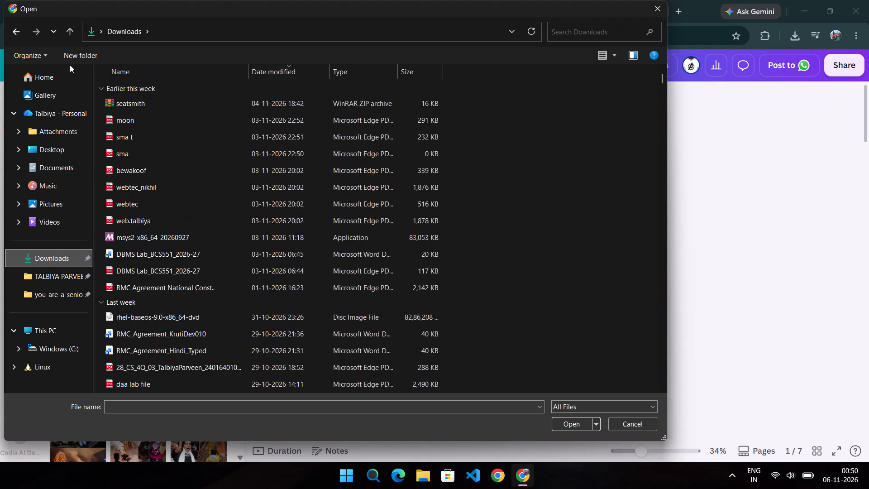
pyautogui.click(34, 78)
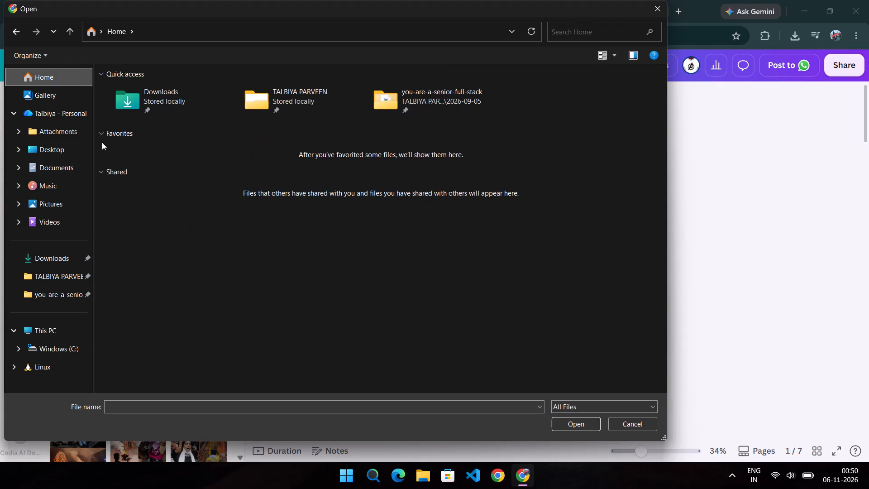
pyautogui.doubleClick(165, 99)
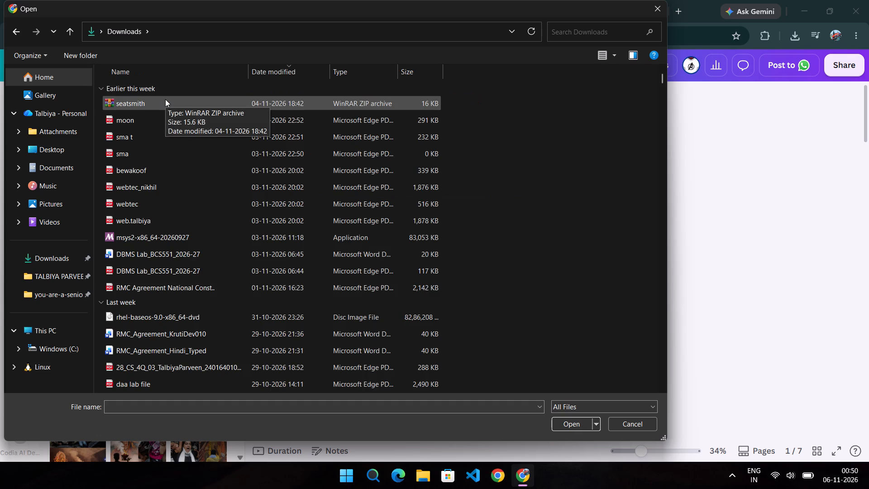
pyautogui.click(632, 419)
# From the recent download history, show 654218283419146803.jpg in its folder to check where the Diwali backgrounds are saved, and close the folder window.
pyautogui.click(797, 37)
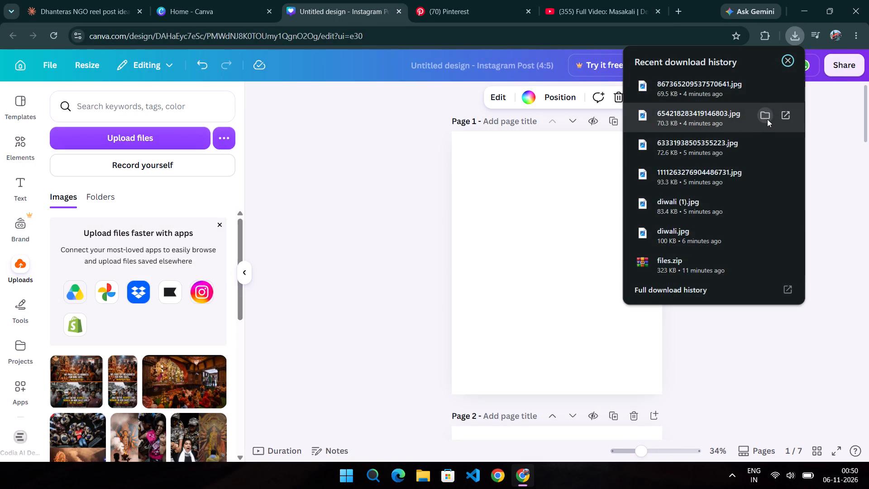
pyautogui.click(767, 119)
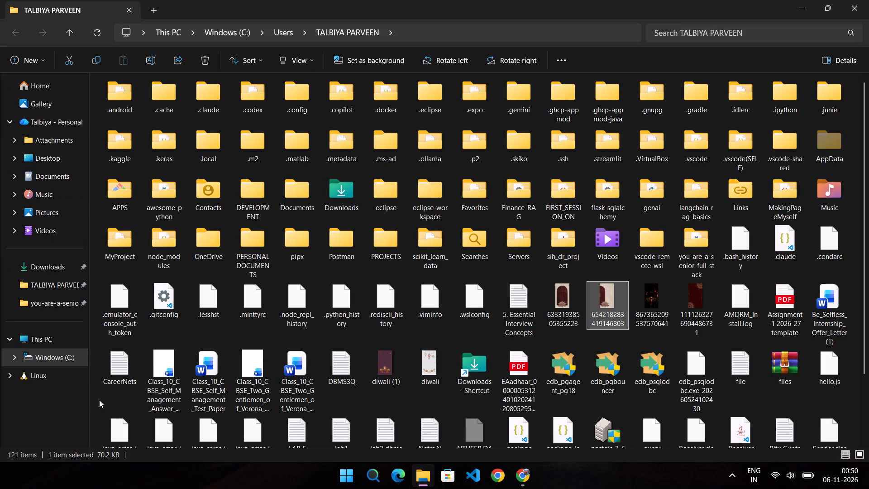
pyautogui.scroll(-2, 395, 331)
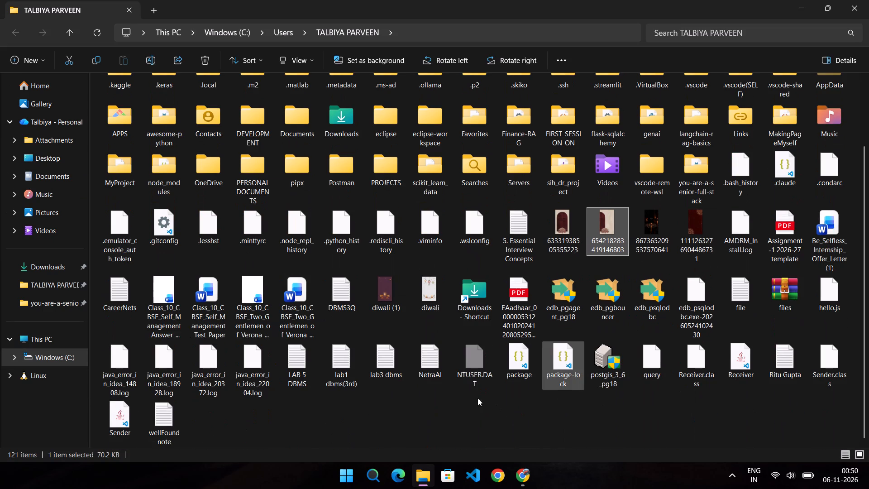
pyautogui.click(853, 5)
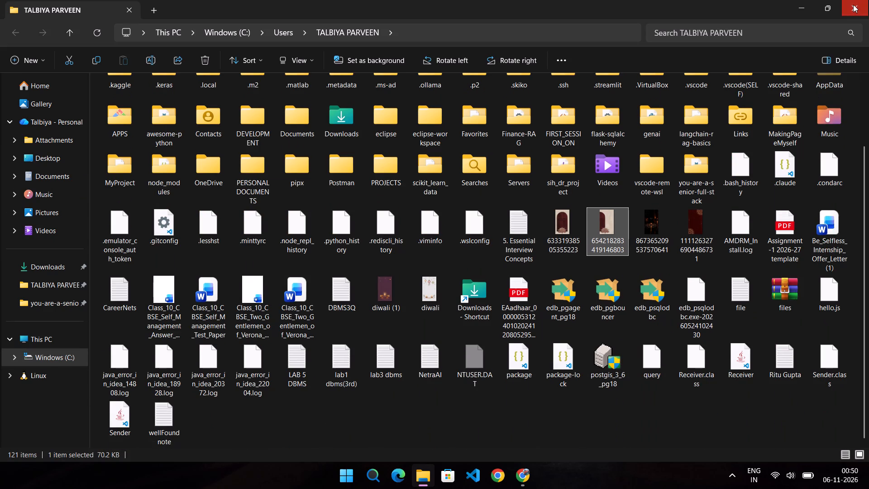
# Reopen the file upload dialog and look through the Windows (C:) drive for the folder holding the Diwali backgrounds.
pyautogui.click(188, 140)
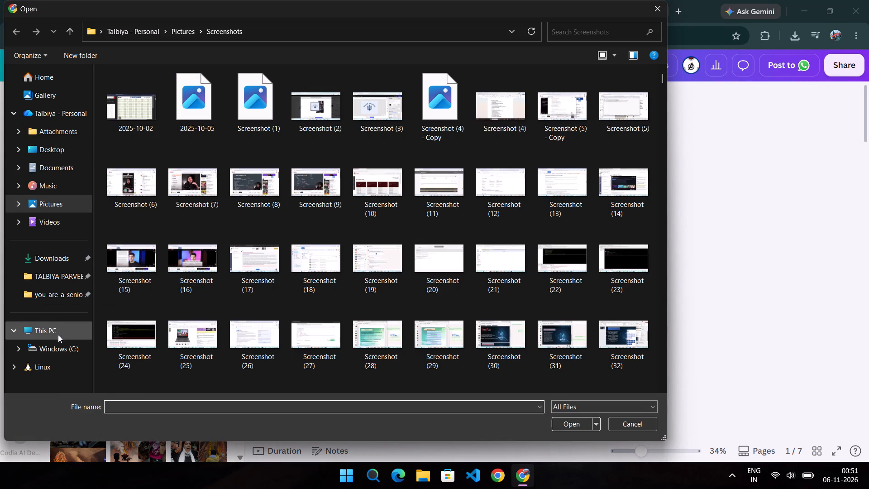
pyautogui.click(58, 345)
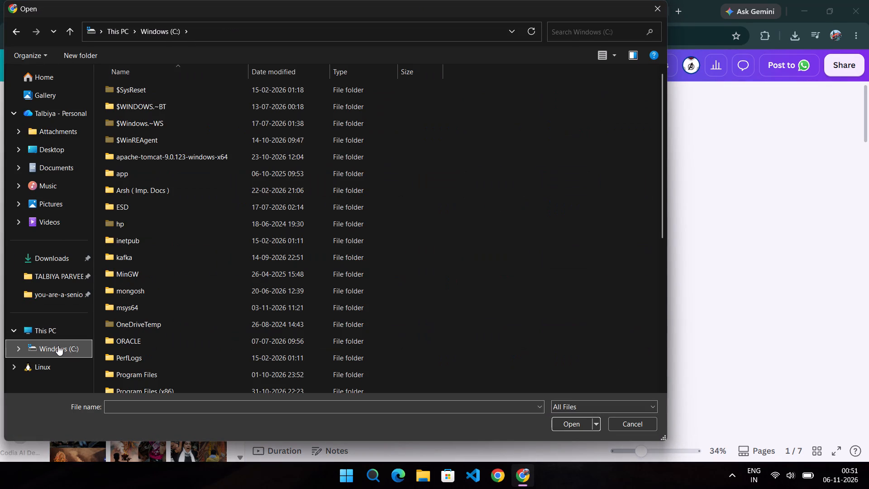
pyautogui.scroll(-18, 157, 331)
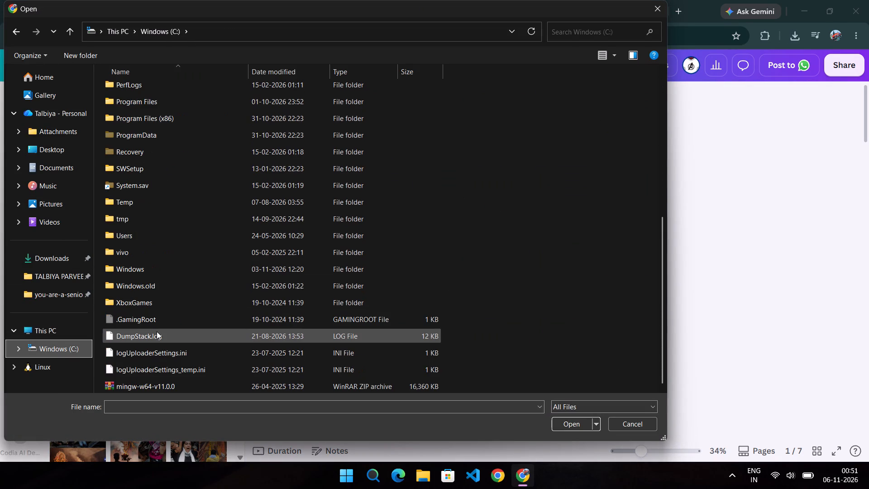
pyautogui.scroll(-7, 157, 331)
pyautogui.scroll(5, 157, 331)
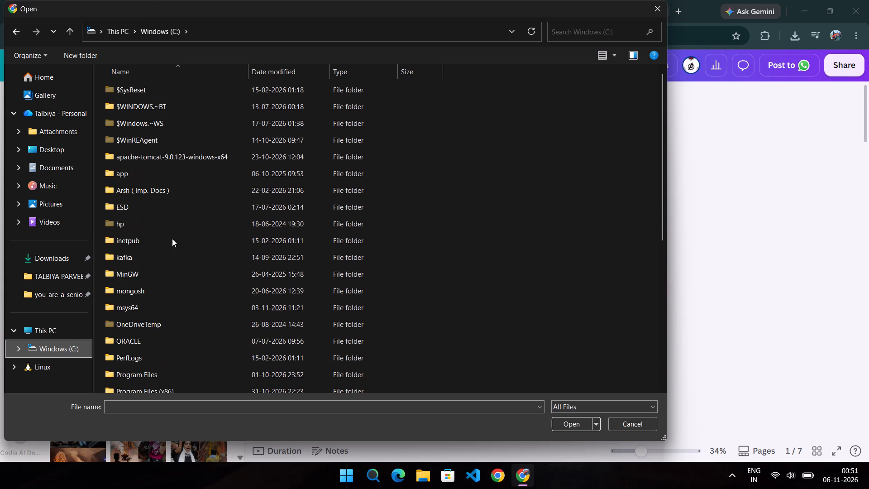
# Look through the folders on the Windows (C:) drive for the saved Diwali backgrounds, and close the file upload dialog without uploading.
pyautogui.hscroll(1, 144, 213)
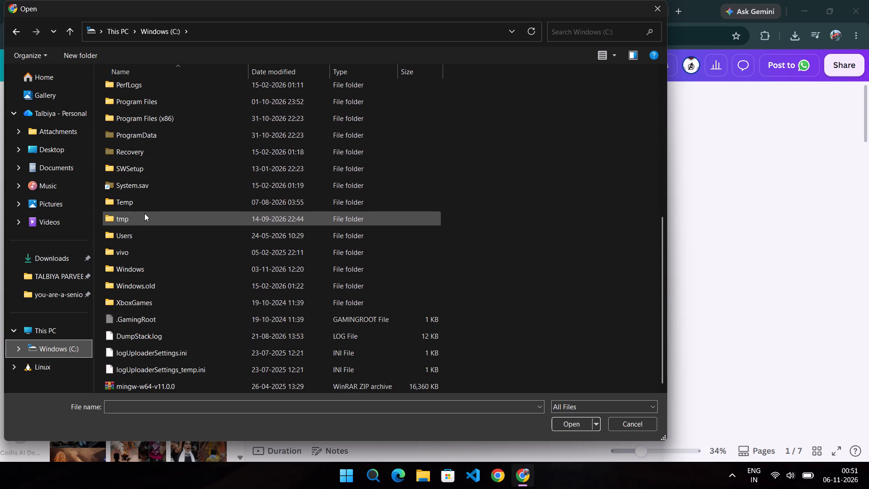
pyautogui.hscroll(1, 144, 213)
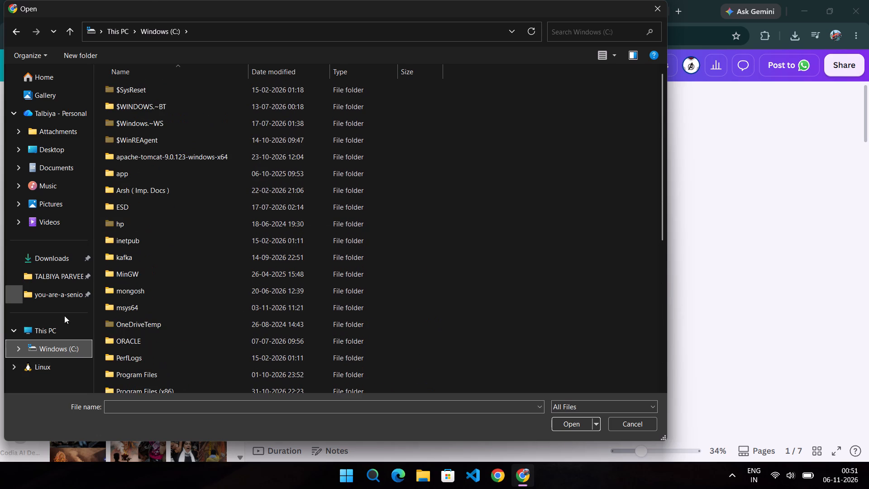
pyautogui.click(52, 340)
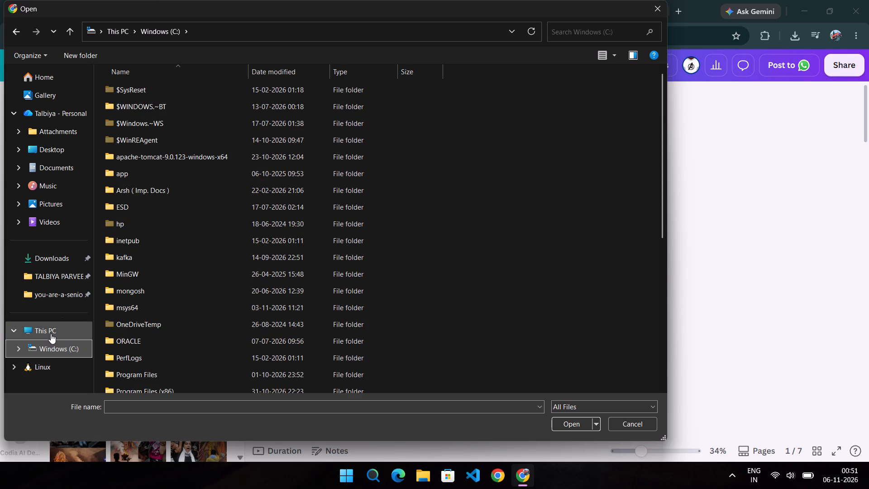
pyautogui.click(51, 334)
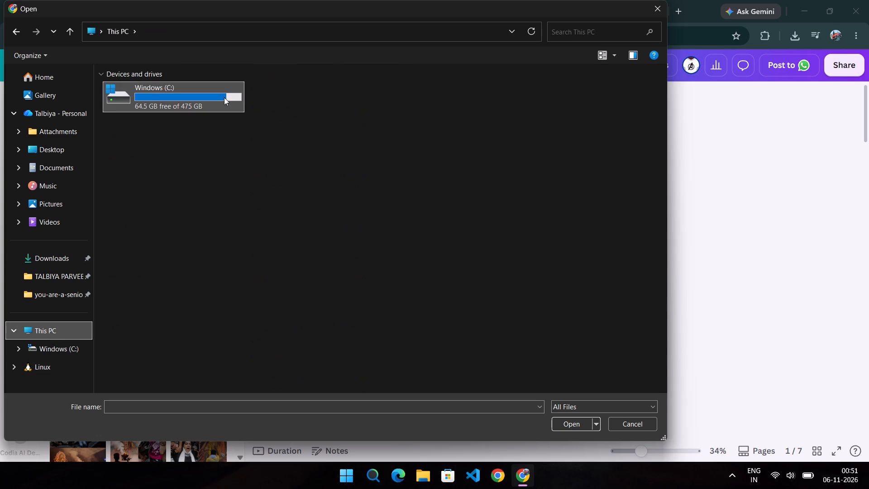
pyautogui.doubleClick(224, 97)
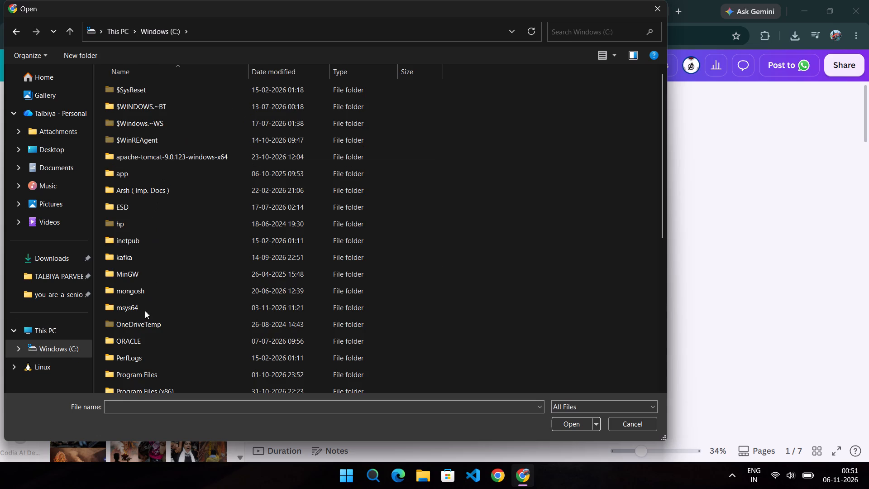
pyautogui.scroll(-1, 134, 350)
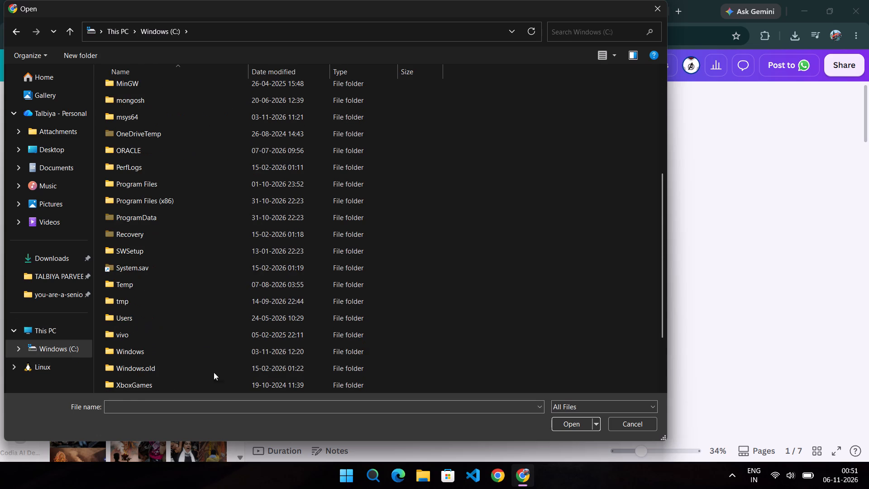
pyautogui.scroll(-2, 194, 377)
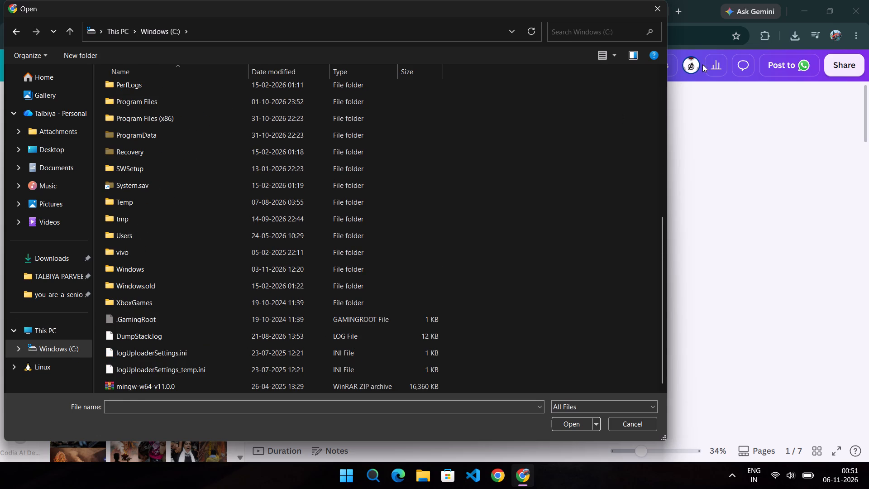
pyautogui.click(795, 34)
pyautogui.click(621, 431)
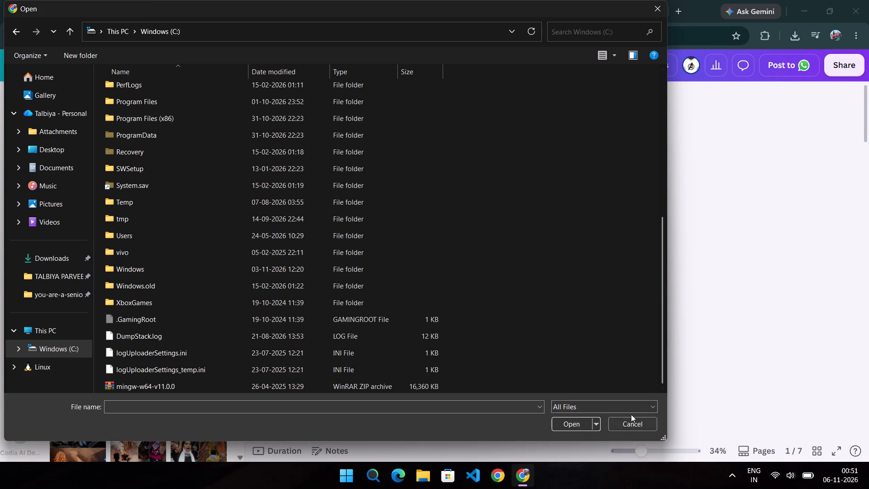
pyautogui.click(627, 421)
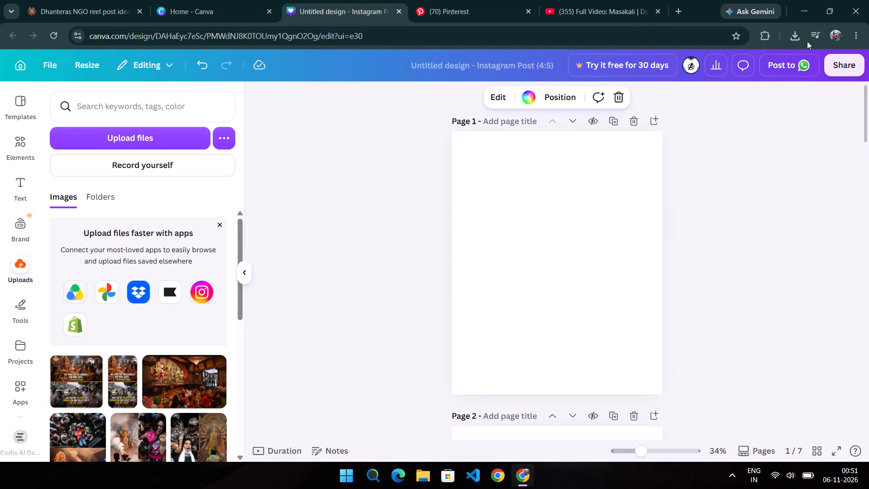
# From the recent download history, show 867365209537570641.jpg in its folder to check where the backgrounds are saved, and return to the Canva design.
pyautogui.click(800, 34)
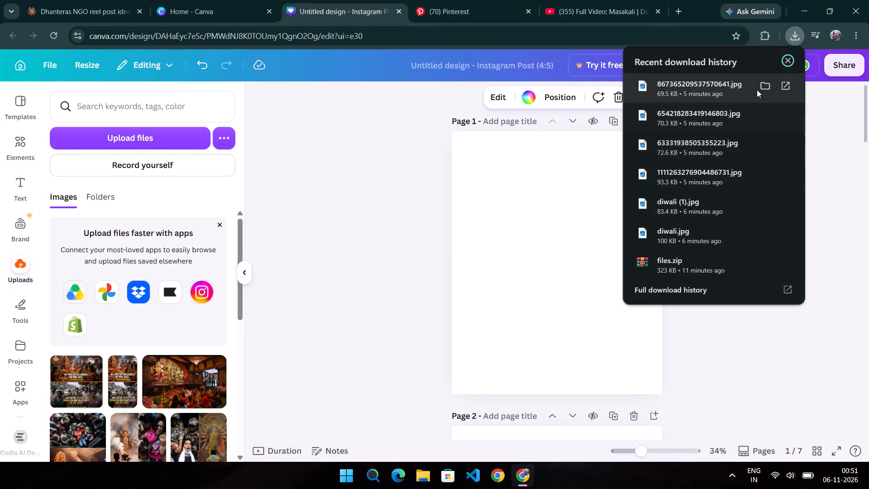
pyautogui.click(762, 86)
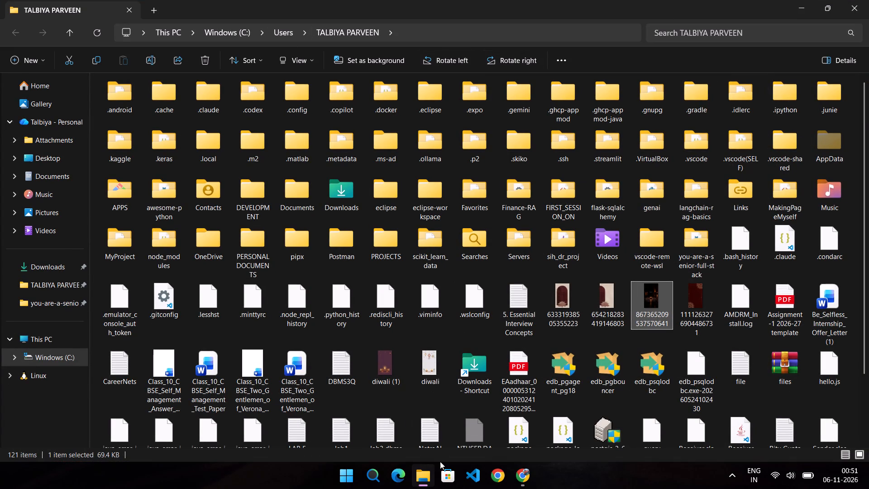
pyautogui.click(524, 477)
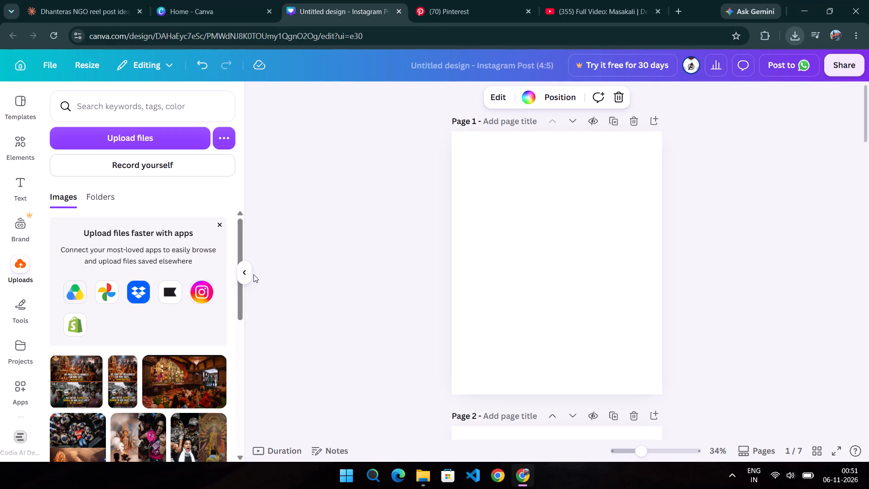
pyautogui.click(129, 134)
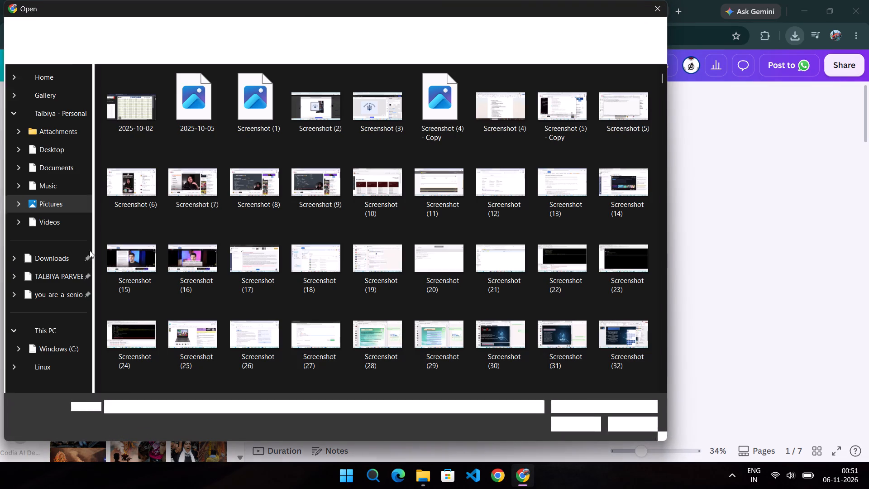
pyautogui.click(56, 351)
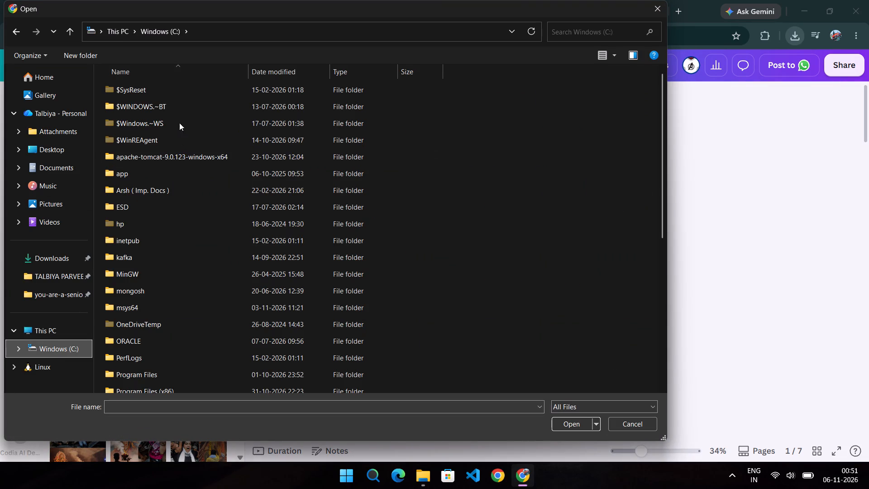
pyautogui.scroll(-3, 155, 323)
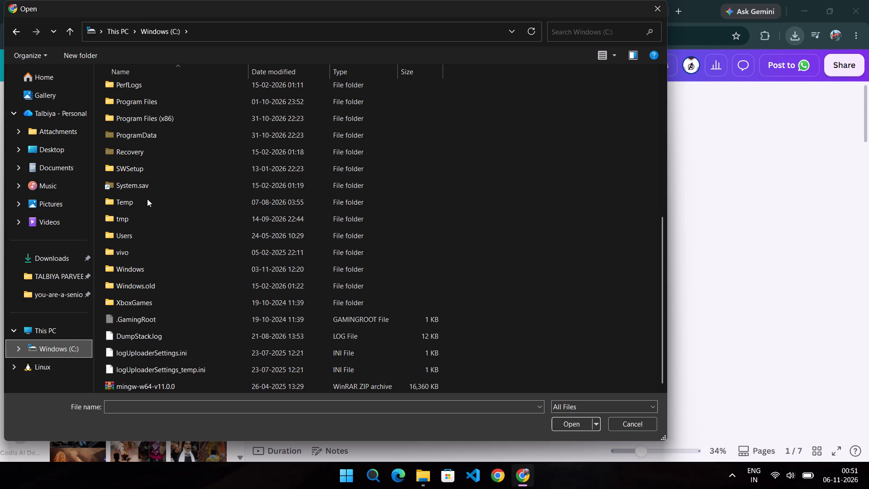
pyautogui.scroll(1, 147, 199)
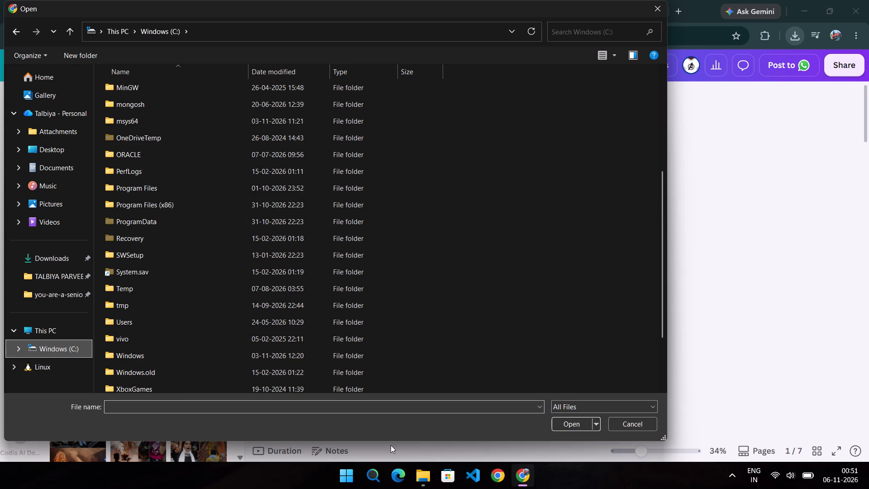
pyautogui.click(414, 471)
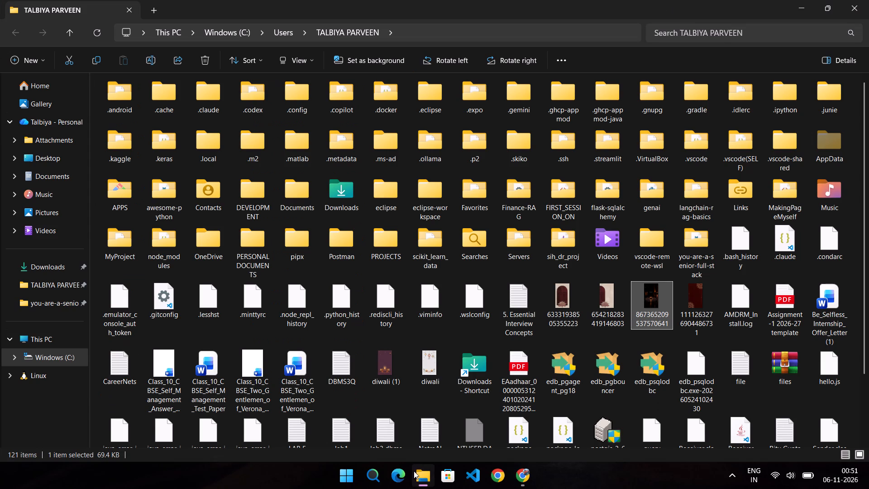
pyautogui.click(520, 481)
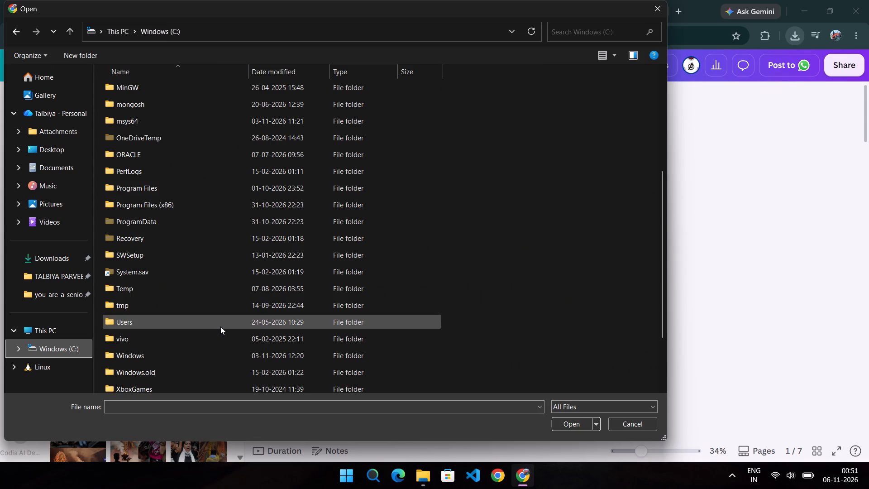
pyautogui.doubleClick(220, 326)
pyautogui.doubleClick(183, 139)
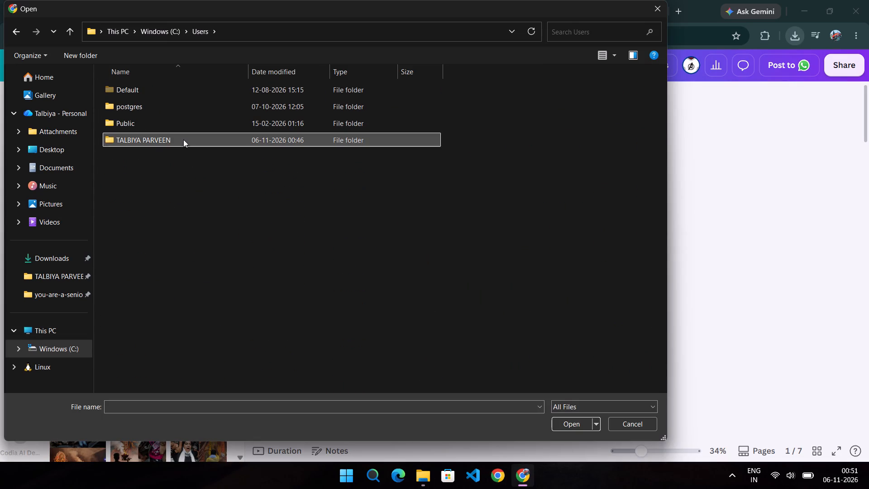
pyautogui.scroll(-7, 183, 139)
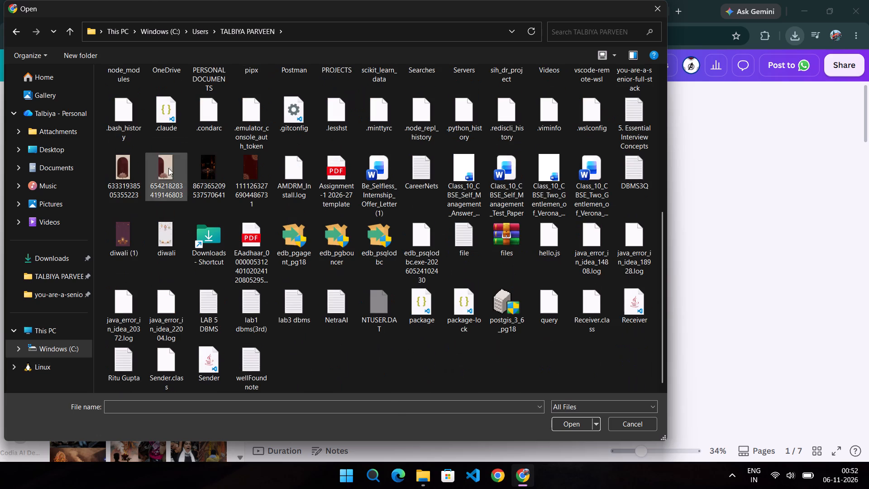
pyautogui.moveTo(106, 208); pyautogui.dragTo(144, 161)
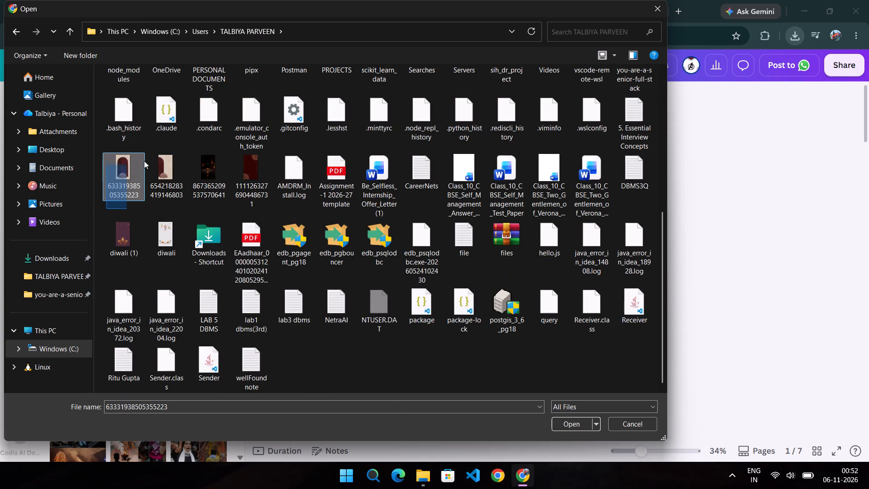
pyautogui.moveTo(144, 161); pyautogui.dragTo(259, 158)
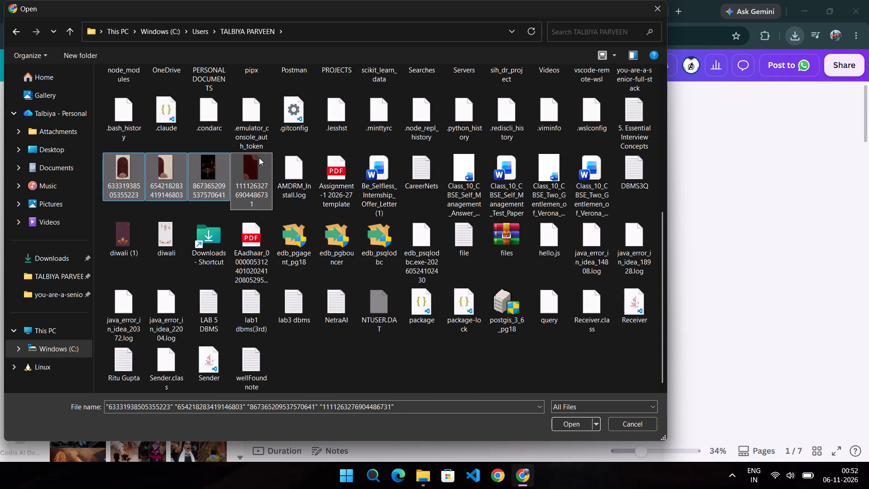
pyautogui.moveTo(105, 268); pyautogui.dragTo(131, 244)
pyautogui.click(101, 269)
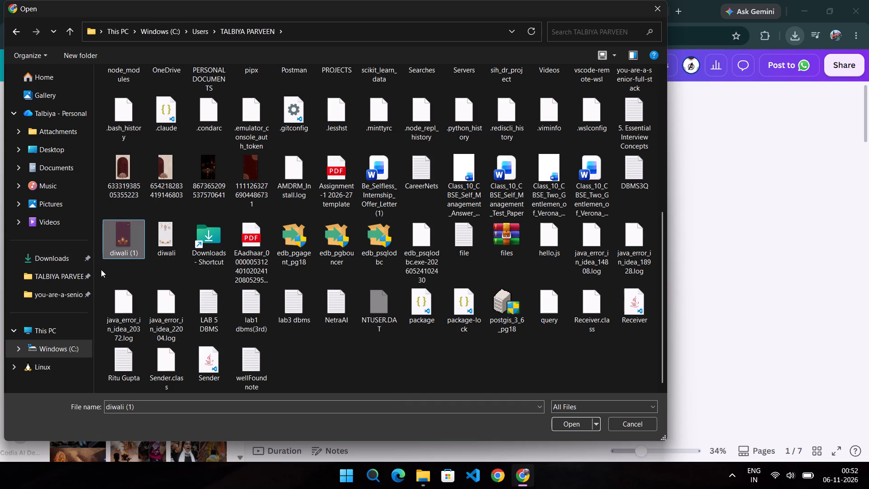
pyautogui.moveTo(101, 269); pyautogui.dragTo(170, 175)
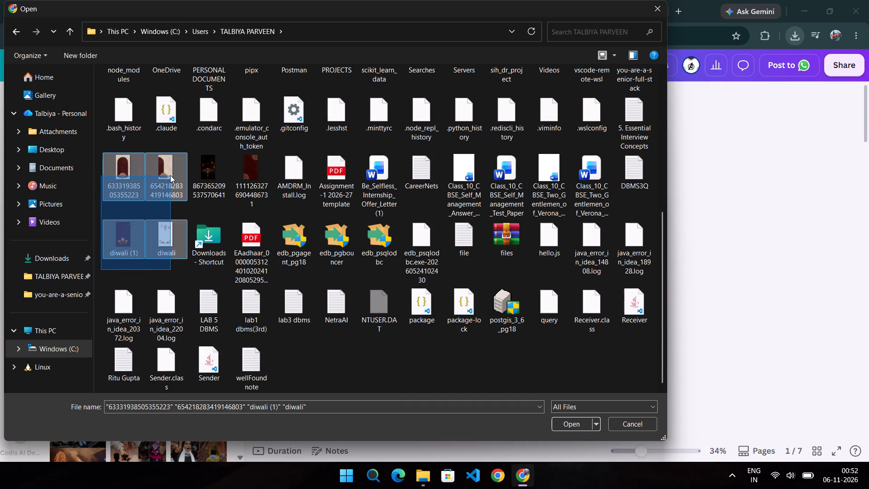
pyautogui.moveTo(170, 175); pyautogui.dragTo(175, 170)
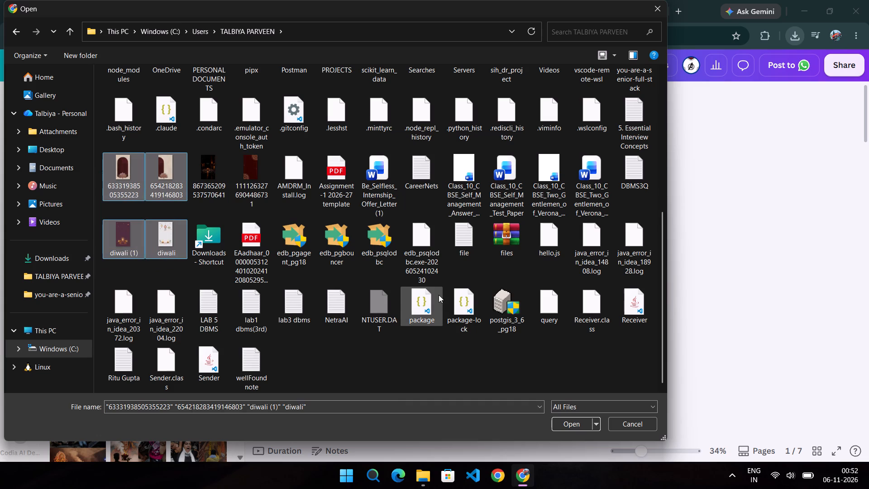
pyautogui.click(581, 430)
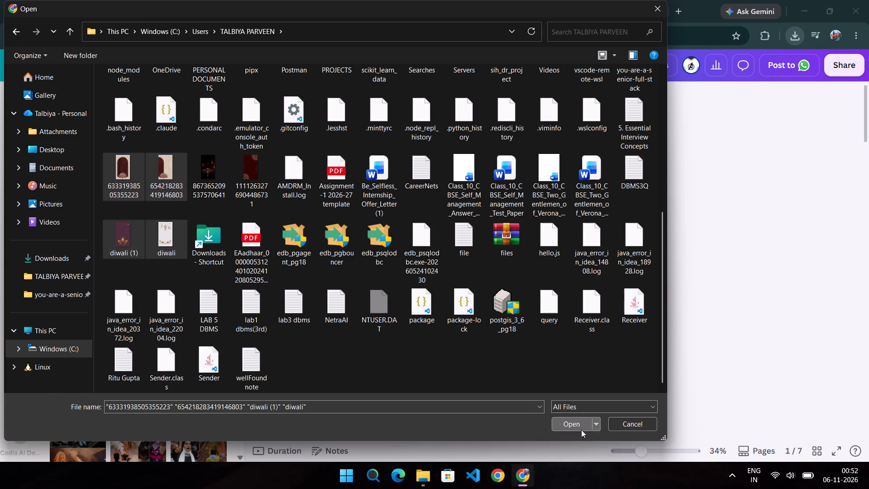
pyautogui.click(174, 137)
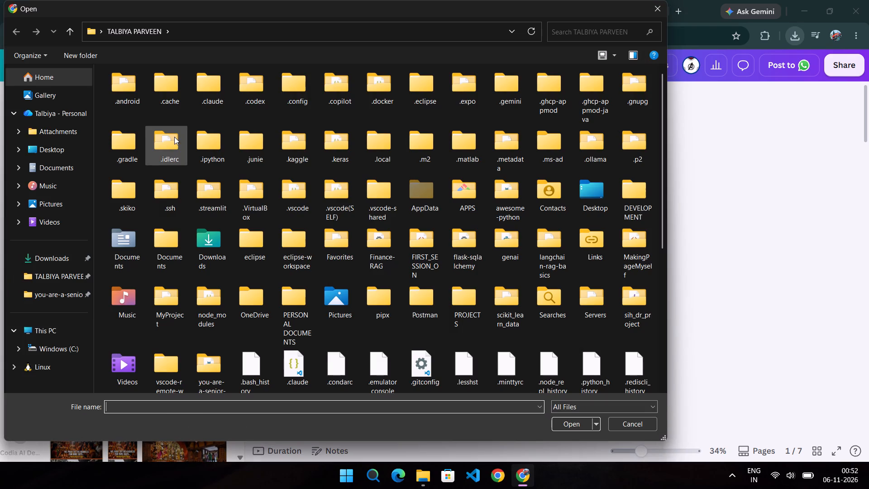
pyautogui.scroll(-4, 324, 287)
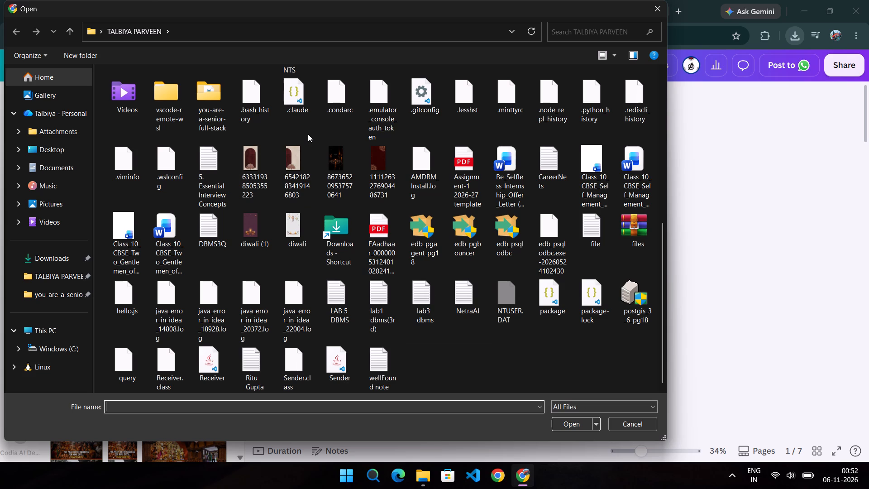
pyautogui.moveTo(312, 130); pyautogui.dragTo(340, 125)
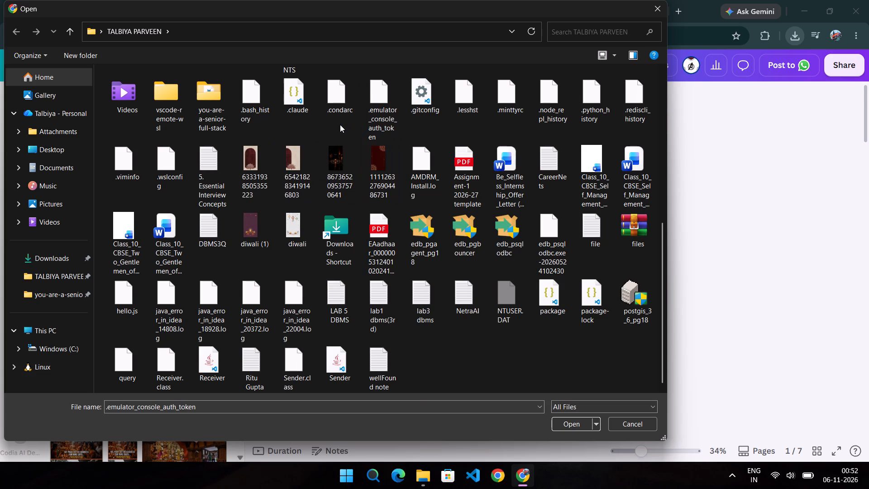
pyautogui.moveTo(319, 140); pyautogui.dragTo(369, 161)
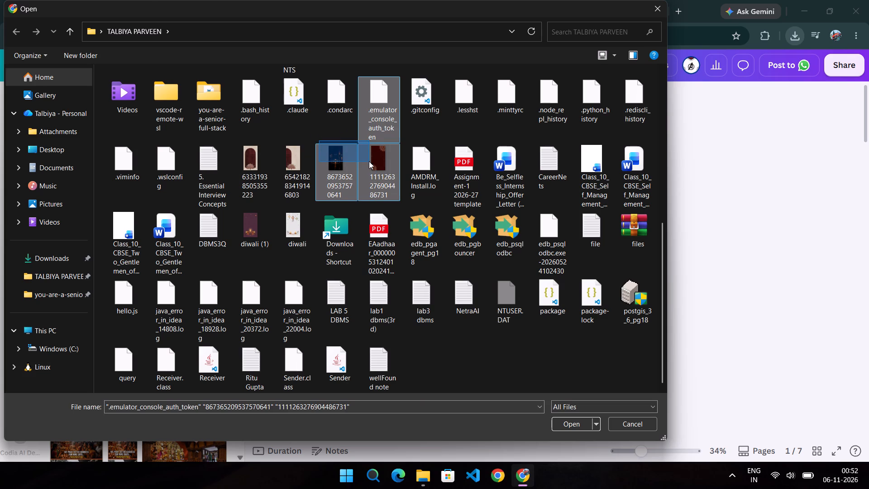
pyautogui.moveTo(369, 161); pyautogui.dragTo(350, 176)
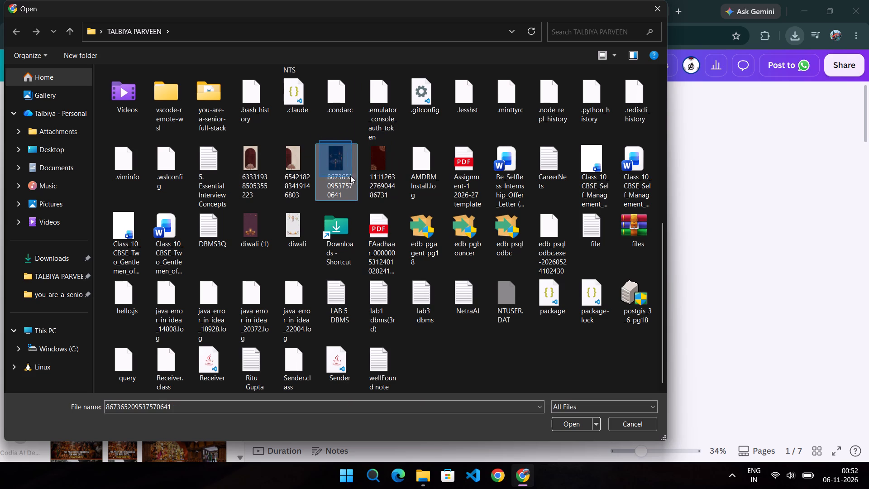
pyautogui.moveTo(350, 176); pyautogui.dragTo(342, 162)
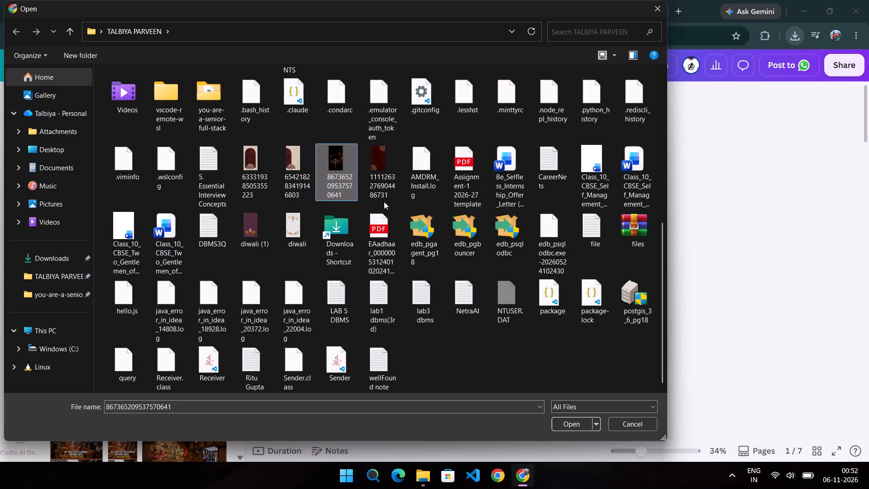
pyautogui.moveTo(385, 201); pyautogui.dragTo(342, 168)
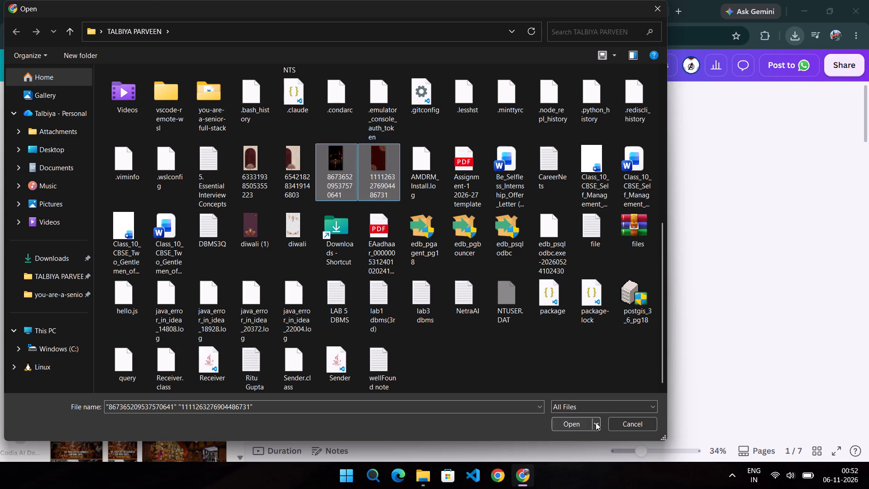
pyautogui.click(584, 423)
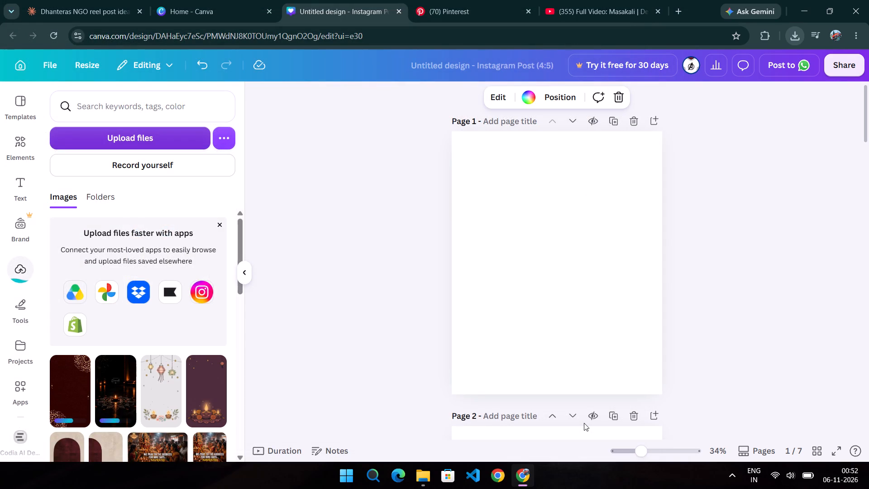
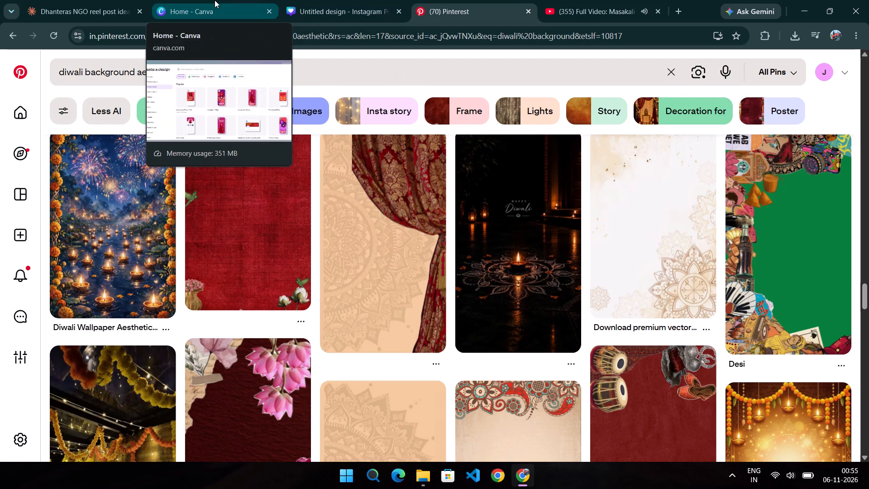
# In the Canva Instagram post design, add the uploaded dark Happy Diwali diya image to page 1 and enlarge it to the full page height.
pyautogui.click(320, 0)
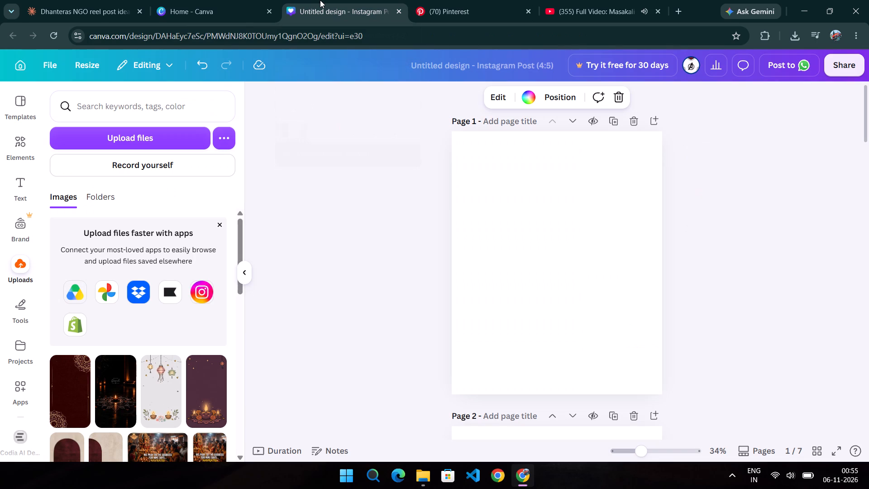
pyautogui.scroll(-1, 173, 350)
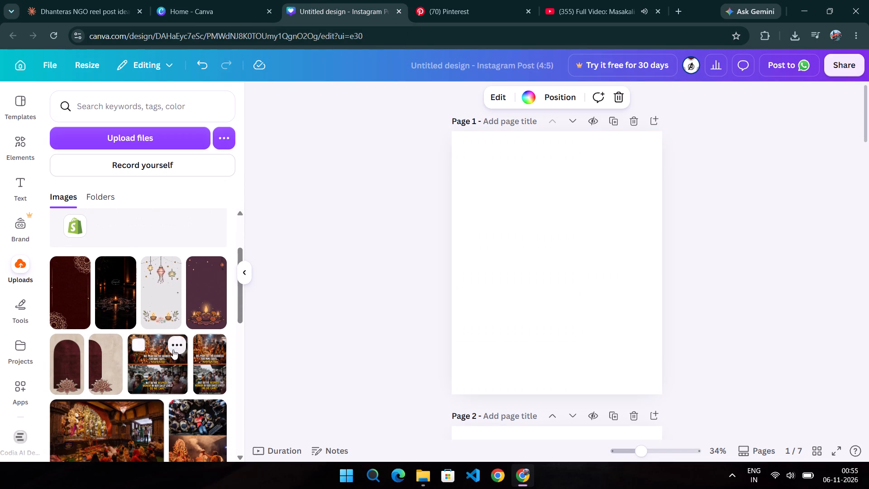
pyautogui.click(104, 309)
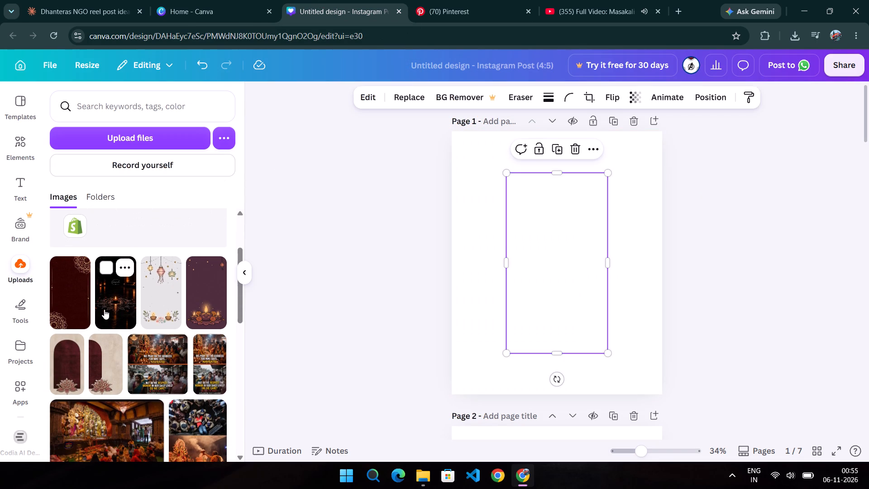
pyautogui.moveTo(506, 173); pyautogui.dragTo(500, 170)
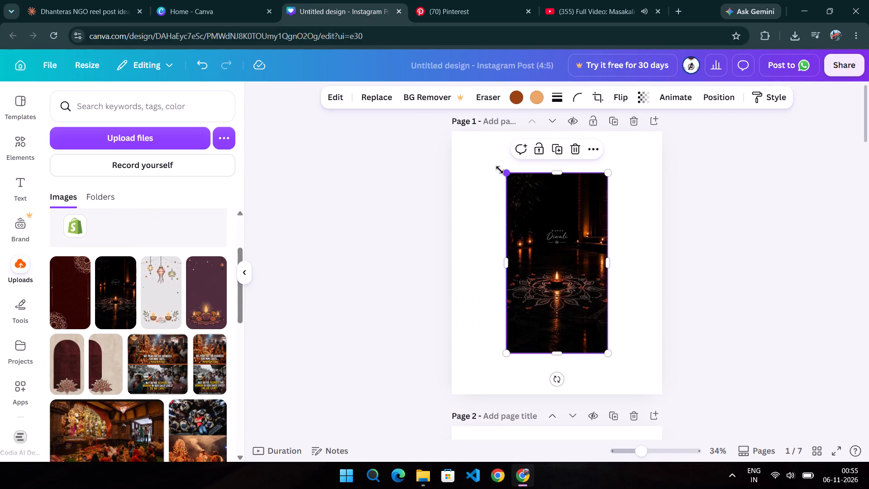
pyautogui.moveTo(500, 170); pyautogui.dragTo(460, 144)
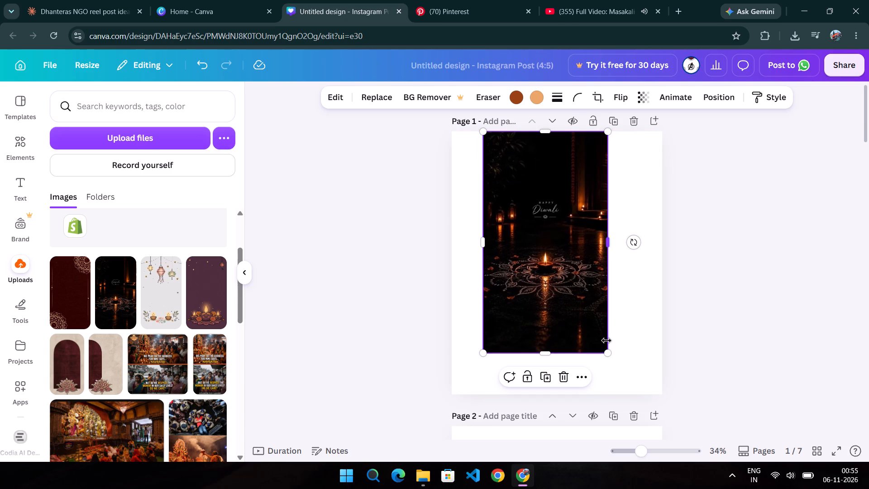
pyautogui.moveTo(607, 352); pyautogui.dragTo(647, 380)
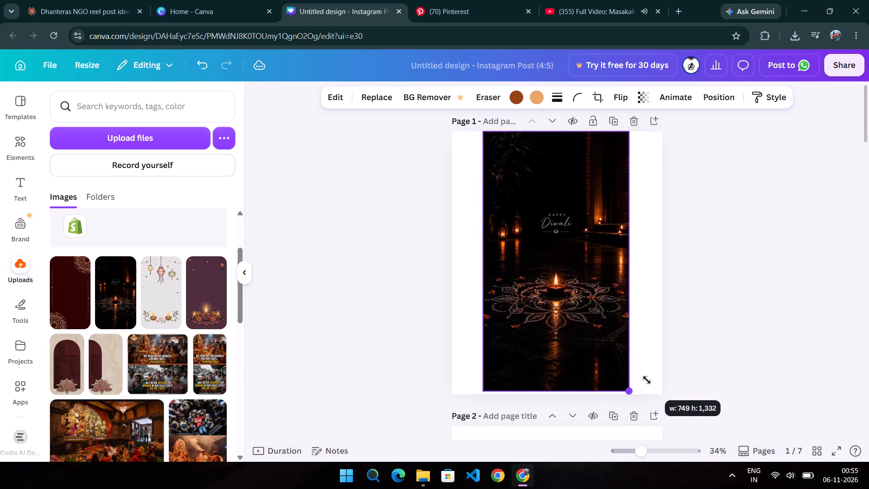
pyautogui.moveTo(647, 380); pyautogui.dragTo(650, 383)
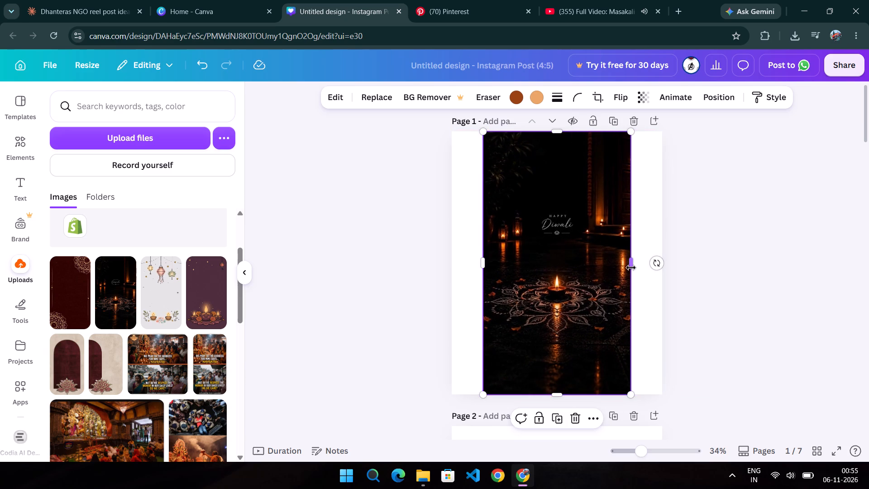
# In the Canva design, widen the dark Happy Diwali diya image on page 1 to fill the full page width.
pyautogui.moveTo(631, 267); pyautogui.dragTo(663, 265)
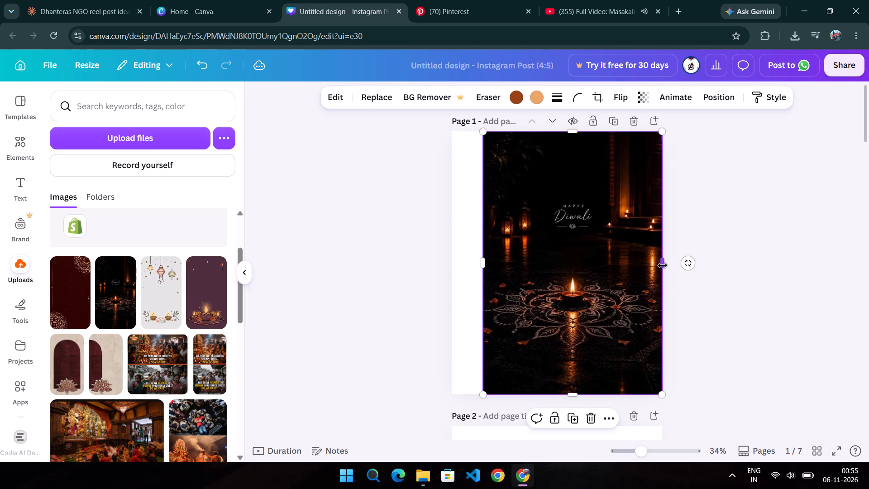
pyautogui.moveTo(482, 258); pyautogui.dragTo(461, 258)
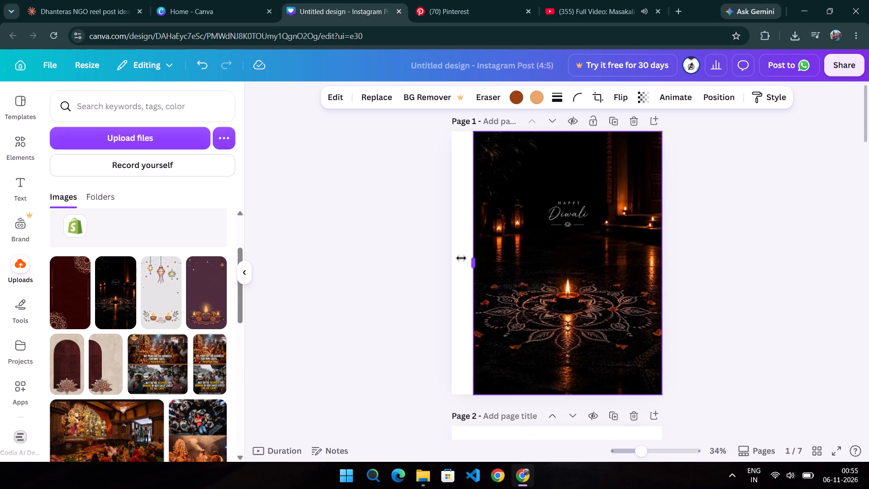
pyautogui.moveTo(461, 258); pyautogui.dragTo(452, 258)
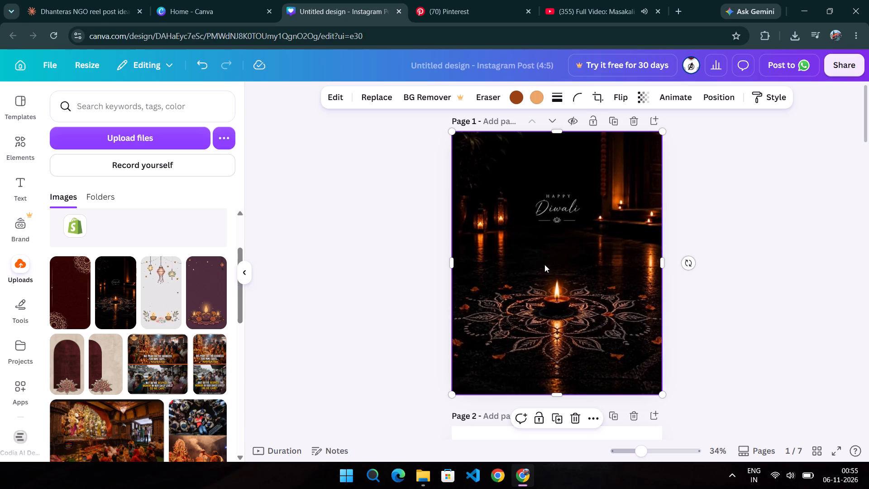
pyautogui.scroll(-1, 544, 264)
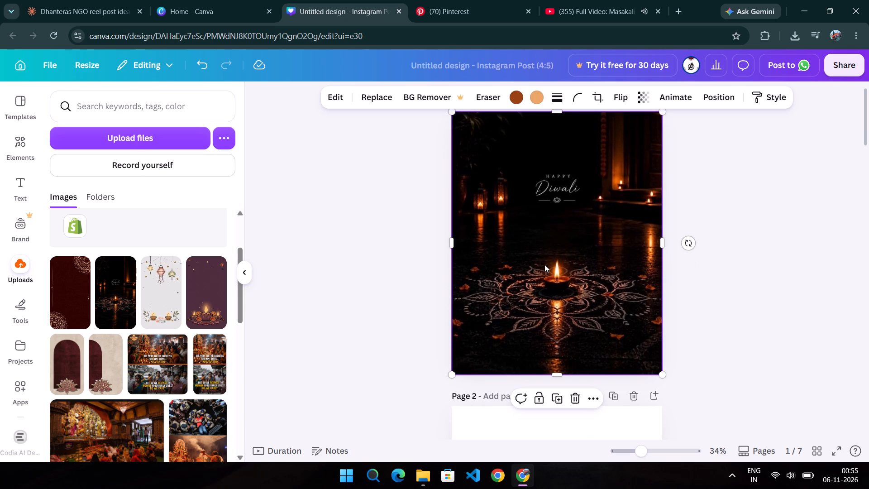
pyautogui.click(753, 308)
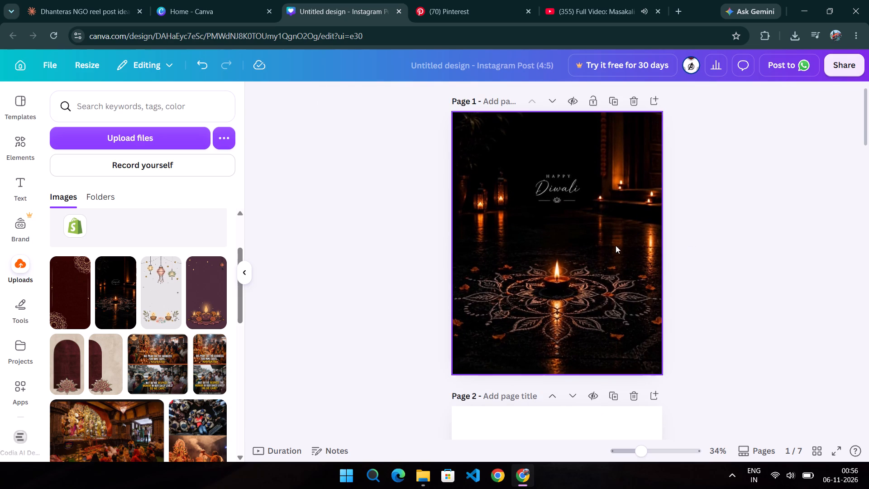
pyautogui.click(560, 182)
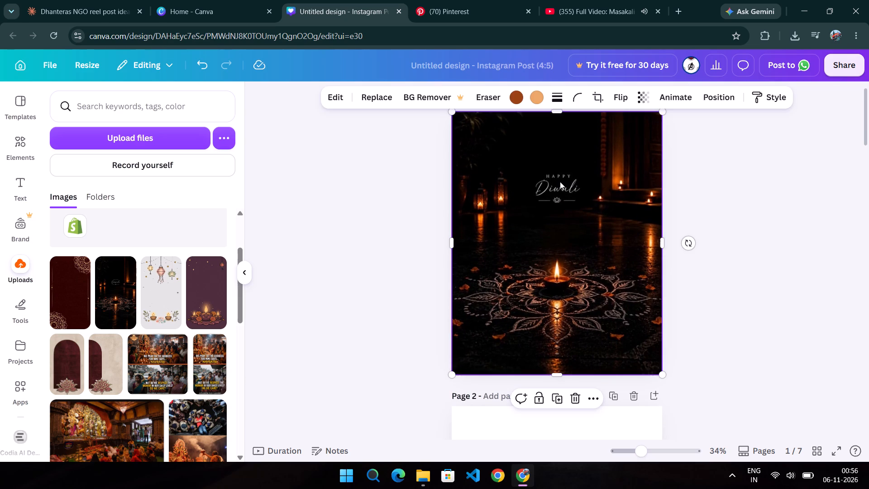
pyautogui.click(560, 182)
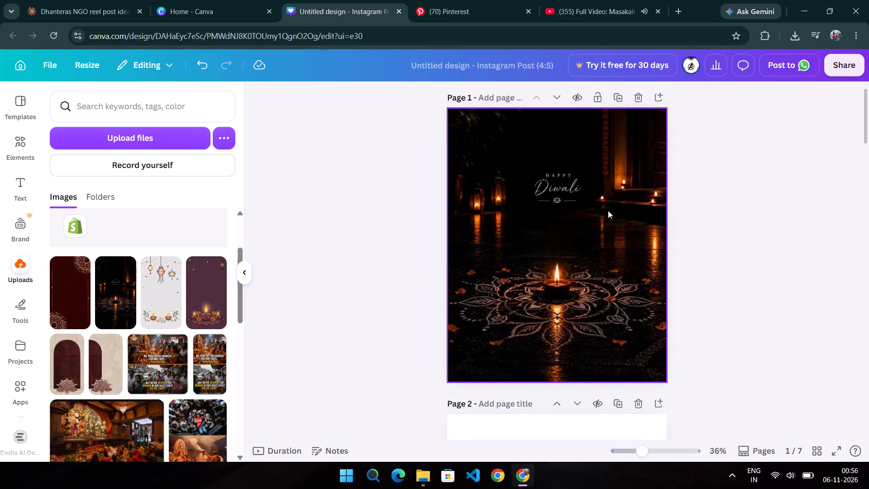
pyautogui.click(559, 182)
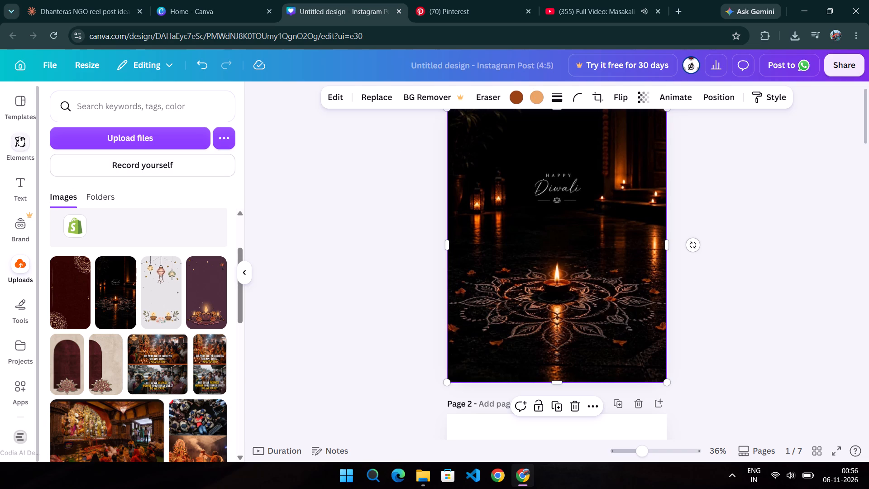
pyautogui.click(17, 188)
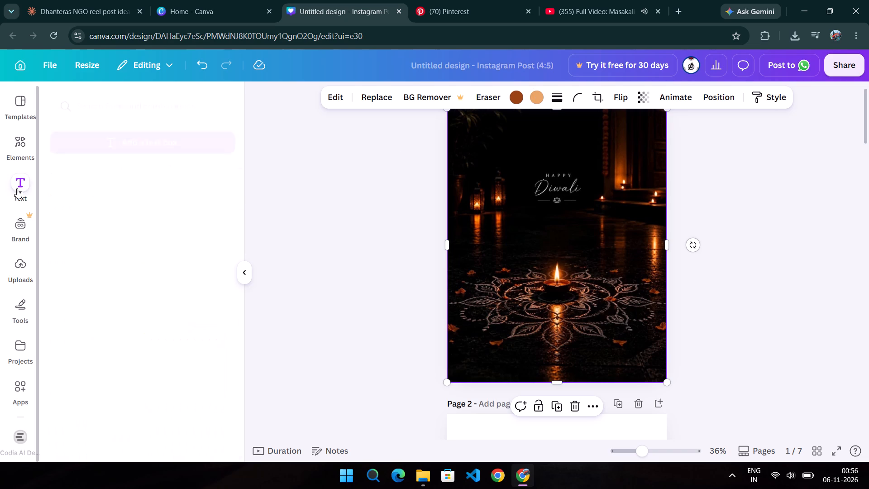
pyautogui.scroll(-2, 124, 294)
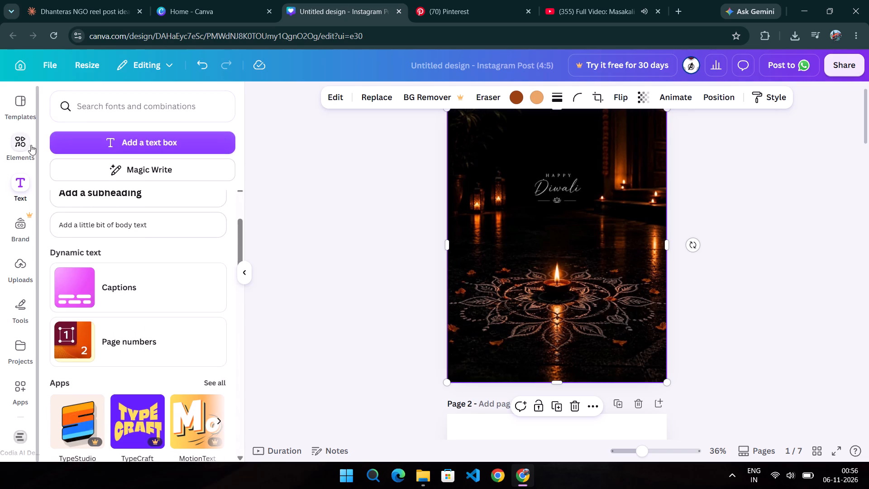
# Search the design elements for "box" and add the solid narrow black bar graphic to page 1.
pyautogui.click(25, 146)
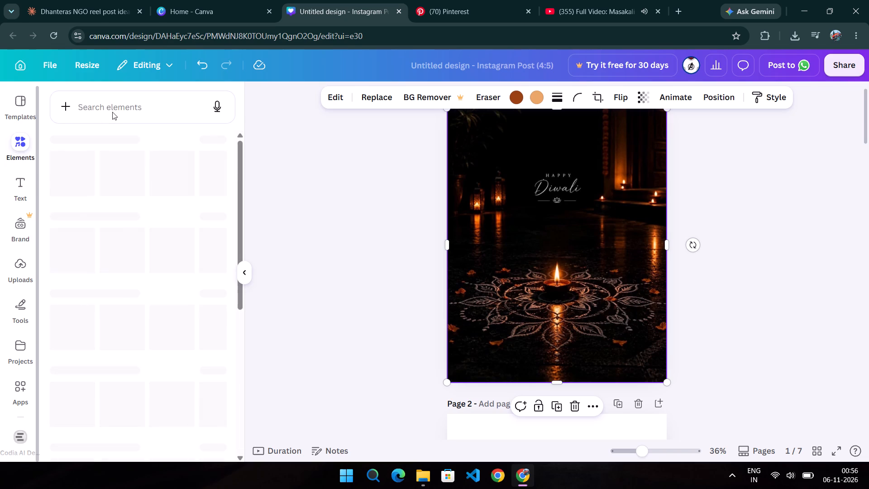
pyautogui.click(118, 102)
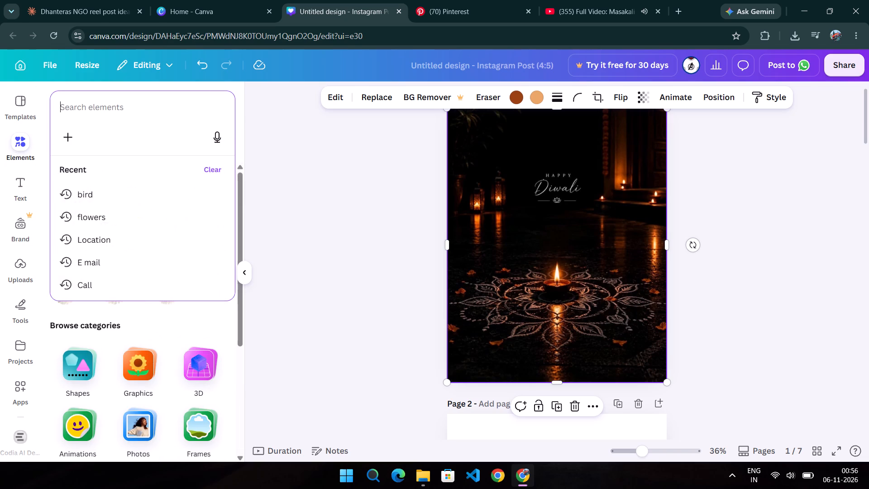
pyautogui.write('box')
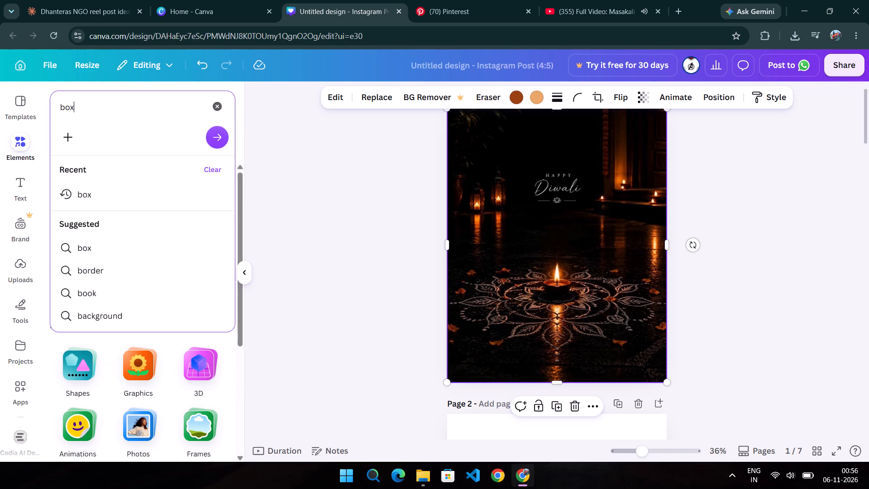
pyautogui.press('Return')
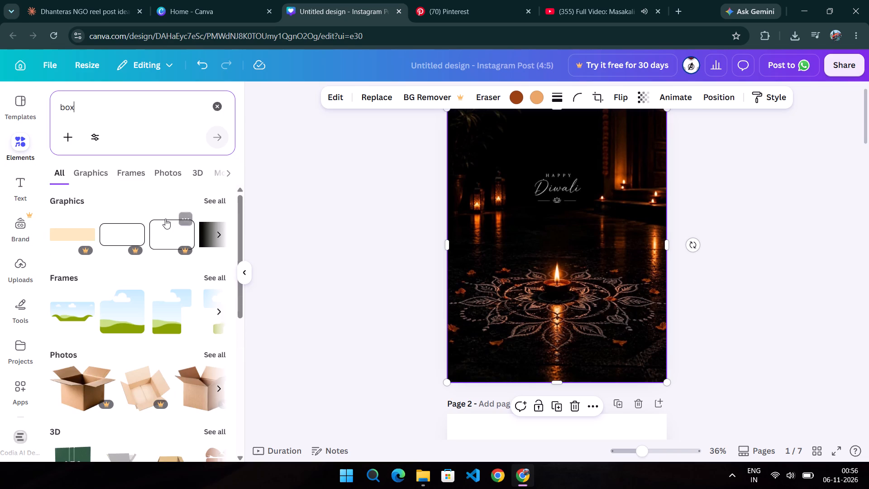
pyautogui.click(219, 235)
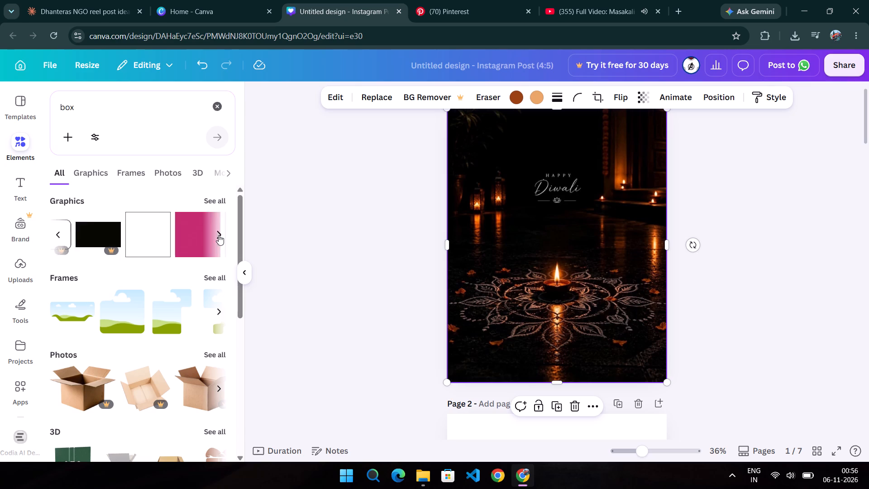
pyautogui.click(216, 231)
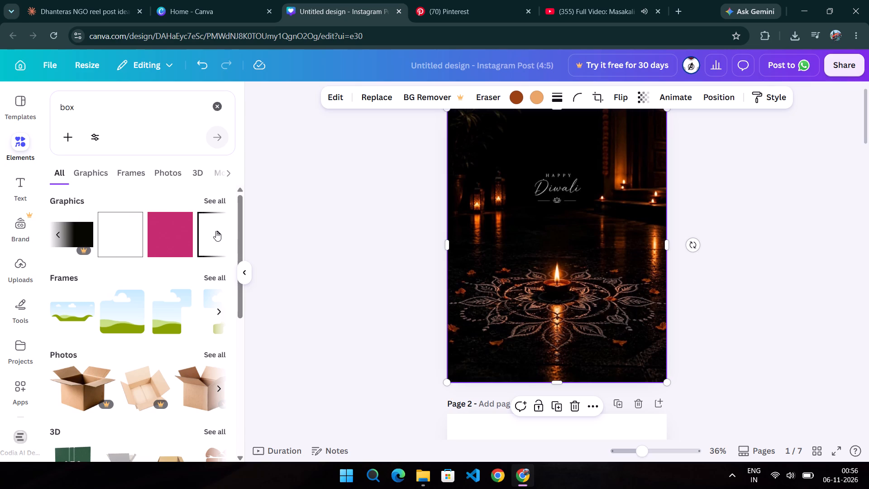
pyautogui.tripleClick(216, 231)
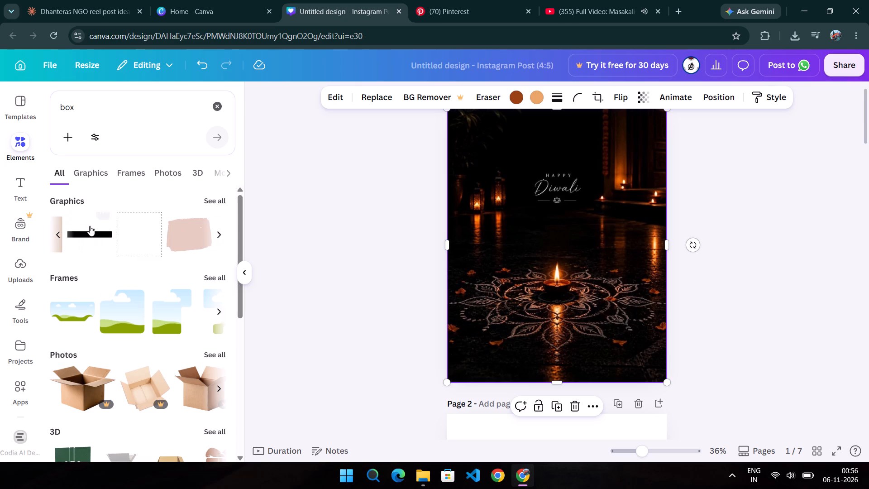
pyautogui.click(95, 235)
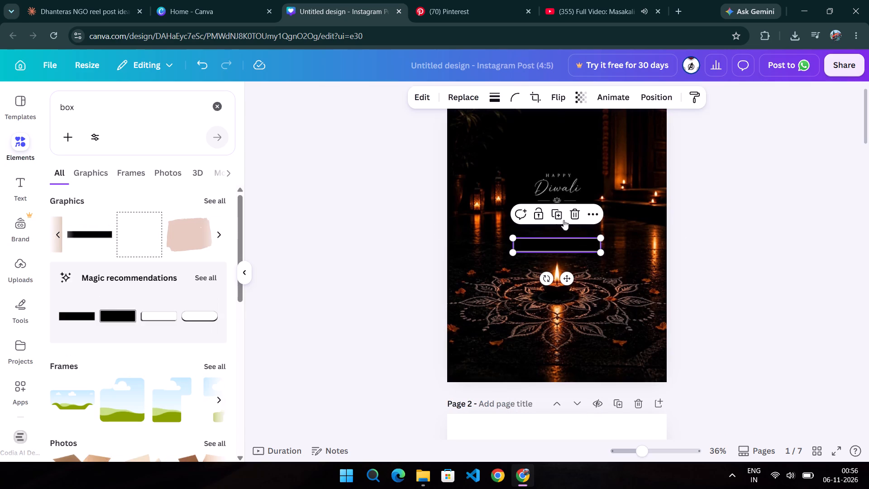
# Move the black bar over the ornament below the Diwali lettering and shrink it to about 377 wide by 62 high.
pyautogui.moveTo(566, 280); pyautogui.dragTo(563, 241)
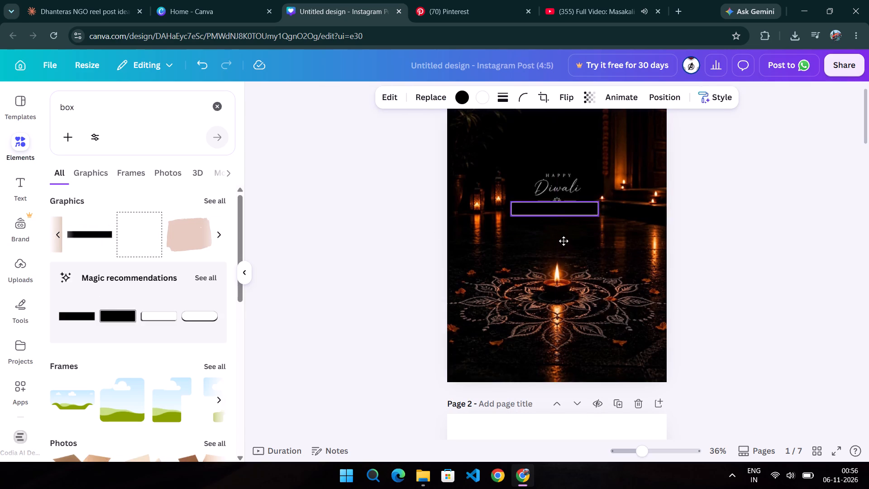
pyautogui.moveTo(563, 241); pyautogui.dragTo(563, 236)
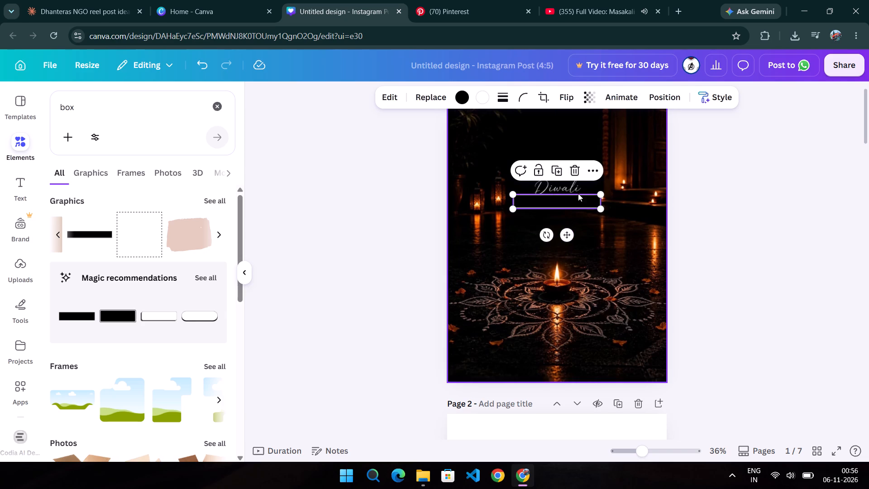
pyautogui.moveTo(598, 192); pyautogui.dragTo(601, 195)
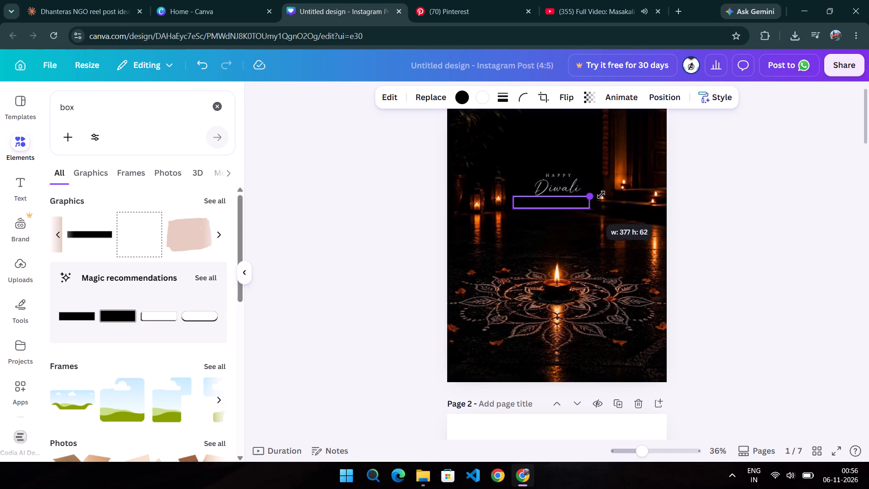
pyautogui.moveTo(601, 195); pyautogui.dragTo(587, 192)
# Duplicate the black bar twice and stack the copies directly above it to cover the "Happy Diwali" lettering.
pyautogui.click(554, 168)
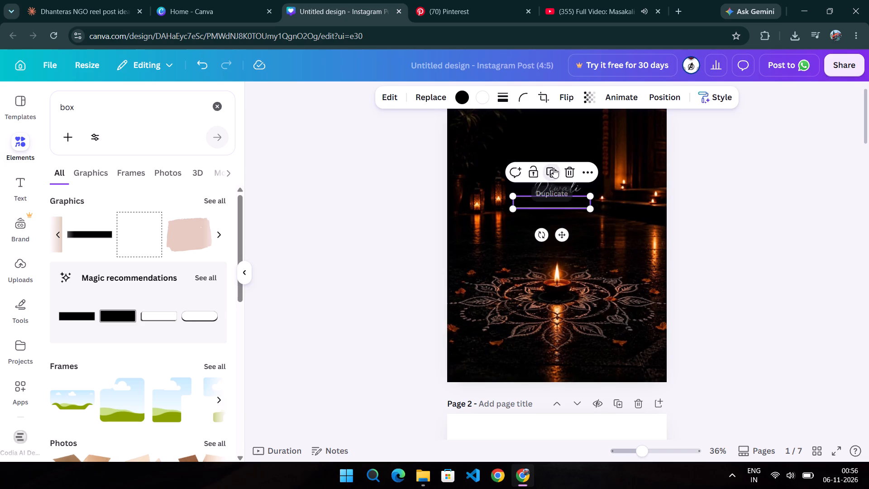
pyautogui.moveTo(568, 243); pyautogui.dragTo(566, 219)
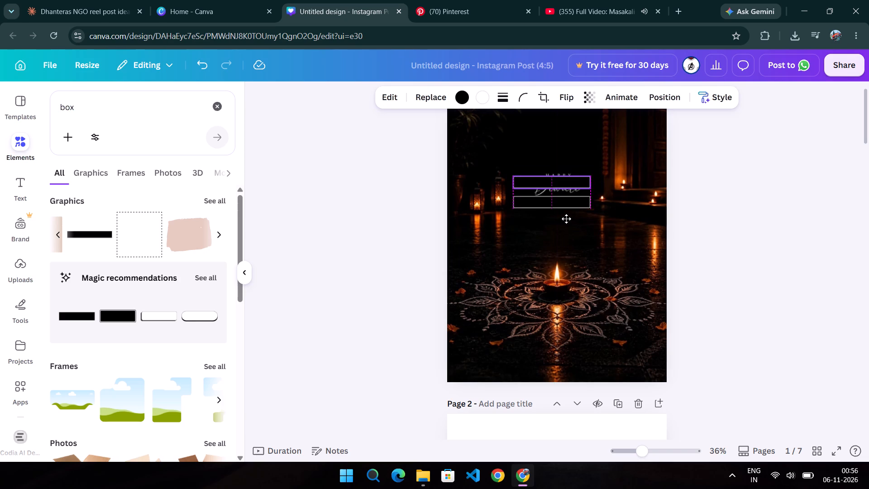
pyautogui.moveTo(566, 219); pyautogui.dragTo(565, 224)
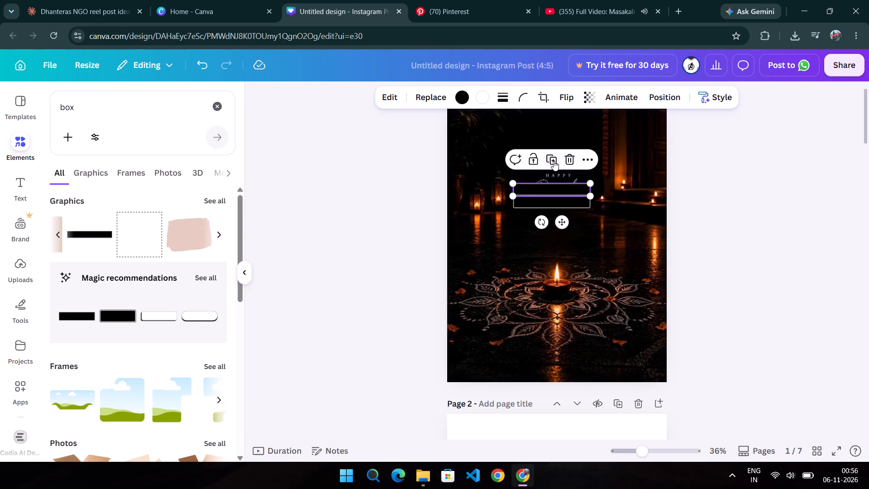
pyautogui.click(554, 161)
pyautogui.click(562, 205)
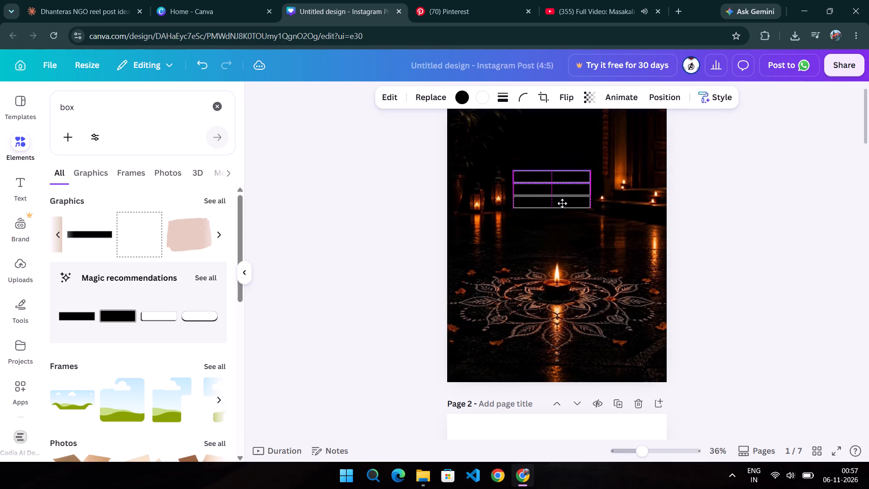
# Change the white outline of each of the three stacked cover bars on page 1 to black.
pyautogui.click(484, 103)
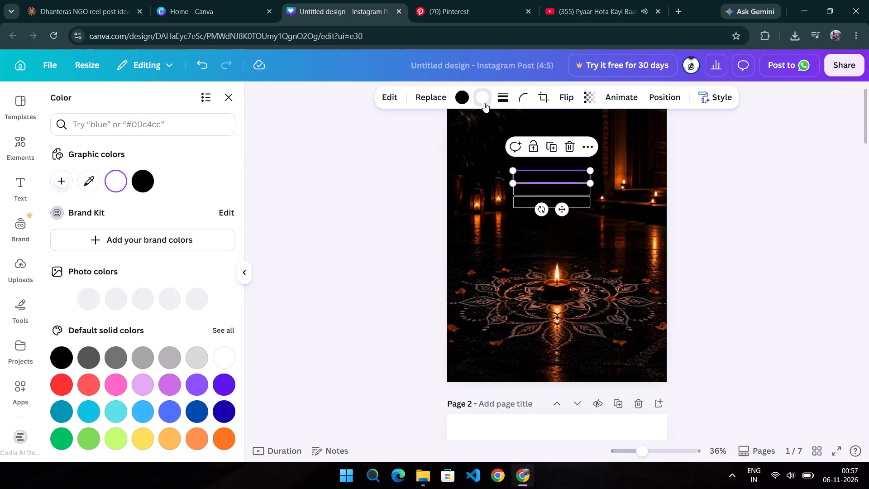
pyautogui.click(146, 180)
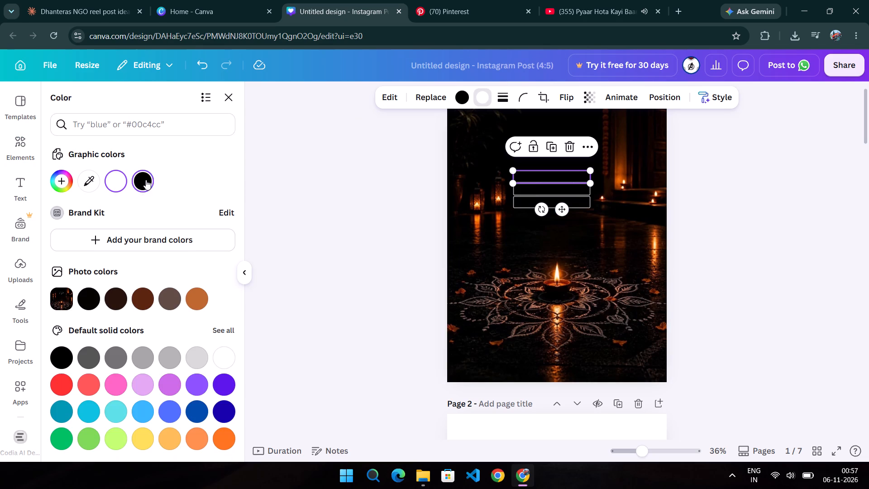
pyautogui.click(521, 192)
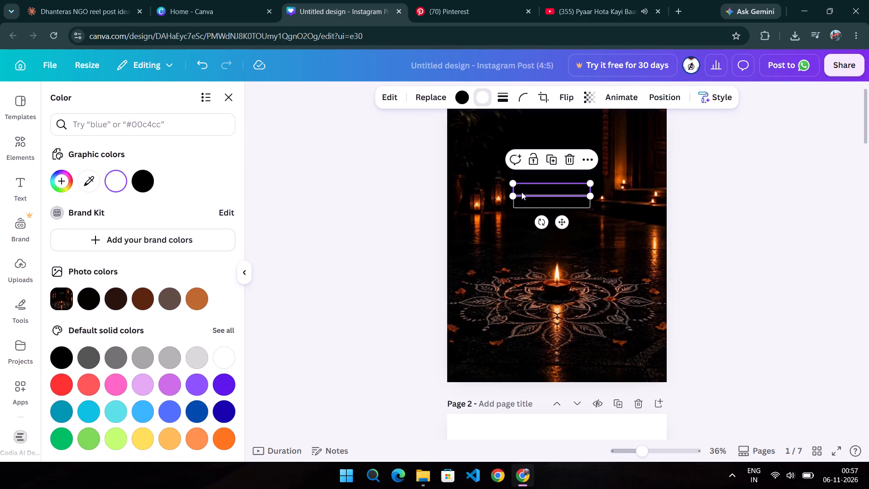
pyautogui.click(476, 101)
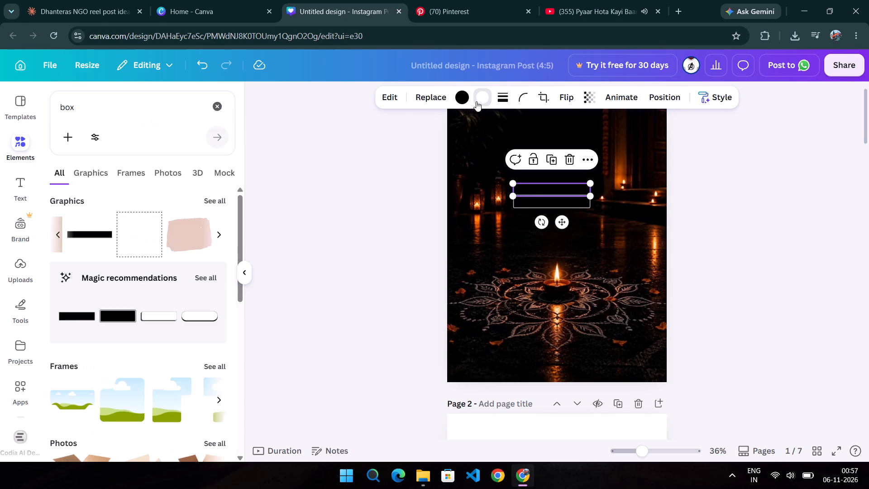
pyautogui.click(482, 95)
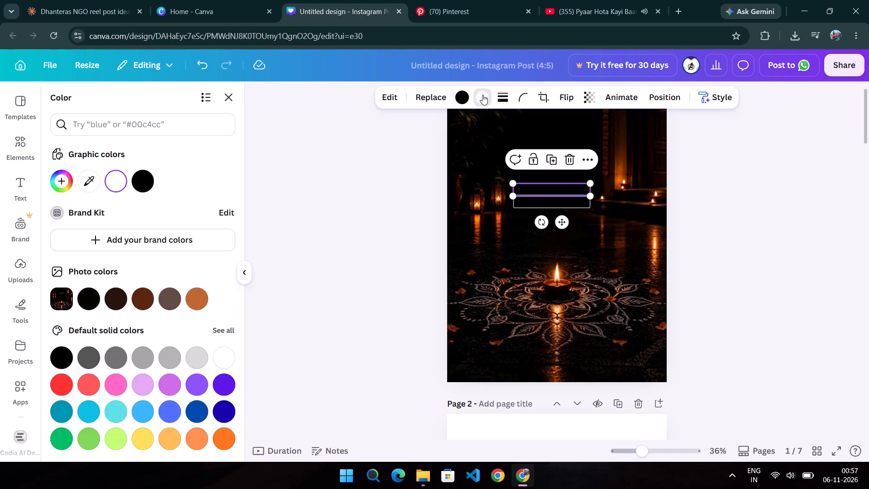
pyautogui.click(144, 177)
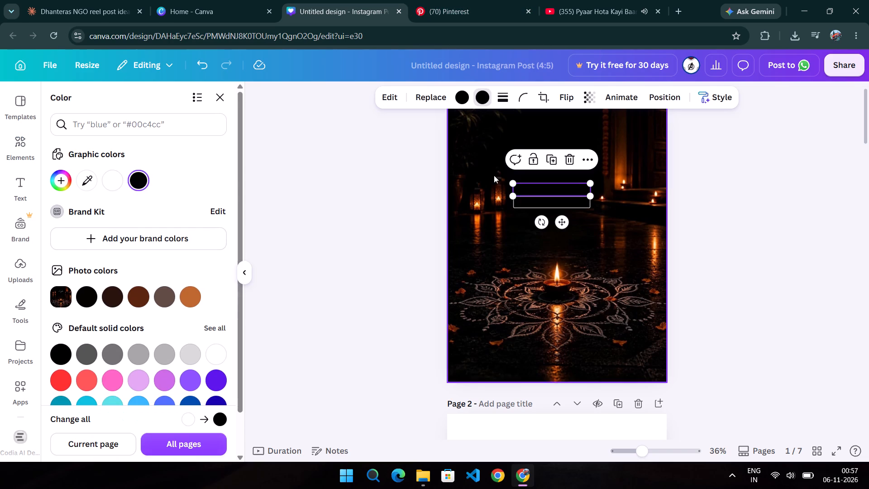
pyautogui.click(528, 207)
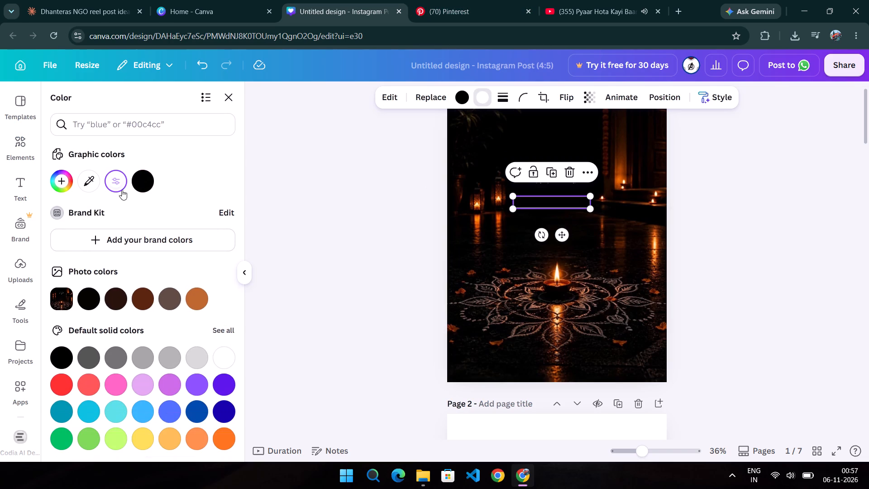
pyautogui.click(144, 179)
pyautogui.click(315, 176)
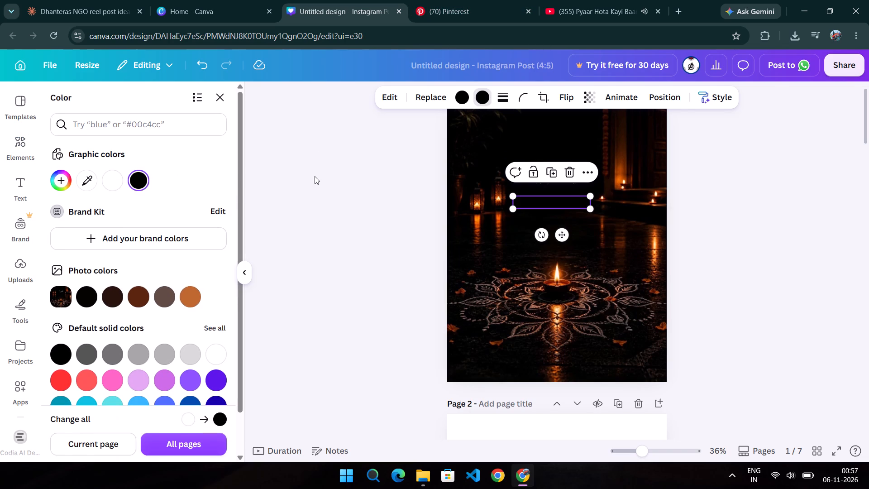
pyautogui.click(788, 223)
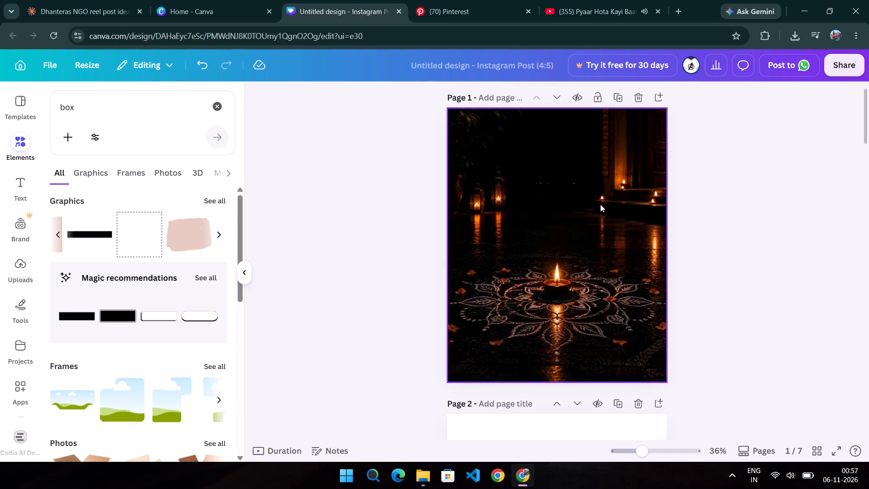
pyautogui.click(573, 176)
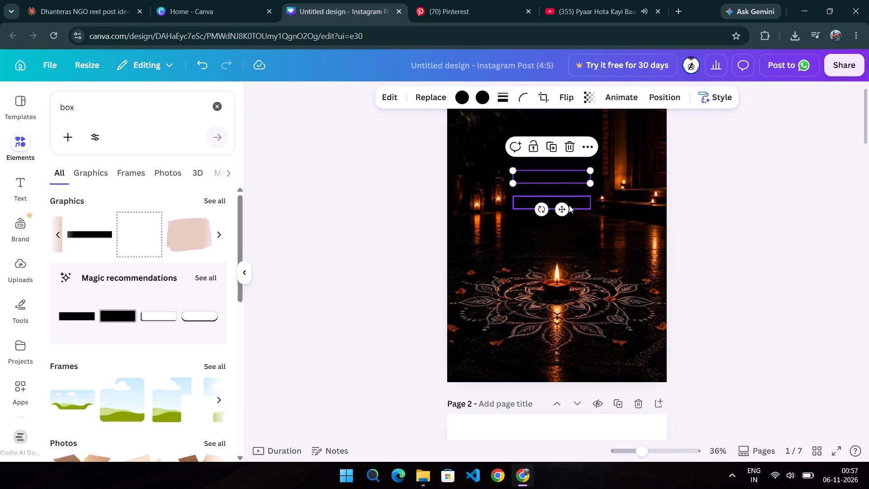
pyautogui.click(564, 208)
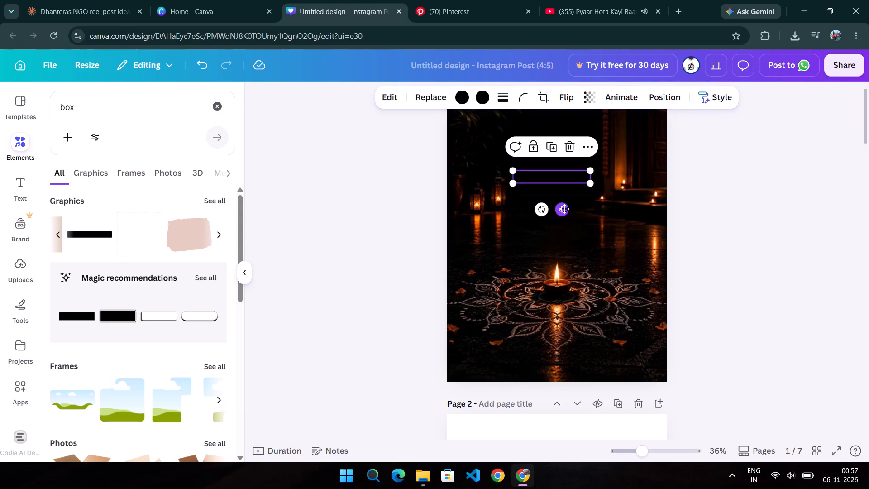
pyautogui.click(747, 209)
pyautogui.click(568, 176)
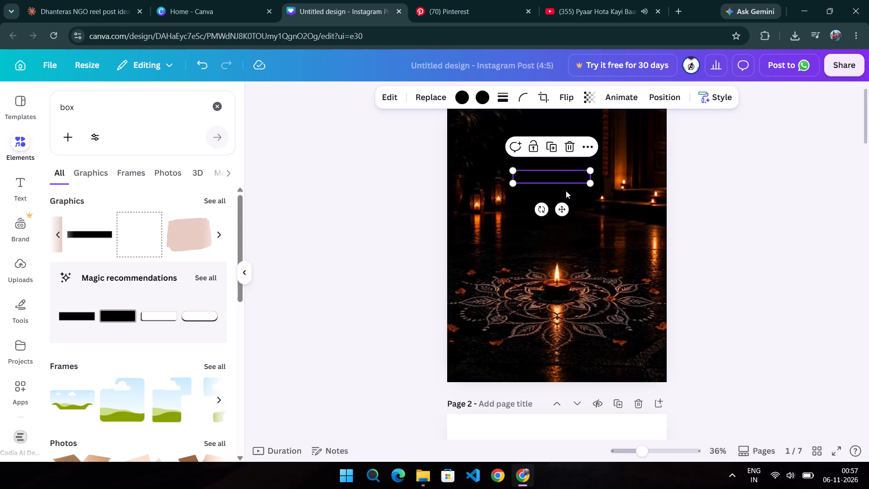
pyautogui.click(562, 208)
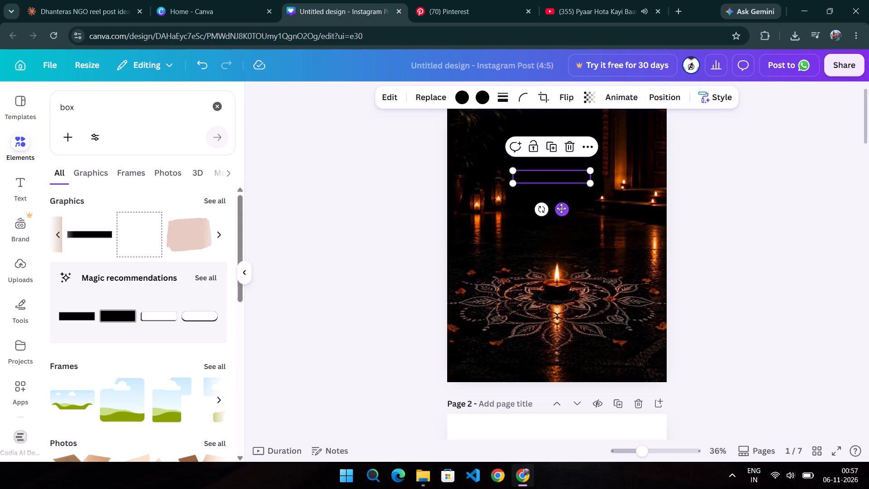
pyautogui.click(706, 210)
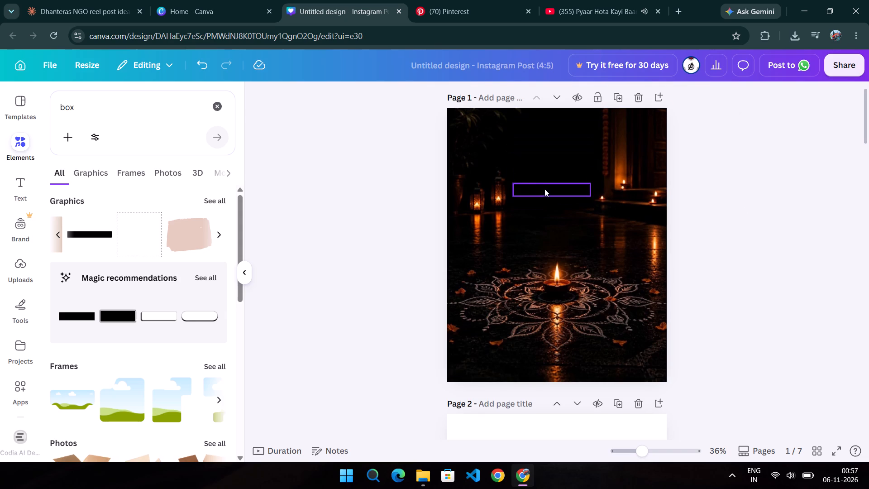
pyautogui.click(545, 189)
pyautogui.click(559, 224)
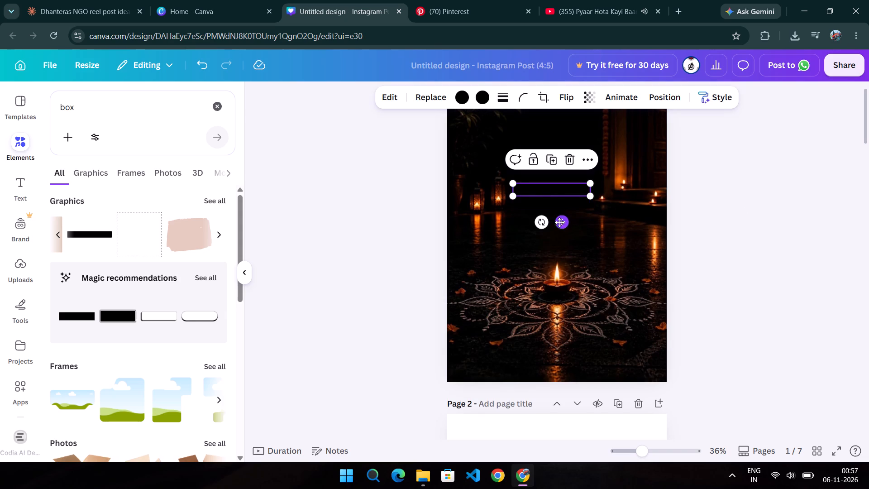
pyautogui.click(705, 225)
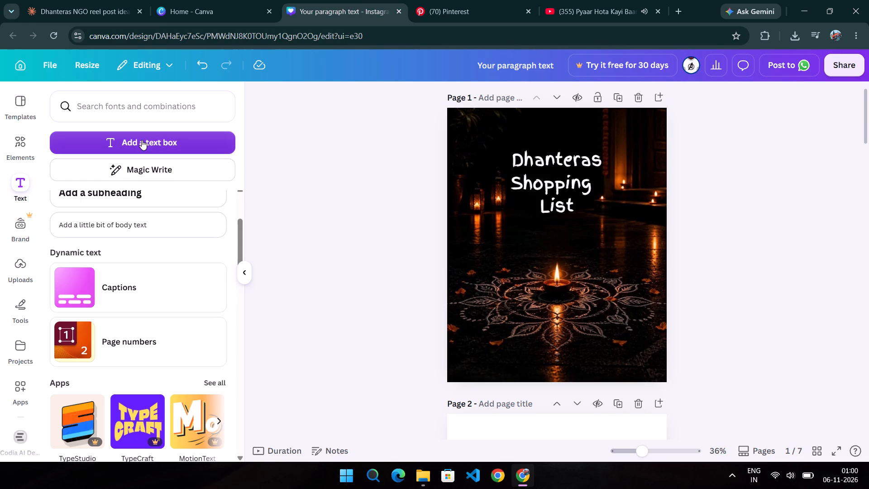
# Add a new text box below the title on page 1, at about font size 36.1 and about 616 wide, on one line.
pyautogui.click(142, 140)
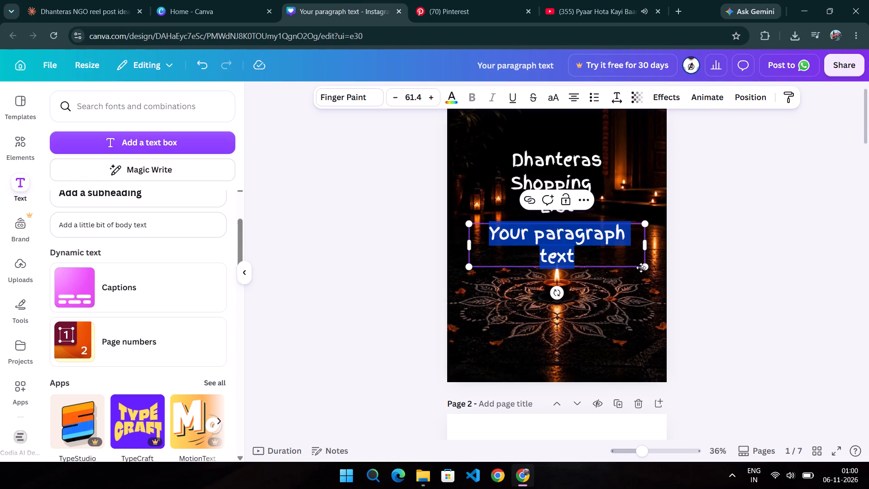
pyautogui.moveTo(646, 267); pyautogui.dragTo(581, 240)
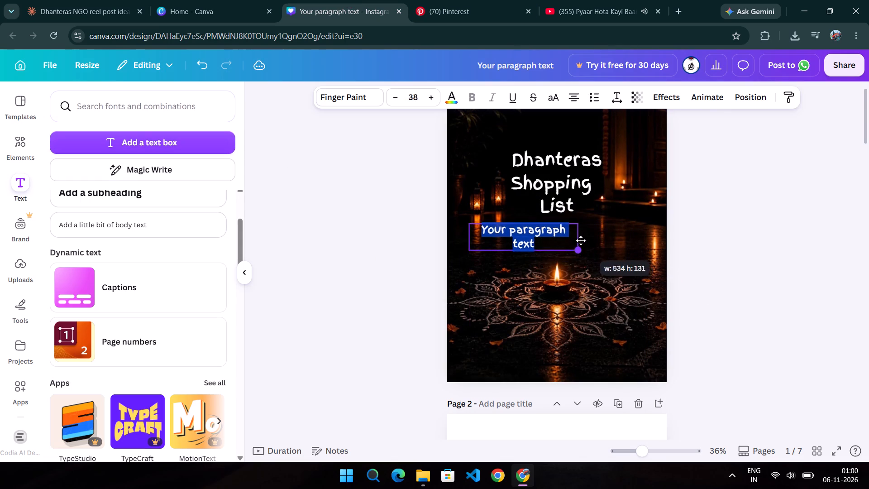
pyautogui.moveTo(581, 240); pyautogui.dragTo(576, 240)
pyautogui.click(572, 237)
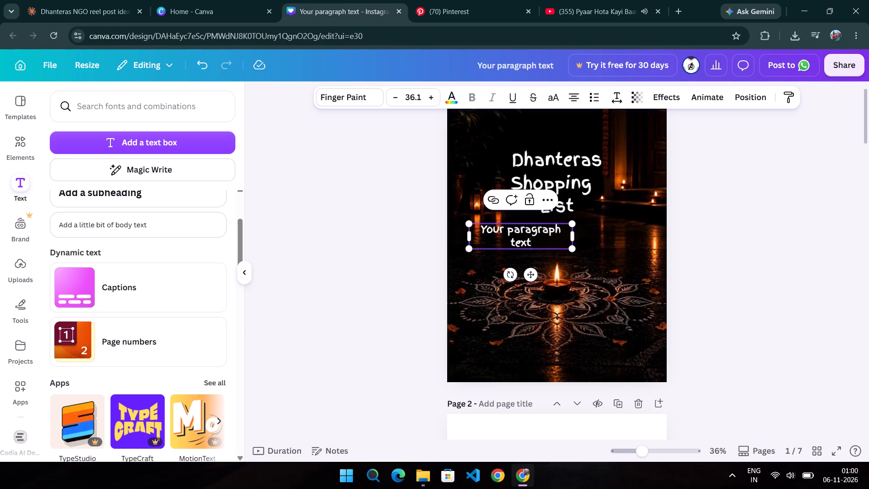
pyautogui.moveTo(575, 235); pyautogui.dragTo(597, 234)
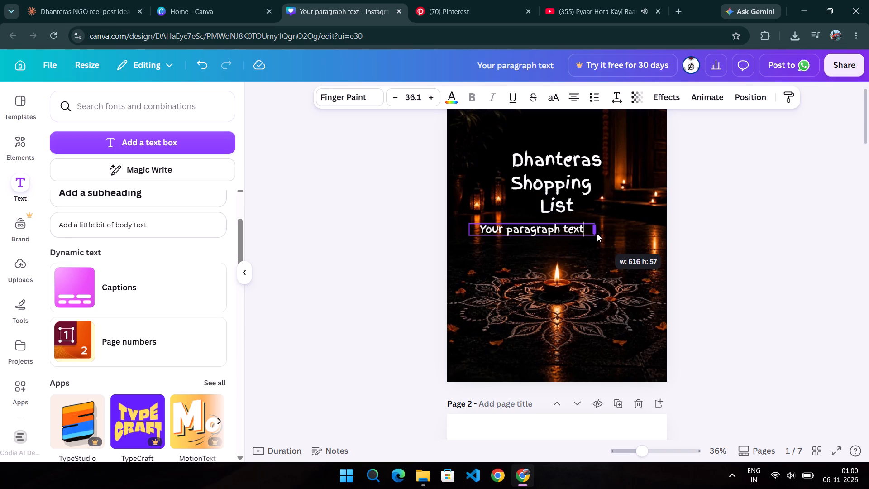
pyautogui.moveTo(597, 234); pyautogui.dragTo(598, 233)
# Replace the new box's placeholder text with the copied line "Items you must buy this year. Price: Rs 0".
pyautogui.press('BackSpace')
pyautogui.press('BackSpace')
pyautogui.press('BackSpace')
pyautogui.press('BackSpace')
pyautogui.press('BackSpace')
pyautogui.press('BackSpace')
pyautogui.press('BackSpace')
pyautogui.press('BackSpace')
pyautogui.press('BackSpace')
pyautogui.press('BackSpace')
pyautogui.press('BackSpace')
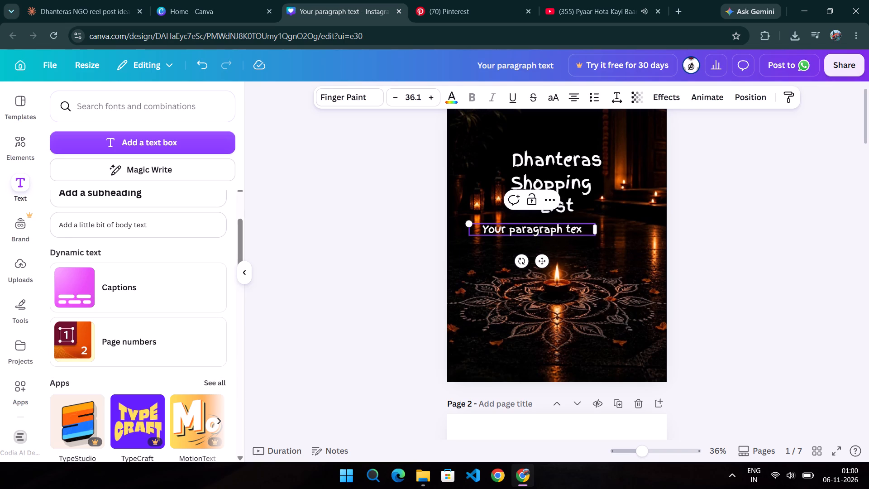
pyautogui.press('BackSpace')
pyautogui.press('BackSpace')
pyautogui.press('BackSpace')
pyautogui.press('BackSpace')
pyautogui.press('BackSpace')
pyautogui.press('BackSpace')
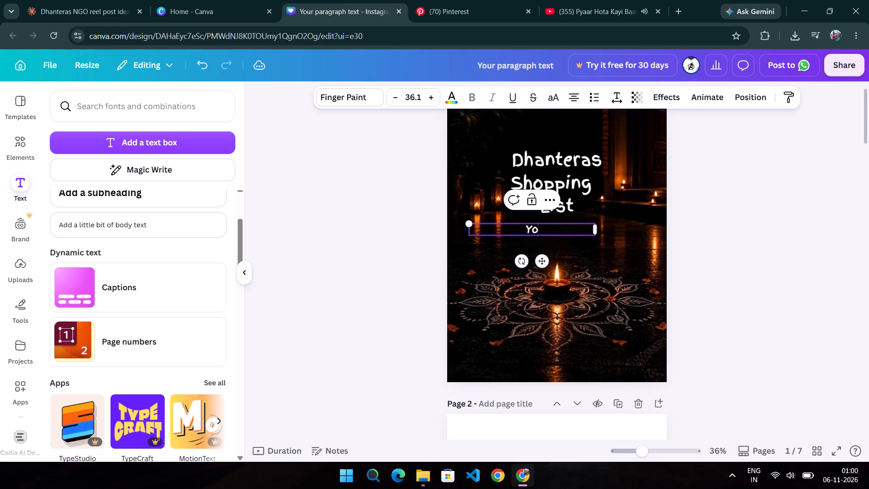
pyautogui.press('BackSpace')
pyautogui.press('BackSpace')
pyautogui.hotkey('ctrl', 'v')
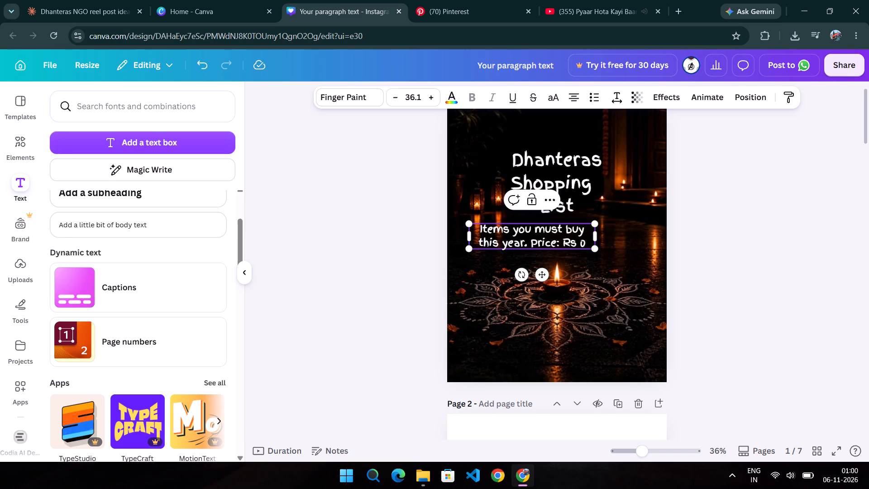
# Widen the subtitle so "Price: Rs 0" sits alone on line two, at about font size 35.8, and nudge it down from the title.
pyautogui.moveTo(596, 238); pyautogui.dragTo(622, 238)
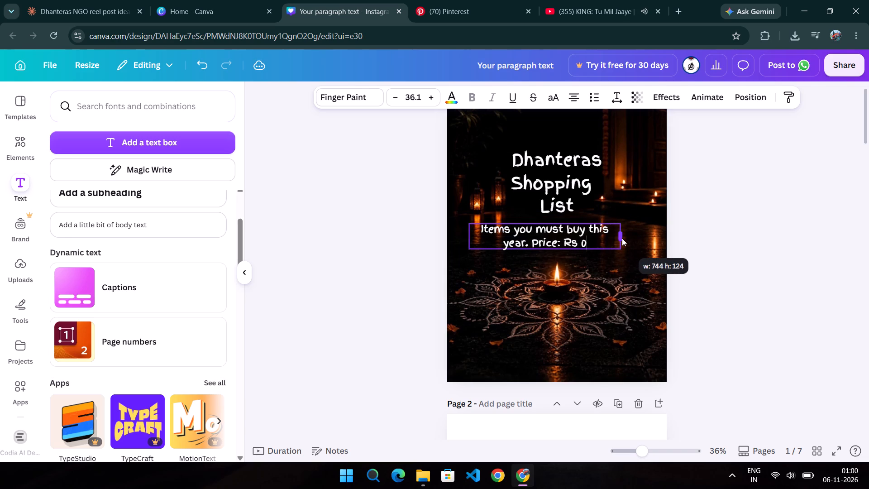
pyautogui.moveTo(622, 238); pyautogui.dragTo(629, 237)
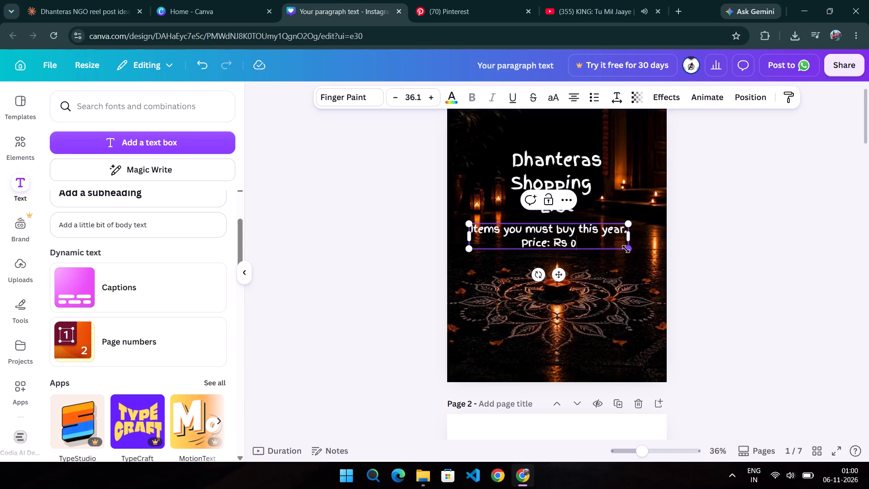
pyautogui.click(626, 249)
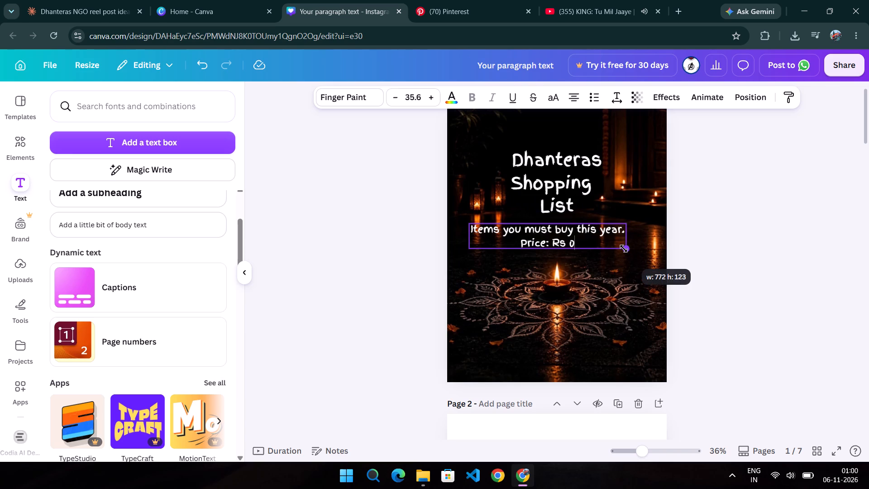
pyautogui.moveTo(557, 275); pyautogui.dragTo(561, 281)
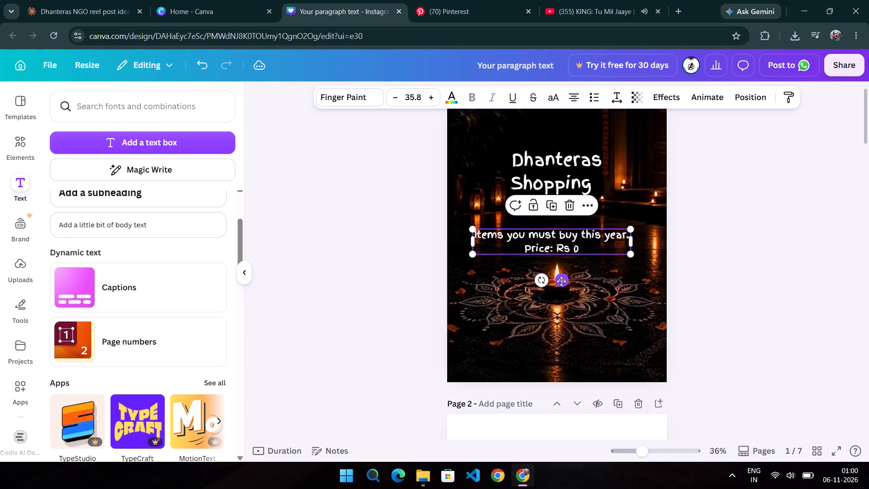
# Try Holiday, Westonia and Lost in South on the "Items you must buy this year" text, and set it in Bright Sunshine.
pyautogui.click(363, 100)
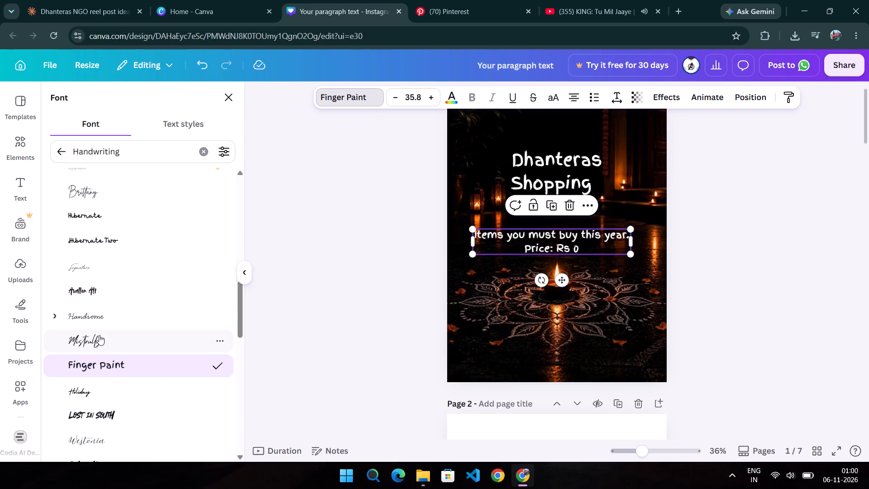
pyautogui.click(88, 390)
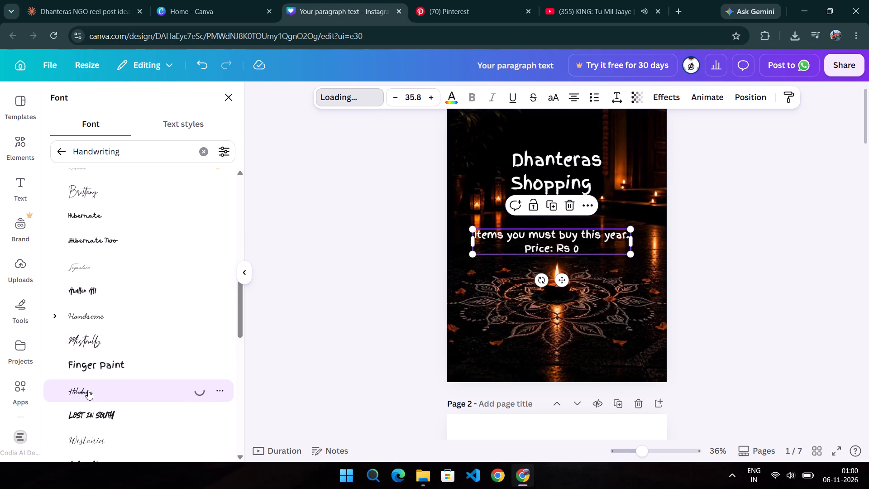
pyautogui.scroll(-1, 88, 390)
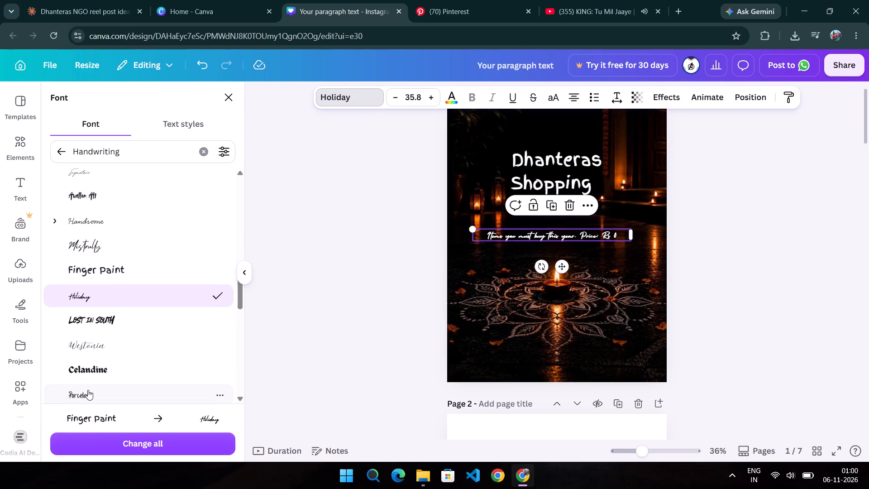
pyautogui.scroll(-1, 88, 390)
pyautogui.click(86, 347)
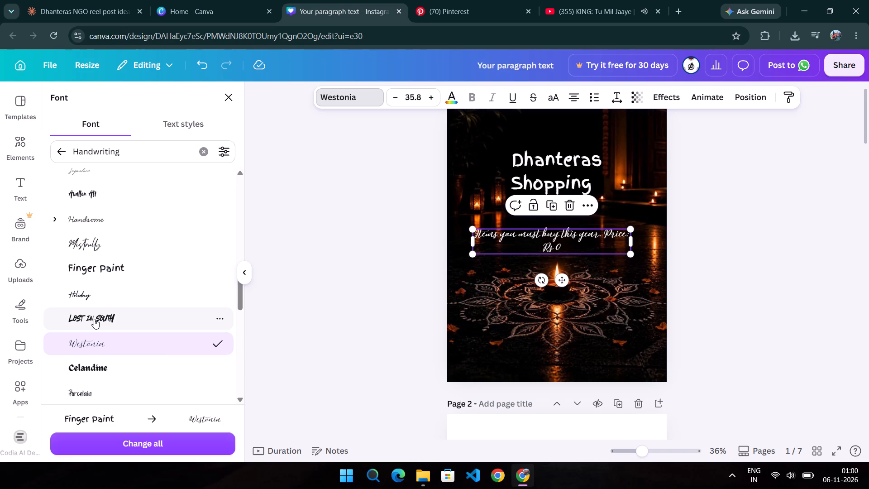
pyautogui.click(94, 319)
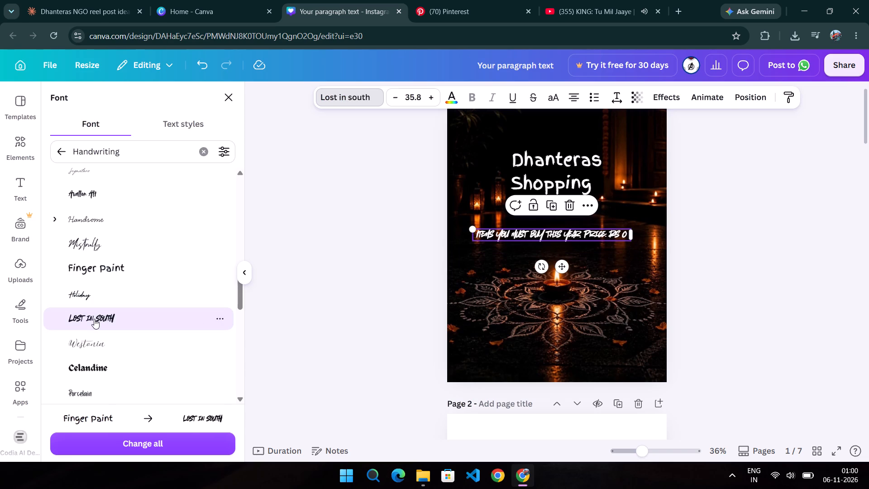
pyautogui.scroll(-2, 92, 386)
pyautogui.click(95, 359)
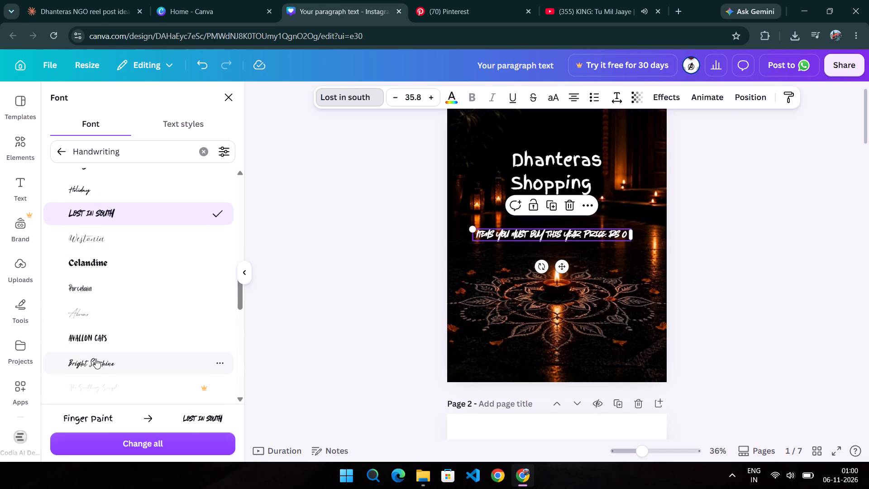
pyautogui.scroll(1, 95, 359)
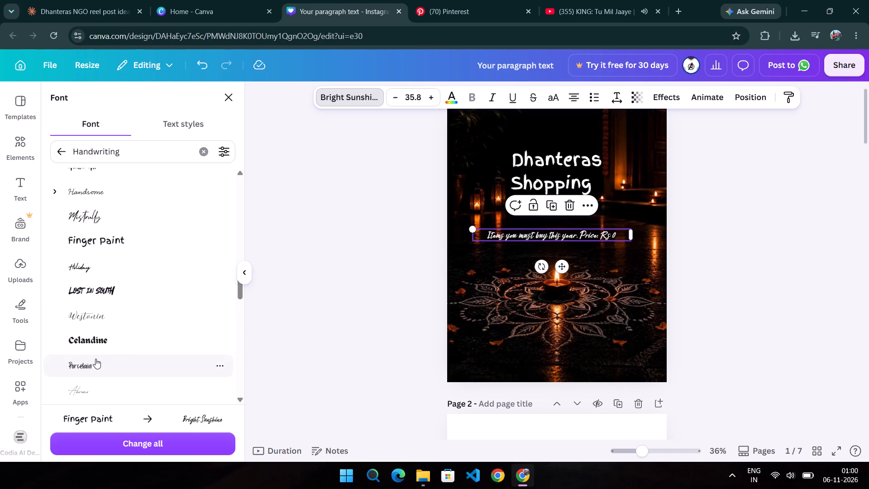
pyautogui.scroll(2, 95, 359)
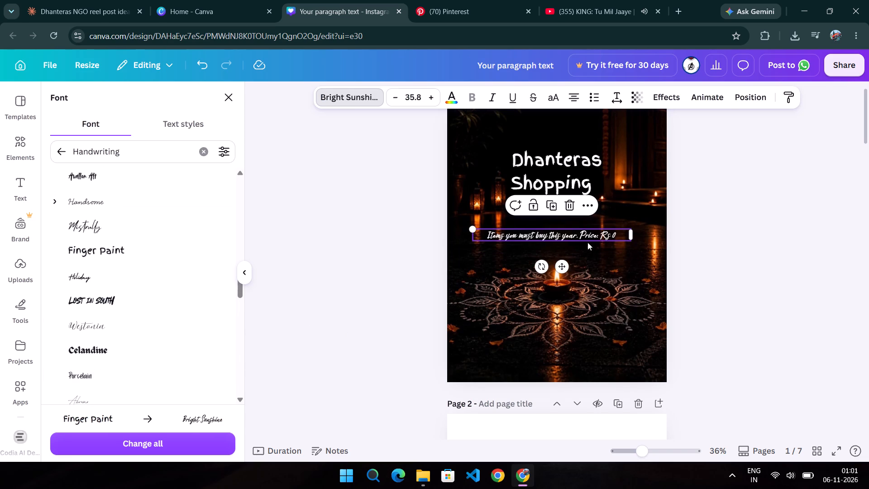
# Widen the "Items you must buy this year" text box slightly, recentre it under the title and increase its font size to 40.8.
pyautogui.moveTo(630, 233); pyautogui.dragTo(617, 250)
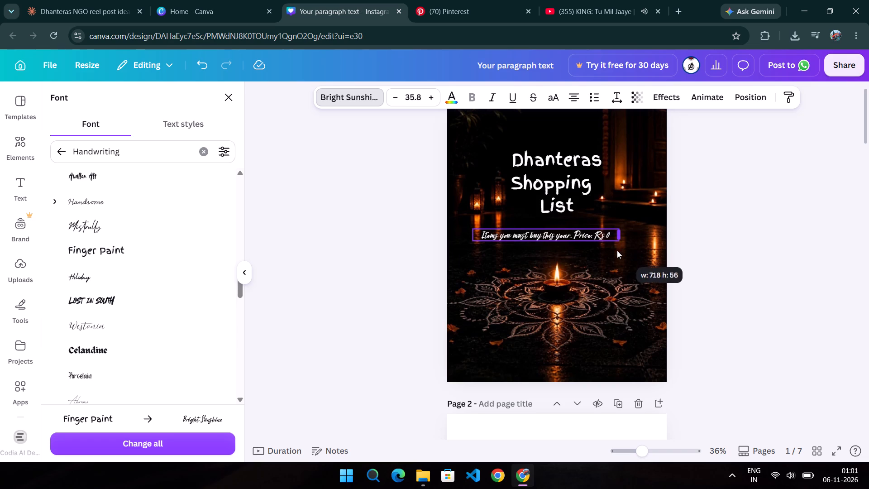
pyautogui.moveTo(617, 250); pyautogui.dragTo(641, 255)
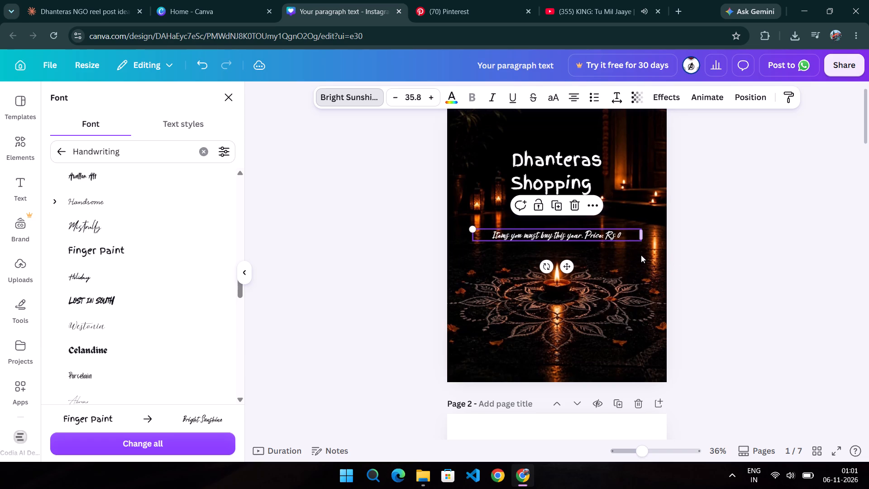
pyautogui.click(624, 233)
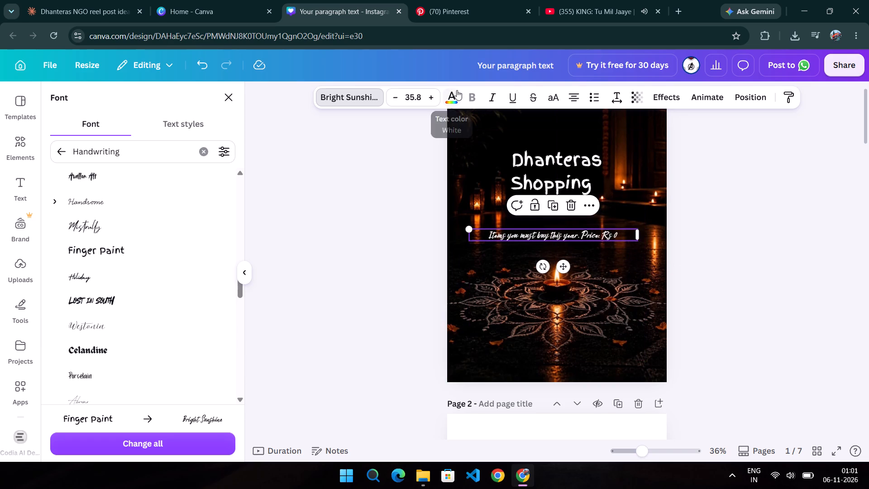
pyautogui.click(431, 101)
pyautogui.click(431, 101)
pyautogui.click(431, 101)
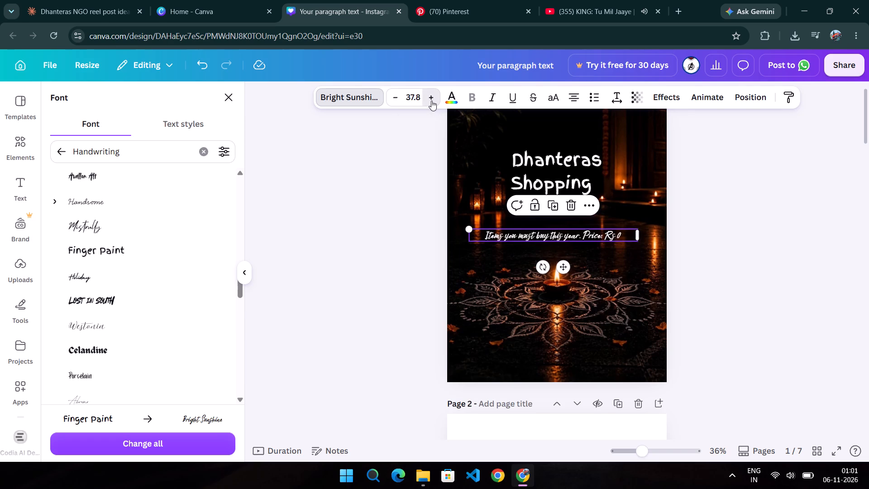
pyautogui.click(431, 101)
pyautogui.click(431, 101)
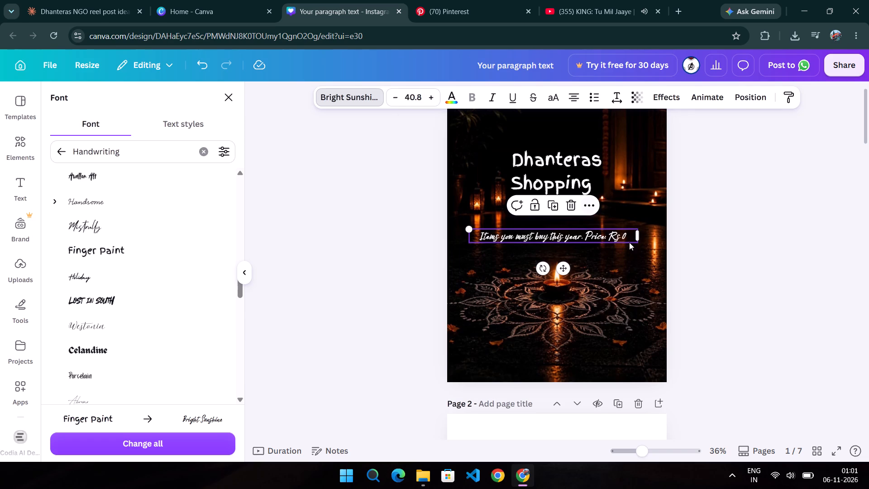
# Break the subtitle line before "Price: Rs 0" so the price sits on its own second line.
pyautogui.click(583, 236)
pyautogui.click(583, 236)
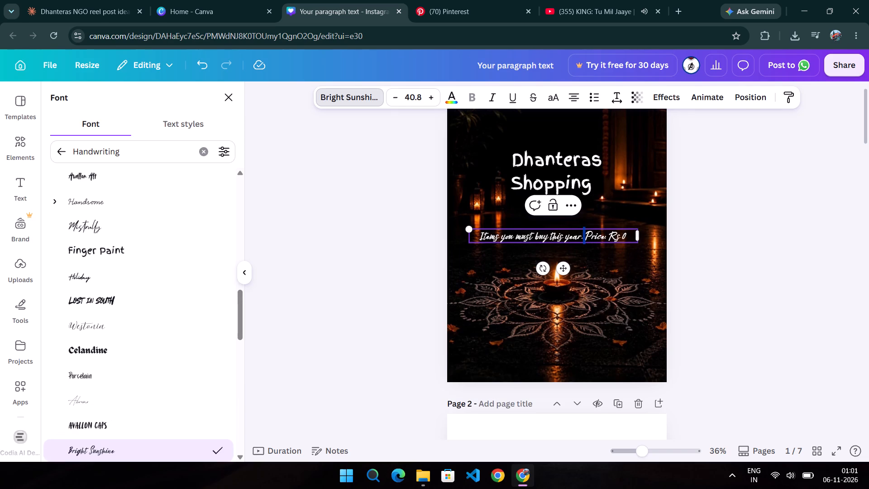
pyautogui.click(583, 236)
pyautogui.press('Return')
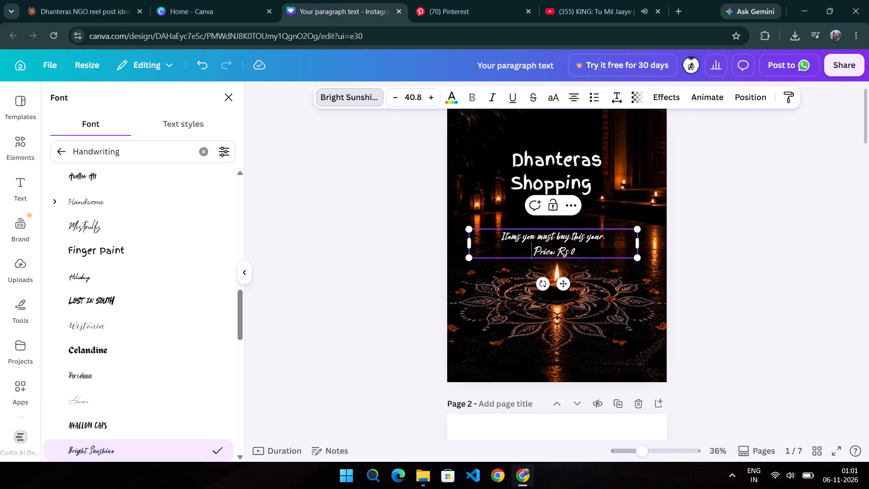
pyautogui.click(727, 262)
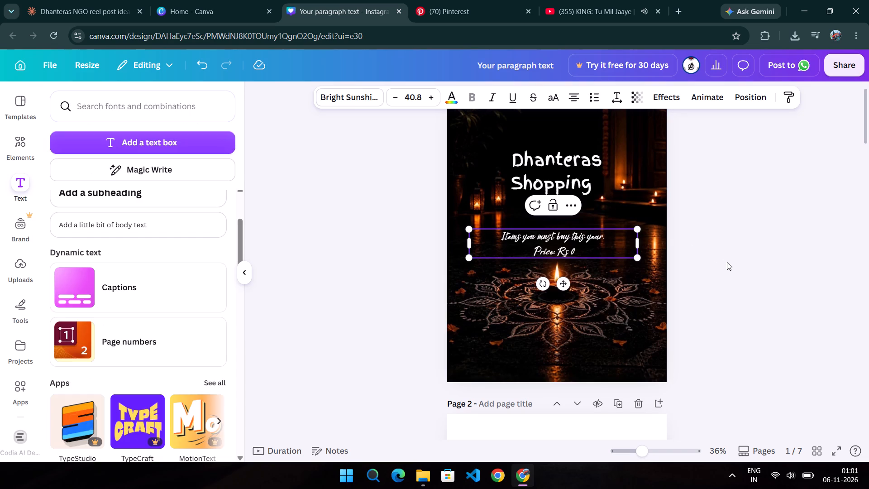
pyautogui.click(657, 249)
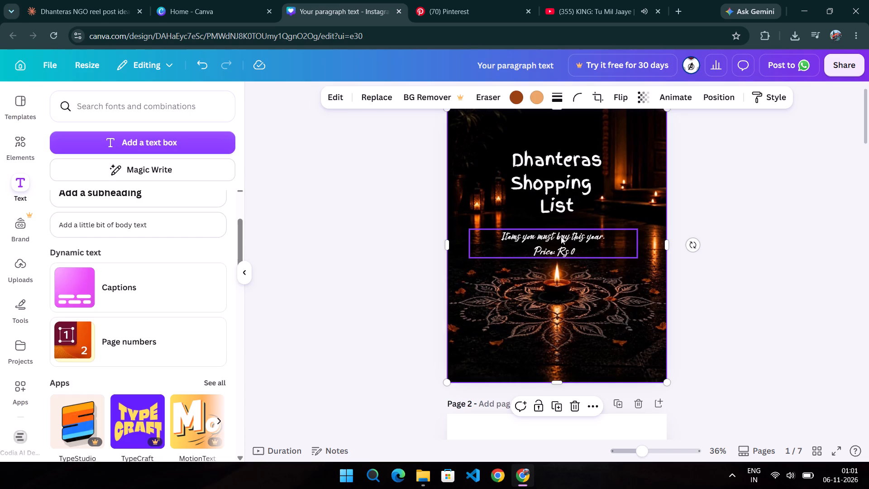
pyautogui.click(560, 254)
pyautogui.moveTo(563, 283); pyautogui.dragTo(568, 283)
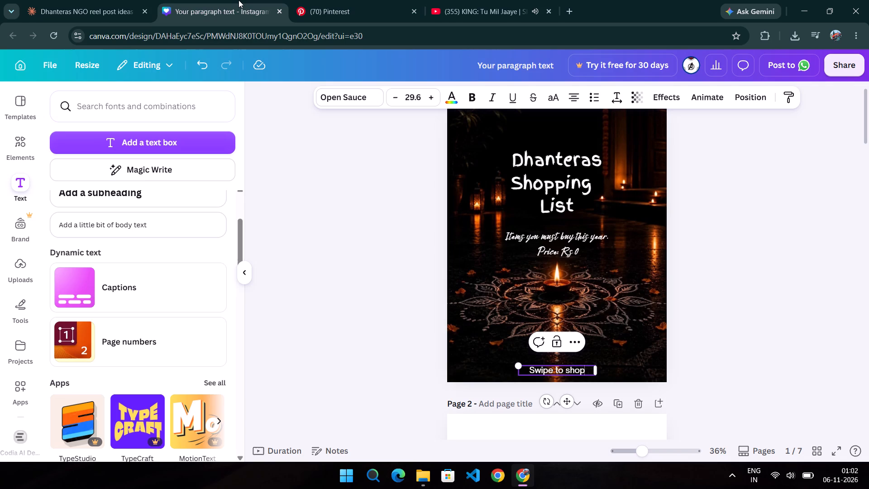
pyautogui.click(24, 144)
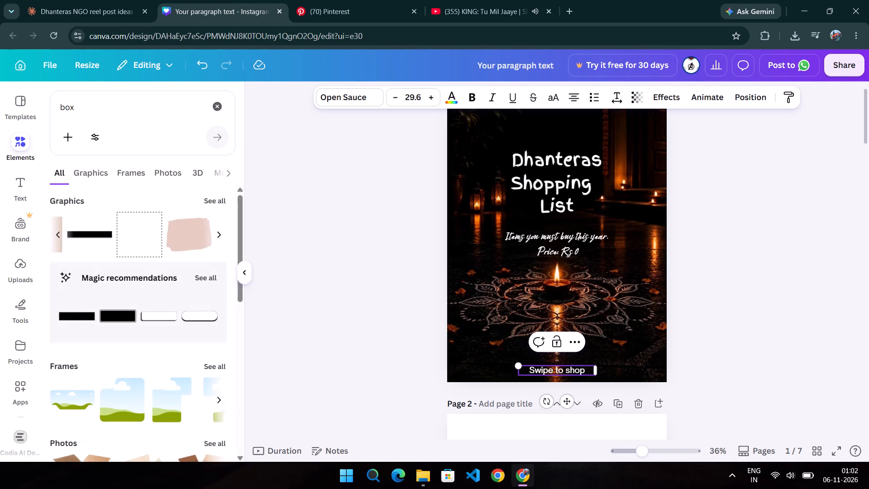
pyautogui.click(134, 103)
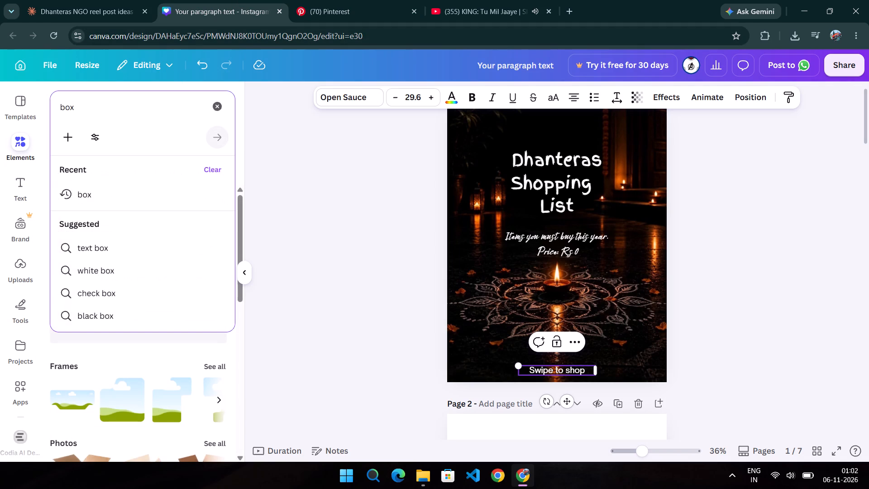
pyautogui.press('BackSpace')
pyautogui.press('BackSpace')
pyautogui.press('BackSpace')
pyautogui.press('BackSpace')
pyautogui.press('BackSpace')
pyautogui.press('BackSpace')
pyautogui.press('BackSpace')
pyautogui.press('BackSpace')
pyautogui.press('BackSpace')
pyautogui.press('BackSpace')
pyautogui.press('BackSpace')
pyautogui.press('BackSpace')
pyautogui.press('BackSpace')
pyautogui.press('BackSpace')
pyautogui.press('BackSpace')
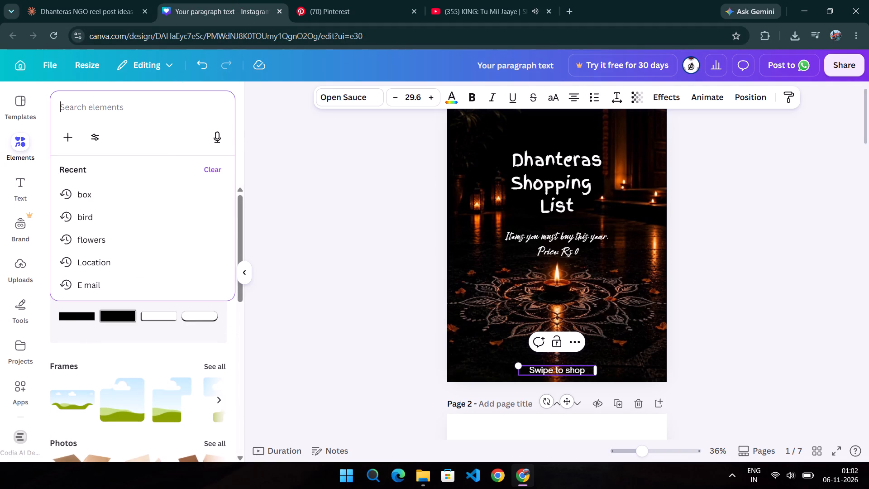
pyautogui.write('right arrow')
pyautogui.press('Return')
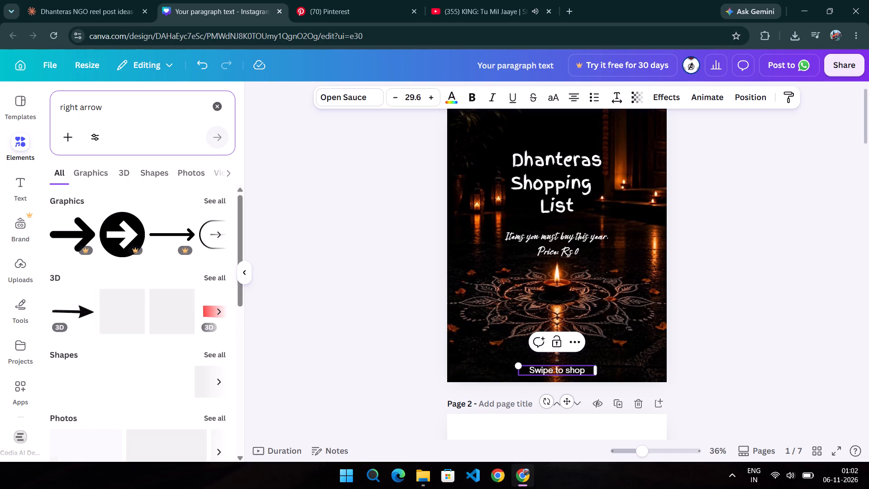
# Browse the "right arrow" results and add the white solid triple-chevron graphic to page 1.
pyautogui.scroll(-1, 143, 313)
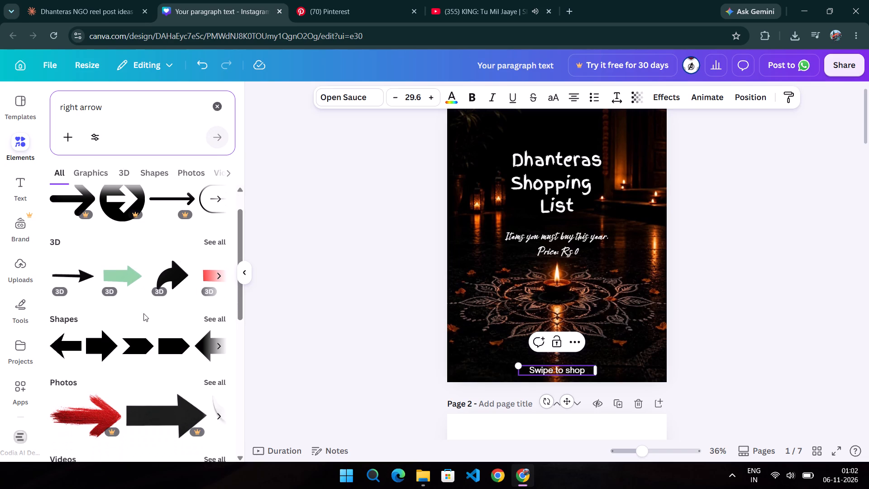
pyautogui.scroll(1, 143, 313)
pyautogui.scroll(-3, 136, 324)
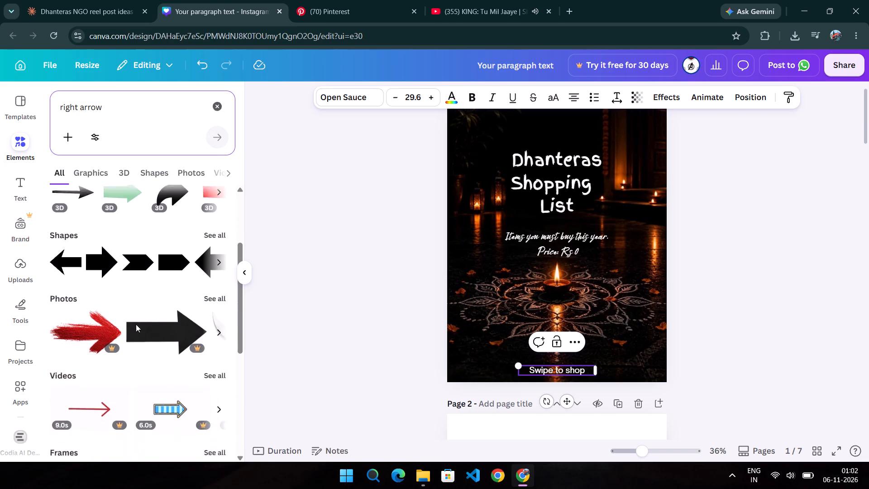
pyautogui.scroll(-2, 136, 324)
pyautogui.scroll(1, 136, 324)
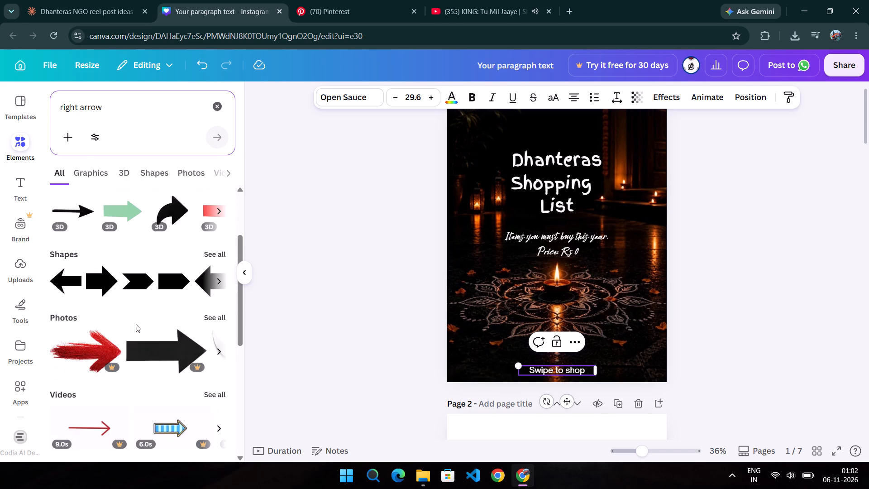
pyautogui.click(220, 231)
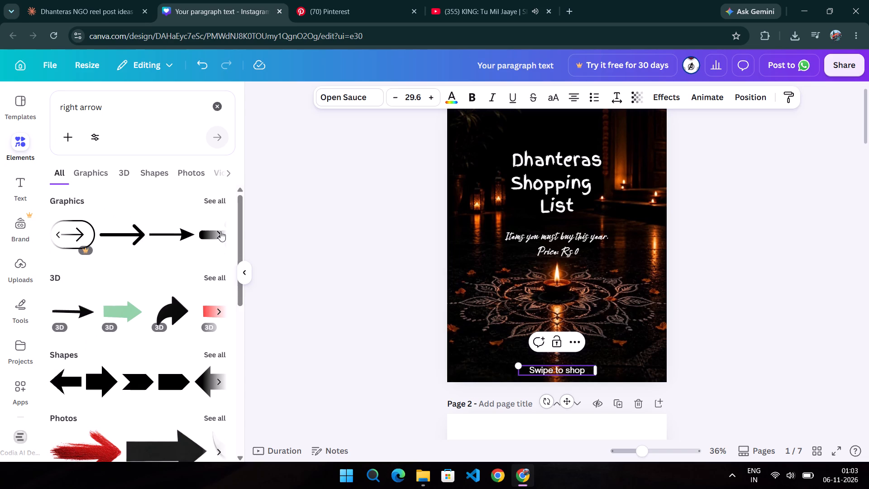
pyautogui.click(220, 231)
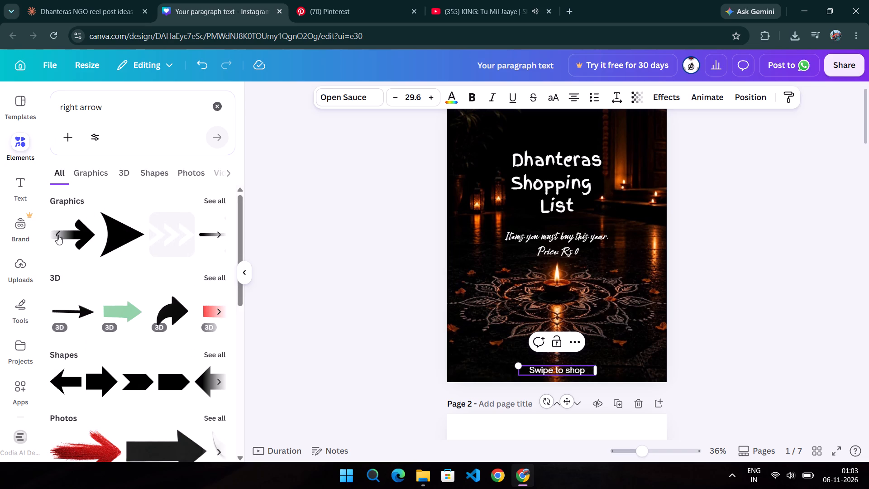
pyautogui.click(220, 236)
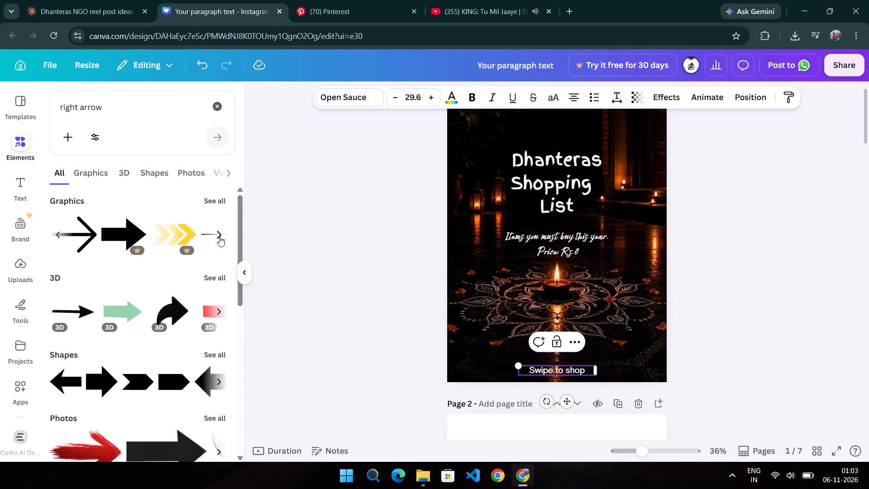
pyautogui.click(58, 234)
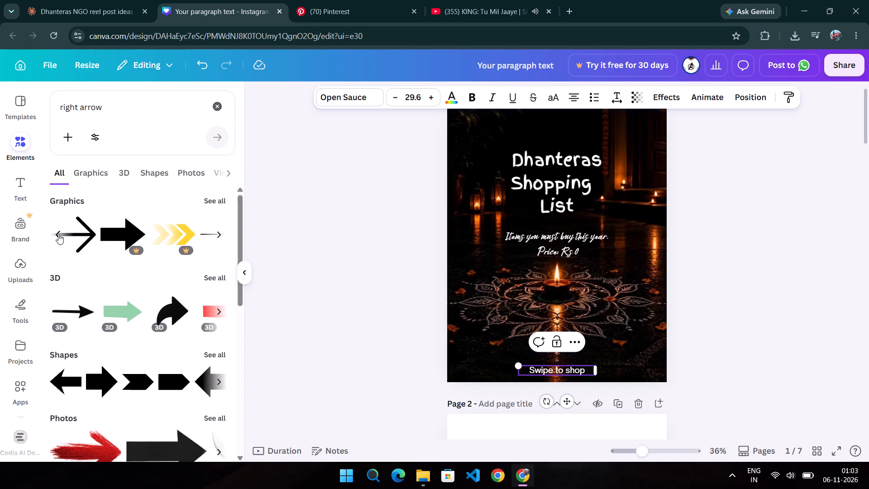
pyautogui.click(172, 233)
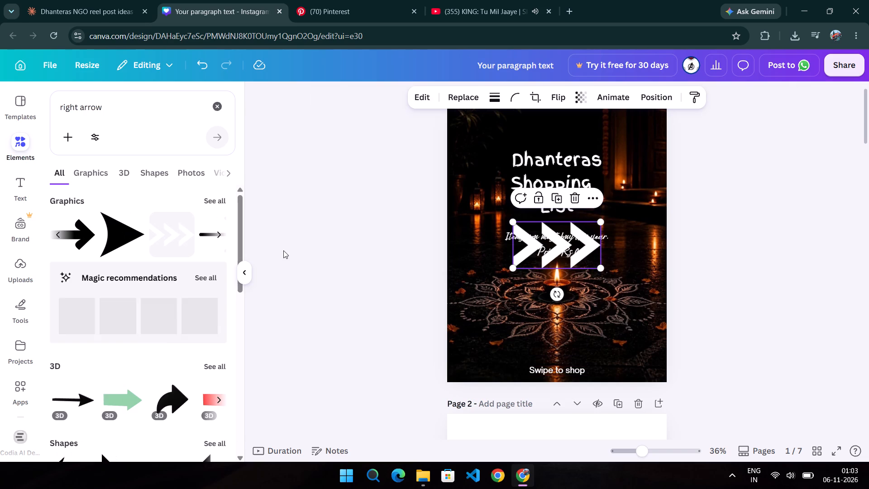
# Add the recommended outlined triple-chevron graphic to page 1, shrink it, and set it aside beside the Dhanteras title.
pyautogui.click(83, 319)
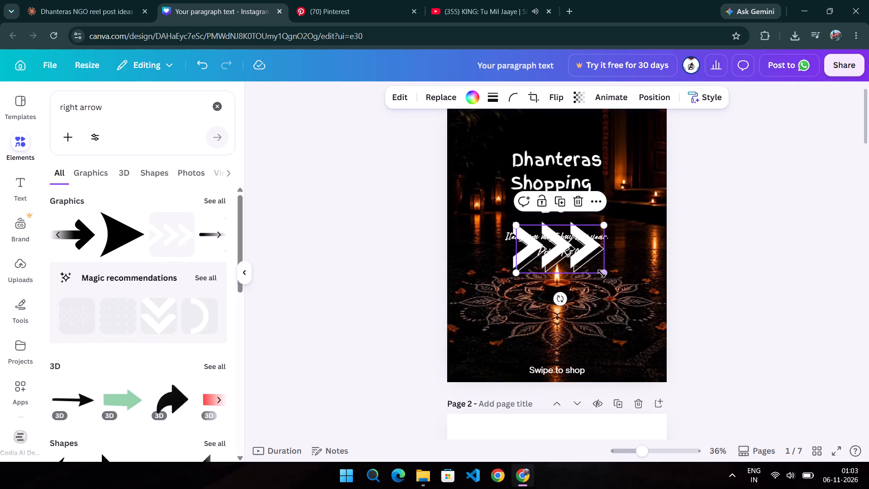
pyautogui.moveTo(602, 273); pyautogui.dragTo(551, 244)
pyautogui.moveTo(545, 268); pyautogui.dragTo(509, 227)
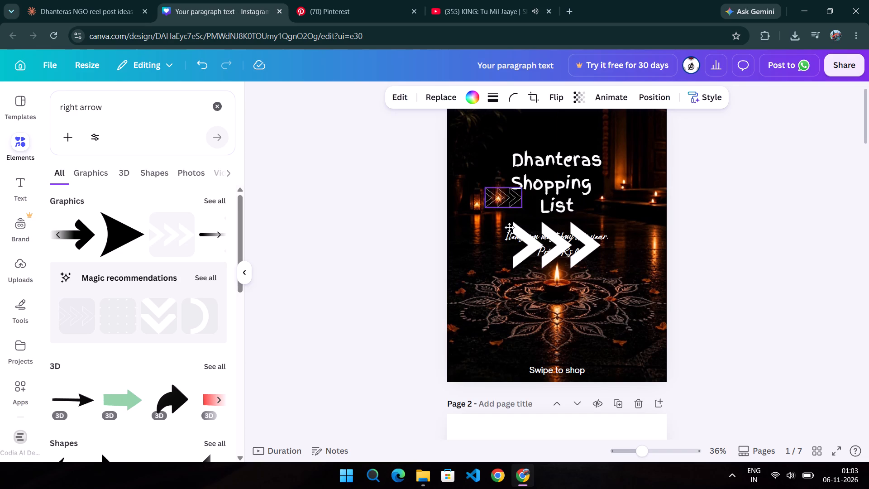
pyautogui.moveTo(509, 227); pyautogui.dragTo(497, 222)
# Shrink the solid white triple chevron to text height and place it just after "Swipe to shop".
pyautogui.click(575, 261)
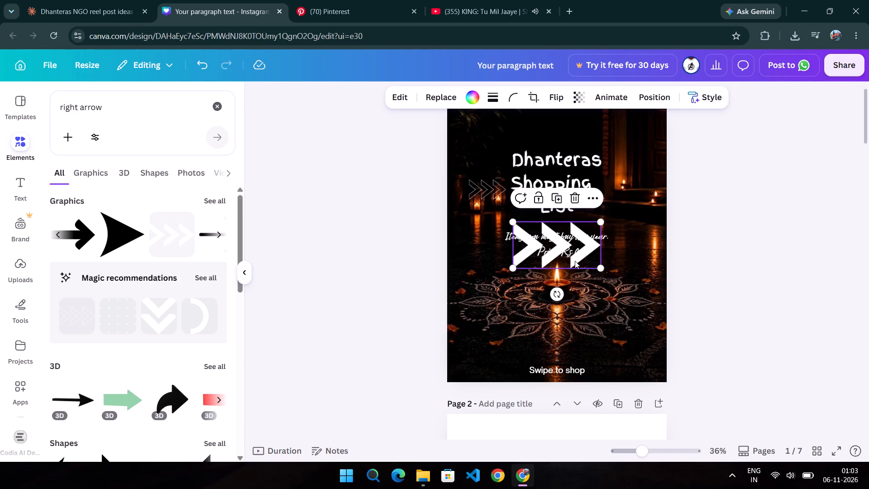
pyautogui.moveTo(599, 268); pyautogui.dragTo(533, 228)
pyautogui.moveTo(533, 257); pyautogui.dragTo(626, 366)
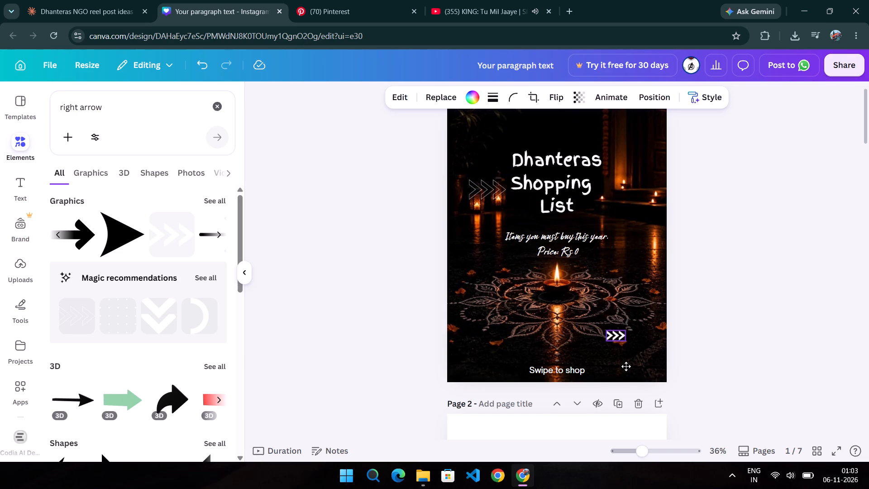
pyautogui.moveTo(626, 366); pyautogui.dragTo(608, 400)
pyautogui.click(744, 373)
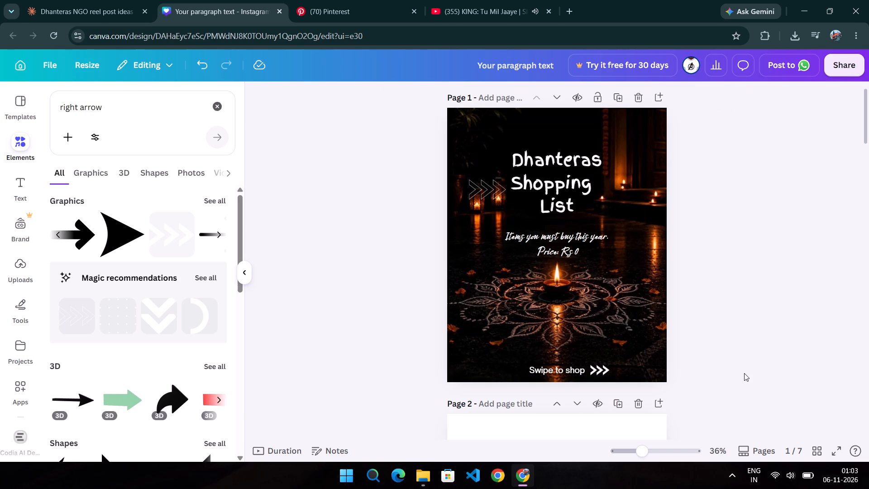
# Move the outlined triple chevron onto the solid one beside "Swipe to shop", shrinking it to about 112 by 61 so they overlap.
pyautogui.click(487, 193)
pyautogui.click(468, 188)
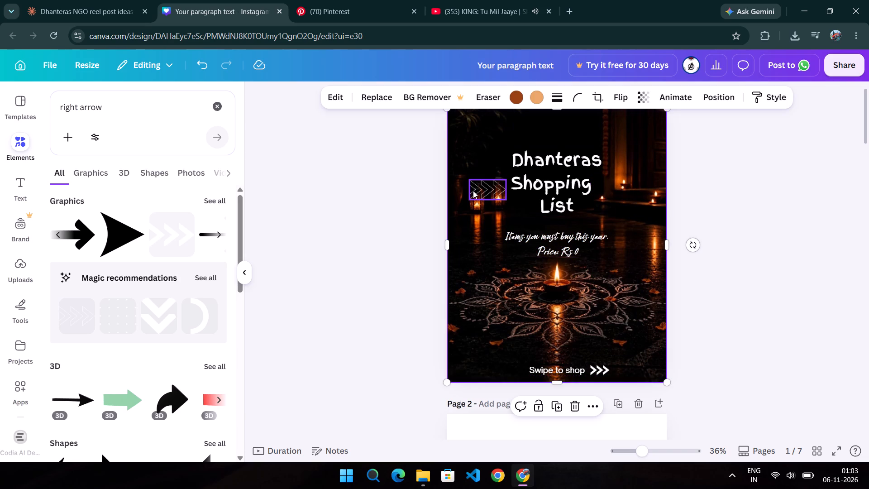
pyautogui.click(473, 191)
pyautogui.moveTo(497, 222); pyautogui.dragTo(574, 304)
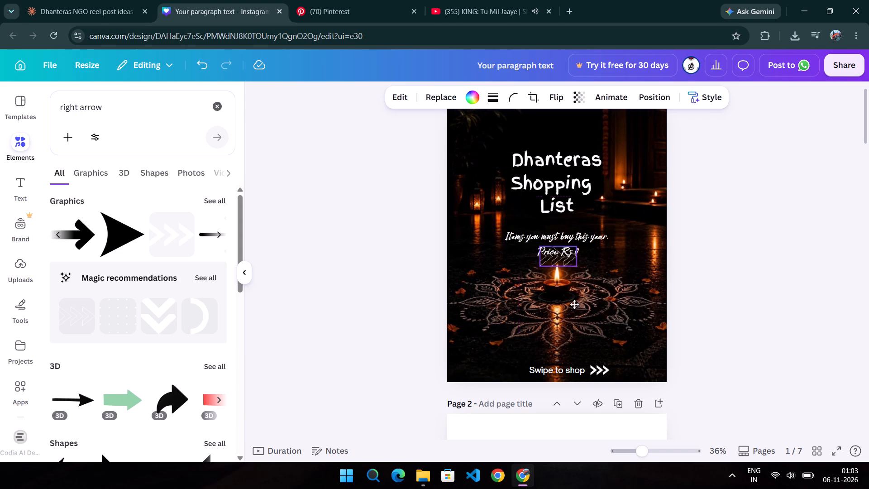
pyautogui.moveTo(574, 304); pyautogui.dragTo(614, 401)
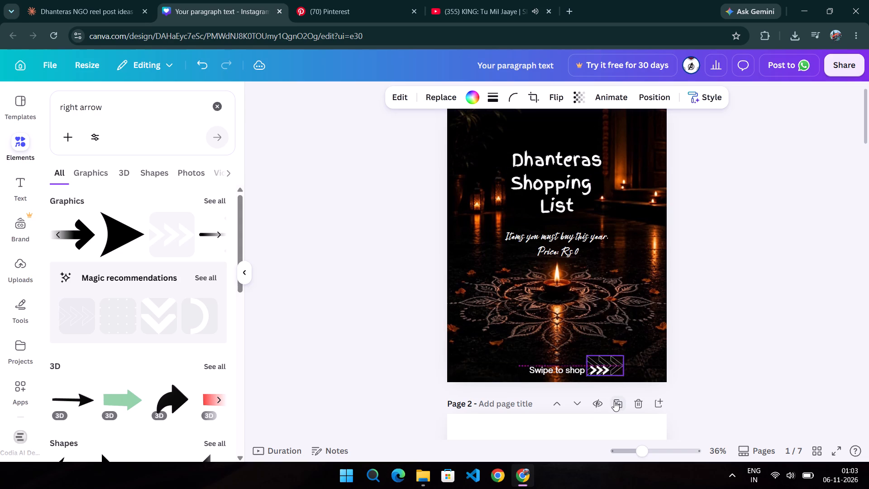
pyautogui.moveTo(614, 401); pyautogui.dragTo(614, 402)
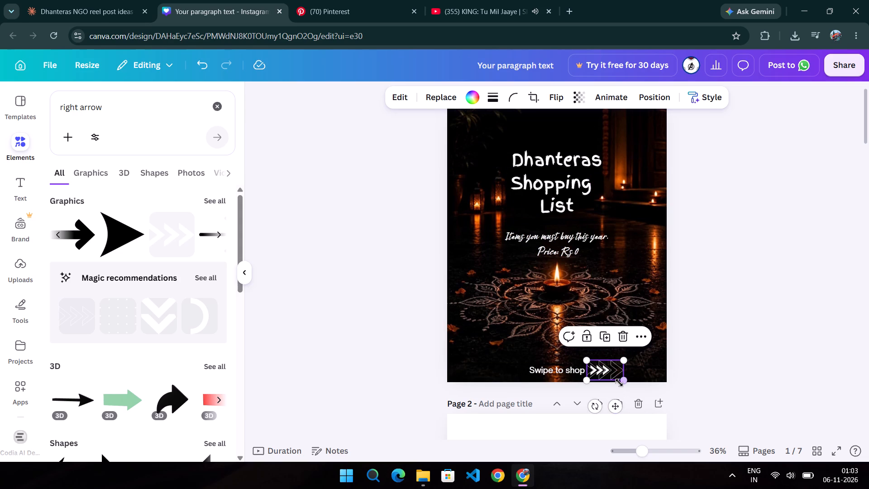
pyautogui.moveTo(620, 382); pyautogui.dragTo(605, 375)
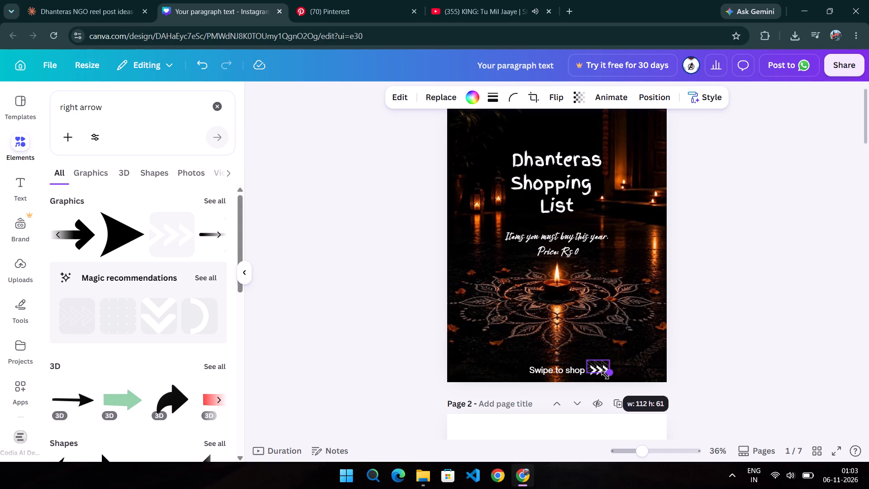
pyautogui.moveTo(605, 375); pyautogui.dragTo(605, 375)
pyautogui.moveTo(607, 396); pyautogui.dragTo(608, 400)
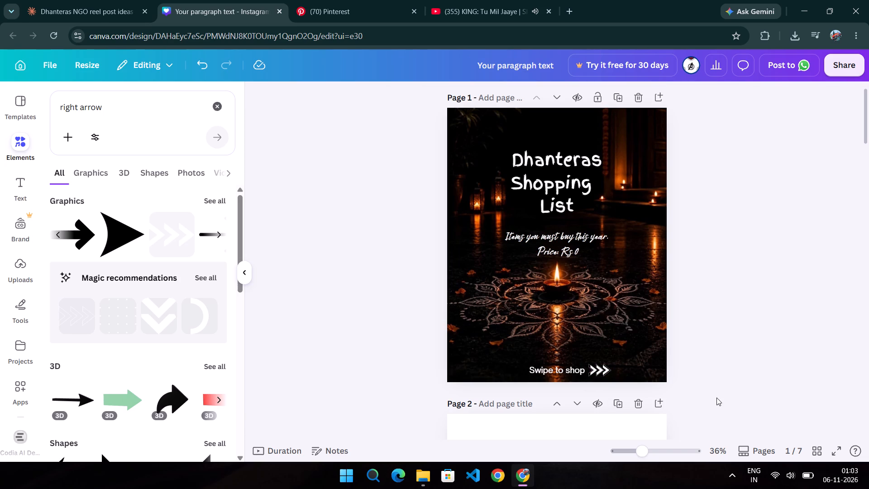
pyautogui.click(716, 398)
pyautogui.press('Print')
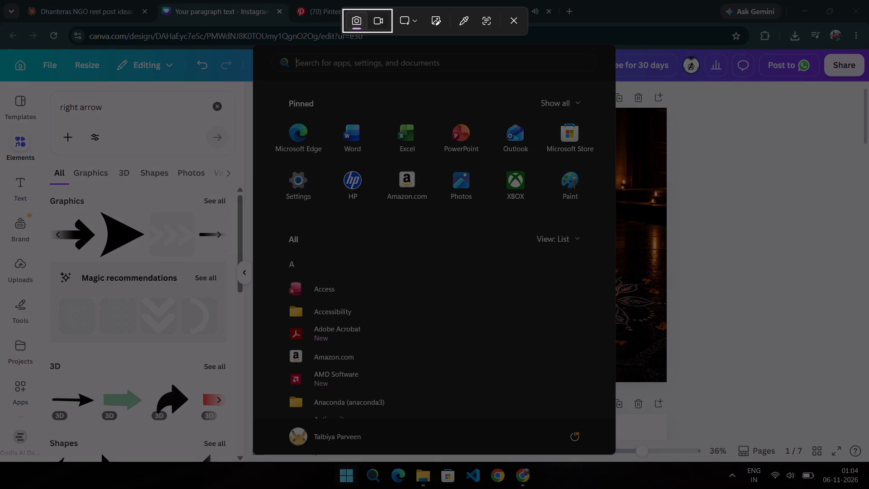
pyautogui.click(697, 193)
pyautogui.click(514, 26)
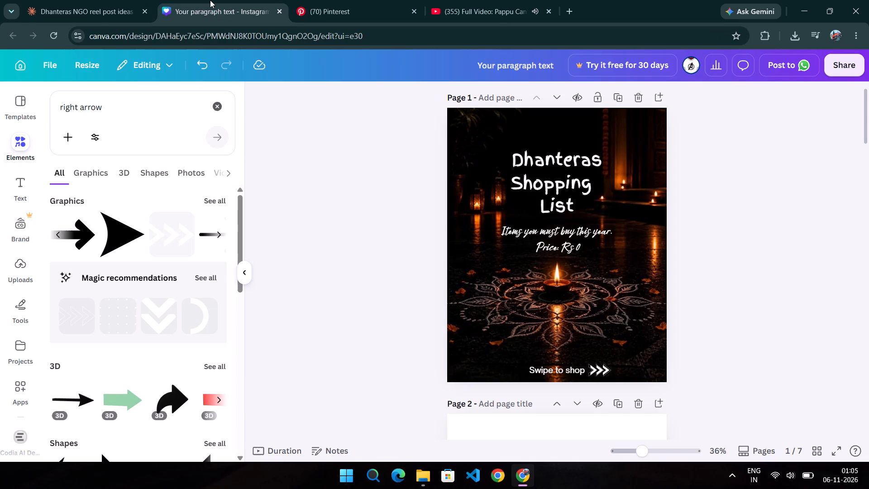
pyautogui.click(560, 244)
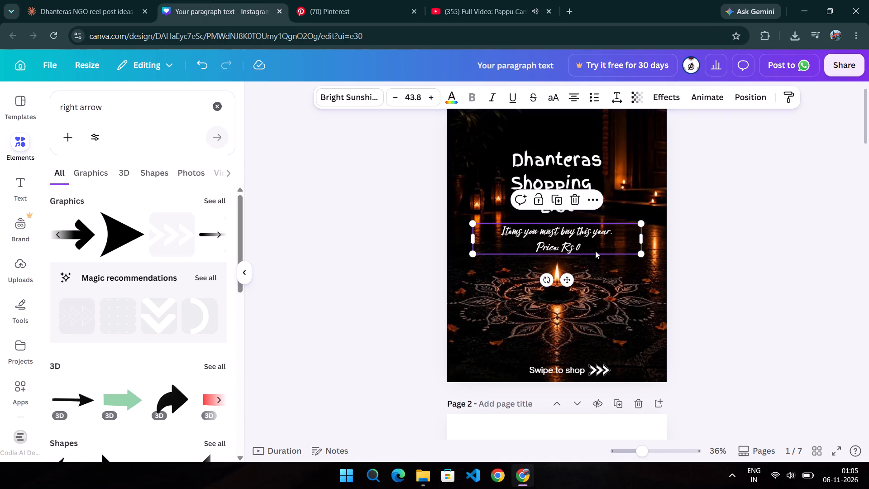
pyautogui.click(596, 250)
pyautogui.moveTo(643, 242); pyautogui.dragTo(681, 238)
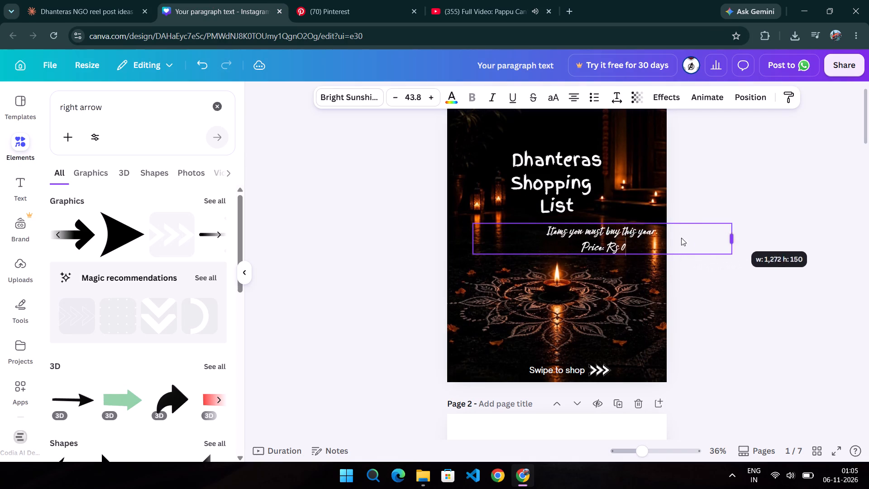
pyautogui.moveTo(681, 238); pyautogui.dragTo(635, 253)
pyautogui.click(566, 282)
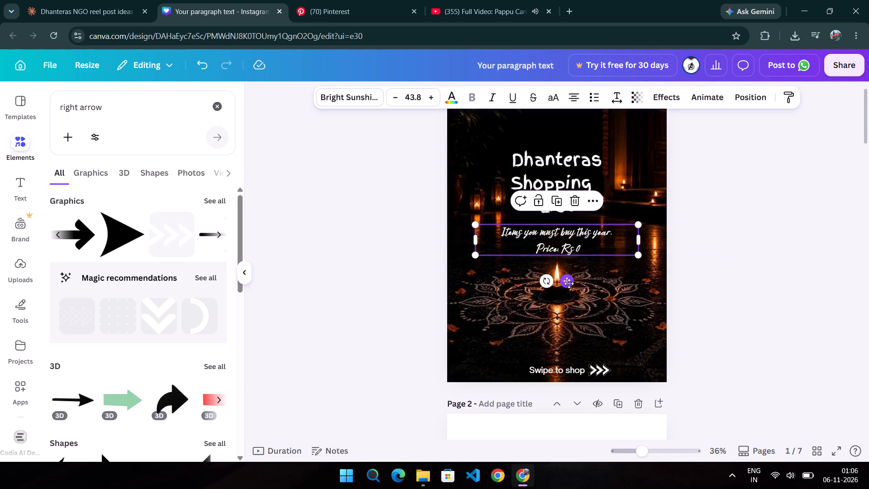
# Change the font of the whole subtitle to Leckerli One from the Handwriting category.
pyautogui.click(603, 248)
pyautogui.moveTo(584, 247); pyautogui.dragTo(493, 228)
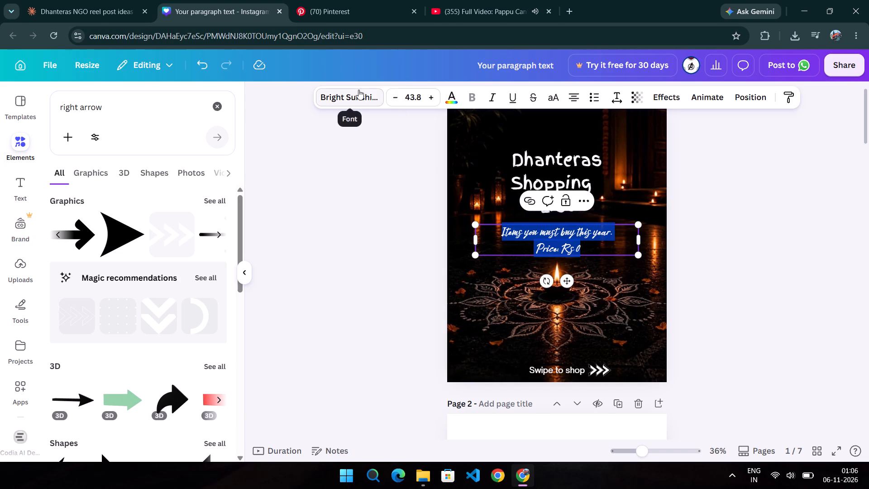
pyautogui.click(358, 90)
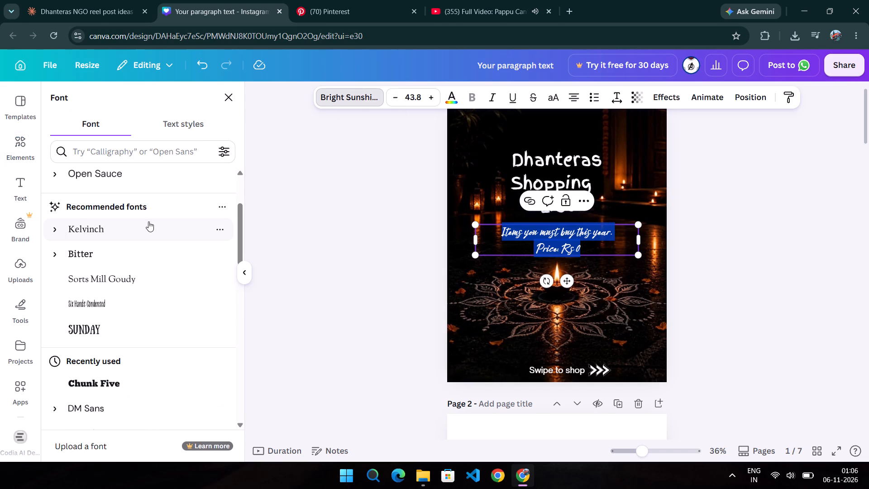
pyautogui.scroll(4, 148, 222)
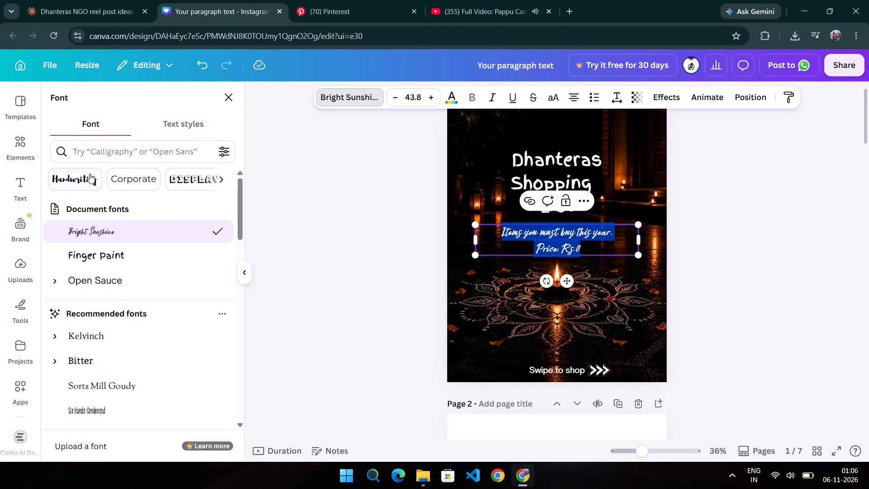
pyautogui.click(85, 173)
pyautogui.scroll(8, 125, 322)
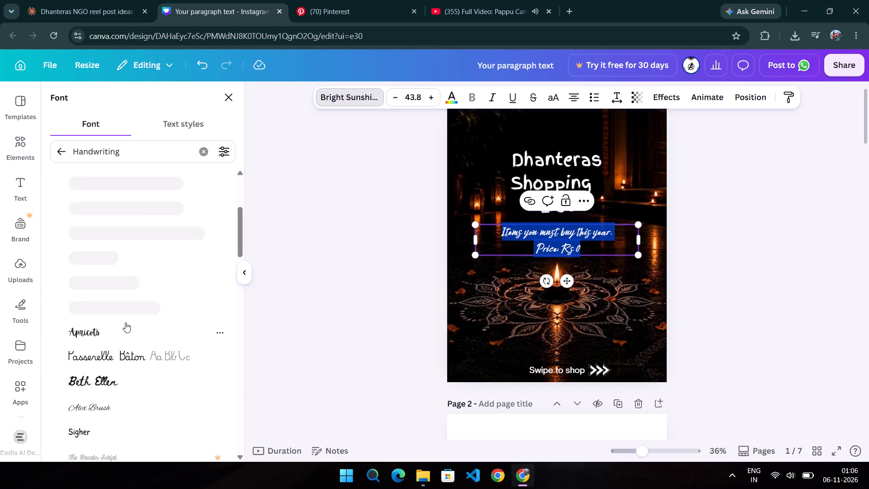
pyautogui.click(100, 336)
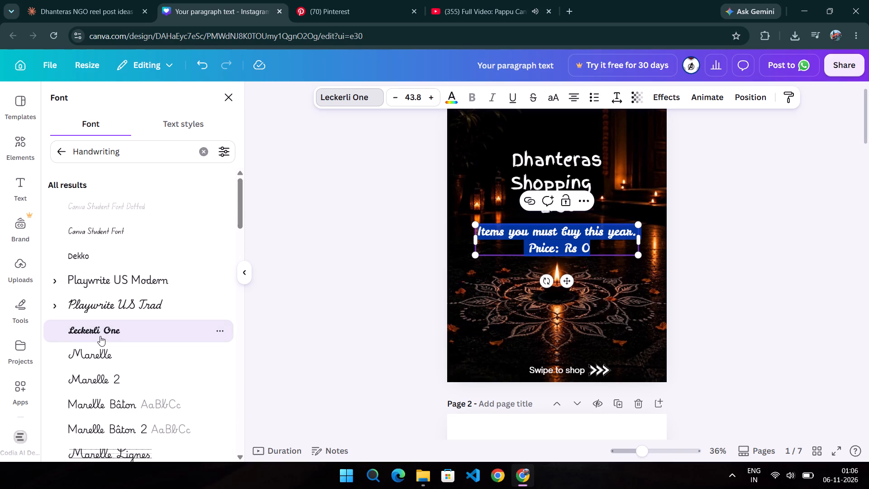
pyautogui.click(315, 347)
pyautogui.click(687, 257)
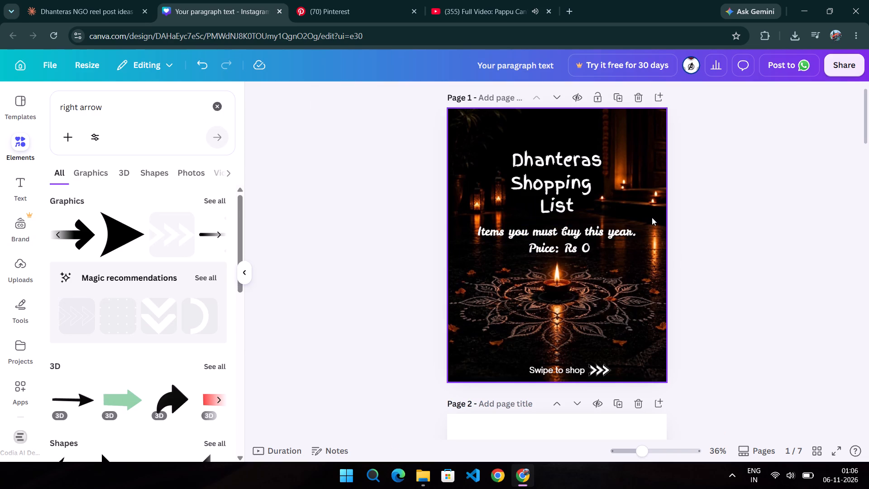
# Try the handwriting font Mistrully on the whole subtitle, and replace it with Holiday.
pyautogui.click(598, 242)
pyautogui.click(592, 248)
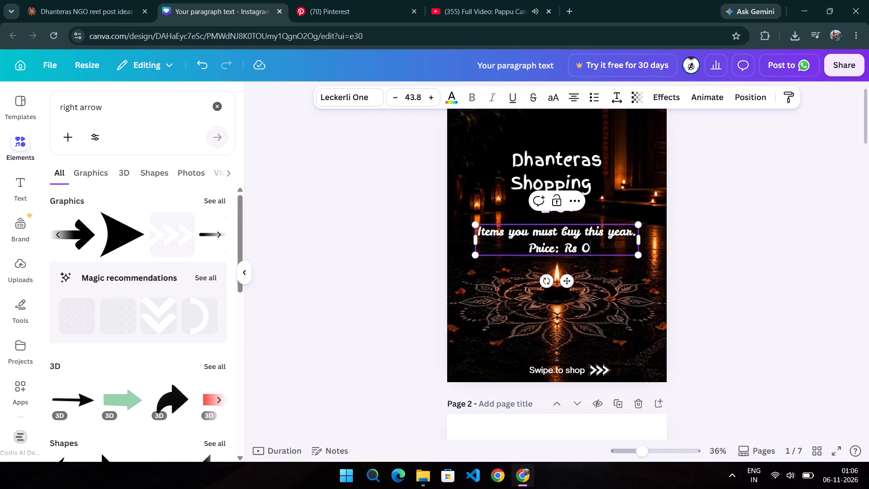
pyautogui.moveTo(592, 248); pyautogui.dragTo(478, 234)
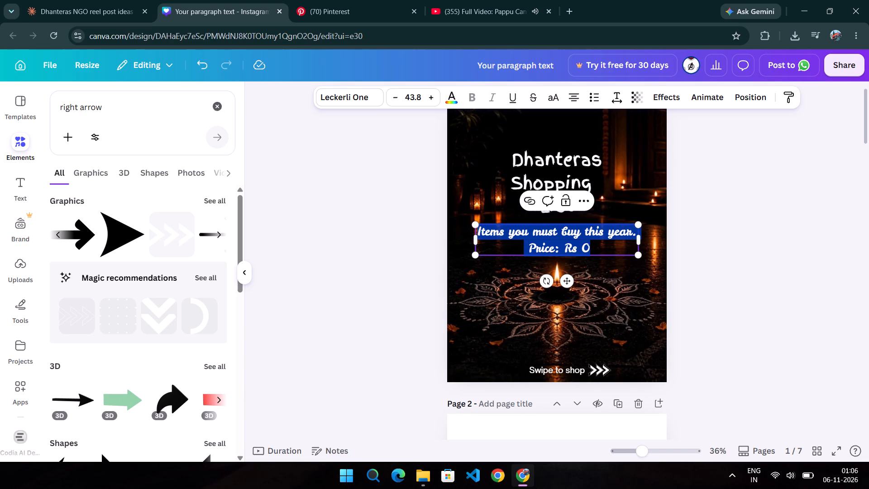
pyautogui.click(342, 101)
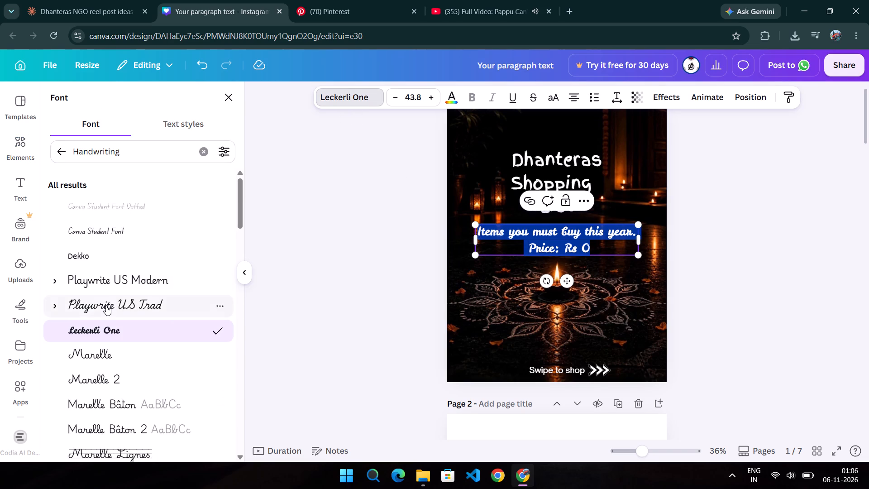
pyautogui.scroll(-7, 106, 305)
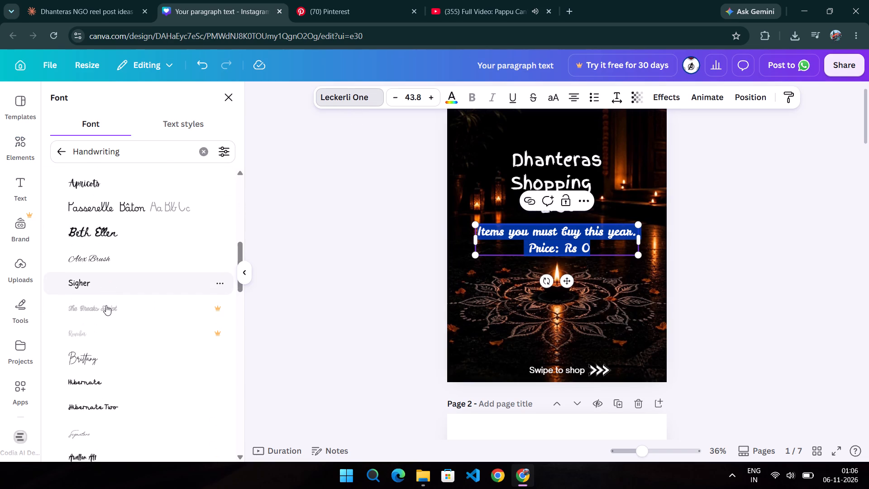
pyautogui.scroll(-5, 106, 305)
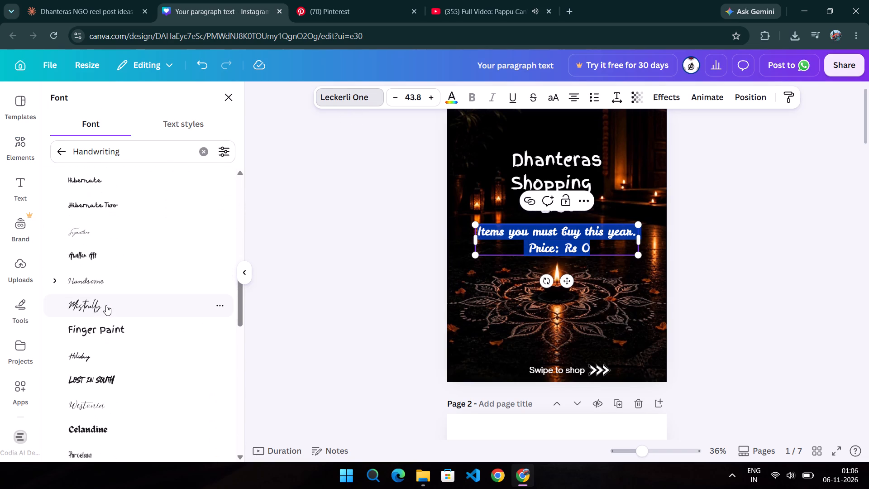
pyautogui.rightClick(106, 305)
pyautogui.click(85, 278)
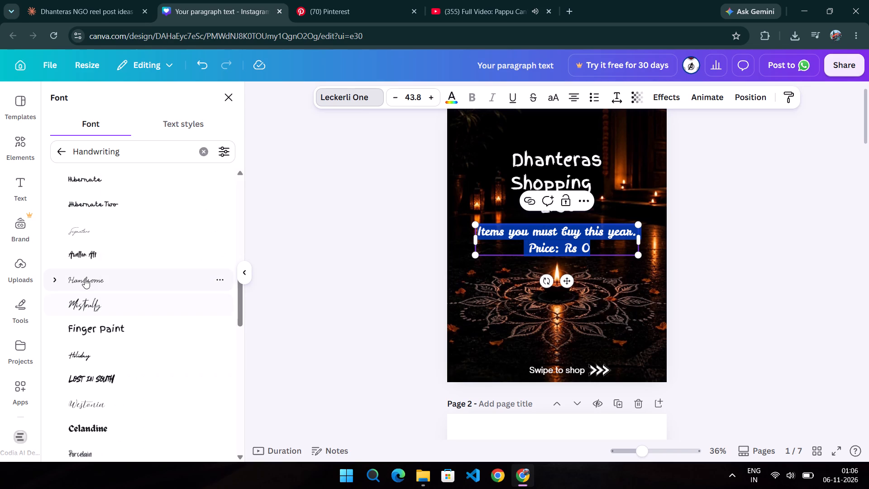
pyautogui.click(90, 301)
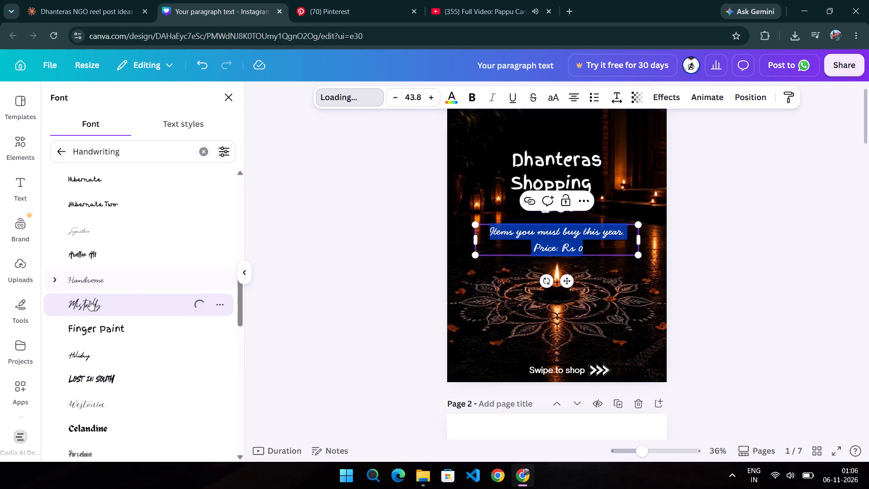
pyautogui.click(99, 356)
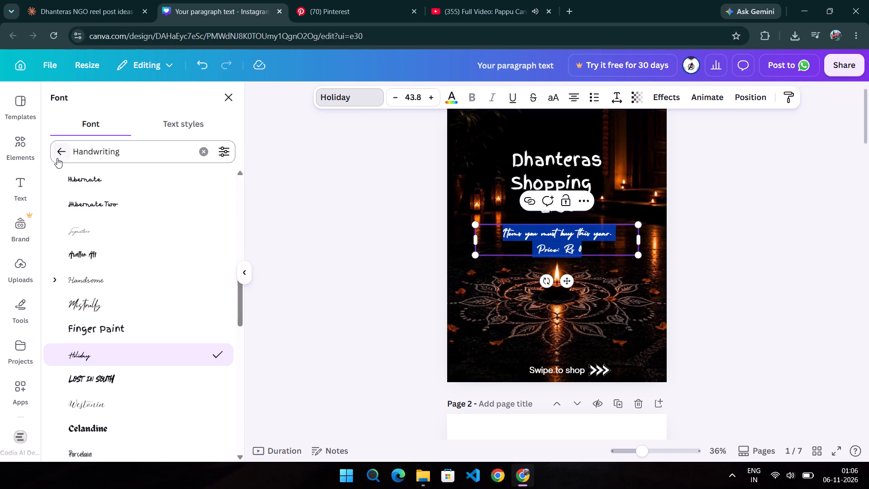
# Change the whole subtitle's font to Bright Sunshine from the recently used fonts.
pyautogui.click(57, 158)
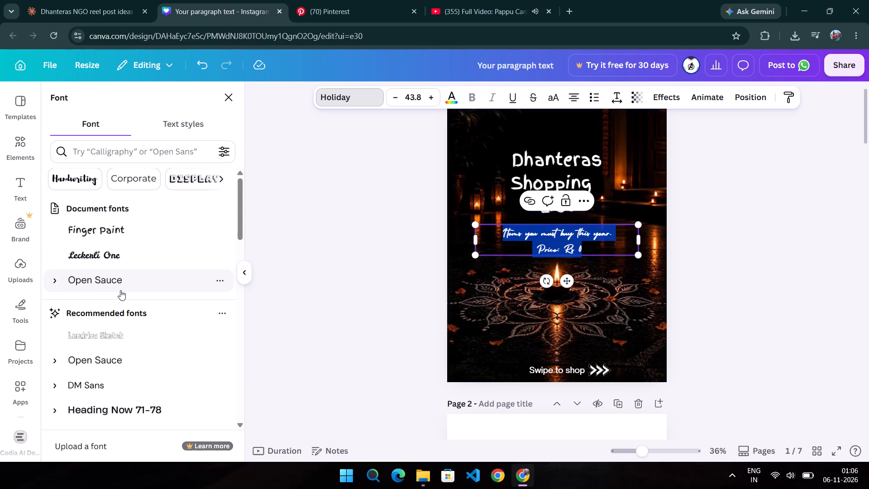
pyautogui.scroll(-2, 120, 290)
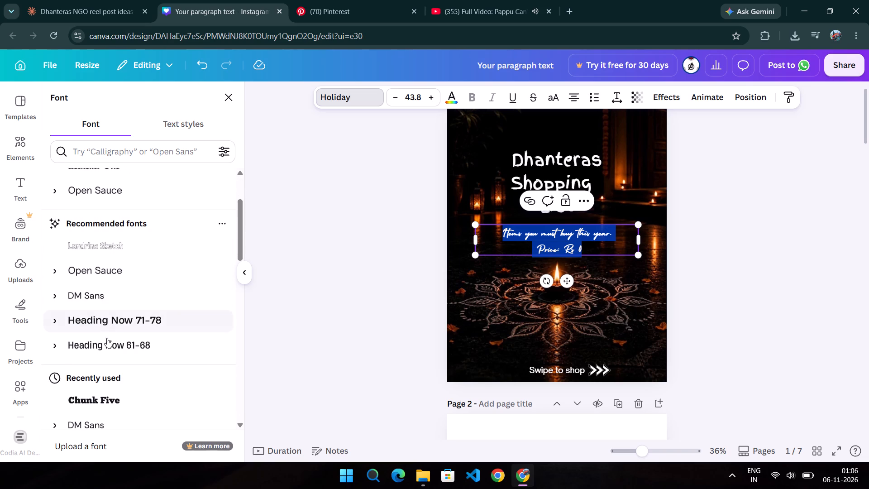
pyautogui.scroll(-2, 100, 276)
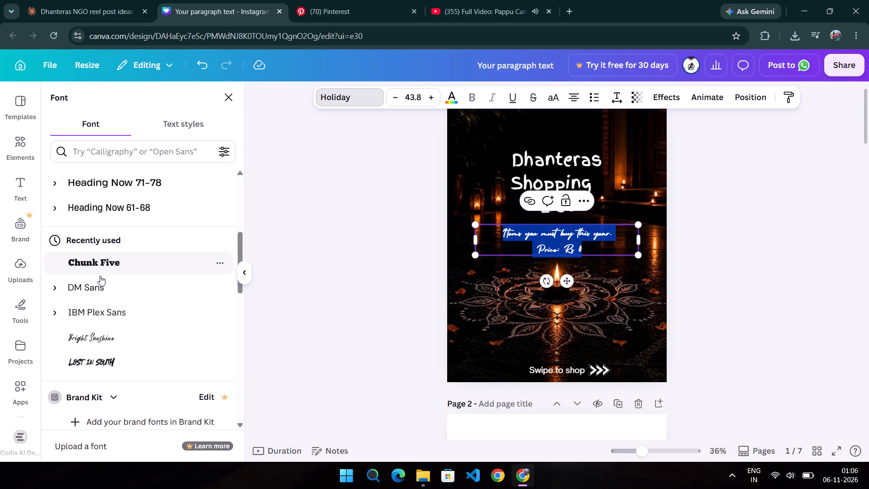
pyautogui.scroll(-1, 100, 276)
pyautogui.click(96, 342)
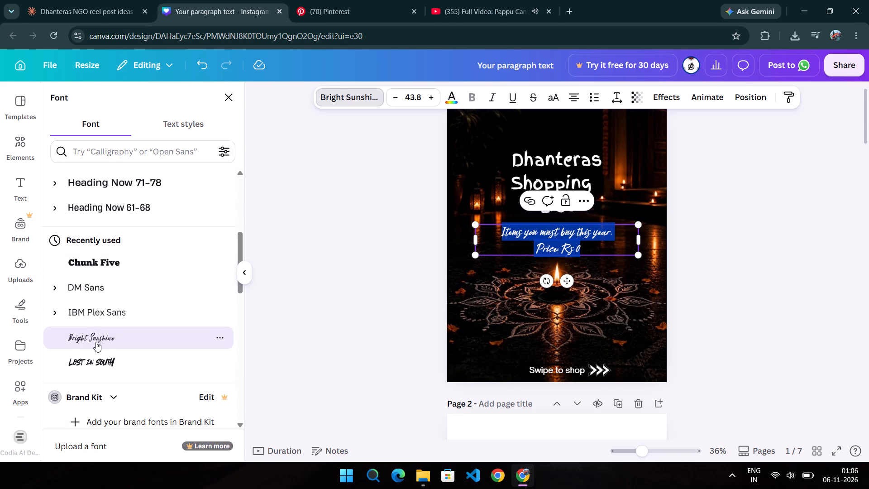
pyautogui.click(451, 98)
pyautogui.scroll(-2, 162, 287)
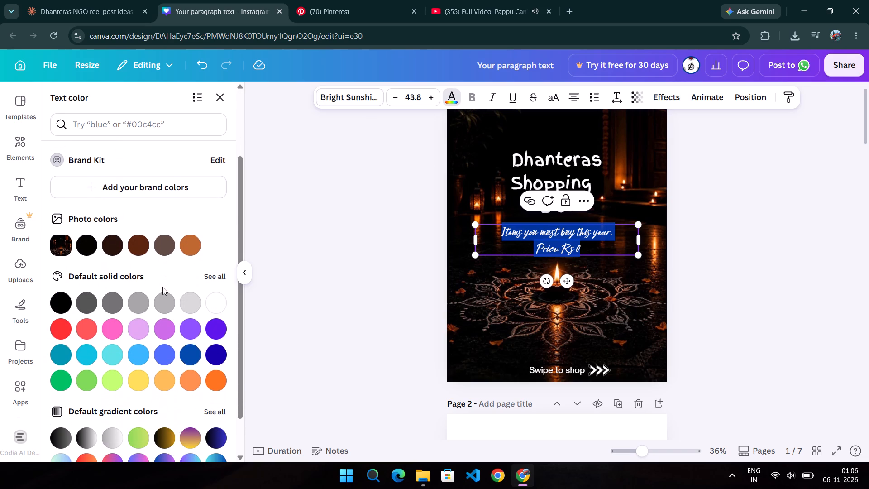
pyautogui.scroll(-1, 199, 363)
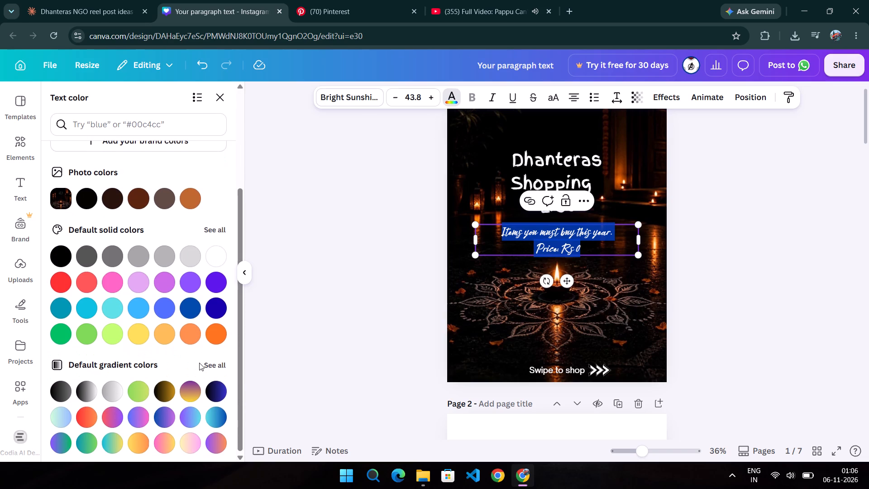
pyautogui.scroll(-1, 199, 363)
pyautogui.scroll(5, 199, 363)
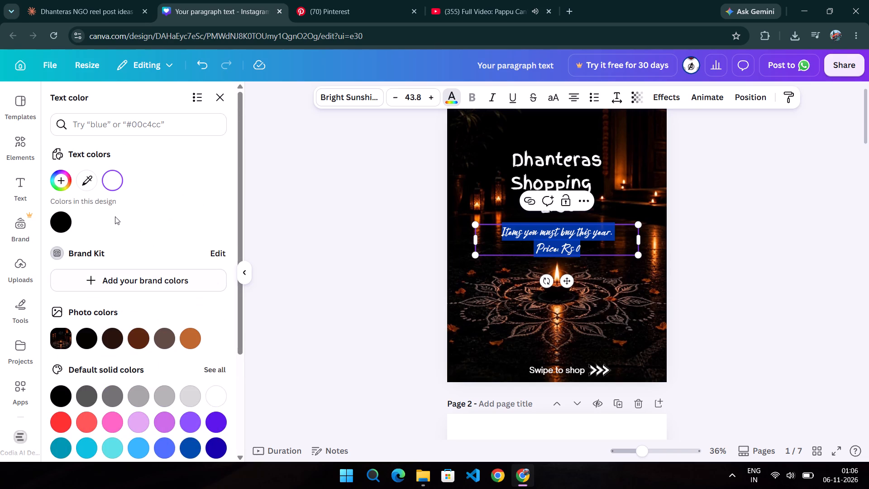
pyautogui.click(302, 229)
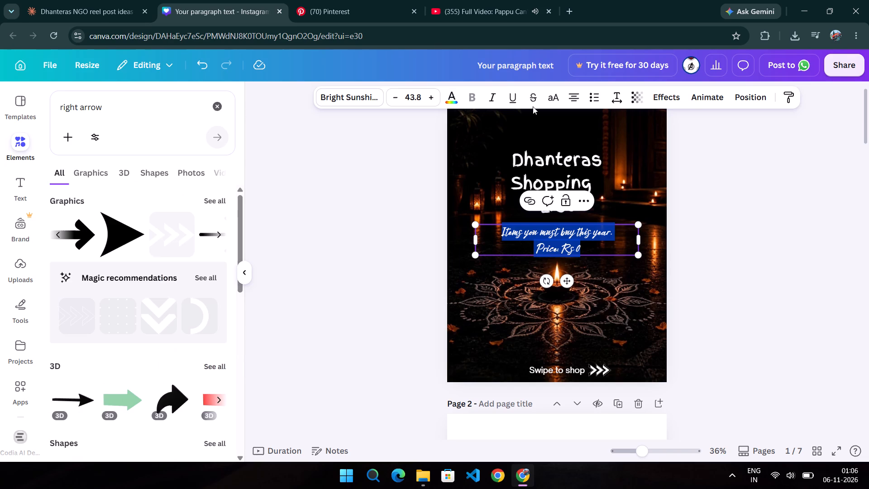
# Apply the Outline text effect to the subtitle, try a thickness of 59, and return it to 50.
pyautogui.click(667, 96)
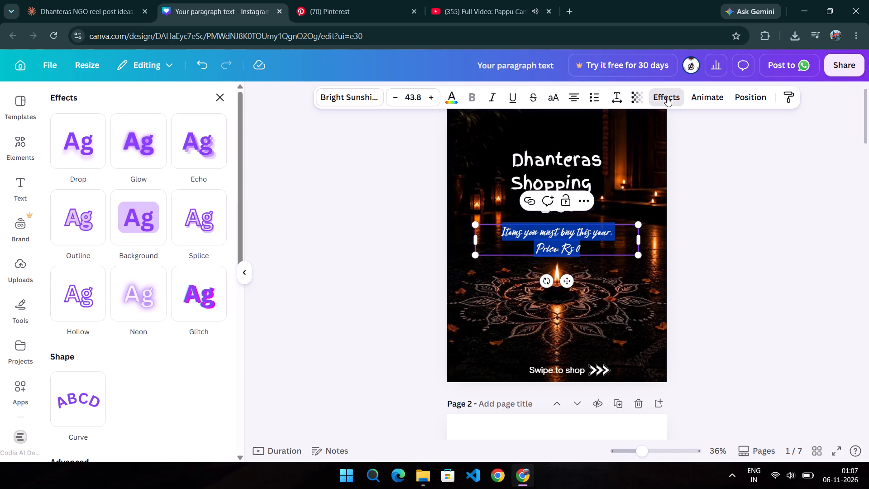
pyautogui.click(97, 236)
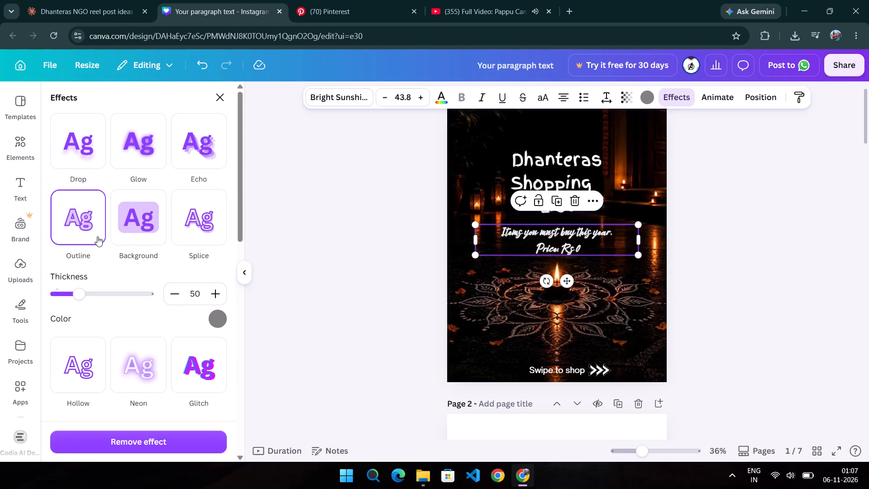
pyautogui.tripleClick(214, 297)
pyautogui.tripleClick(214, 297)
pyautogui.tripleClick(214, 297)
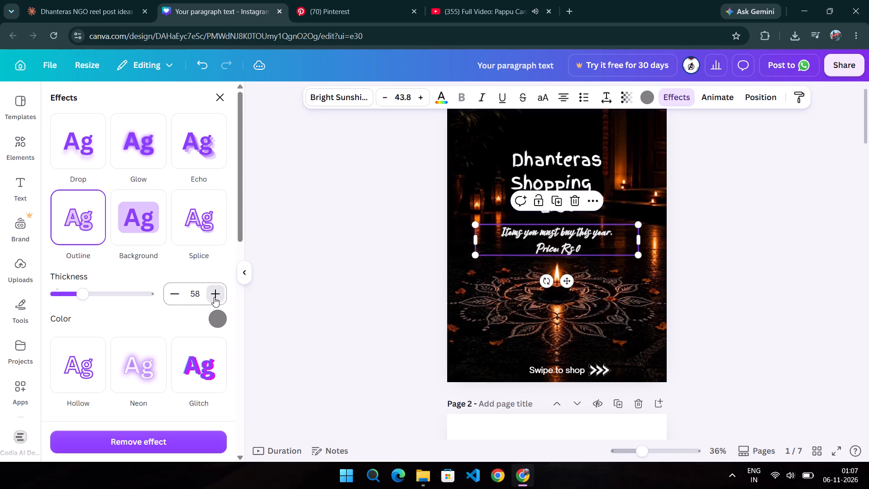
pyautogui.tripleClick(172, 292)
pyautogui.tripleClick(172, 292)
pyautogui.tripleClick(172, 292)
pyautogui.click(172, 292)
pyautogui.click(207, 292)
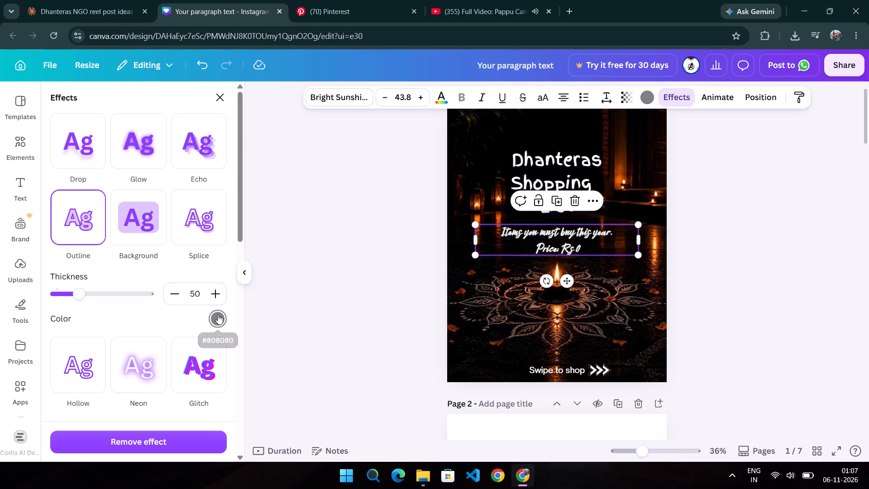
# Try purple and deep orange for the subtitle's outline, and settle on the lighter orange from the default solid colours.
pyautogui.click(218, 314)
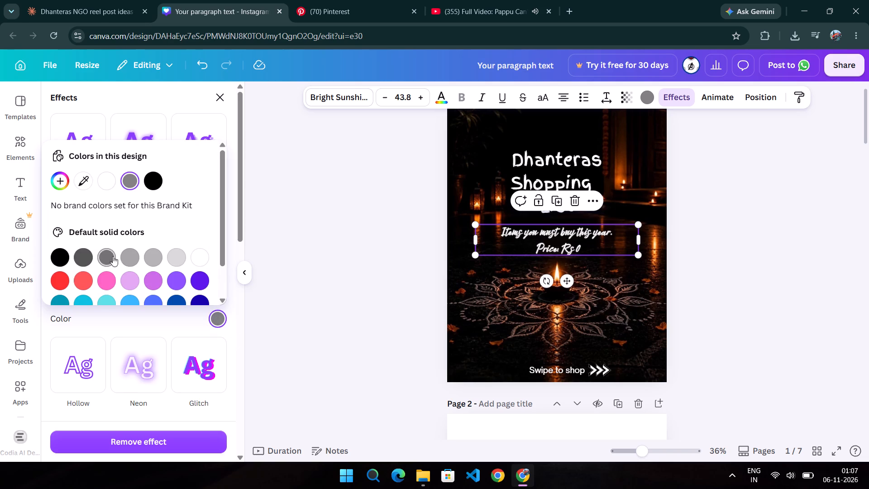
pyautogui.click(149, 278)
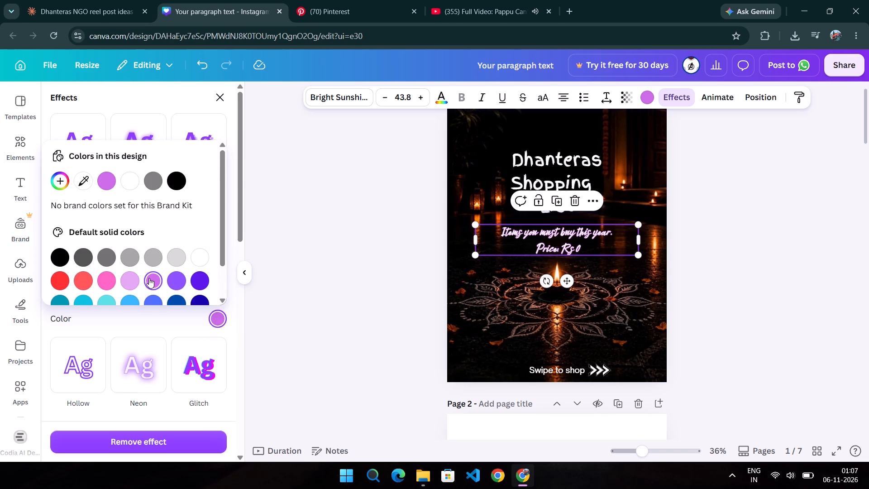
pyautogui.scroll(-1, 149, 278)
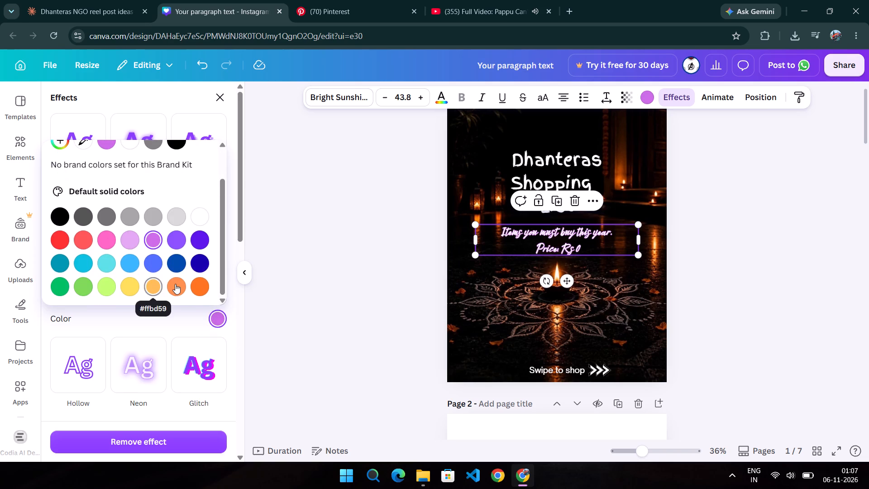
pyautogui.click(178, 284)
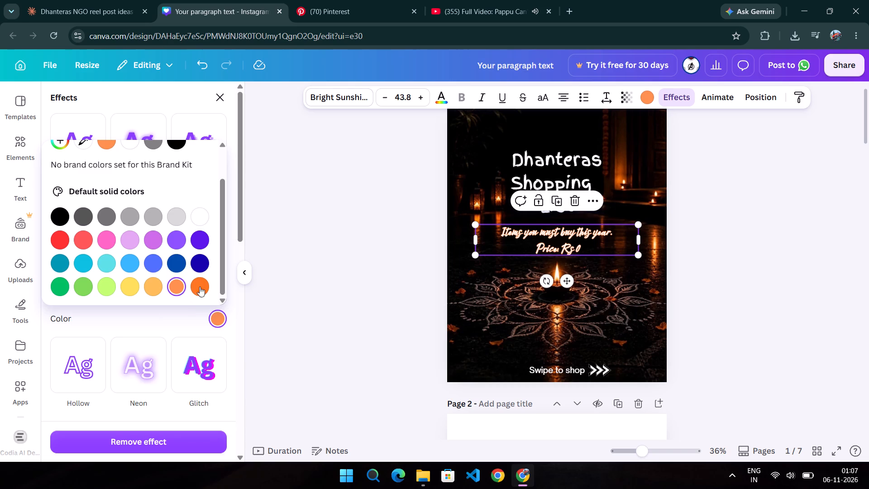
pyautogui.click(196, 286)
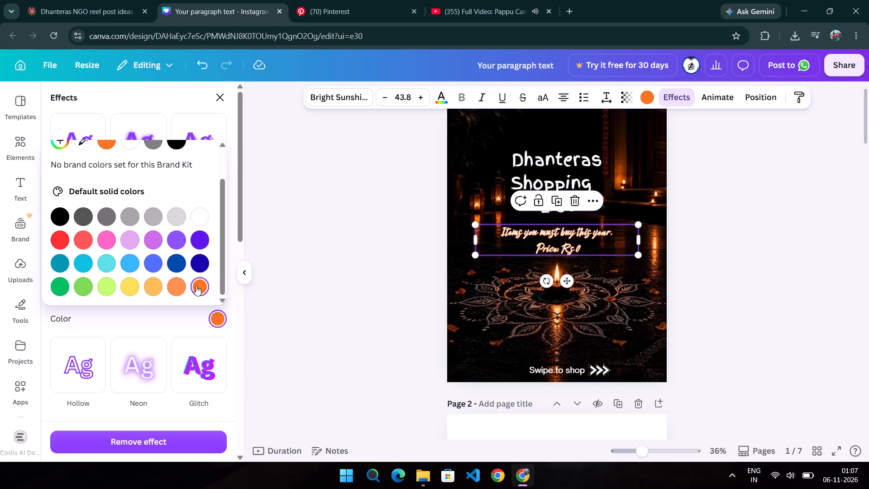
pyautogui.click(175, 288)
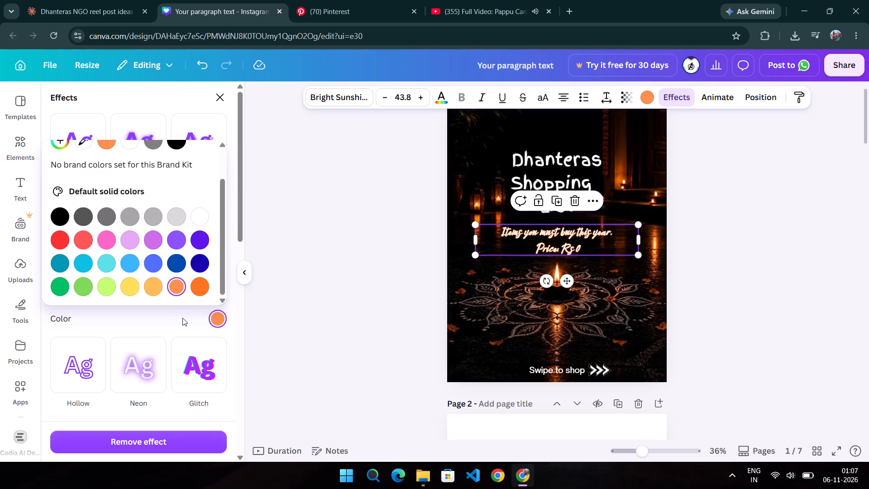
pyautogui.click(182, 318)
# Reduce the thickness of the subtitle's outline to 27.
pyautogui.tripleClick(174, 291)
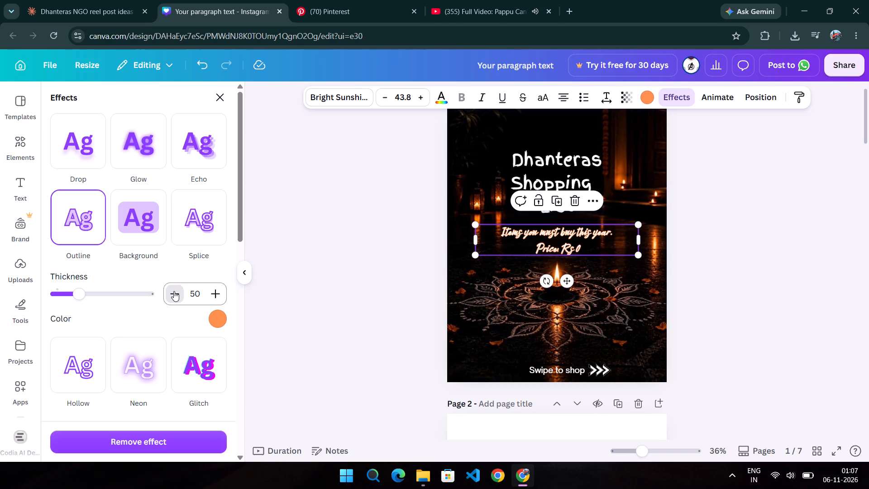
pyautogui.tripleClick(174, 291)
pyautogui.tripleClick(174, 291)
pyautogui.tripleClick(174, 291)
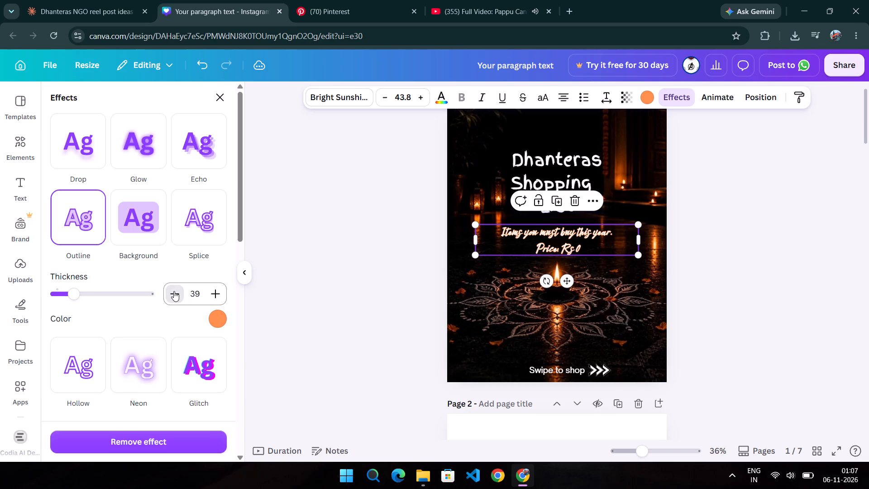
pyautogui.tripleClick(174, 291)
pyautogui.tripleClick(174, 291)
pyautogui.tripleClick(174, 291)
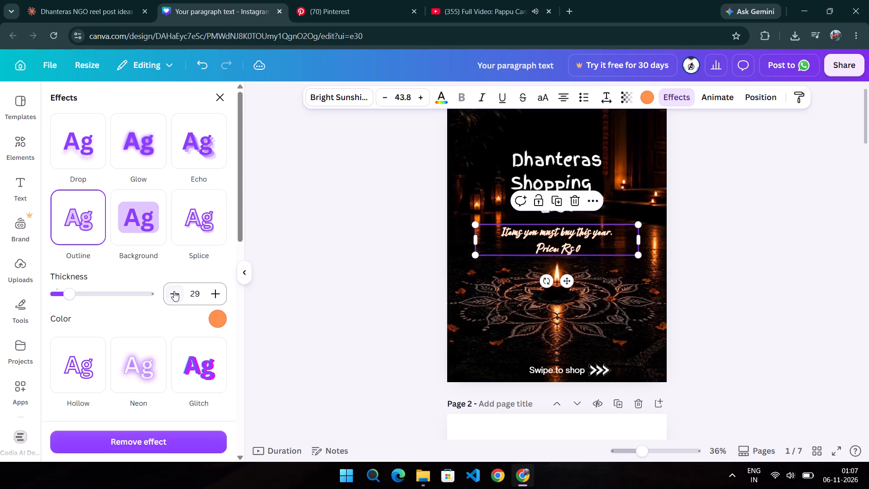
pyautogui.click(174, 291)
pyautogui.click(174, 291)
pyautogui.click(353, 360)
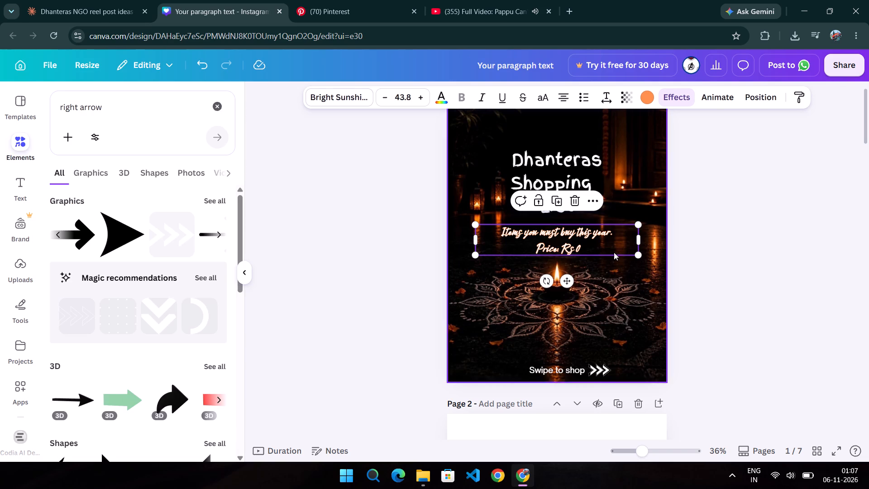
# Return to the subtitle's Outline effect settings and reduce the thickness slightly further.
pyautogui.click(647, 99)
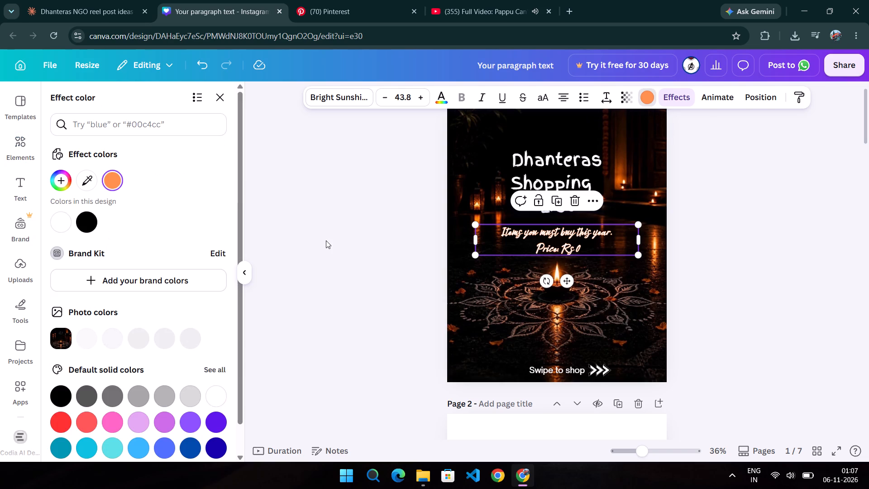
pyautogui.click(673, 93)
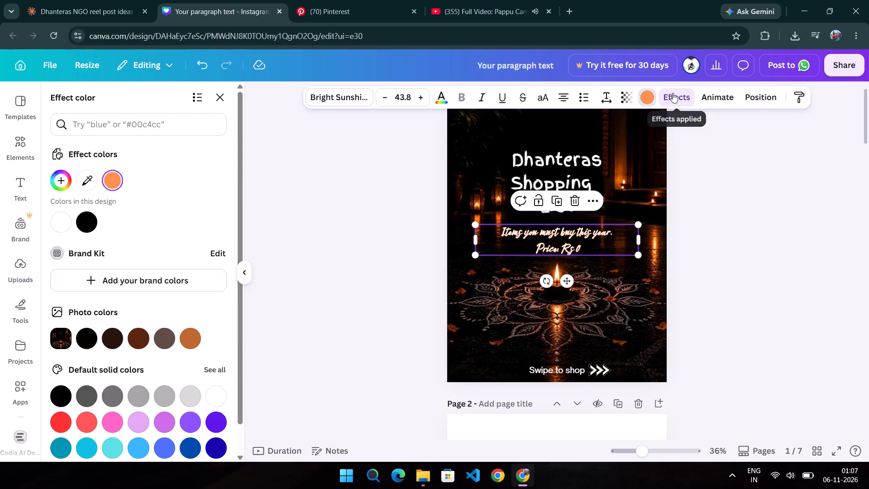
pyautogui.doubleClick(173, 188)
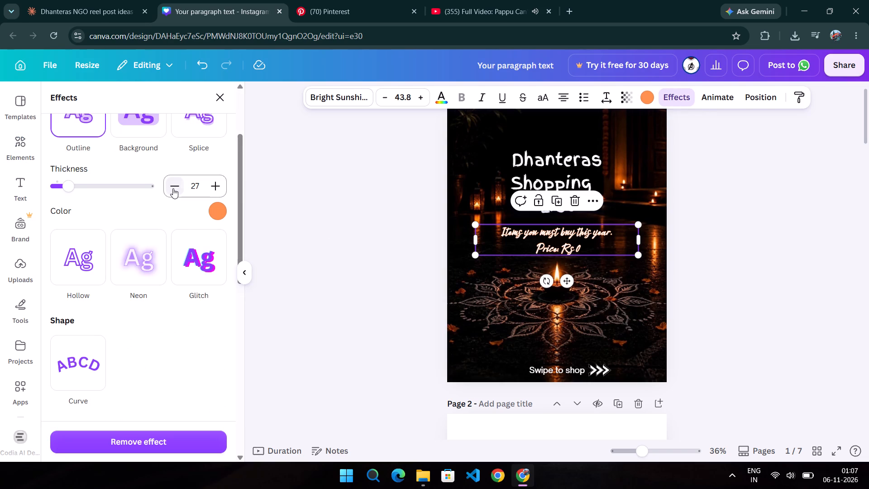
pyautogui.click(367, 243)
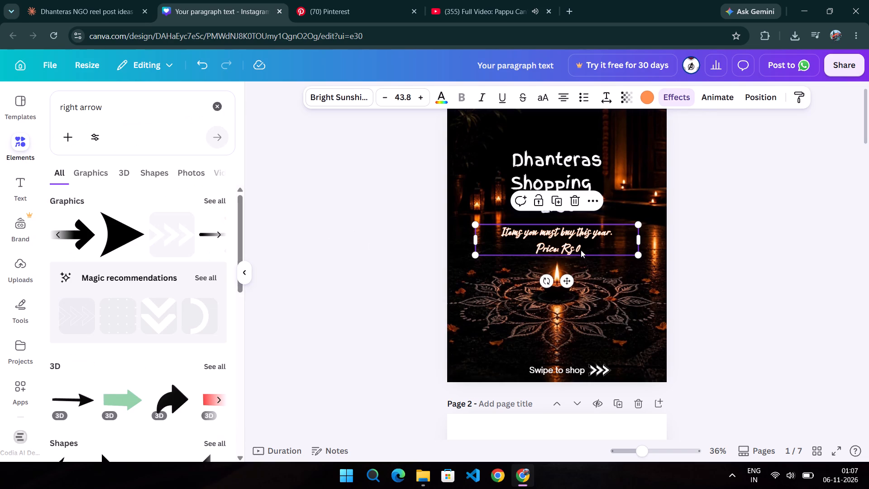
# Nudge the subtitle and the title upward slightly on the cover, leaving a clear gap between them.
pyautogui.click(566, 281)
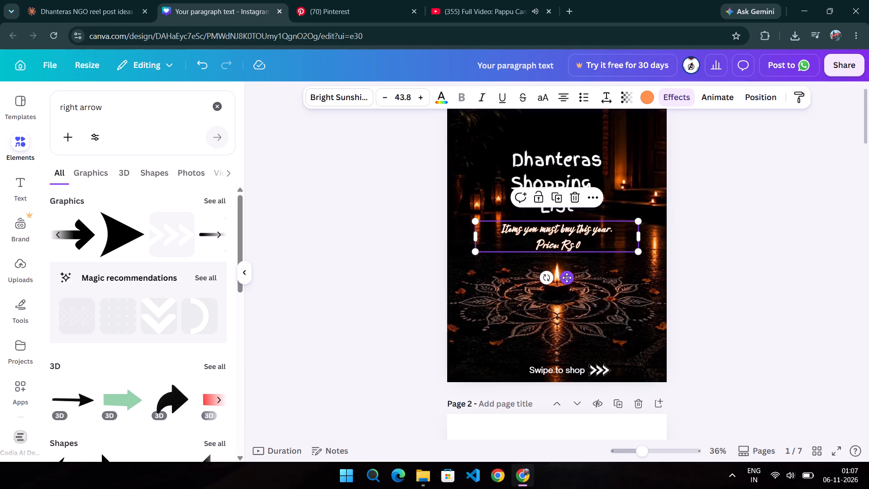
pyautogui.click(558, 175)
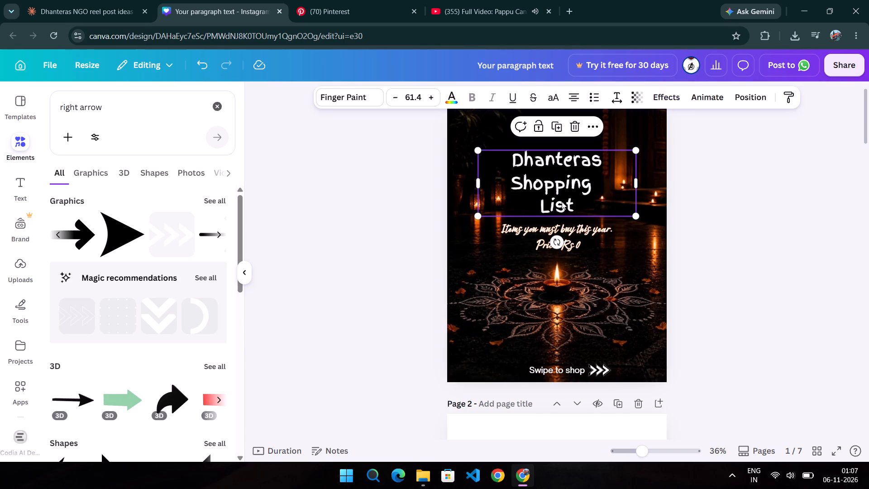
pyautogui.moveTo(562, 201); pyautogui.dragTo(562, 195)
pyautogui.click(699, 267)
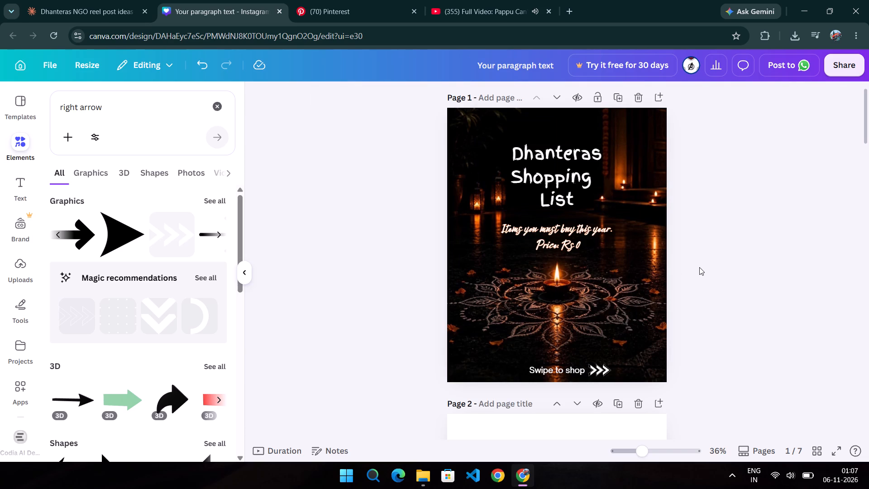
# Increase the subtitle's font size to 45.8.
pyautogui.click(580, 228)
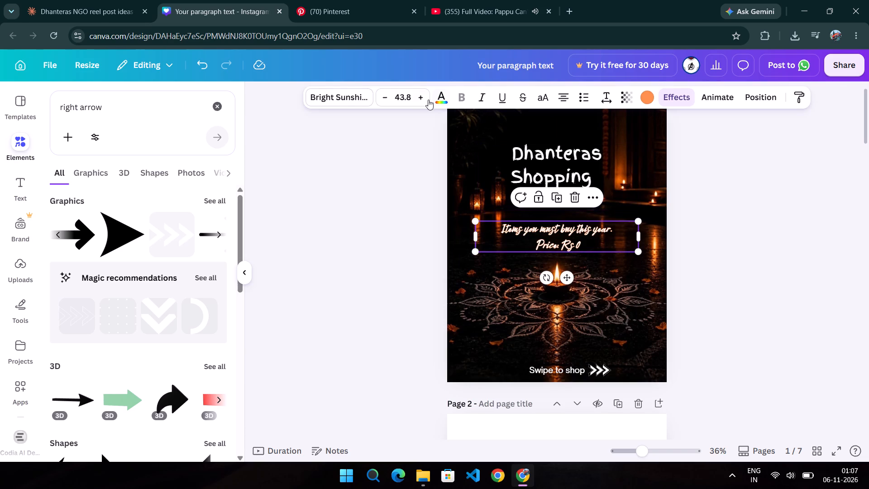
pyautogui.click(420, 99)
pyautogui.click(420, 99)
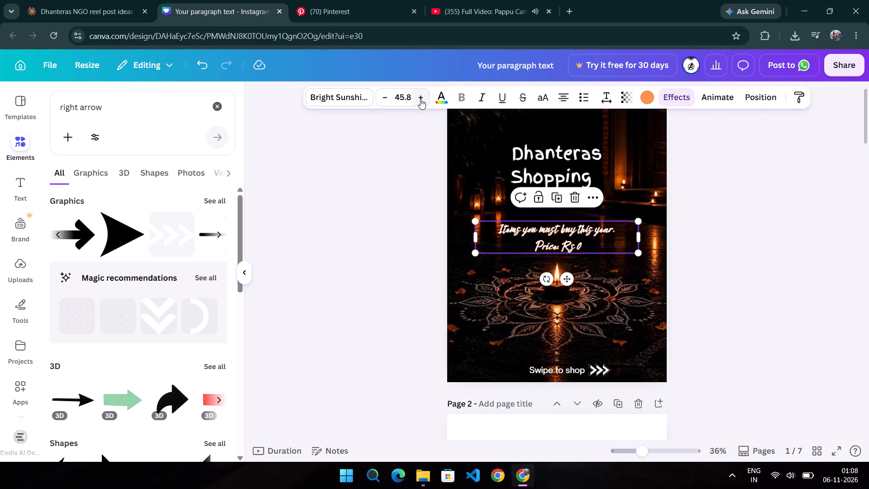
pyautogui.click(709, 290)
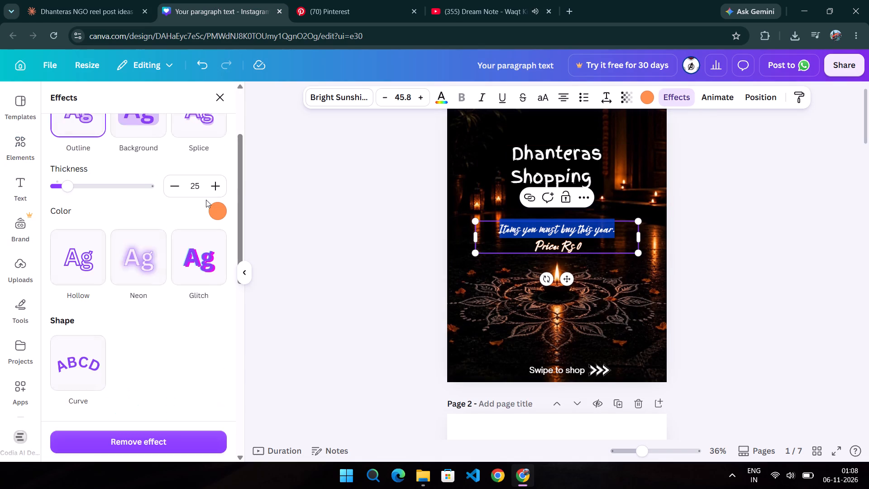
# Remove the orange outline effect from the subtitle text on the cover page.
pyautogui.scroll(1, 85, 240)
pyautogui.click(86, 185)
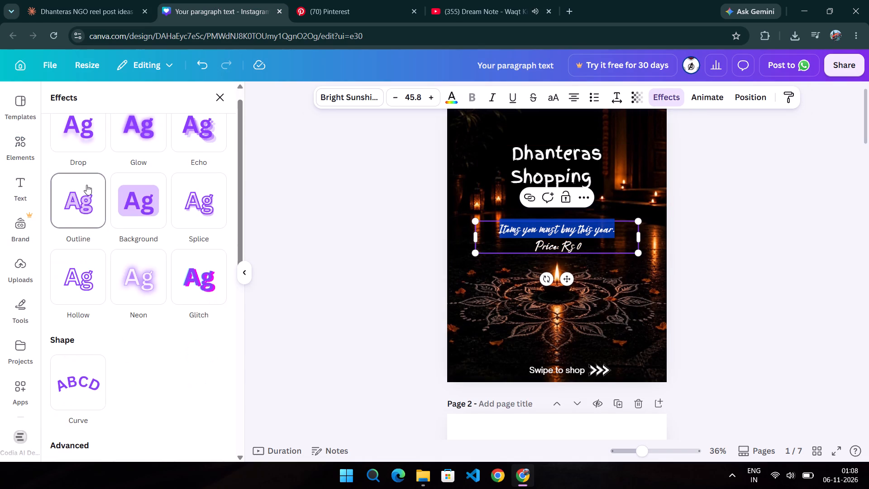
pyautogui.scroll(1, 167, 279)
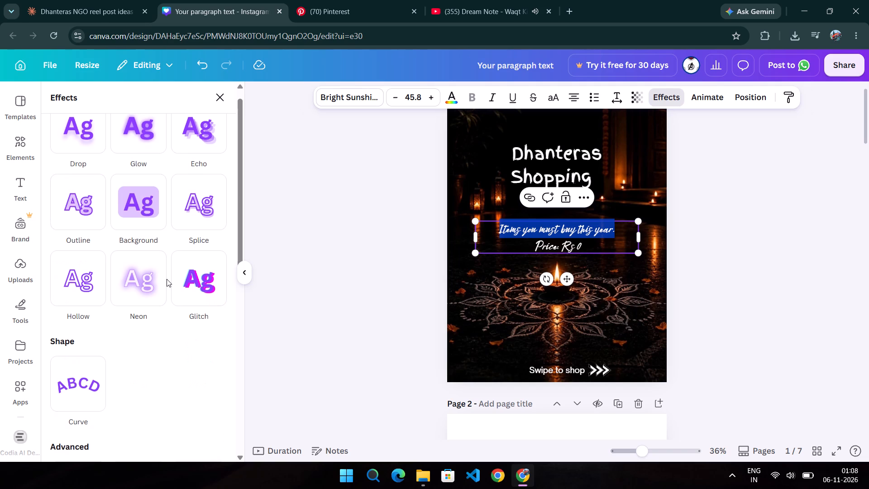
pyautogui.scroll(1, 167, 279)
pyautogui.click(329, 261)
pyautogui.click(683, 253)
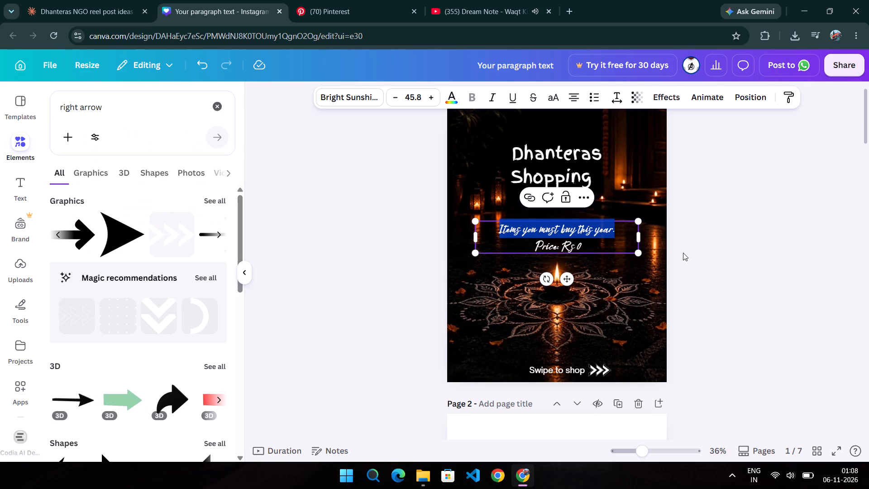
# Select the subtitle's "Price: Rs 0" line and apply the Outline effect with the default grey colour and thickness 50.
pyautogui.click(589, 245)
pyautogui.click(589, 245)
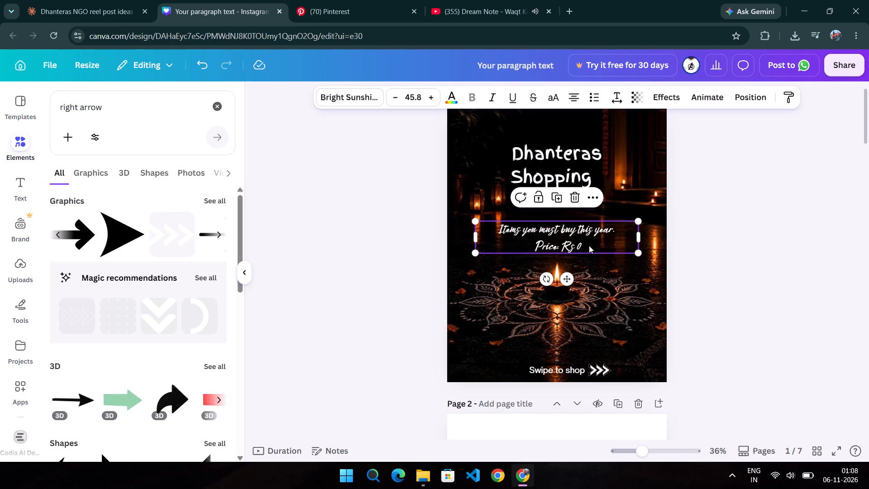
pyautogui.moveTo(589, 245); pyautogui.dragTo(534, 246)
pyautogui.click(655, 94)
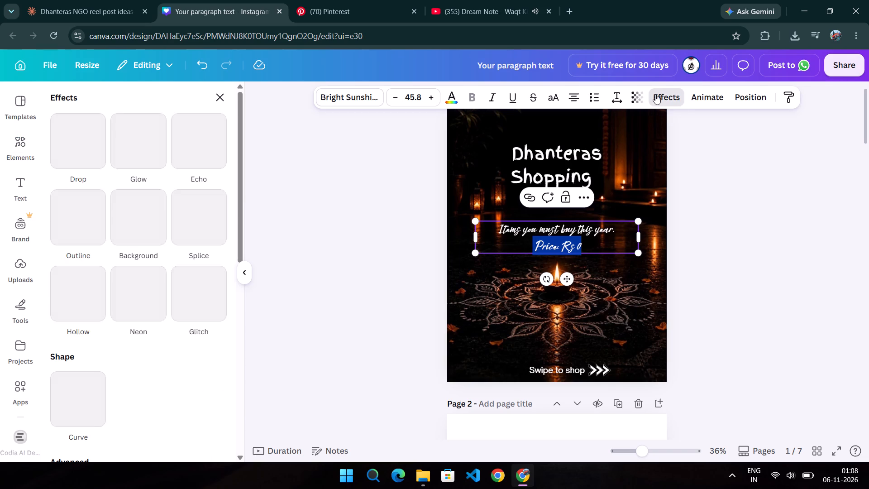
pyautogui.click(80, 230)
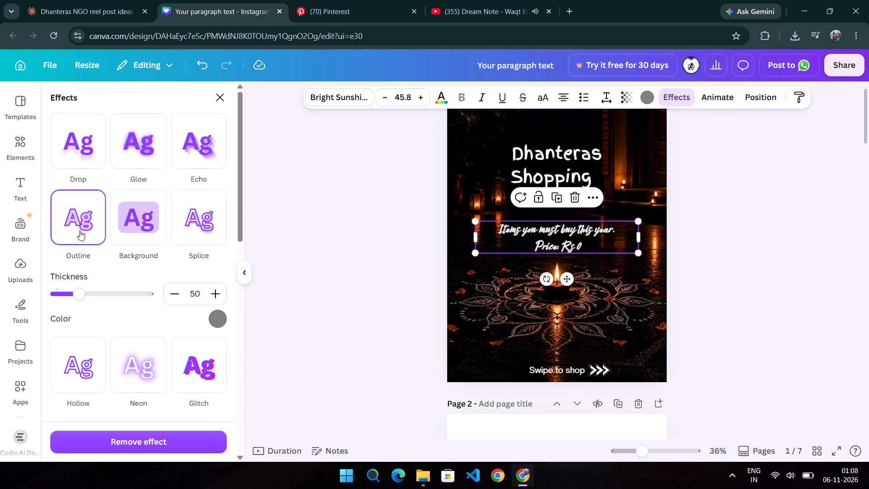
pyautogui.click(301, 257)
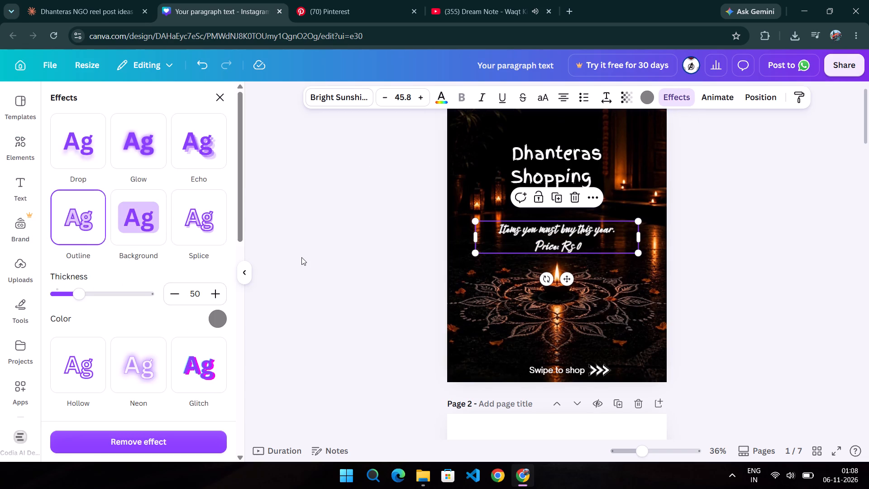
pyautogui.click(721, 299)
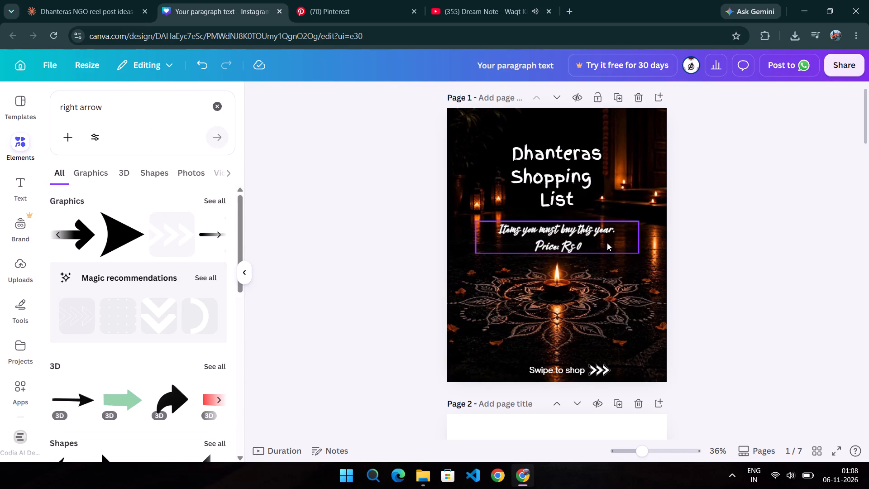
# Cut the "Price: Rs 0" line out of the cover subtitle and remove the empty line it leaves.
pyautogui.click(607, 243)
pyautogui.click(610, 236)
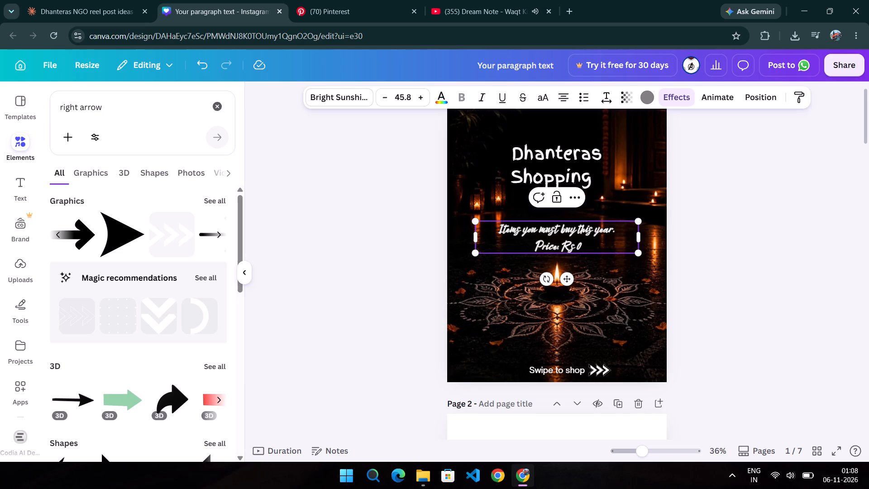
pyautogui.click(580, 250)
pyautogui.moveTo(580, 250); pyautogui.dragTo(538, 249)
pyautogui.rightClick(538, 249)
pyautogui.click(574, 224)
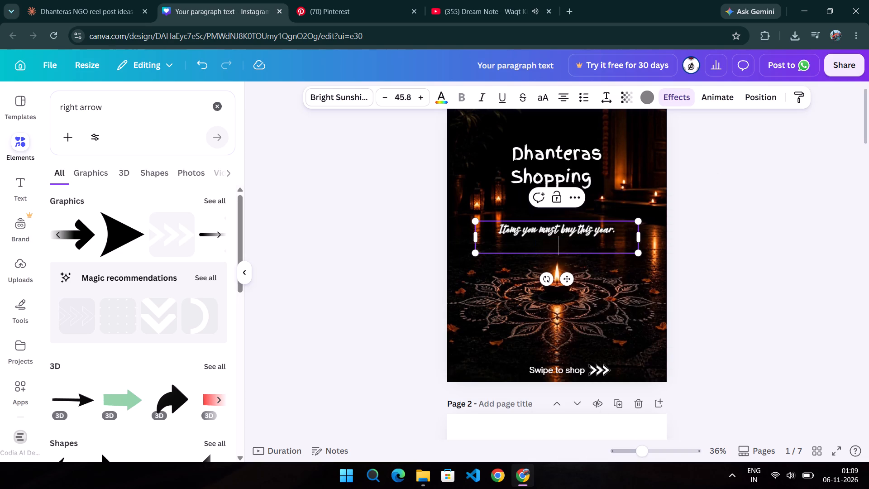
pyautogui.press('BackSpace')
pyautogui.press('BackSpace')
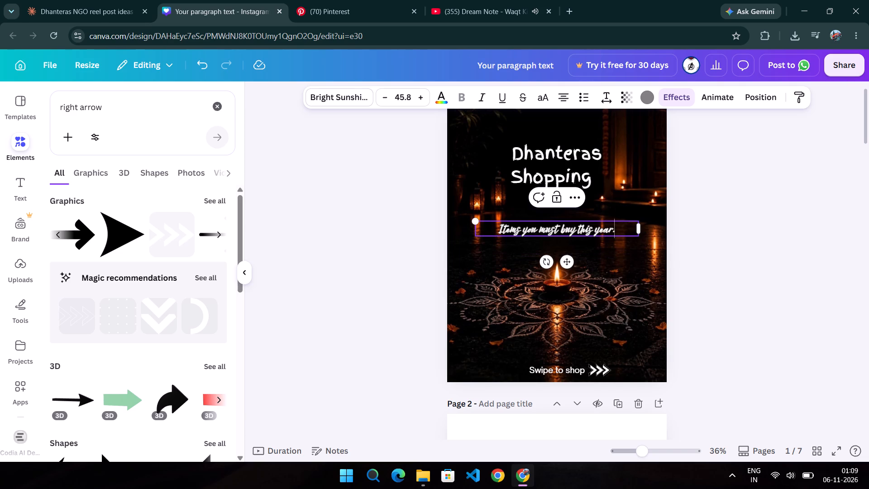
# Insert a space before the final period of the subtitle "Items you must buy this year".
pyautogui.press('BackSpace')
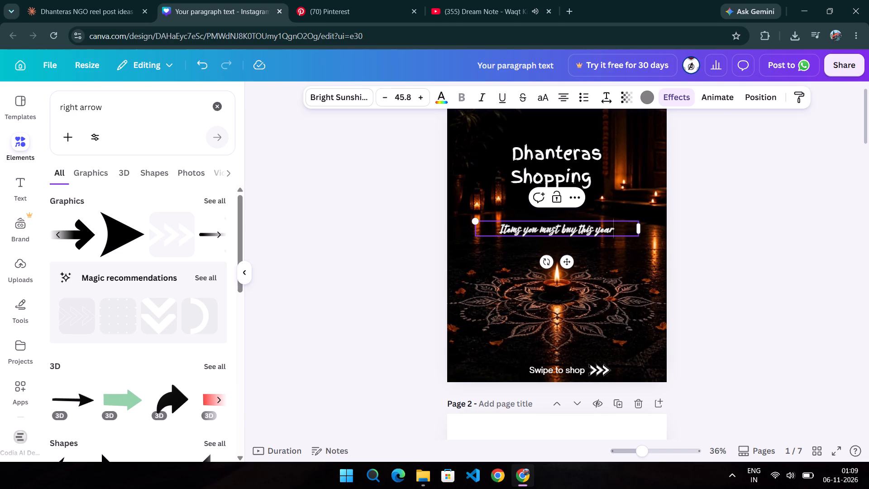
pyautogui.press('space')
pyautogui.write('.')
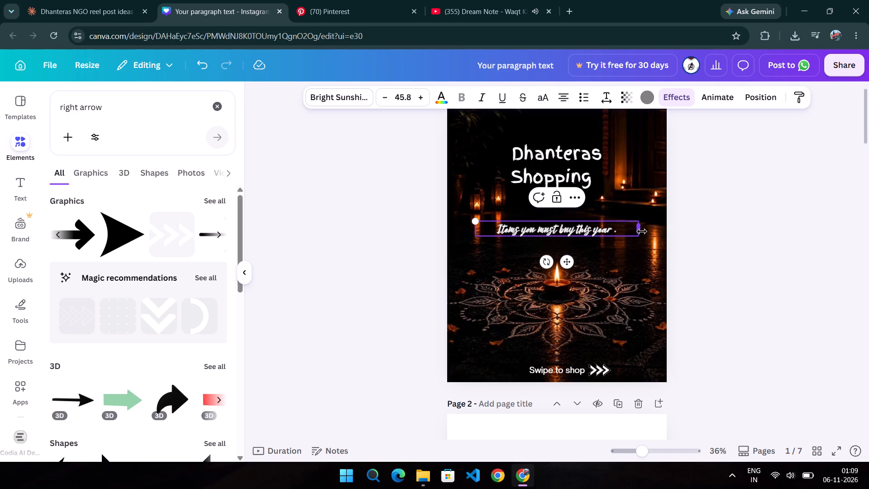
# Increase the subtitle's font size to 49.8.
pyautogui.click(419, 101)
pyautogui.click(419, 101)
pyautogui.click(419, 101)
pyautogui.click(419, 101)
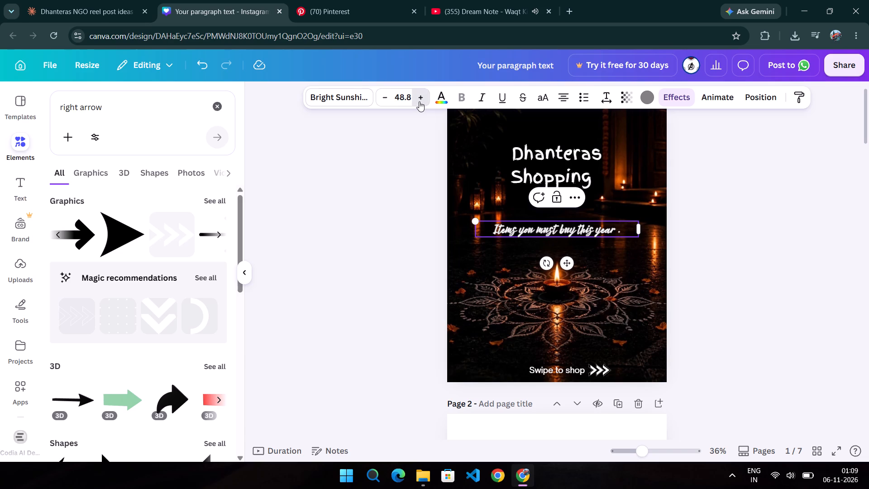
# Remove the Outline effect from the cover subtitle "Items you must buy this year .".
pyautogui.click(649, 103)
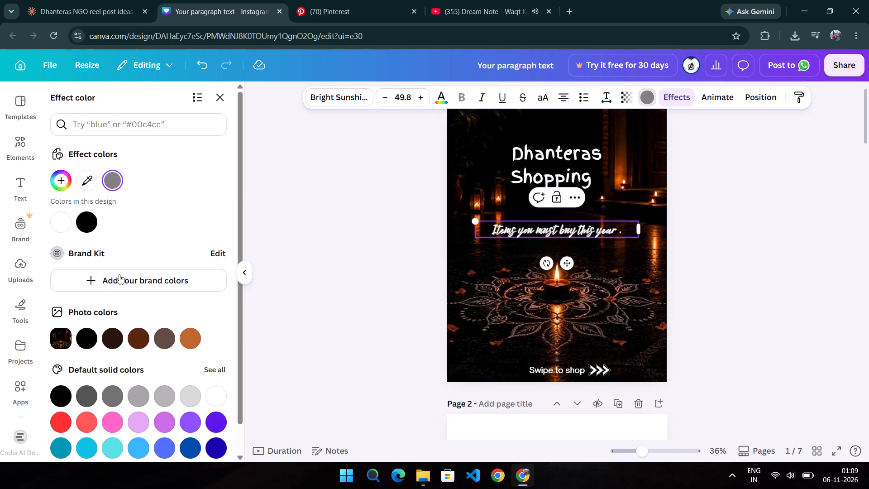
pyautogui.click(684, 99)
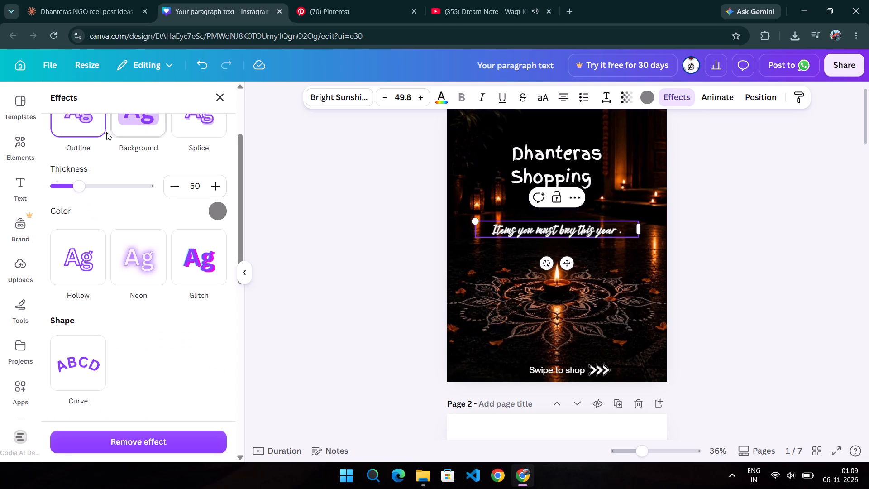
pyautogui.click(92, 131)
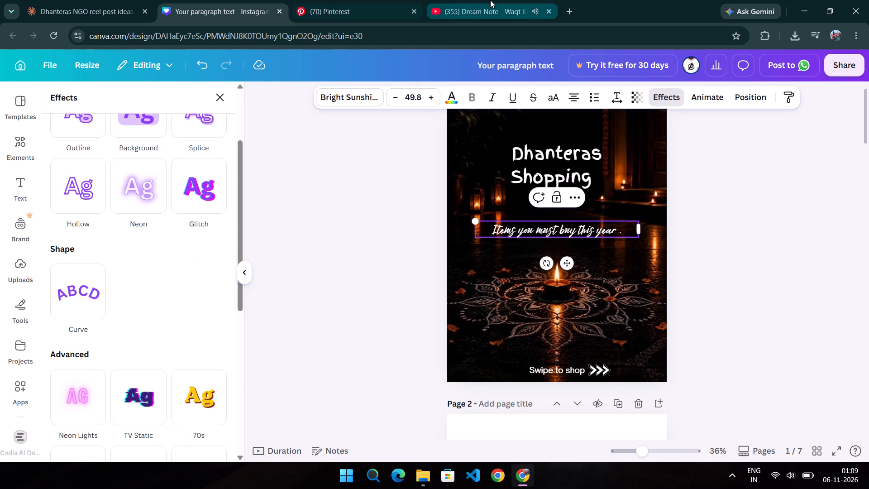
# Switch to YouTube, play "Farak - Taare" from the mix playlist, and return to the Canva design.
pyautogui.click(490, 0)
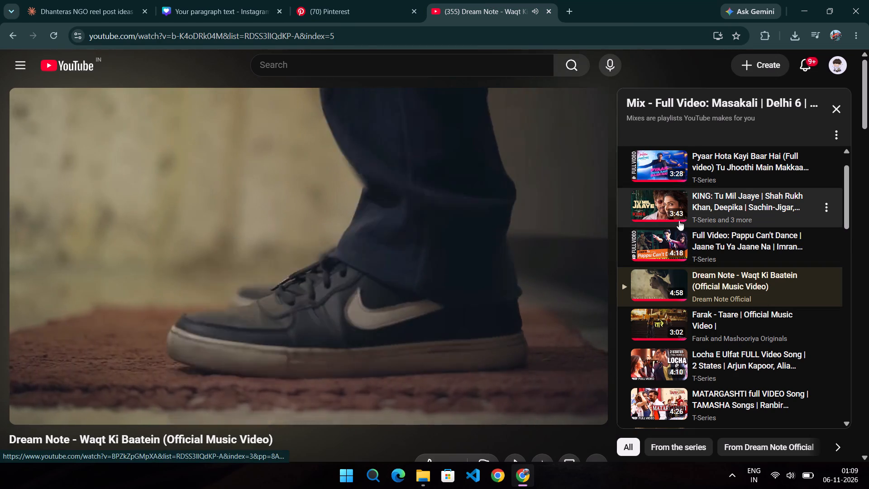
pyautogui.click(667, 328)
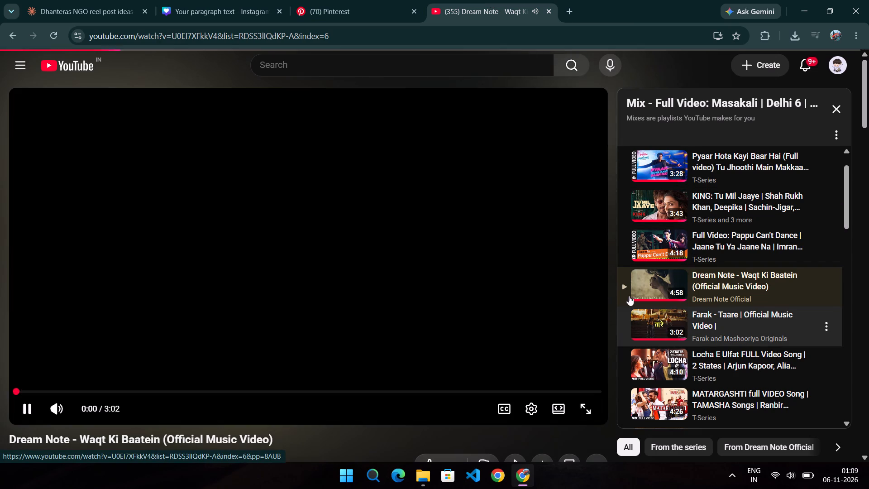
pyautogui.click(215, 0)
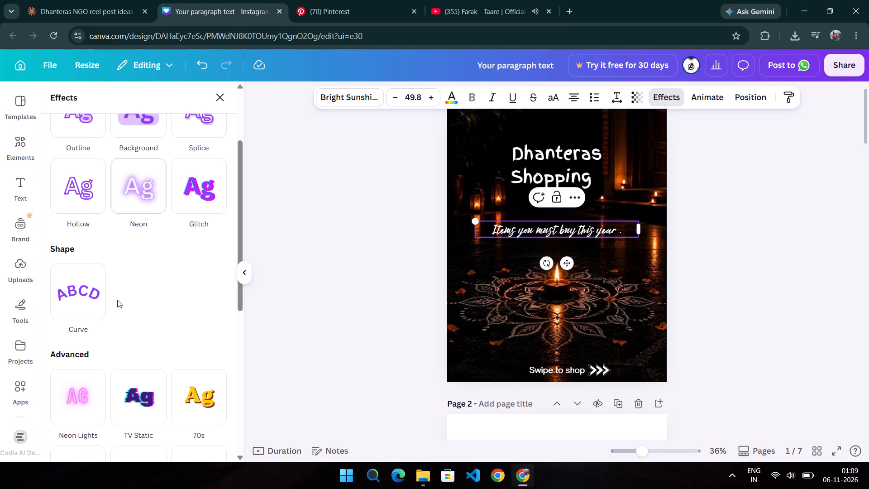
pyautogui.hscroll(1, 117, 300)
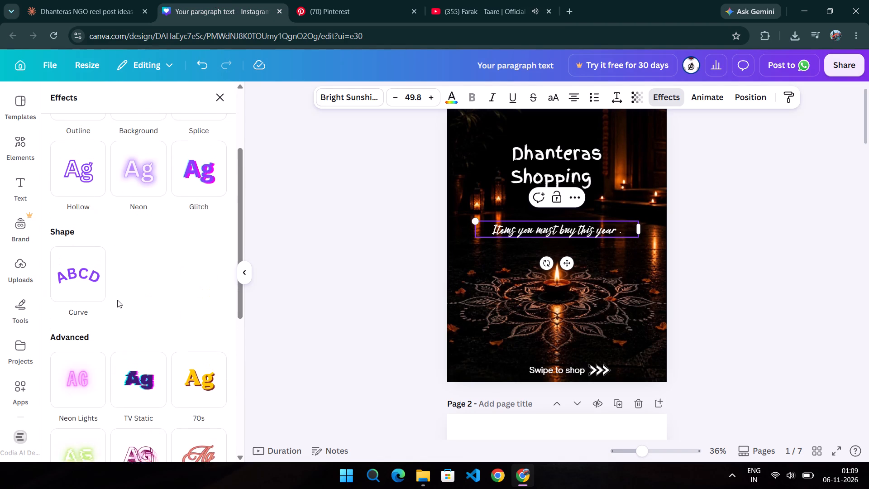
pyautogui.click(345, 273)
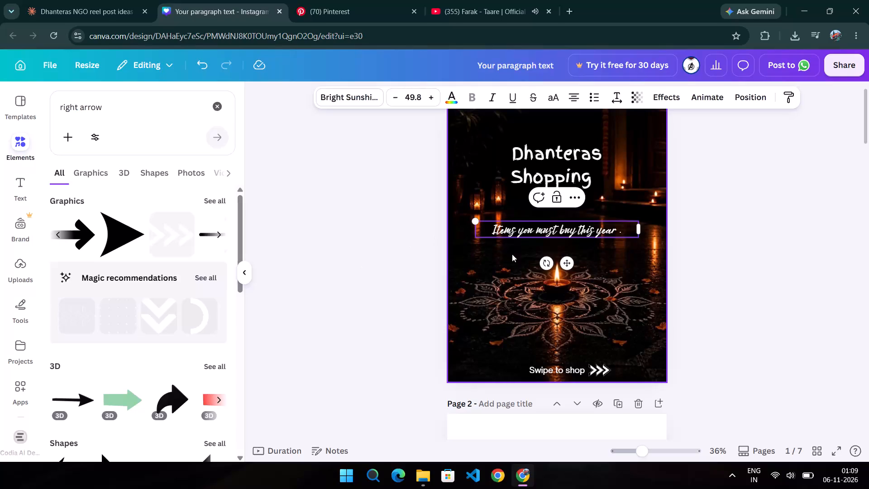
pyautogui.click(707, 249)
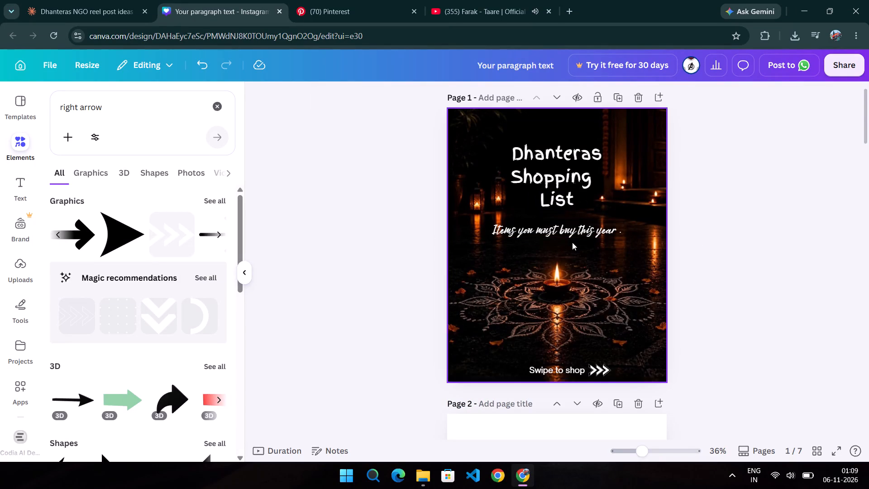
# Move the cover subtitle slightly down, centred horizontally on page 1 and spaced about 63 below the "Dhanteras Shopping List" title.
pyautogui.click(572, 237)
pyautogui.click(567, 265)
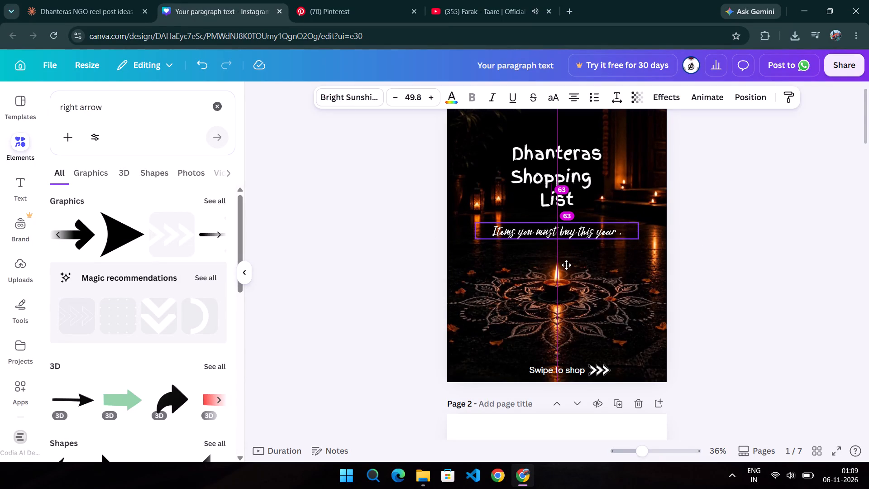
pyautogui.click(741, 273)
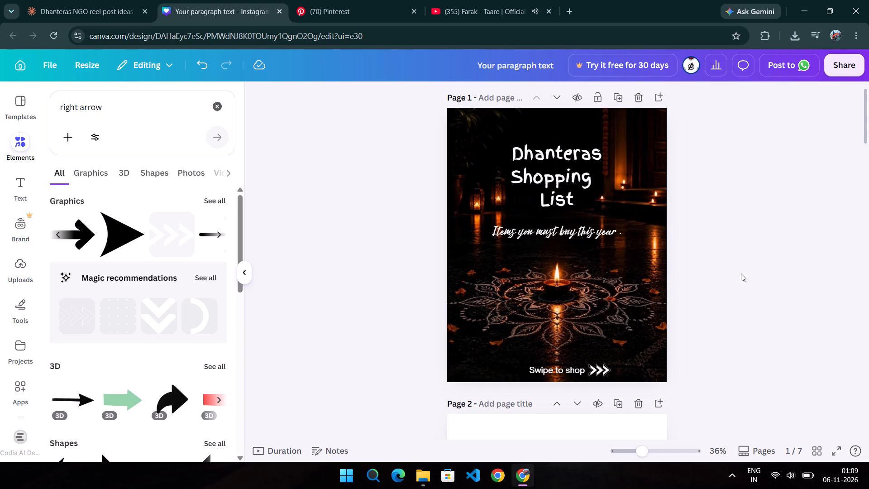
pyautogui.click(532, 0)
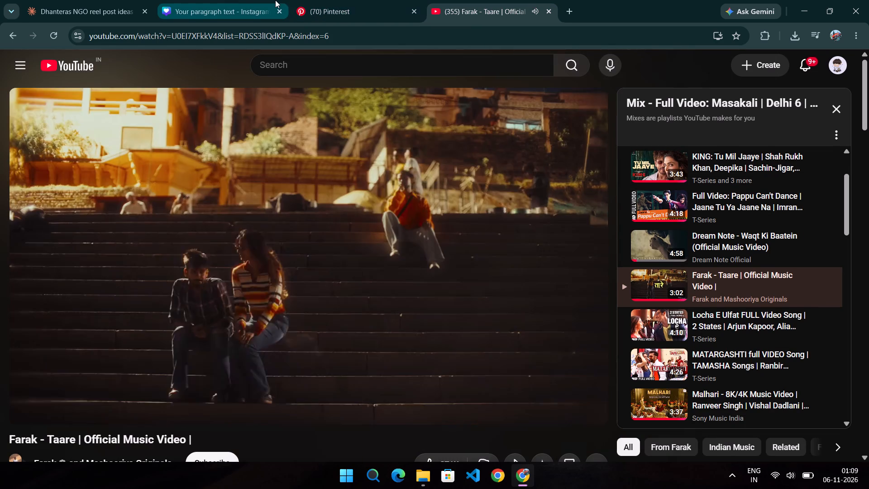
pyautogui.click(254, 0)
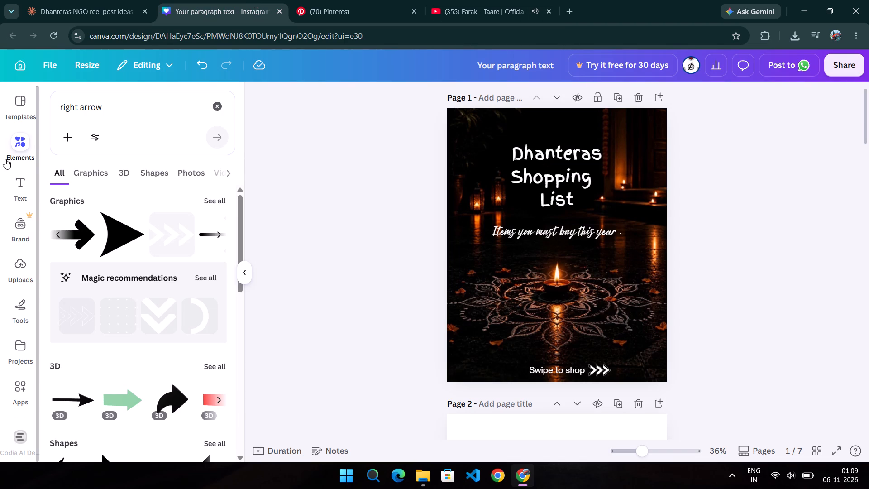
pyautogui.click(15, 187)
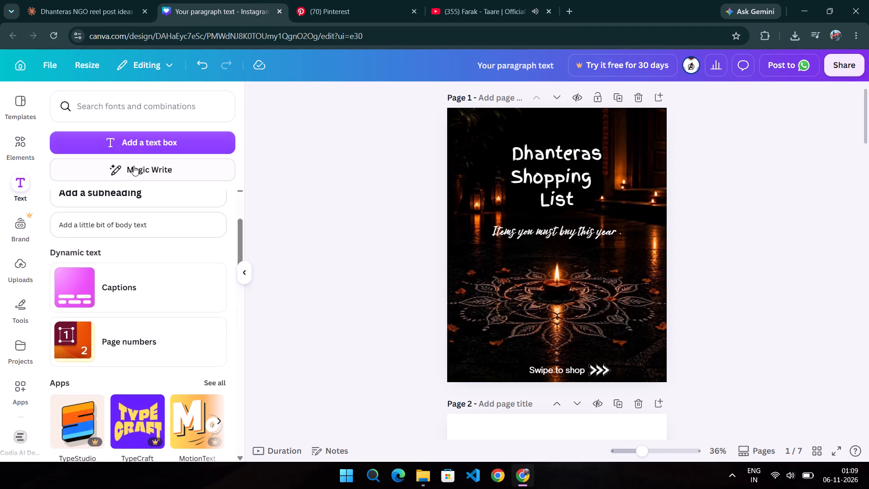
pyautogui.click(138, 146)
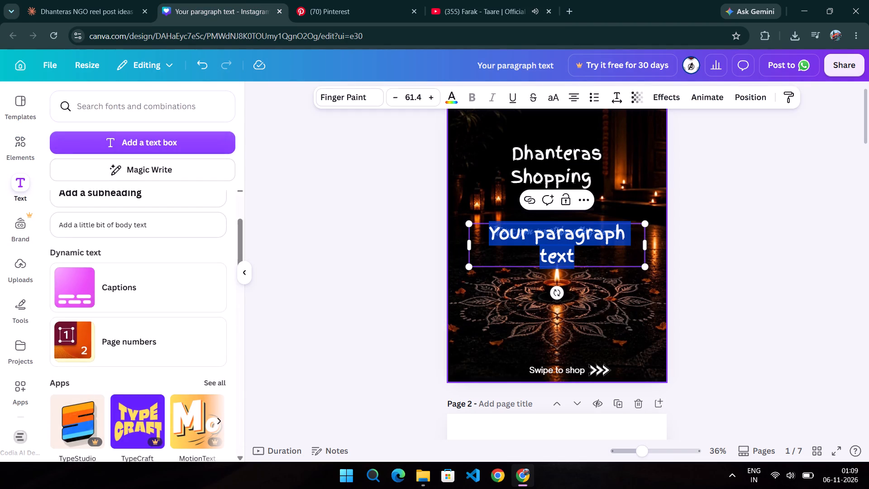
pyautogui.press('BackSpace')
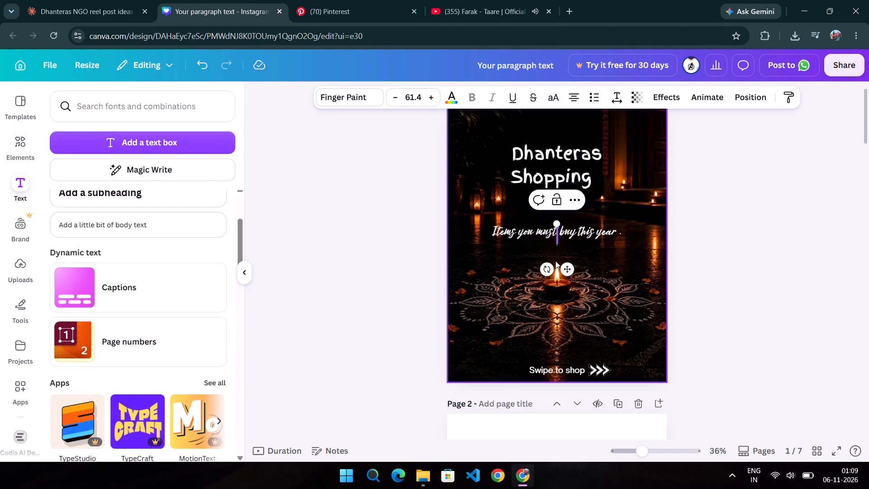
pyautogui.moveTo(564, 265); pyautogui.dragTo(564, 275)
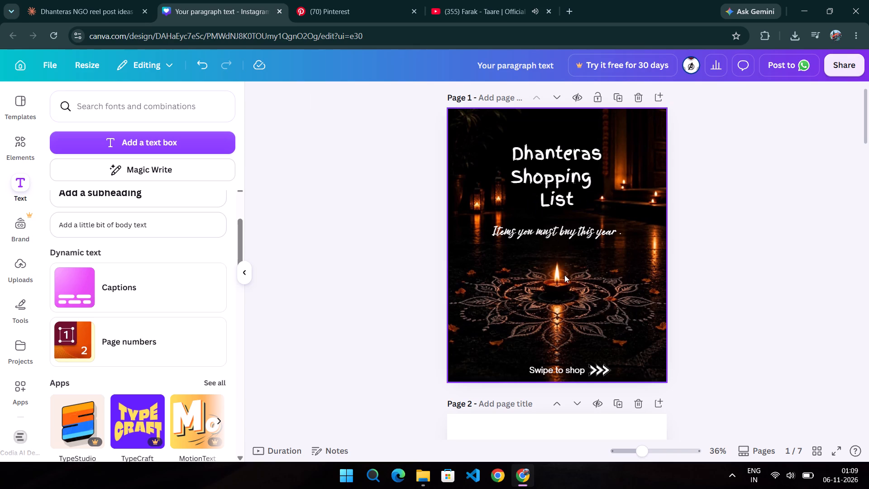
# Add a separate text box containing the cut "Price: Rs 0" and place it just below the subtitle.
pyautogui.click(209, 148)
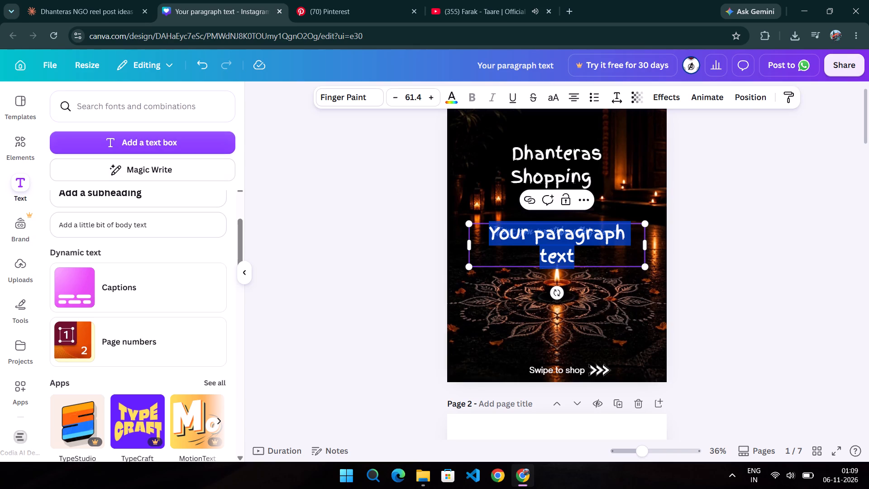
pyautogui.press('BackSpace')
pyautogui.hotkey('ctrl', 'v')
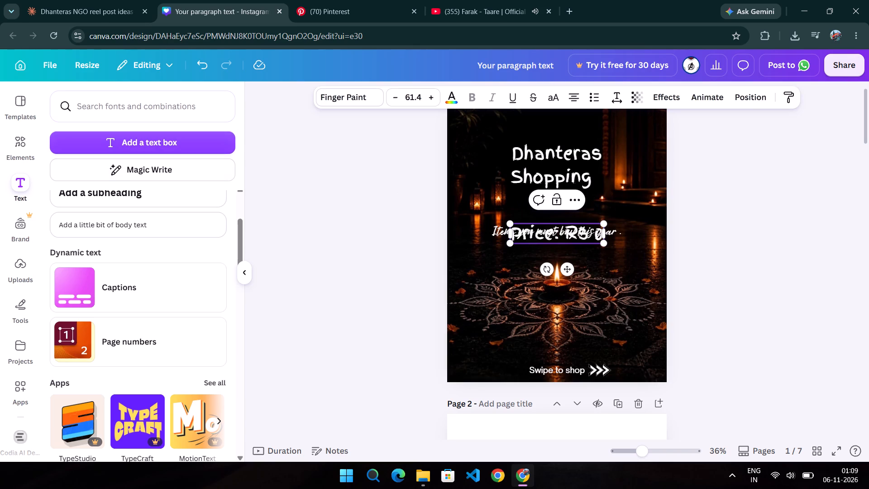
pyautogui.moveTo(568, 266); pyautogui.dragTo(564, 280)
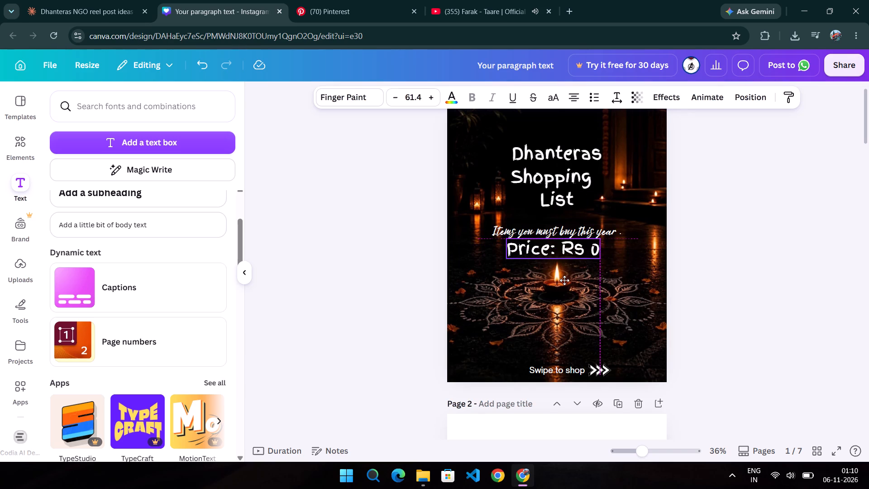
pyautogui.moveTo(564, 280); pyautogui.dragTo(564, 281)
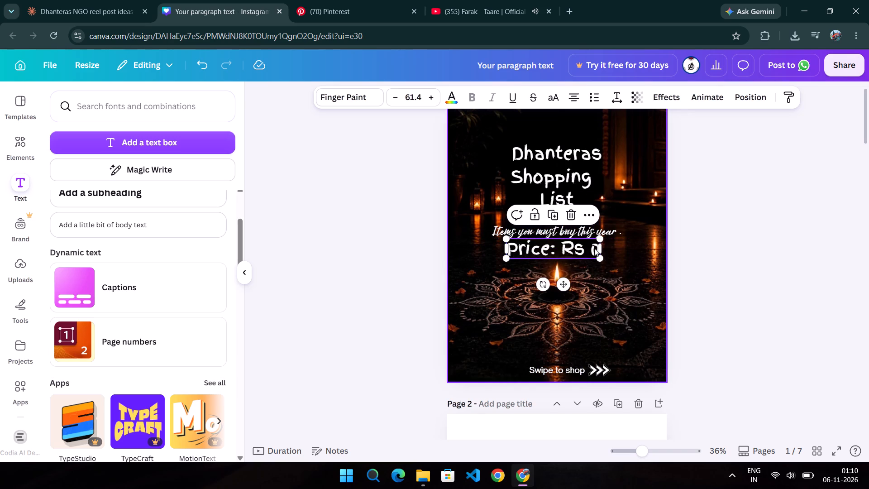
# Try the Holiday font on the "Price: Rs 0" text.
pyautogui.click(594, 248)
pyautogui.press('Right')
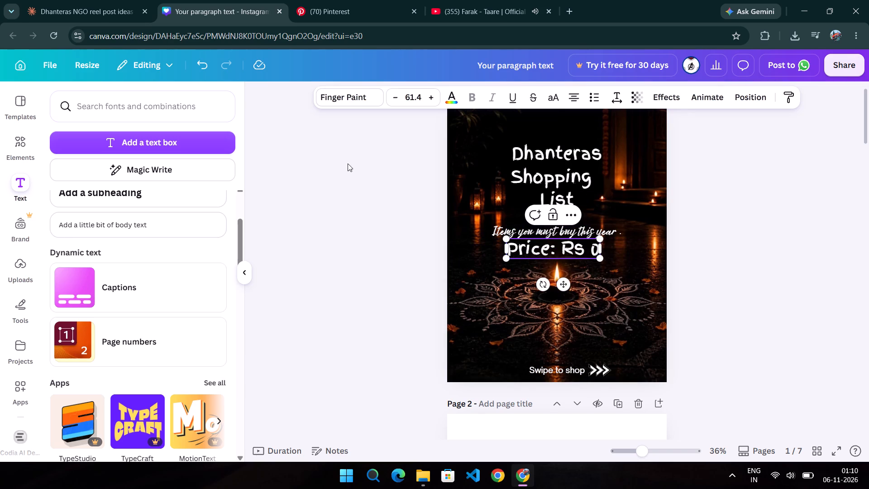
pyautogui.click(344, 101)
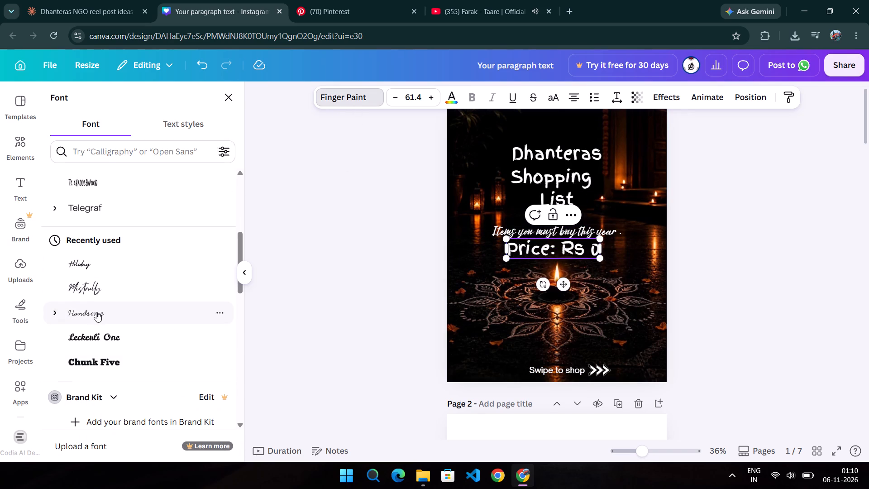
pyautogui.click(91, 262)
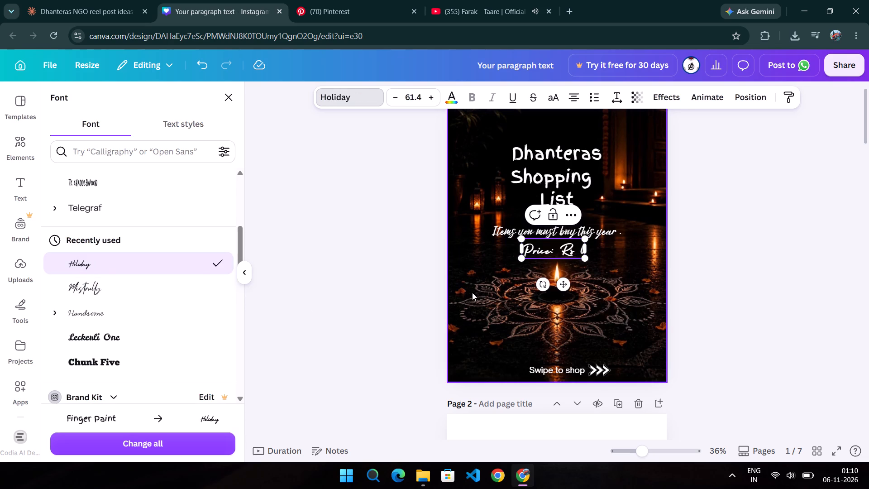
# Reduce the font size of the "Price: Rs 0" text to 48.4.
pyautogui.tripleClick(400, 99)
pyautogui.tripleClick(400, 99)
pyautogui.tripleClick(400, 99)
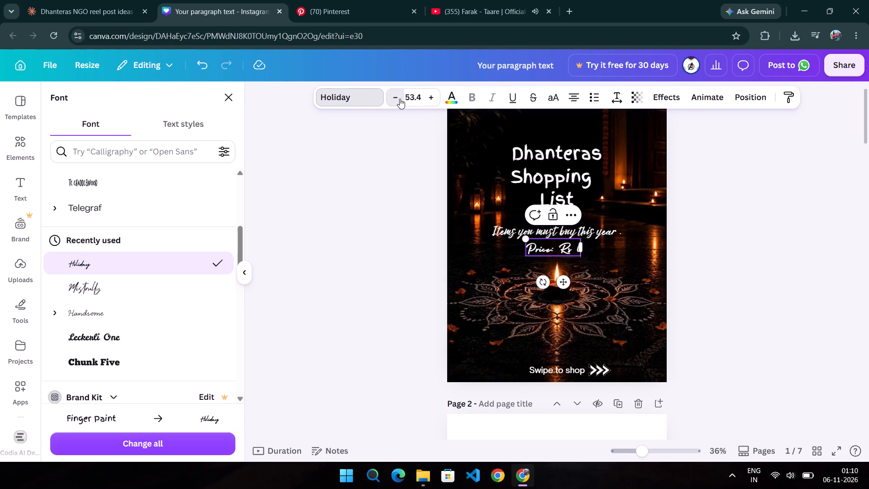
pyautogui.tripleClick(400, 99)
pyautogui.click(400, 99)
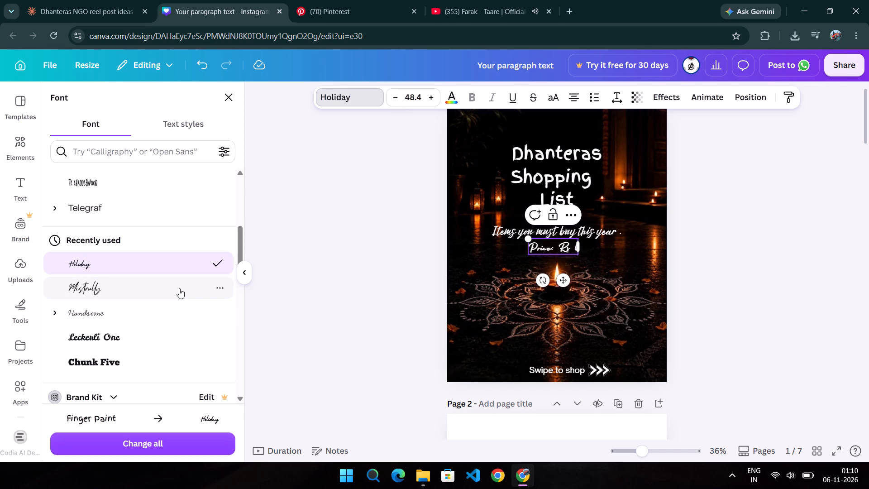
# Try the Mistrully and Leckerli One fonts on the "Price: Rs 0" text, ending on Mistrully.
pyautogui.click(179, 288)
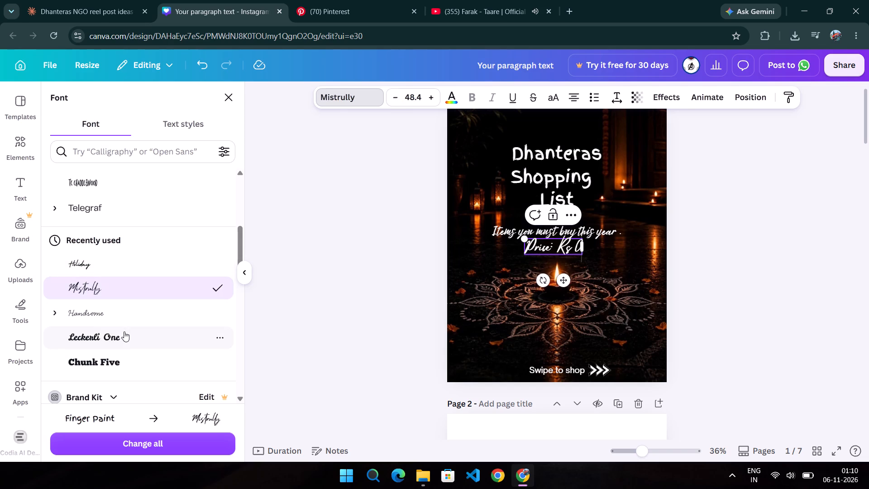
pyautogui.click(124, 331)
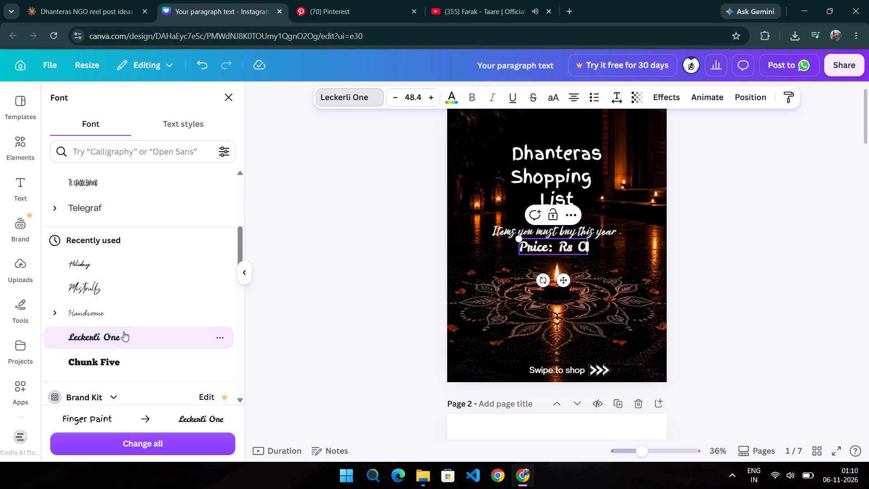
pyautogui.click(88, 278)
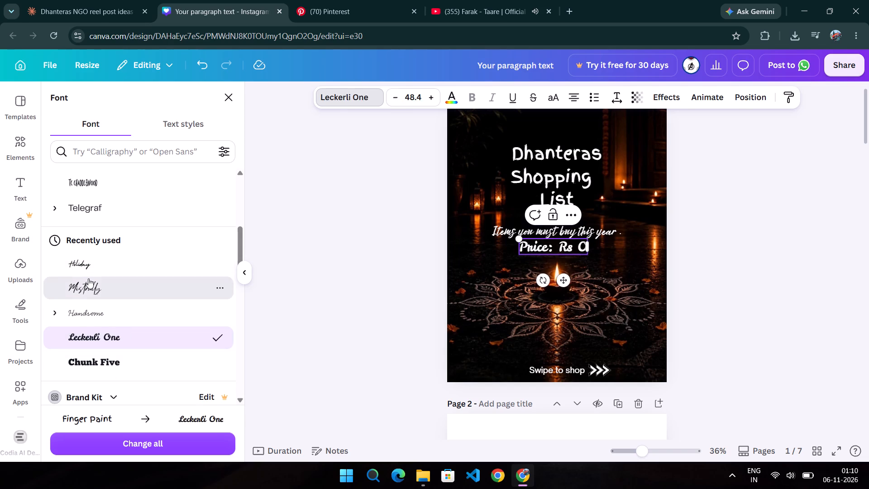
# Check the subtitle's font and set the "Price: Rs 0" text to the matching Bright Sunshine font.
pyautogui.click(488, 225)
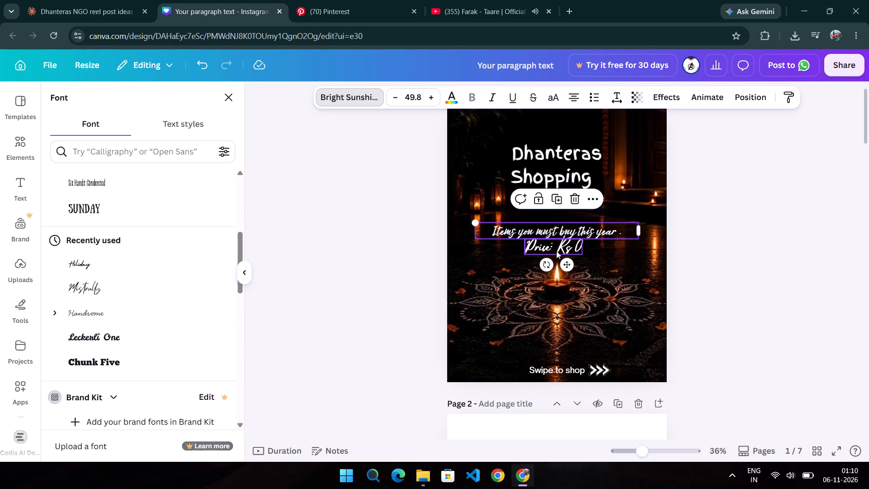
pyautogui.click(556, 251)
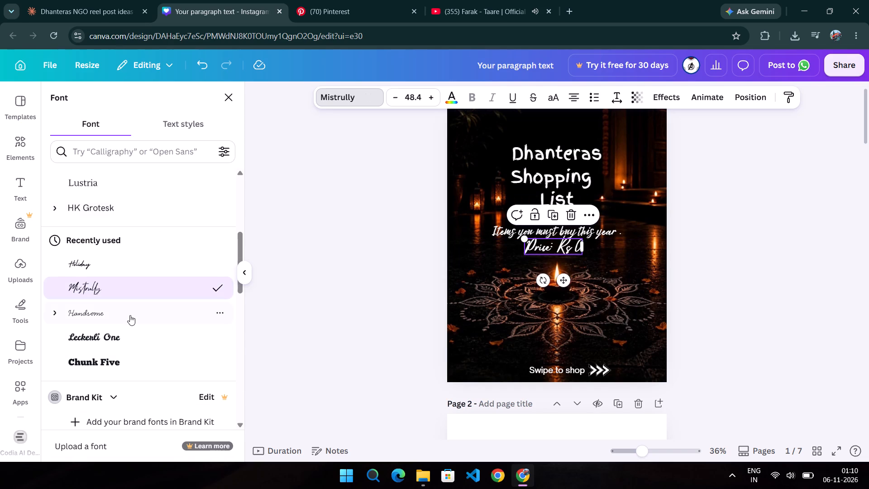
pyautogui.scroll(3, 130, 315)
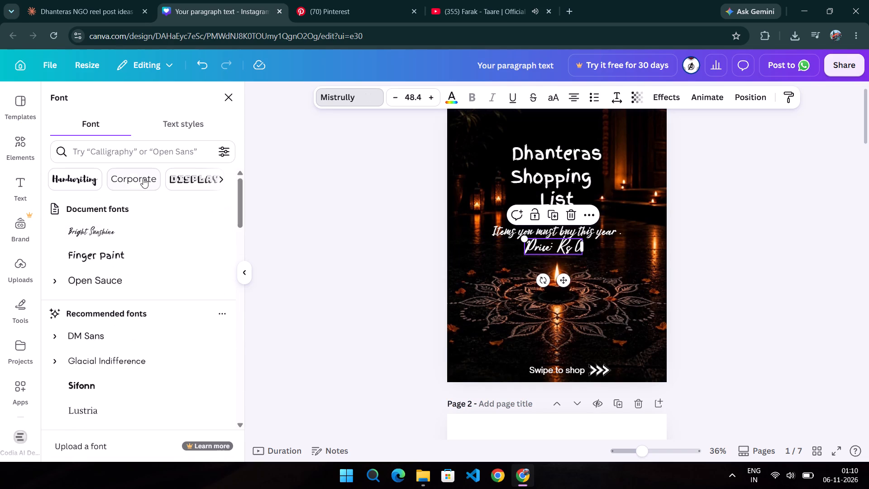
pyautogui.click(94, 235)
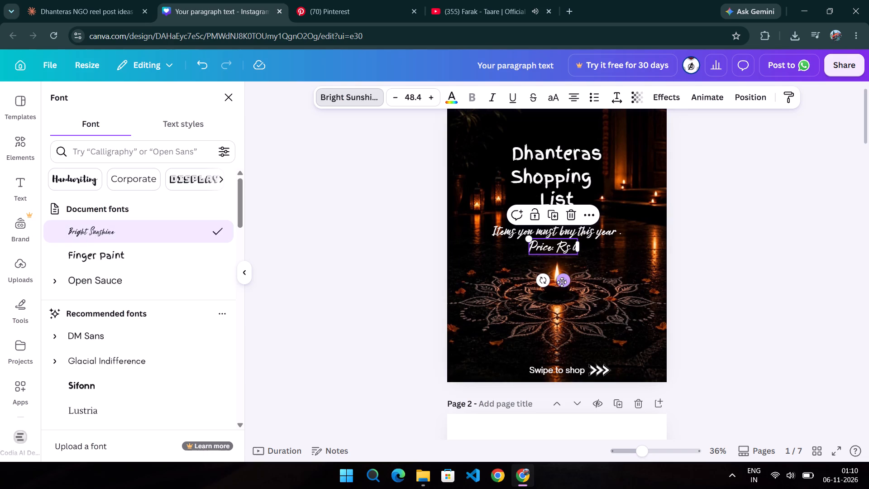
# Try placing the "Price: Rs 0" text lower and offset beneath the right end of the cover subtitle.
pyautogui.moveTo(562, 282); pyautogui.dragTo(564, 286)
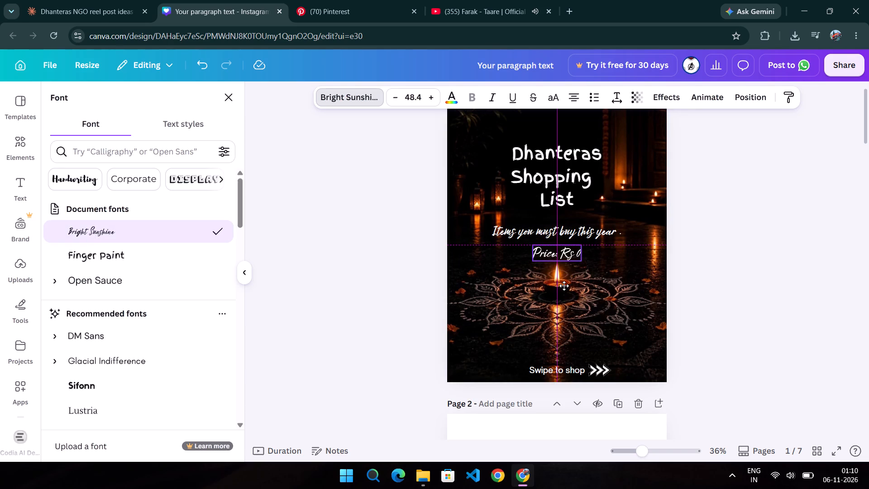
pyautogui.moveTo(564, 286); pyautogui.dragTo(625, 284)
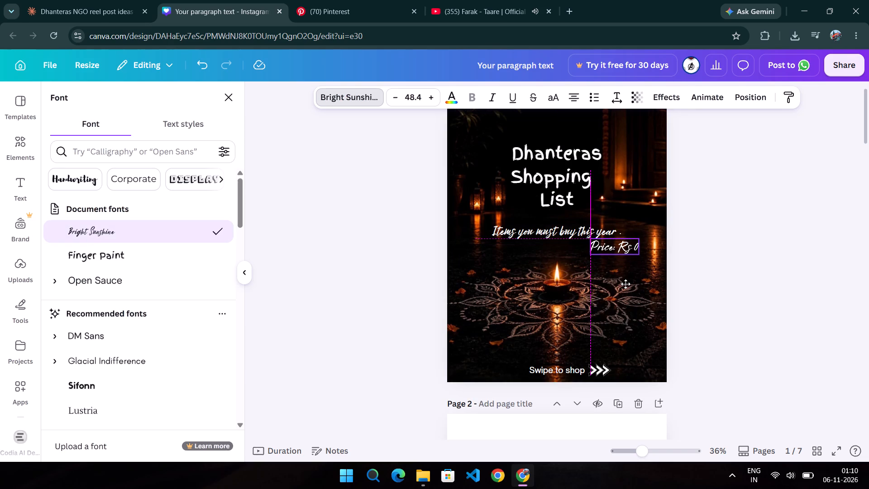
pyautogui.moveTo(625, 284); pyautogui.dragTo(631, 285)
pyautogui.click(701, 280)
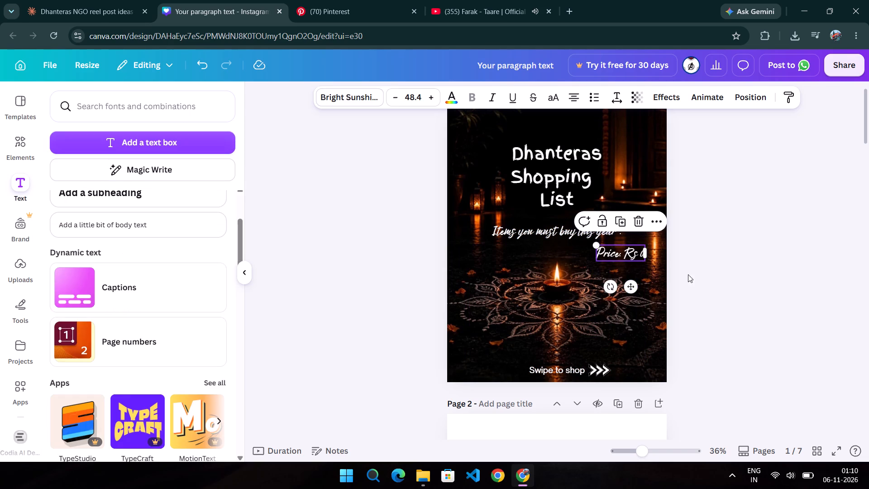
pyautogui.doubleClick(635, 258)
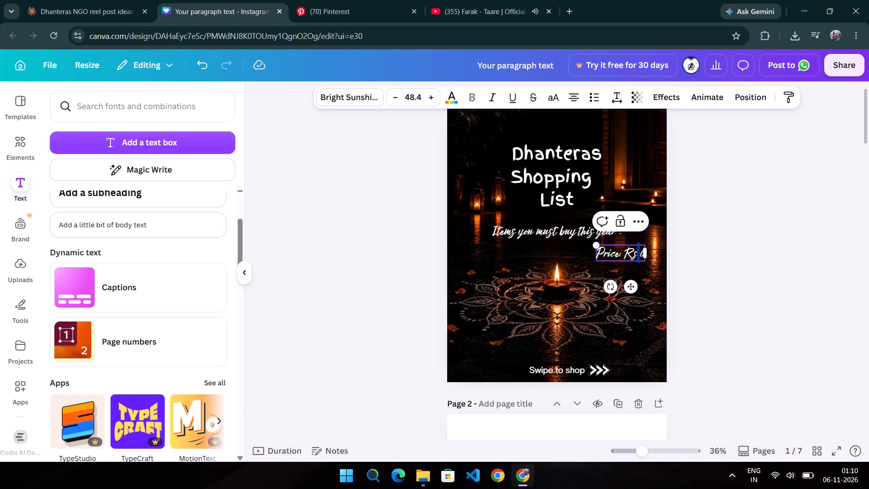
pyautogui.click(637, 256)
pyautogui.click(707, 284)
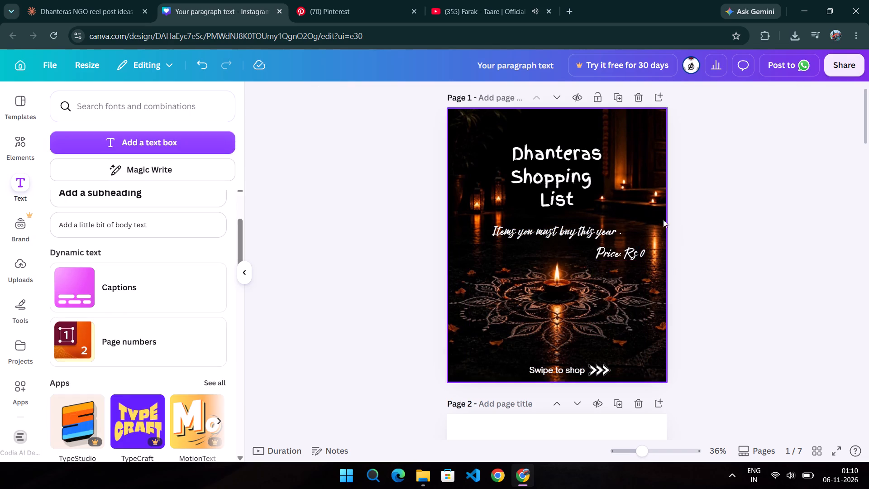
# Apply the Outline effect in the darkest default orange to the "Price: Rs 0" text.
pyautogui.click(637, 250)
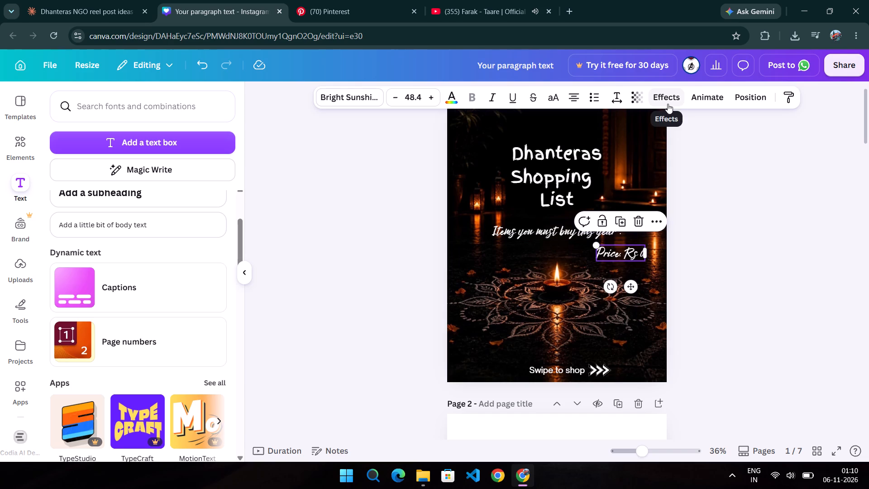
pyautogui.click(668, 104)
pyautogui.click(74, 217)
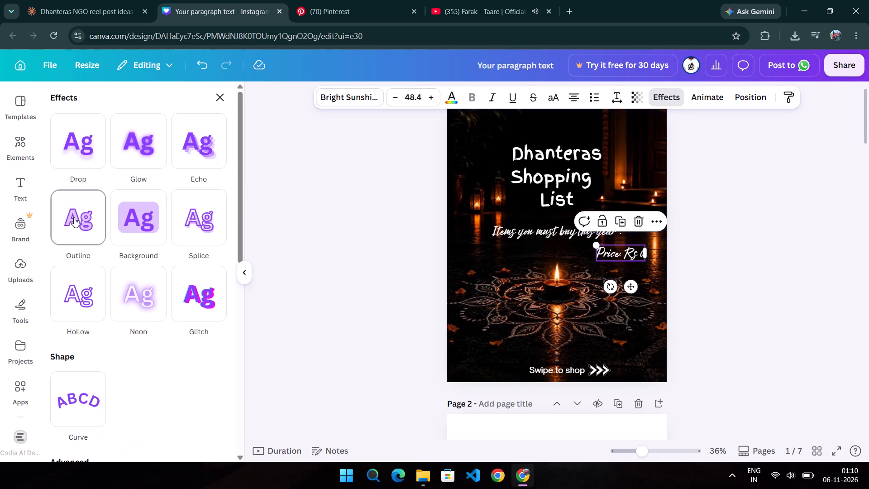
pyautogui.click(214, 318)
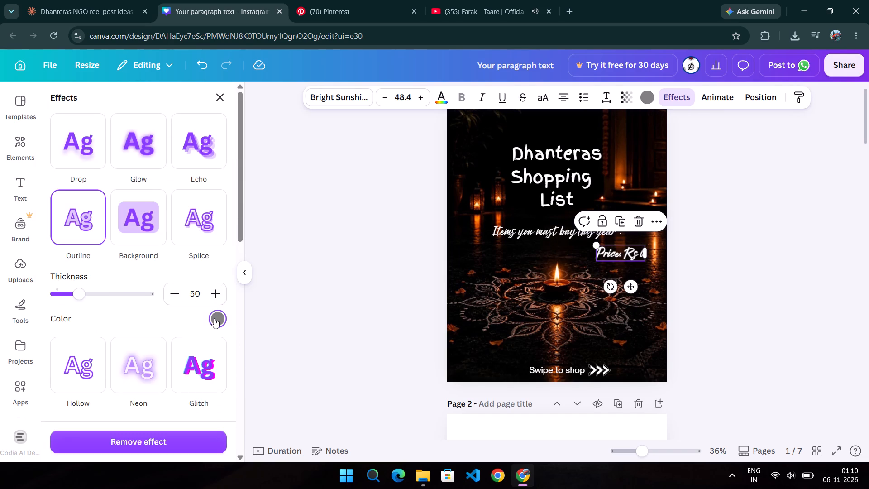
pyautogui.scroll(-2, 132, 217)
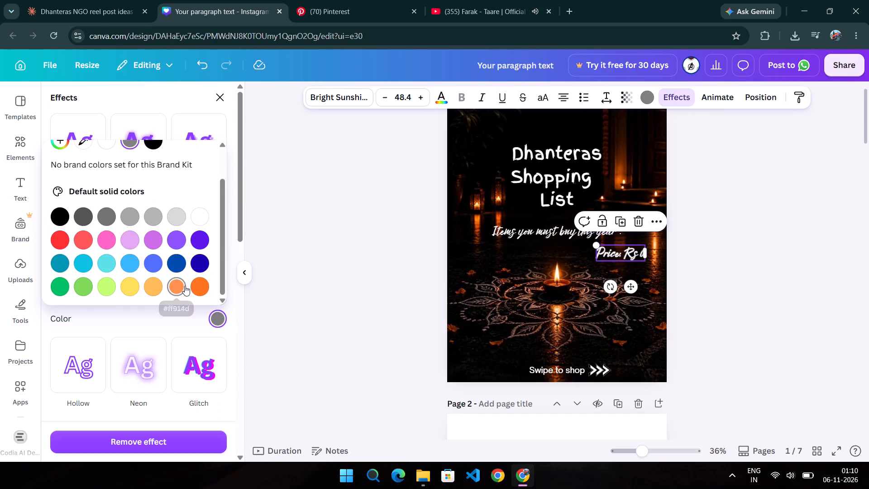
pyautogui.click(185, 286)
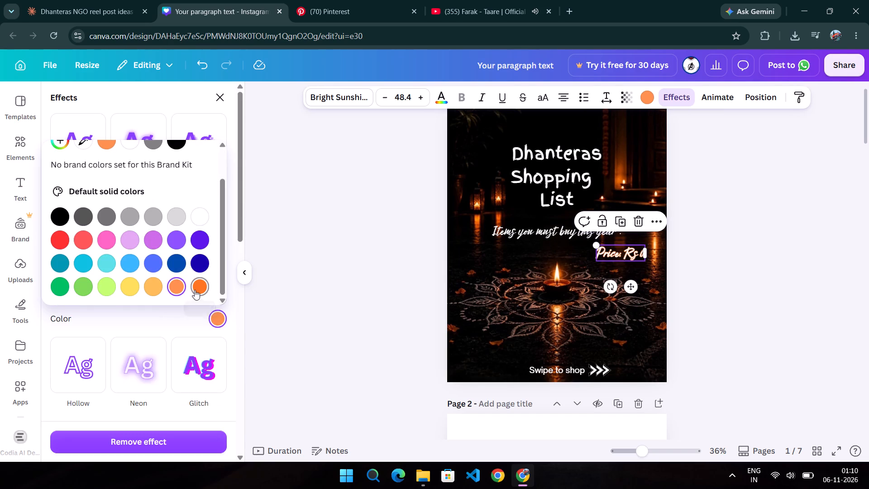
pyautogui.click(195, 288)
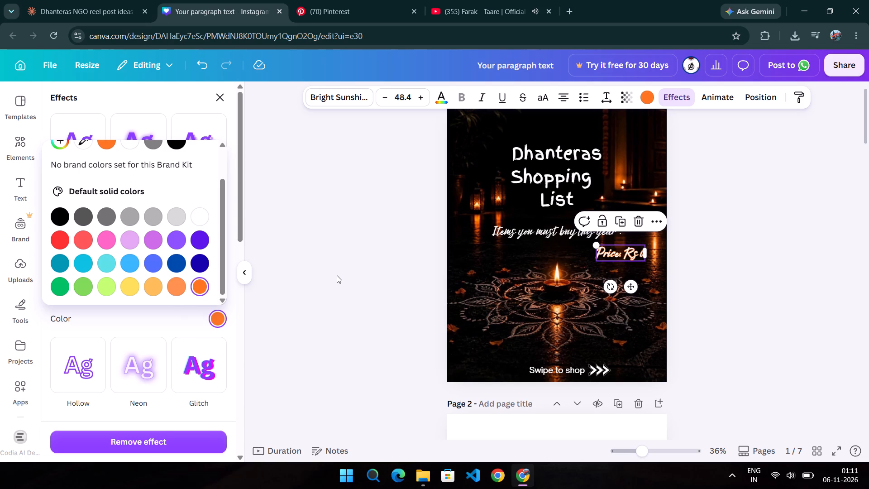
pyautogui.click(337, 275)
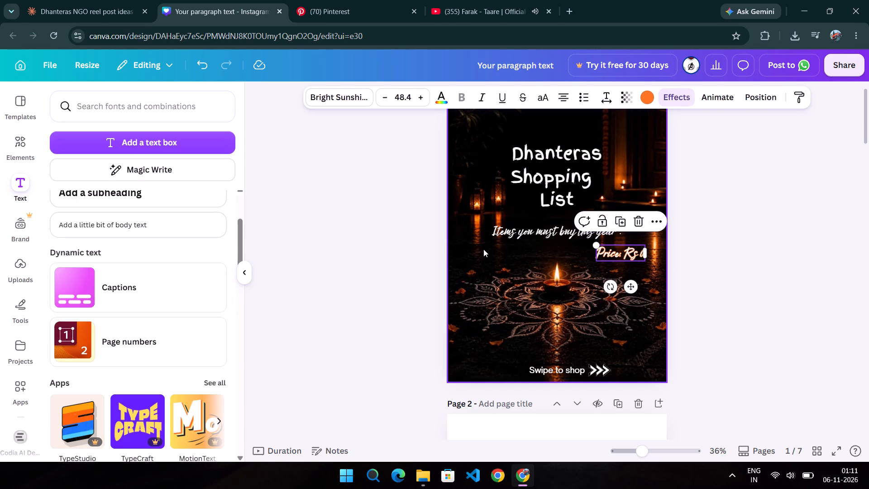
pyautogui.click(482, 249)
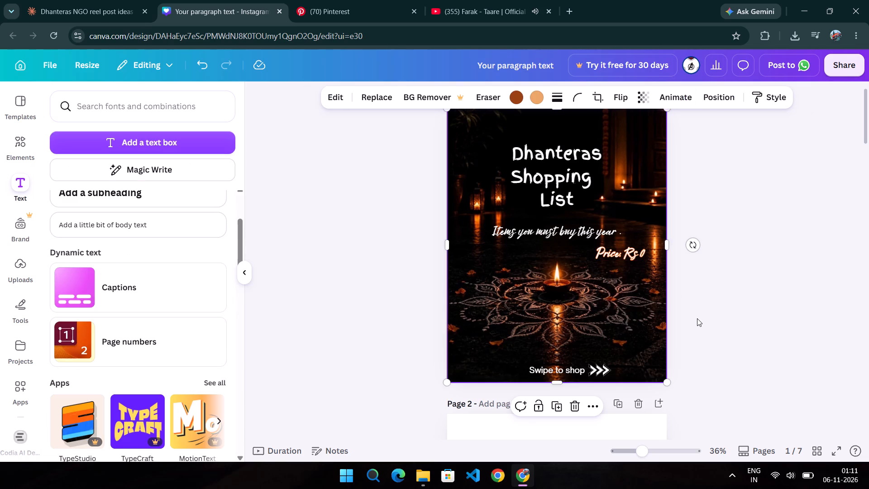
pyautogui.click(631, 262)
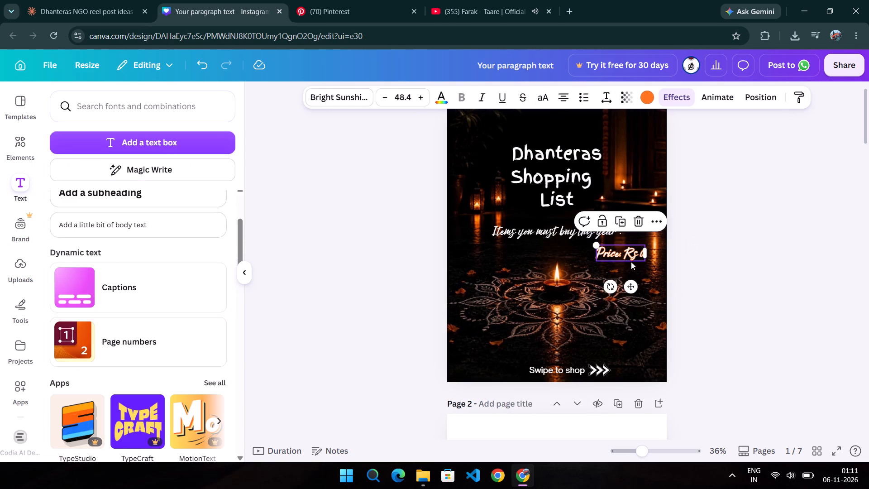
pyautogui.moveTo(631, 286); pyautogui.dragTo(631, 282)
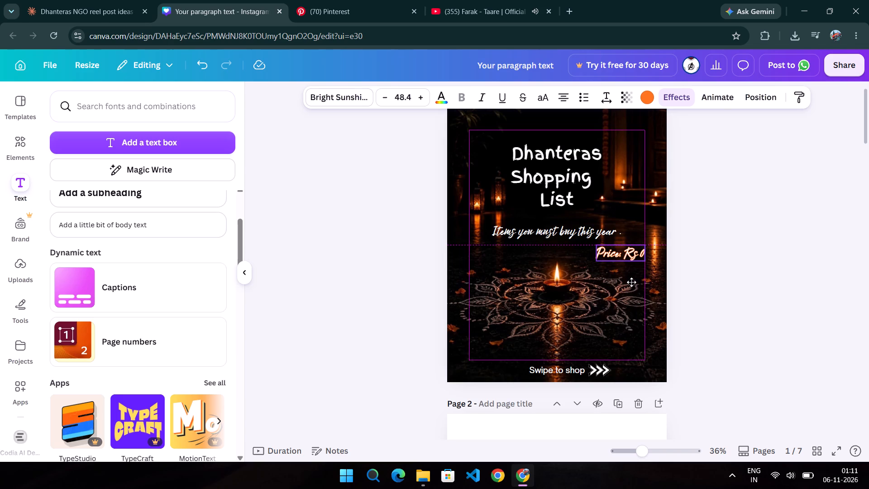
pyautogui.moveTo(631, 282); pyautogui.dragTo(634, 283)
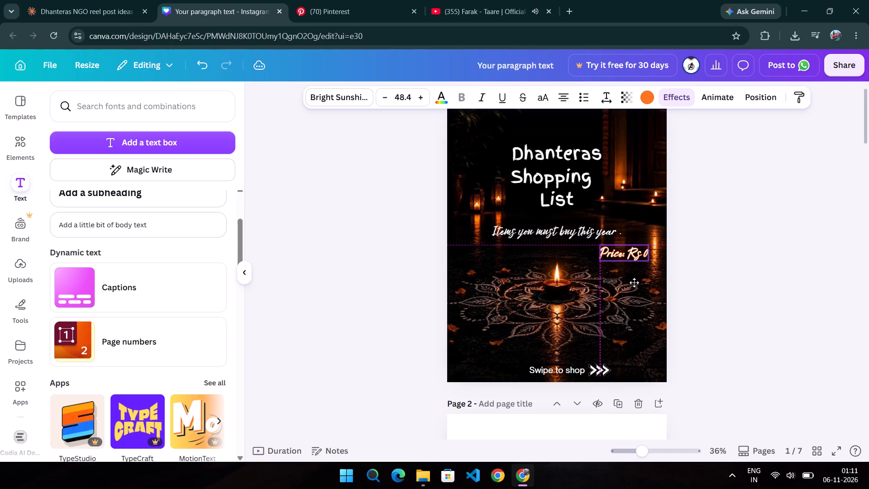
pyautogui.moveTo(634, 283); pyautogui.dragTo(566, 283)
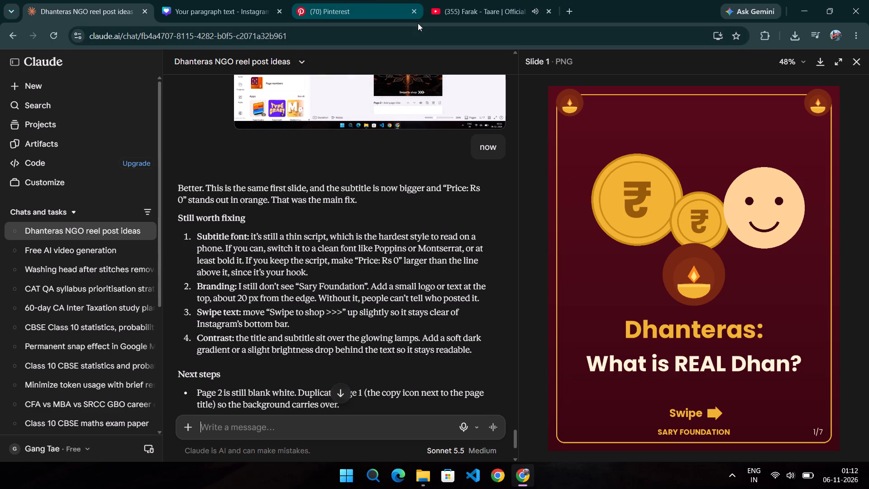
pyautogui.click(244, 0)
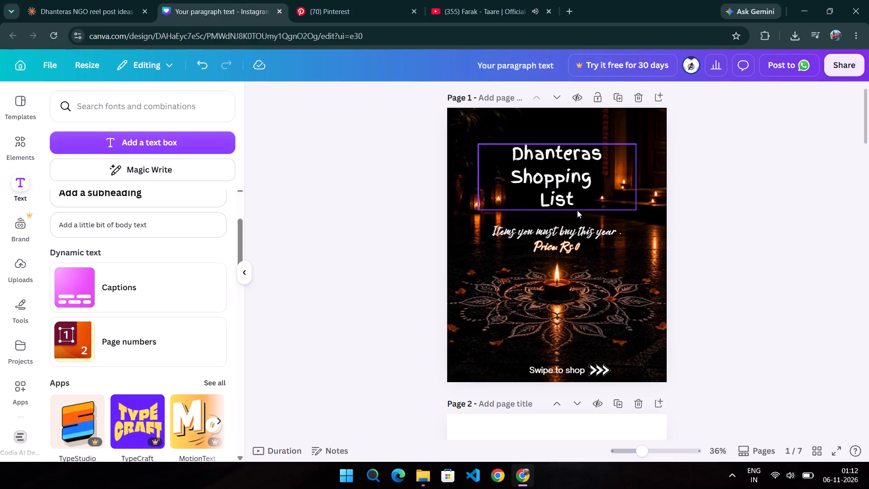
pyautogui.click(568, 367)
pyautogui.moveTo(565, 398); pyautogui.dragTo(566, 393)
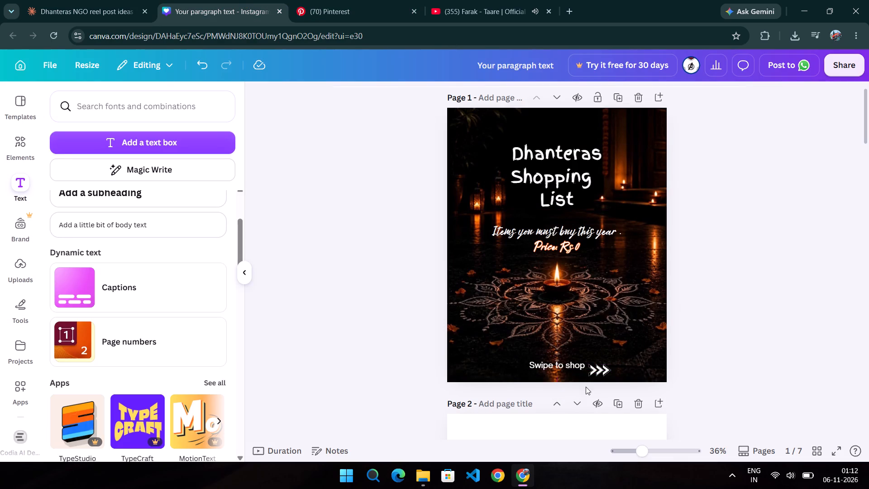
# Move the white arrows and their outline copy up on the cover, level with the "Swipe to shop" text.
pyautogui.click(598, 370)
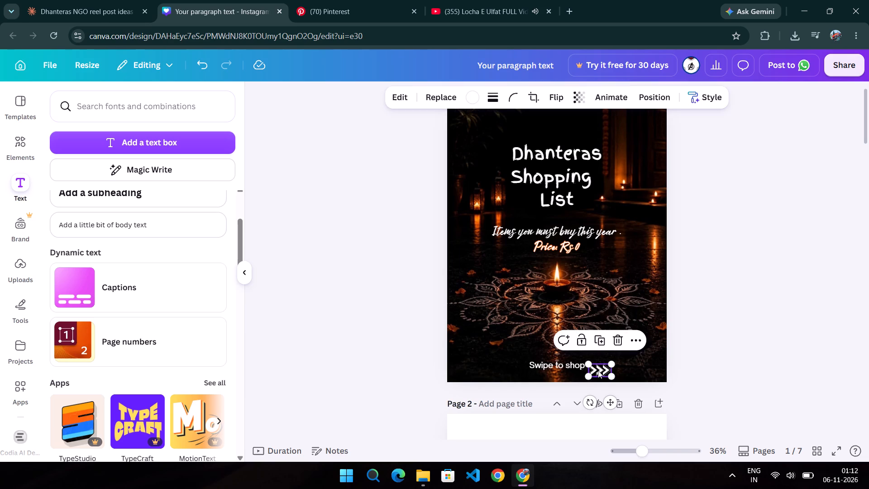
pyautogui.click(611, 398)
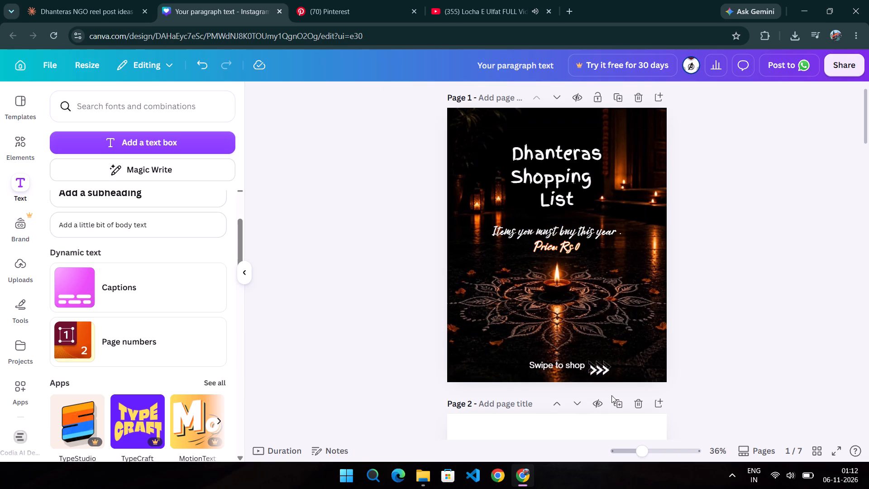
pyautogui.click(600, 370)
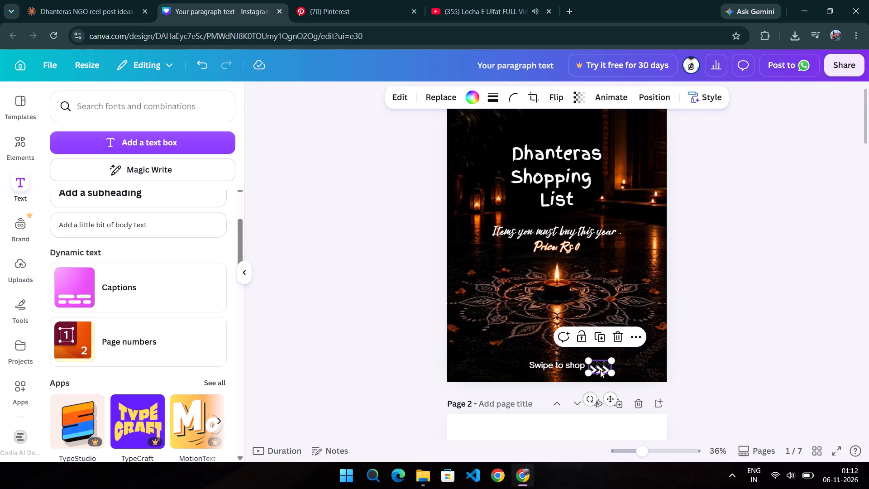
pyautogui.click(599, 374)
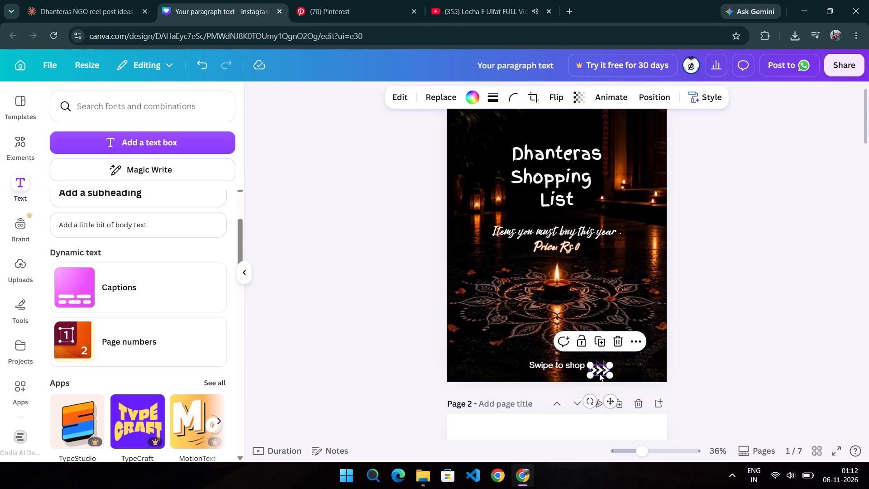
pyautogui.click(611, 398)
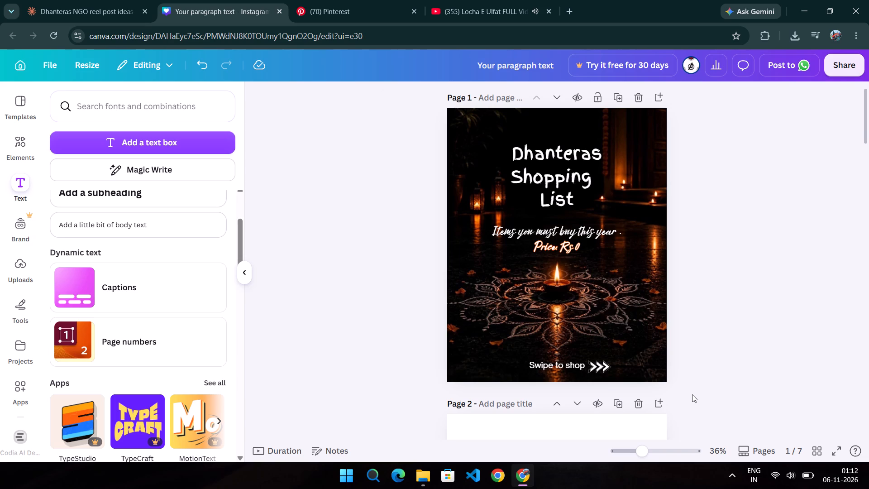
pyautogui.click(593, 365)
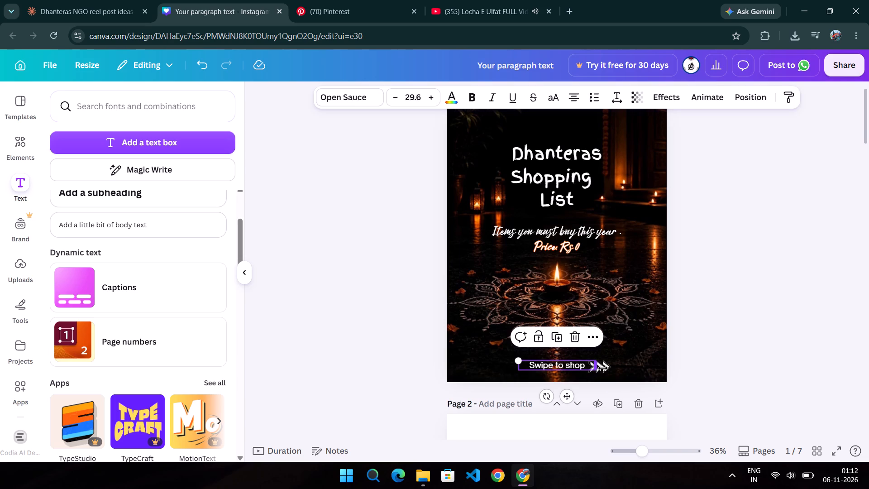
pyautogui.click(603, 368)
pyautogui.click(739, 373)
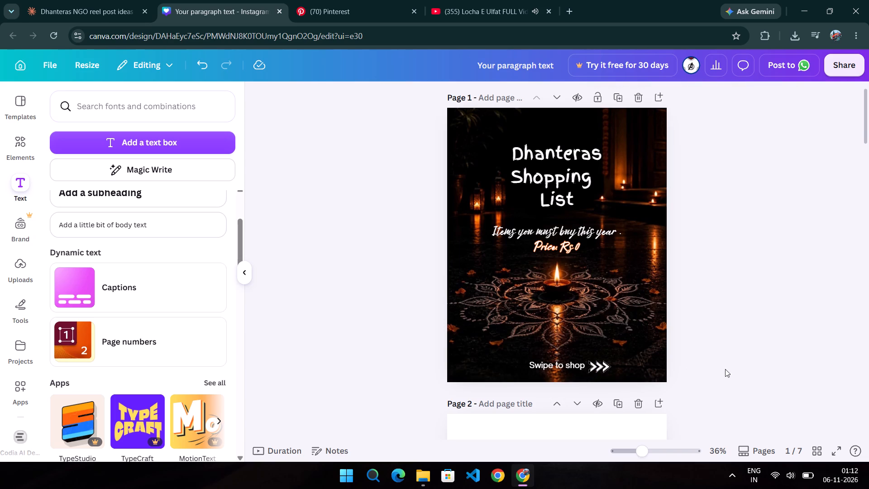
pyautogui.click(602, 367)
pyautogui.click(610, 395)
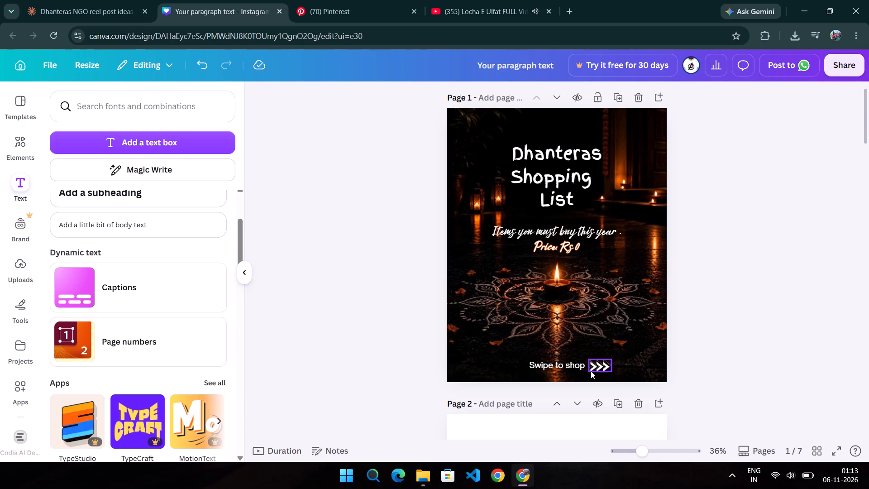
pyautogui.click(591, 371)
# Delete the blank page 2.
pyautogui.click(640, 398)
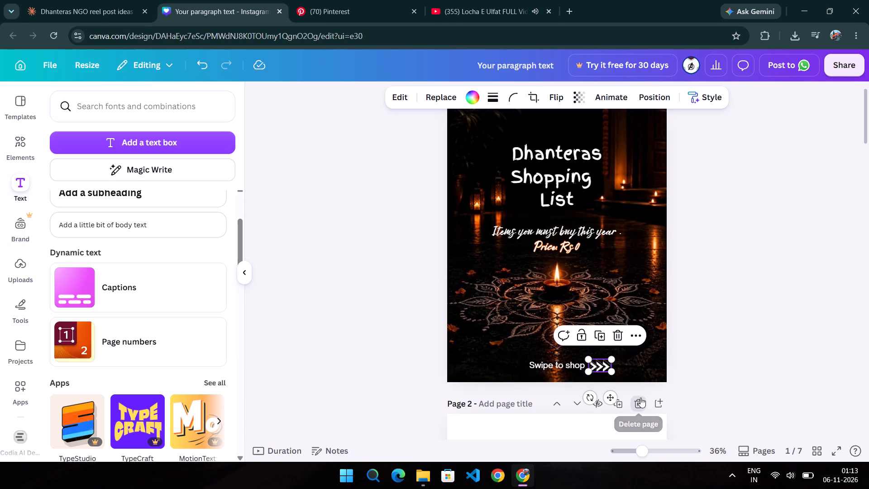
pyautogui.click(740, 360)
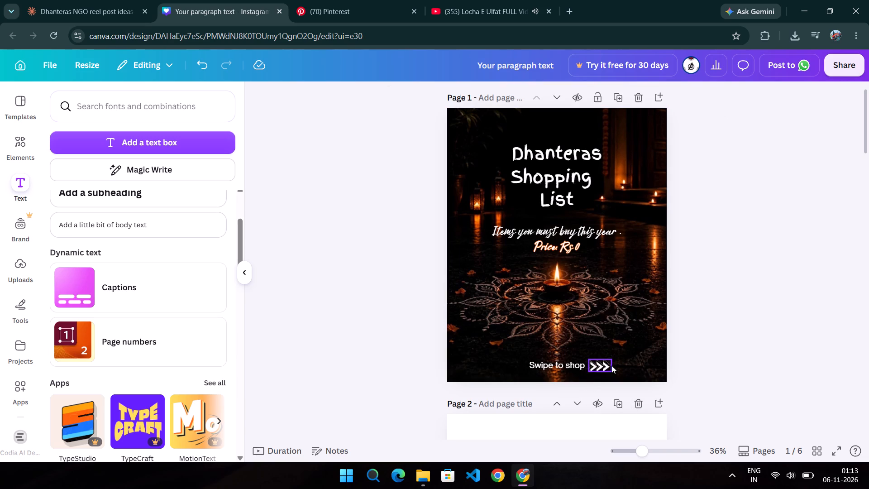
# Separate the two arrow layers, align the white arrows with "Swipe to shop", and place the outline copy back over them.
pyautogui.click(604, 369)
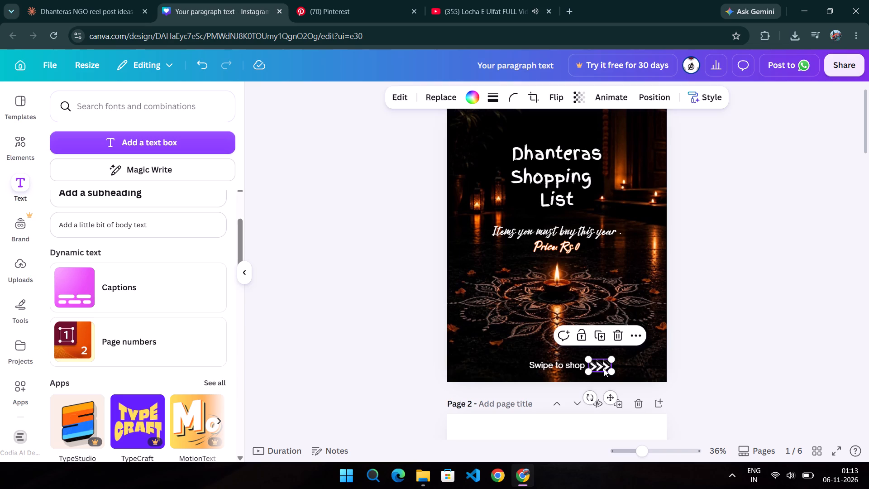
pyautogui.moveTo(606, 397); pyautogui.dragTo(636, 387)
pyautogui.click(602, 364)
pyautogui.click(608, 396)
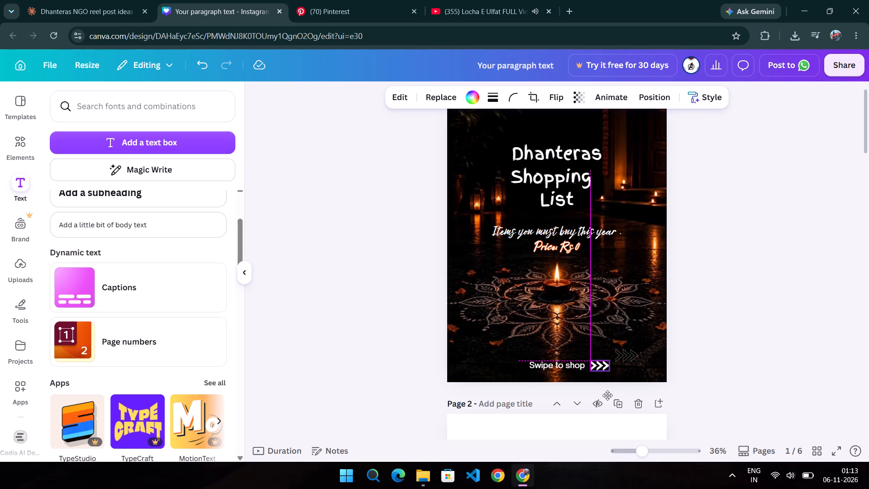
pyautogui.click(636, 355)
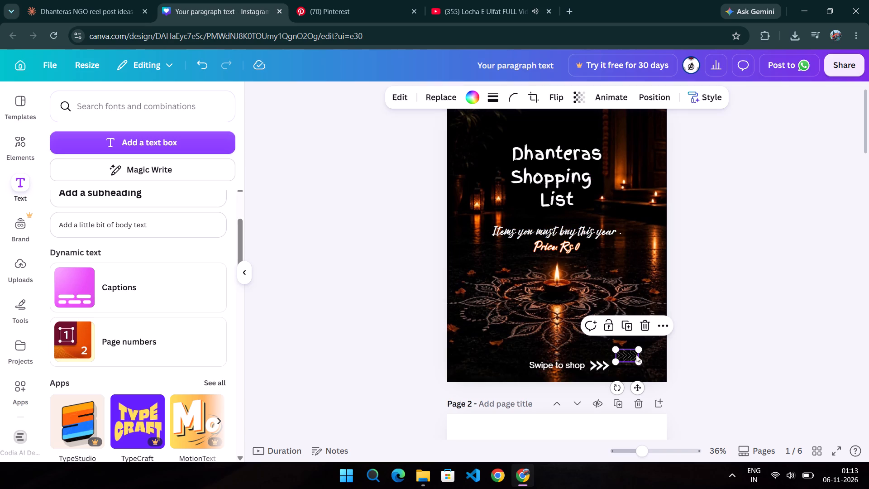
pyautogui.moveTo(637, 390); pyautogui.dragTo(611, 400)
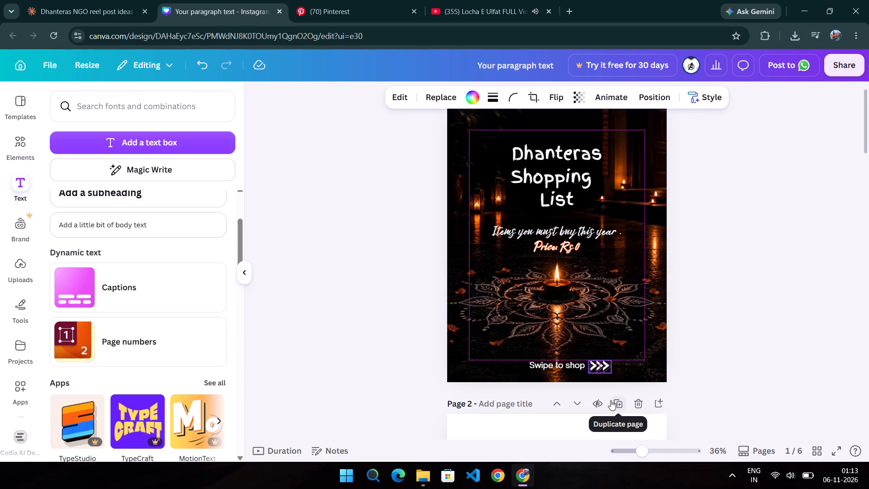
pyautogui.moveTo(611, 400); pyautogui.dragTo(611, 399)
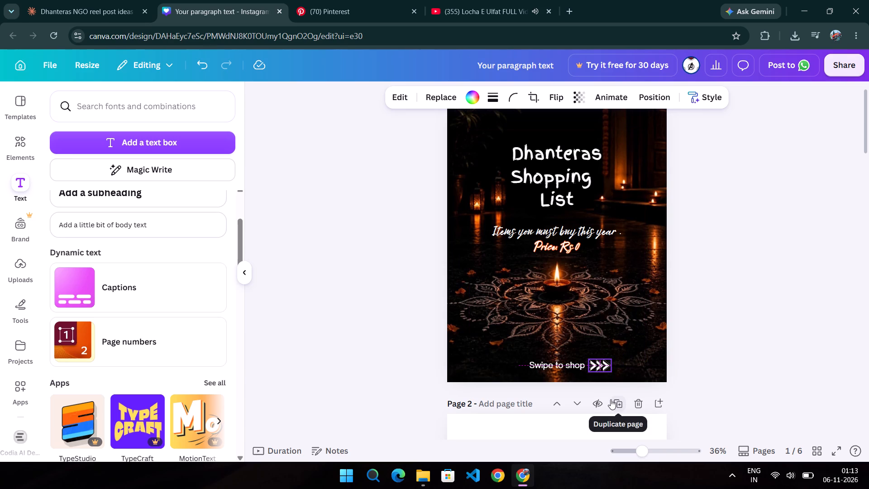
pyautogui.moveTo(611, 399); pyautogui.dragTo(611, 400)
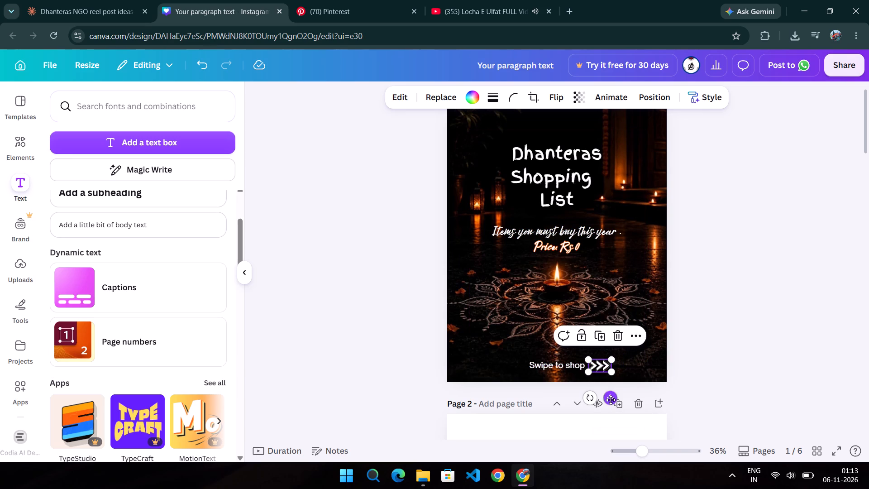
pyautogui.click(708, 367)
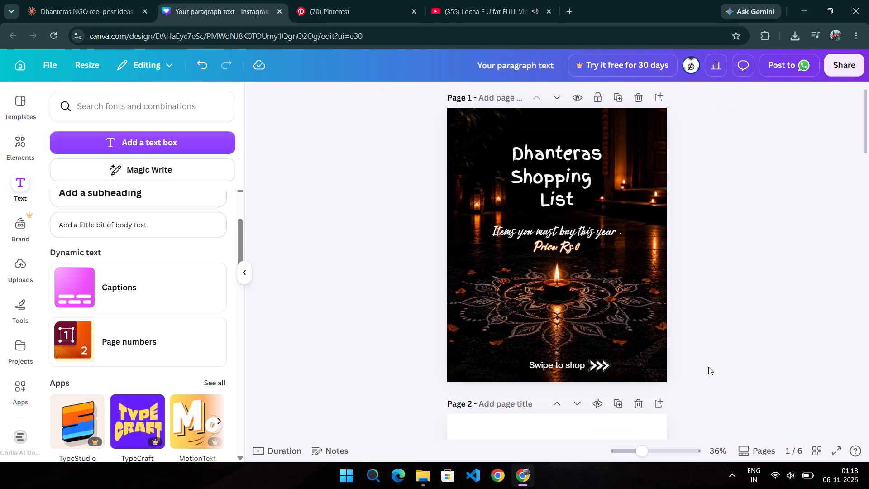
# Move the cover's "Dhanteras Shopping List" title slightly up.
pyautogui.click(559, 192)
pyautogui.moveTo(564, 179); pyautogui.dragTo(564, 173)
pyautogui.click(690, 258)
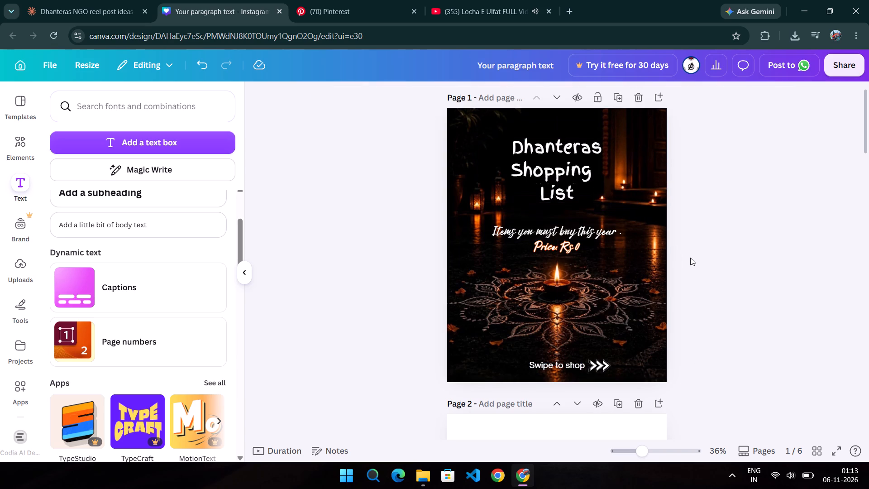
# Nudge the subtitle and the "Price: Rs 0" line slightly up on the cover, keeping both centred.
pyautogui.click(604, 235)
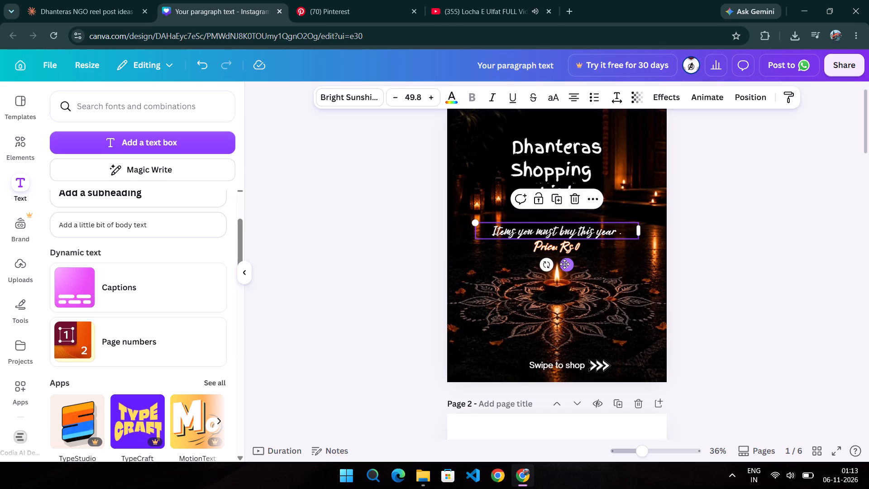
pyautogui.moveTo(564, 264); pyautogui.dragTo(565, 260)
pyautogui.click(569, 249)
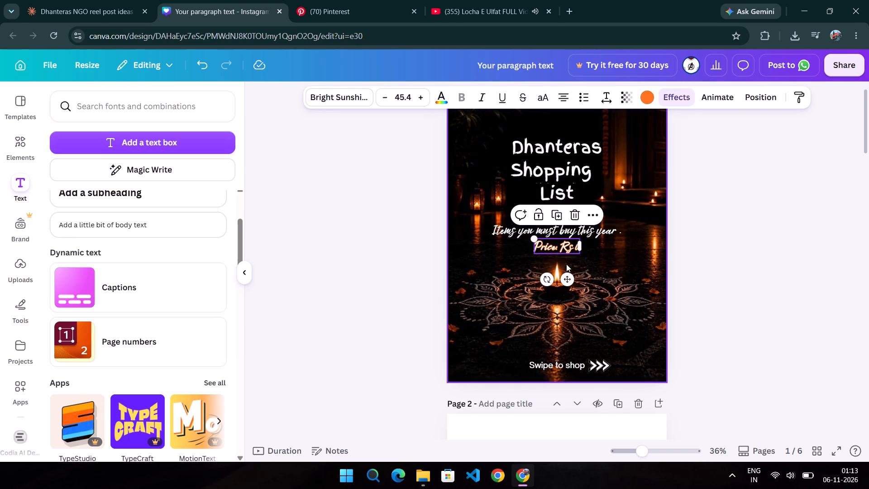
pyautogui.click(566, 276)
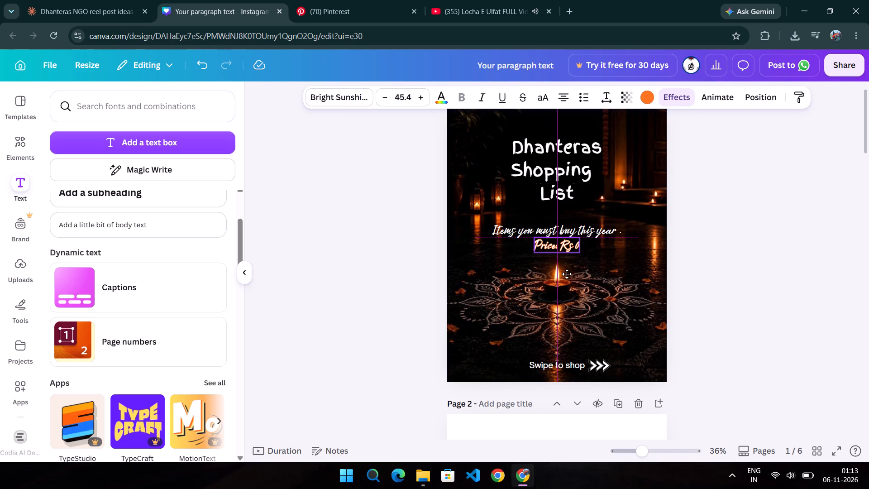
pyautogui.click(684, 300)
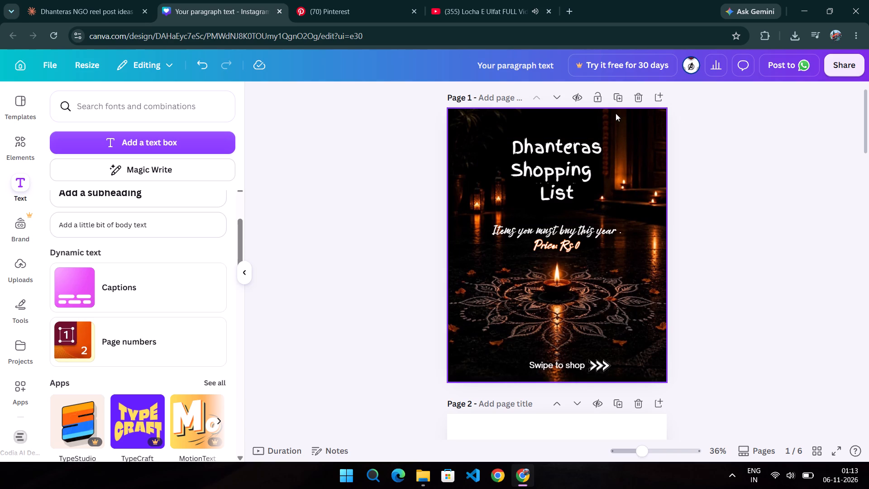
# Check the design's save status.
pyautogui.click(259, 68)
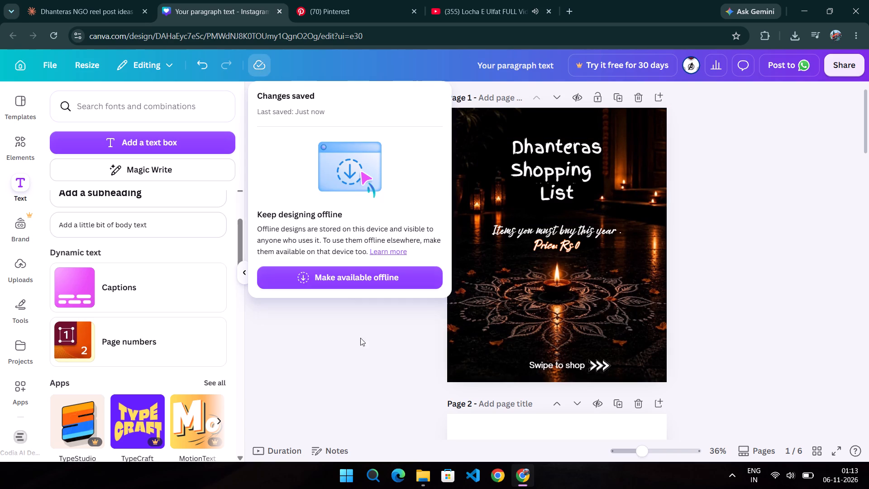
pyautogui.click(370, 383)
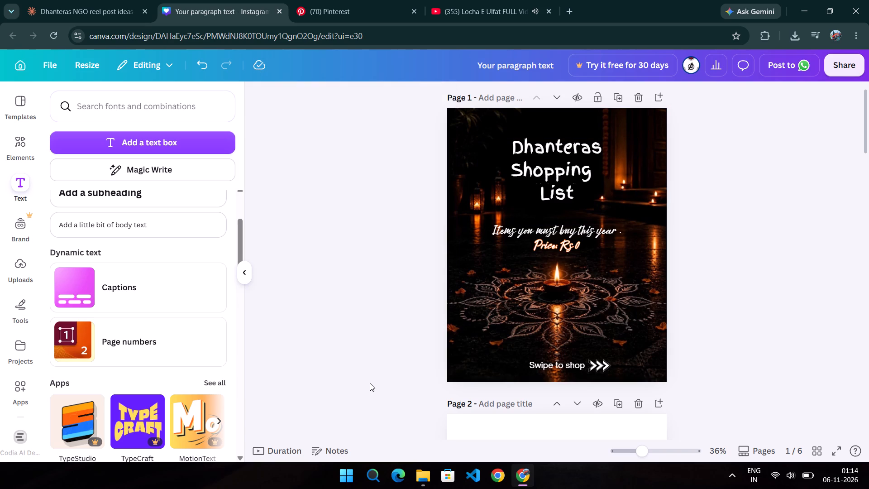
pyautogui.scroll(-6, 728, 280)
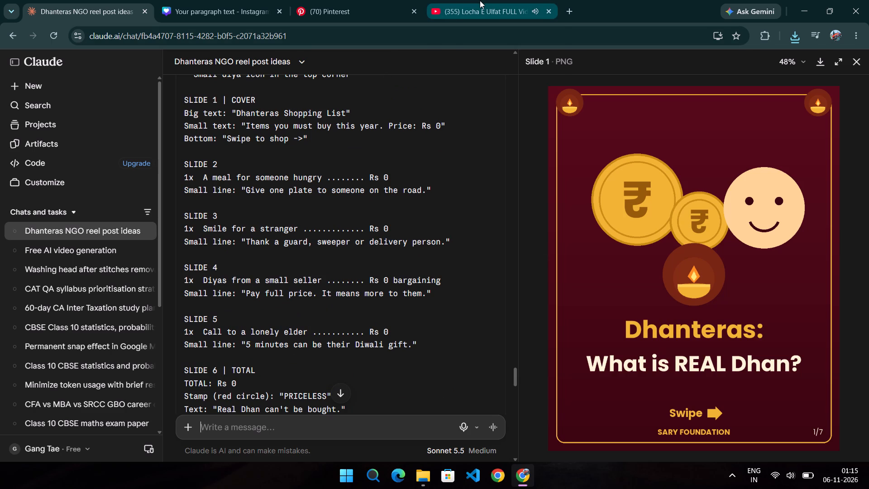
# Search Pinterest for "hungry indian man" and look through the photos for one suiting slide 2.
pyautogui.click(377, 0)
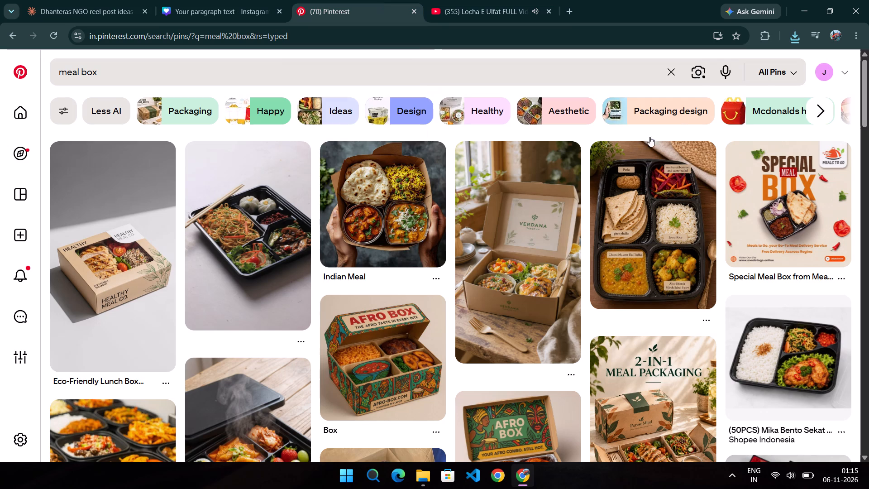
pyautogui.click(678, 71)
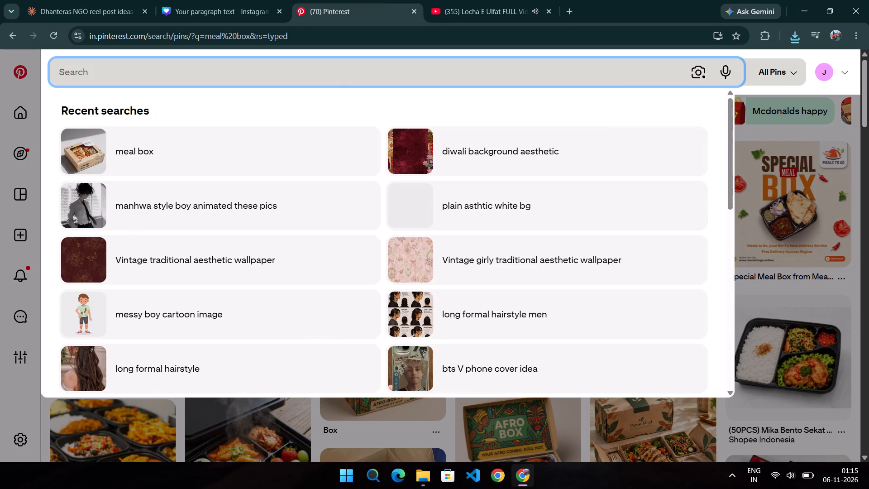
pyautogui.write('hungry')
pyautogui.press('space')
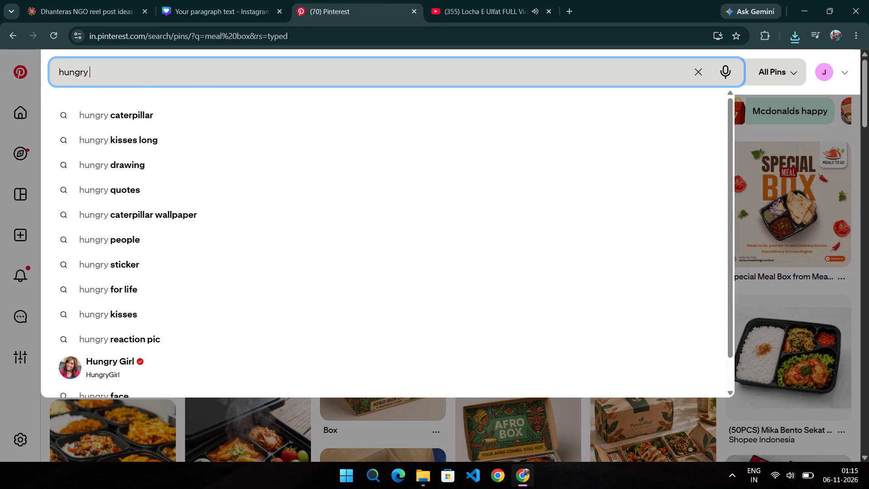
pyautogui.write('indian')
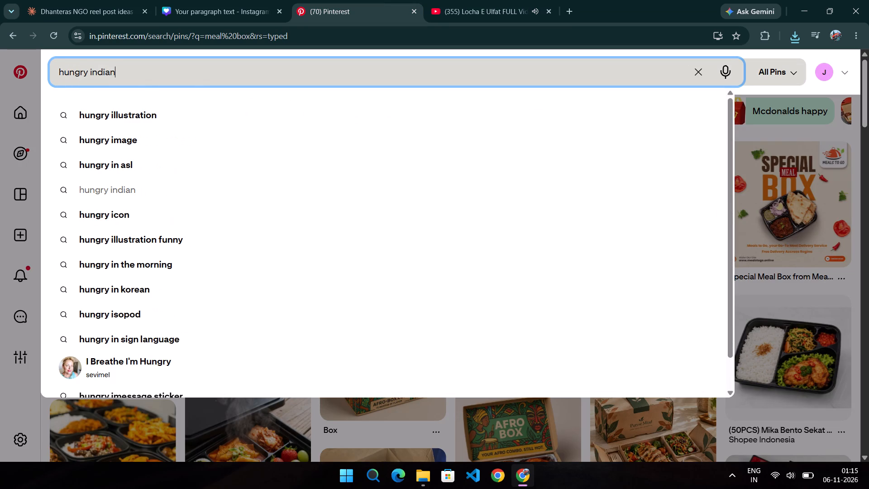
pyautogui.press('space')
pyautogui.press('Down')
pyautogui.press('Return')
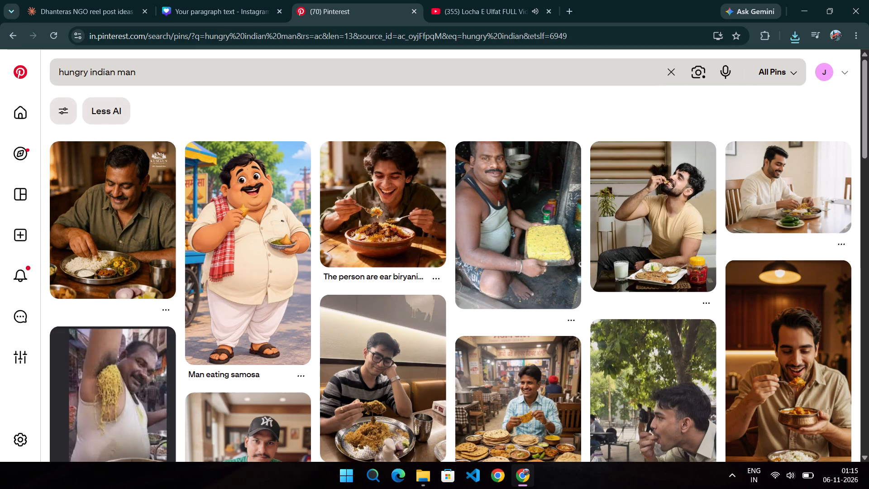
pyautogui.scroll(-1, 808, 263)
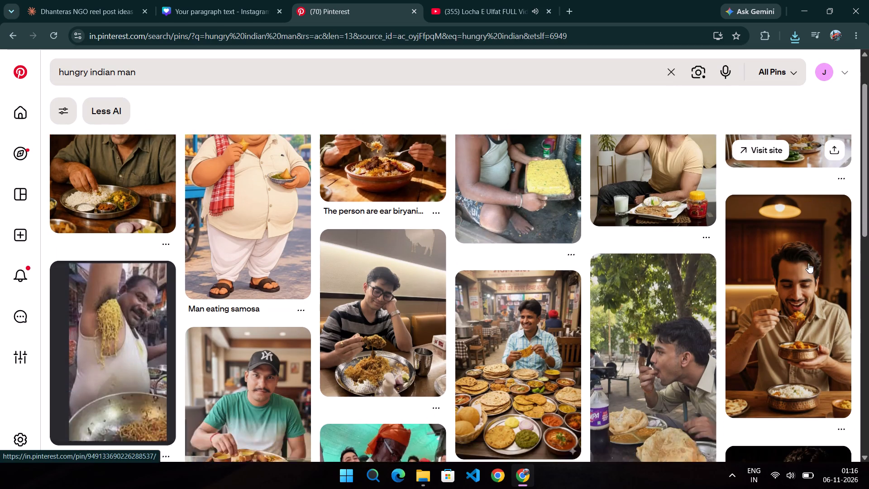
pyautogui.scroll(-3, 808, 263)
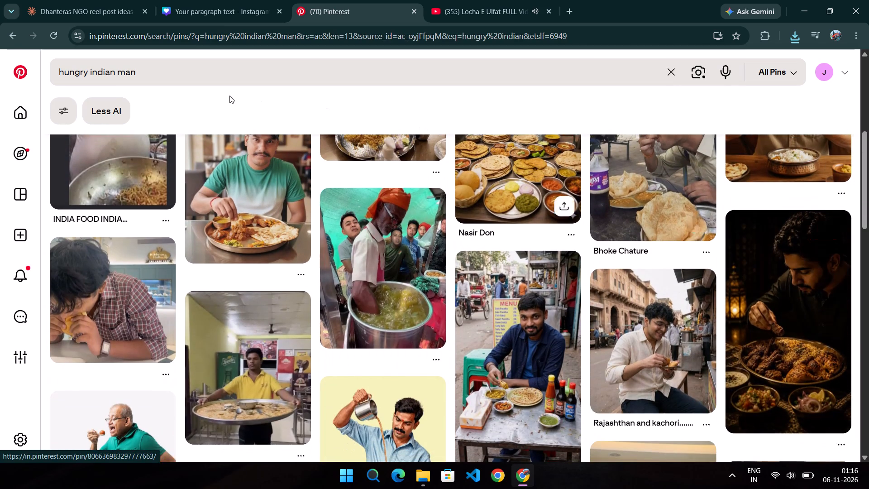
# Change the Pinterest search to "hungry homeless indan man".
pyautogui.click(115, 71)
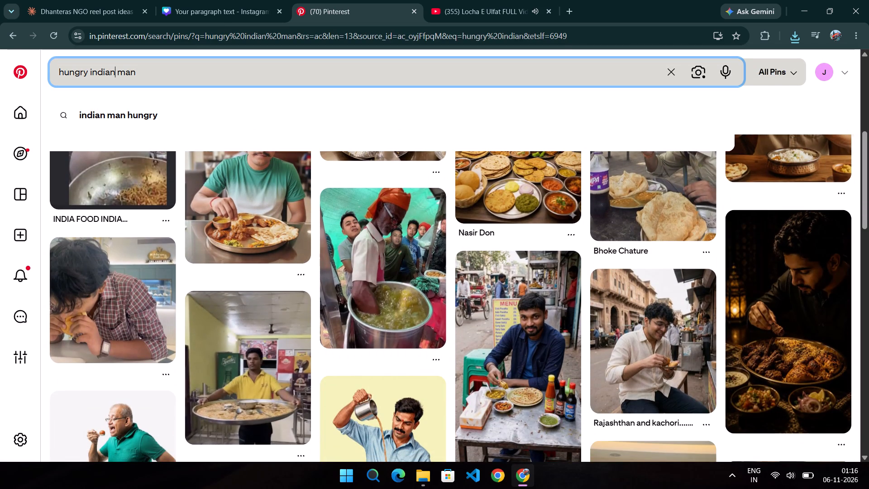
pyautogui.press('BackSpace')
pyautogui.press('BackSpace')
pyautogui.press('BackSpace')
pyautogui.press('BackSpace')
pyautogui.press('BackSpace')
pyautogui.press('BackSpace')
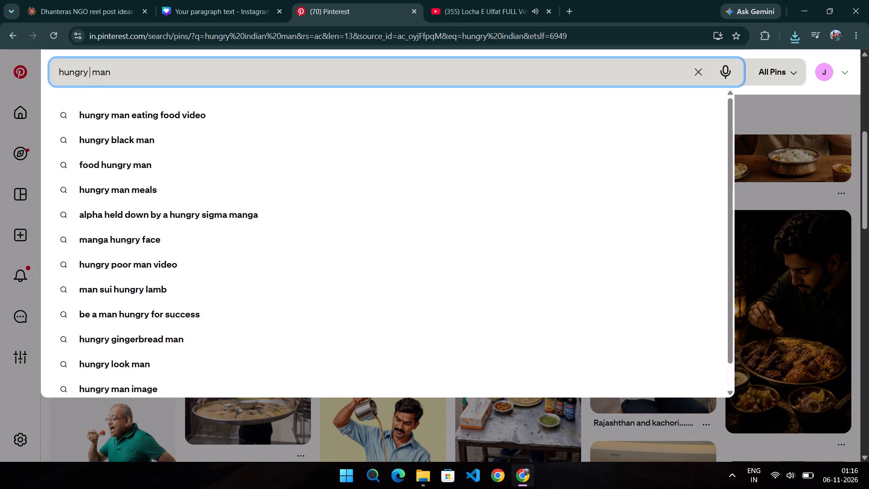
pyautogui.write('homeless')
pyautogui.press('space')
pyautogui.write('indan')
pyautogui.press('Return')
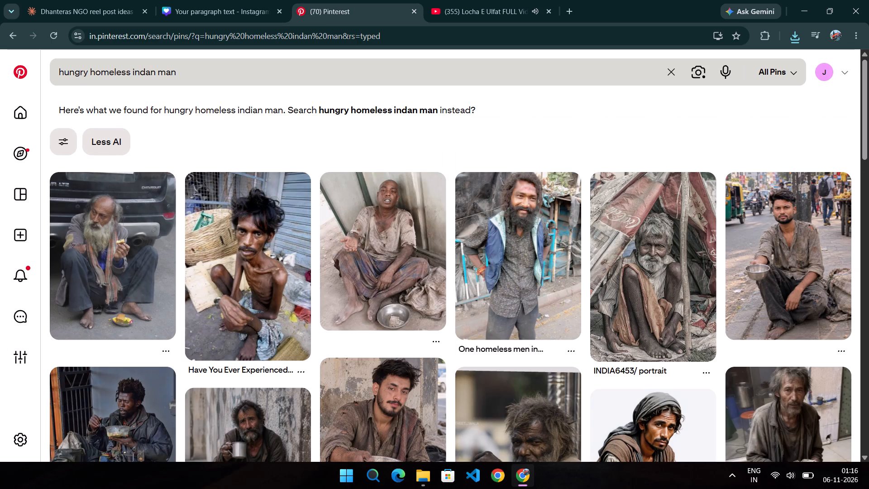
# Look through the homeless man results for a picture suited to slide 2's meal-for-someone-hungry message.
pyautogui.scroll(-4, 224, 176)
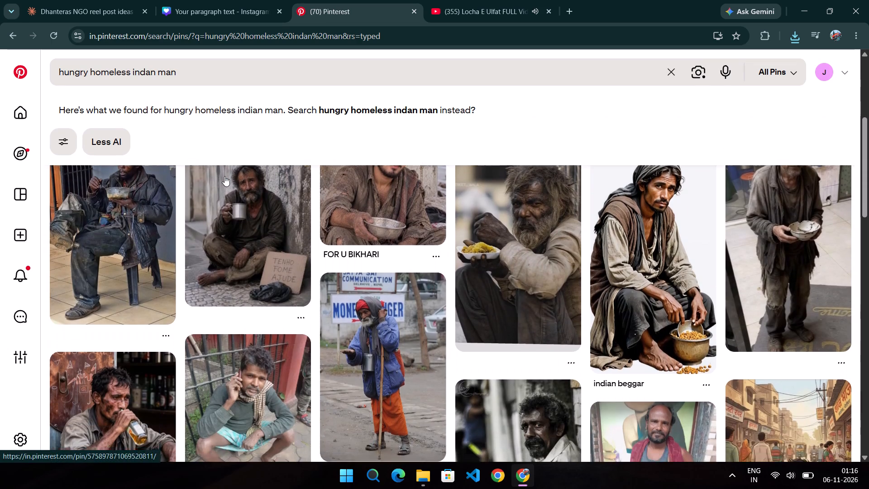
pyautogui.scroll(-2, 224, 176)
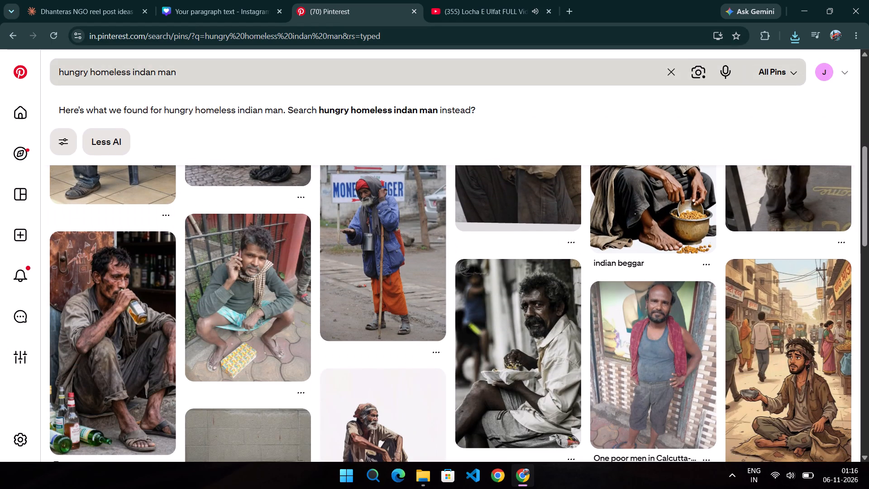
pyautogui.scroll(-1, 325, 257)
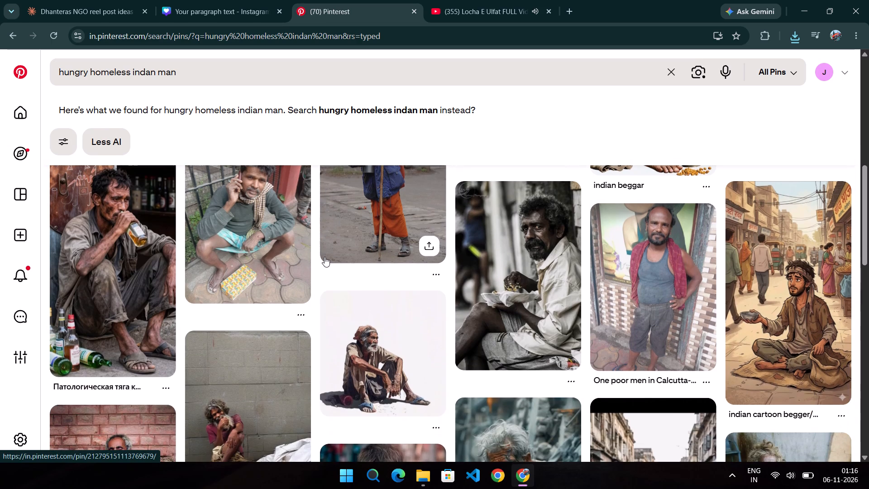
pyautogui.scroll(-1, 325, 257)
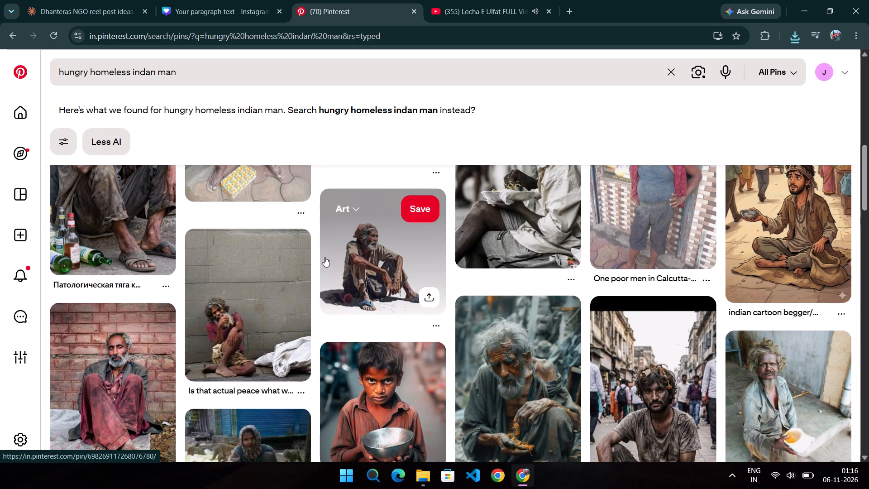
pyautogui.scroll(-4, 325, 257)
pyautogui.scroll(1, 325, 257)
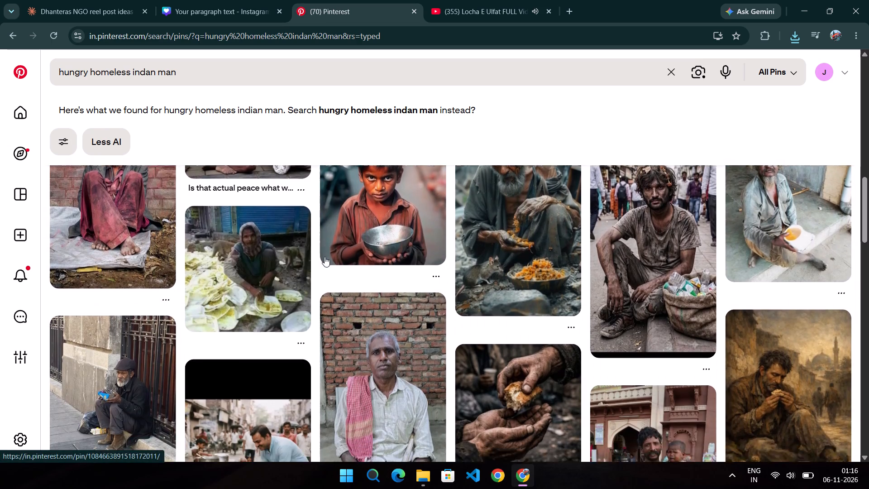
pyautogui.scroll(1, 325, 257)
# Open the picture of the seated old man in a turban and look through its related images for slide 2.
pyautogui.click(325, 257)
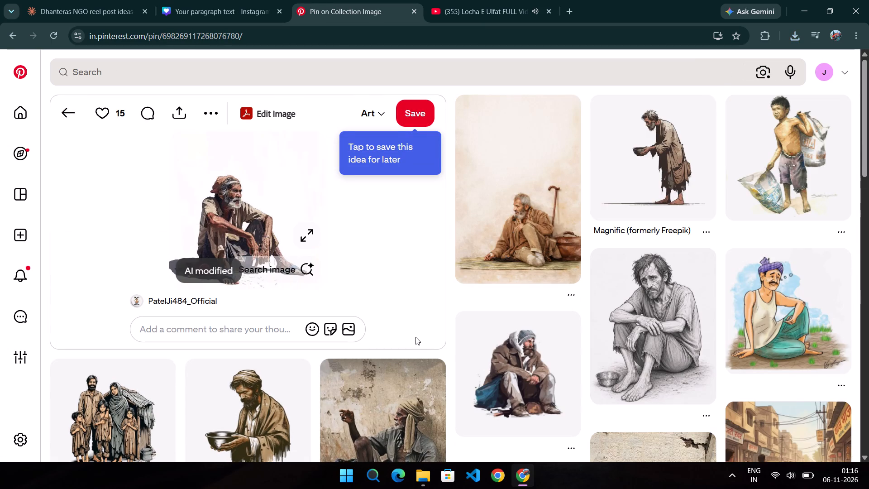
pyautogui.scroll(-2, 415, 337)
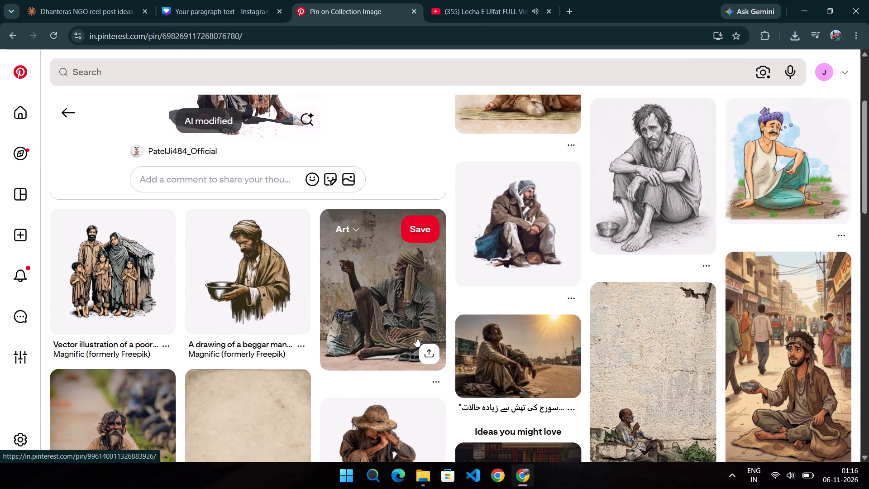
pyautogui.scroll(-2, 415, 337)
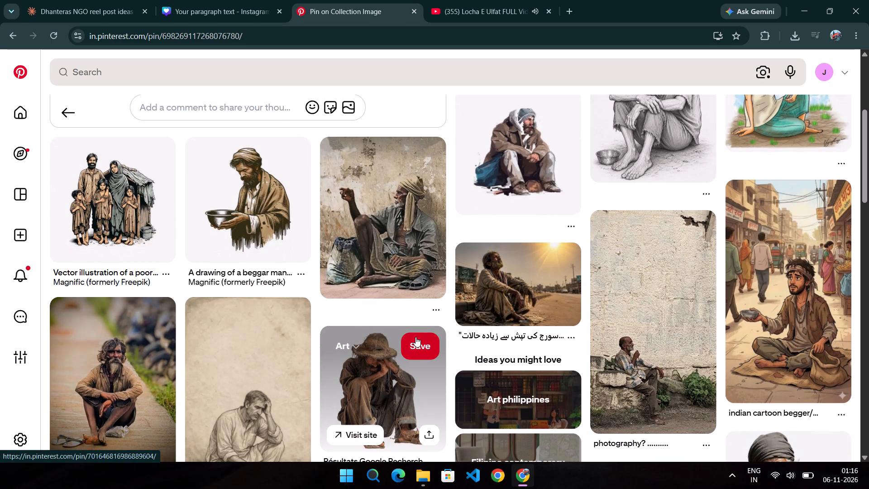
pyautogui.scroll(-2, 415, 337)
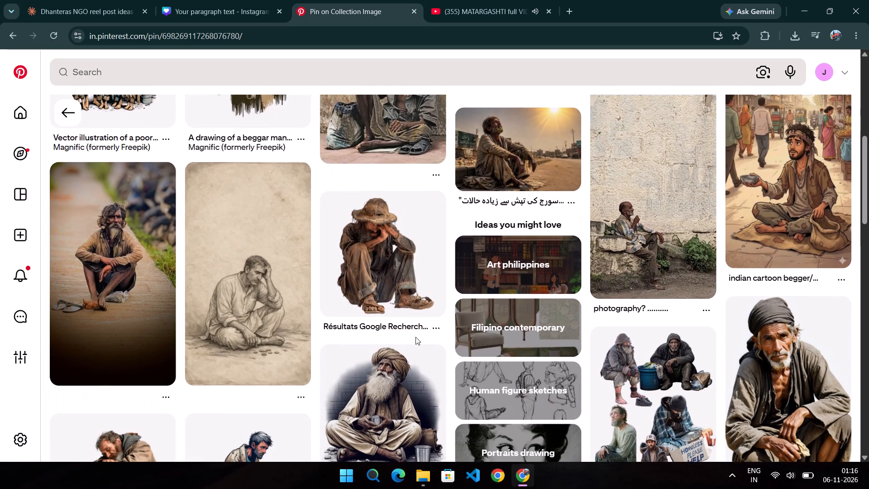
pyautogui.scroll(-1, 415, 337)
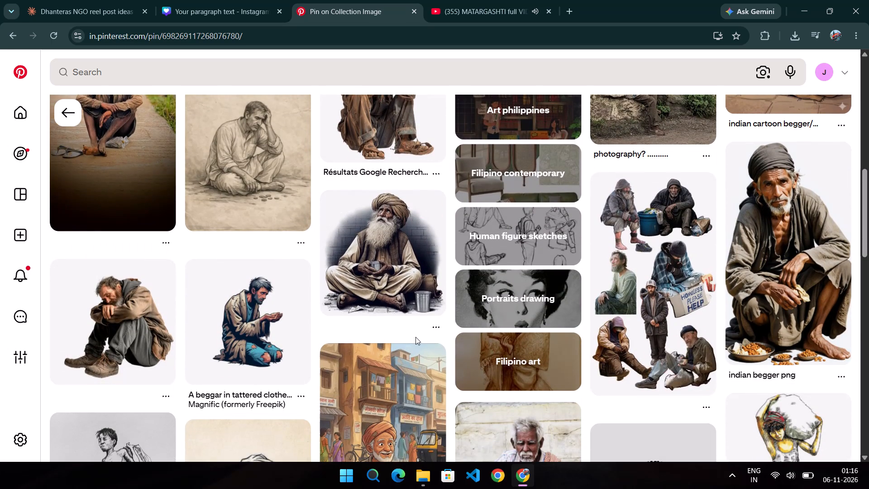
pyautogui.scroll(-2, 415, 337)
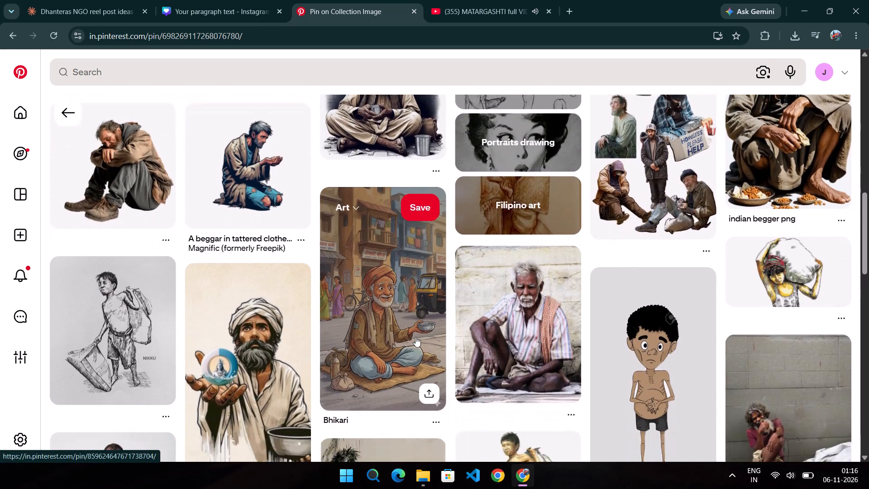
pyautogui.scroll(-4, 415, 337)
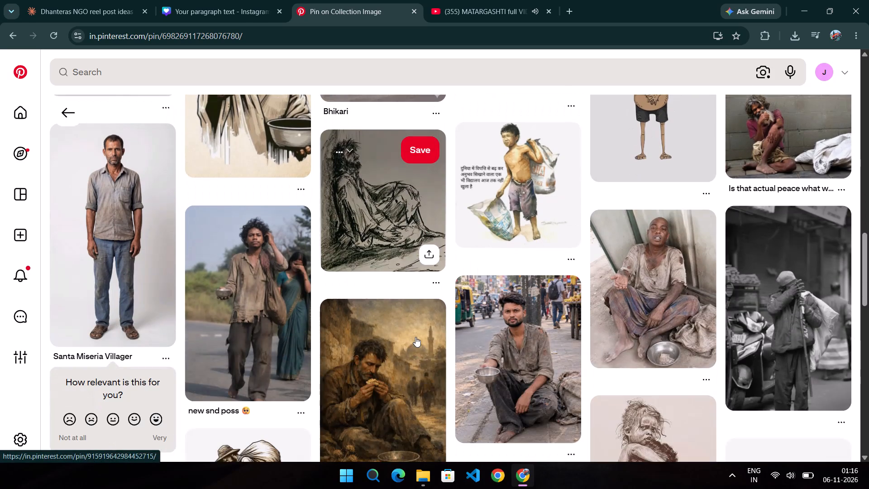
pyautogui.scroll(-1, 415, 337)
pyautogui.scroll(1, 415, 337)
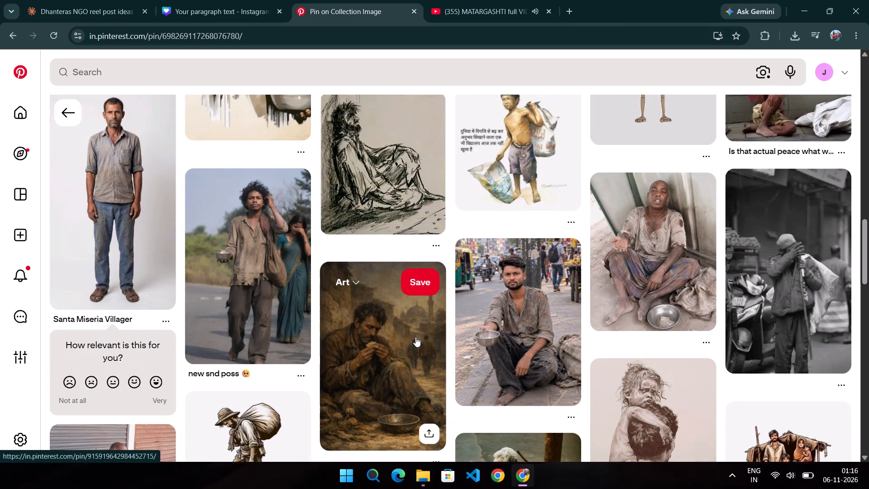
pyautogui.scroll(6, 415, 337)
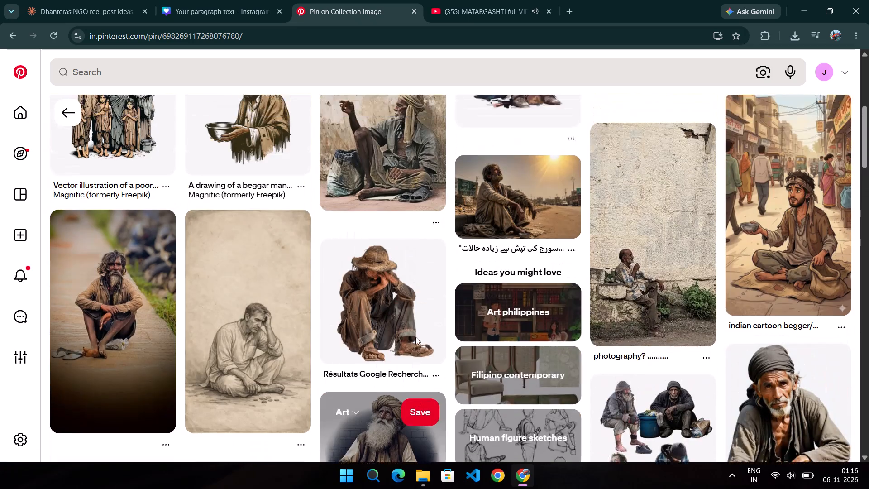
pyautogui.scroll(5, 415, 337)
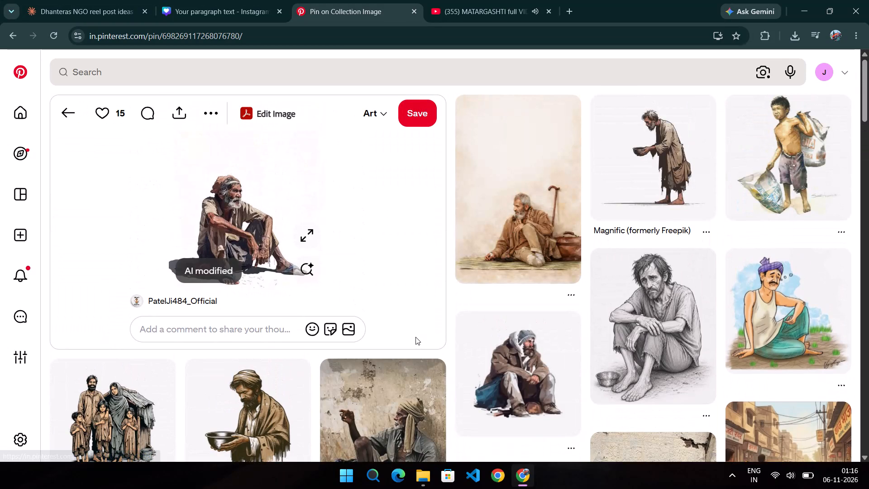
# Download the illustration of the boy carrying sacks as a JPEG to the Downloads folder.
pyautogui.click(840, 230)
pyautogui.click(732, 281)
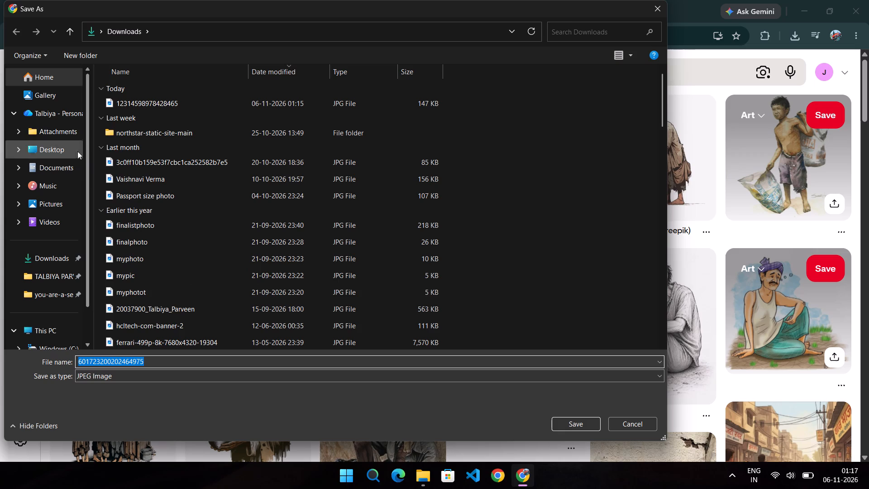
pyautogui.click(568, 421)
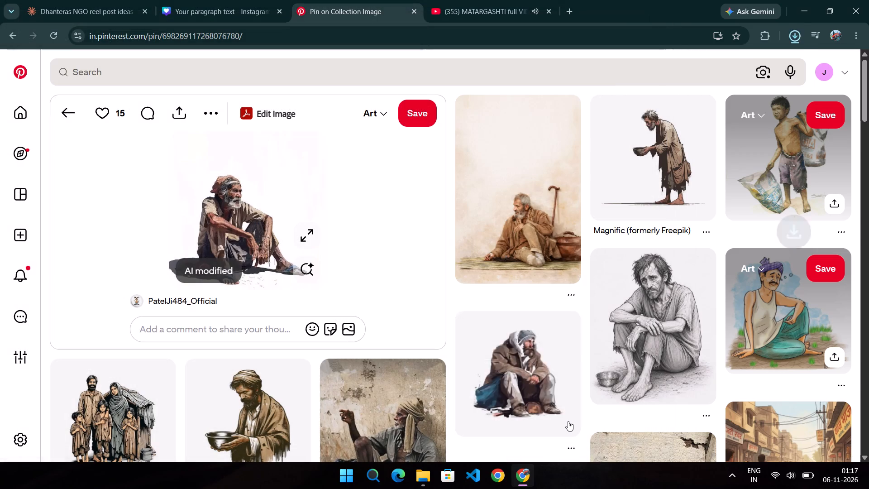
# Switch to Canva, select the blank page 2 and look through the uploaded images.
pyautogui.scroll(-4, 625, 255)
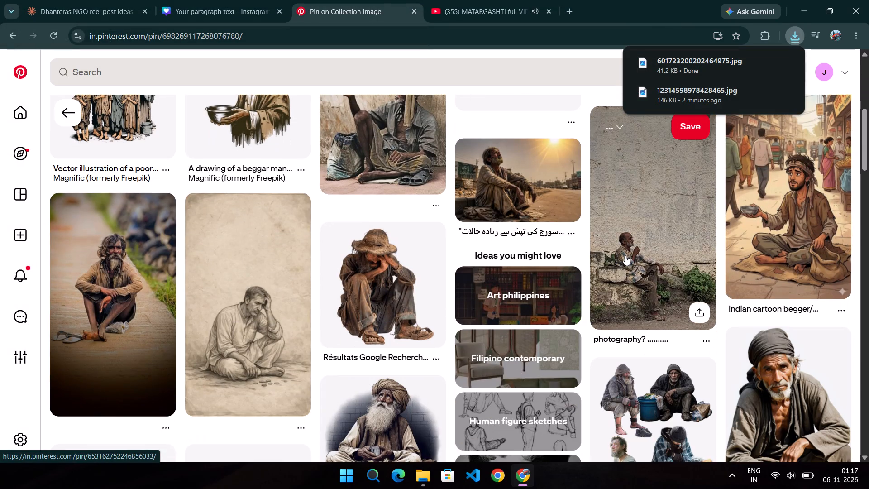
pyautogui.scroll(1, 625, 255)
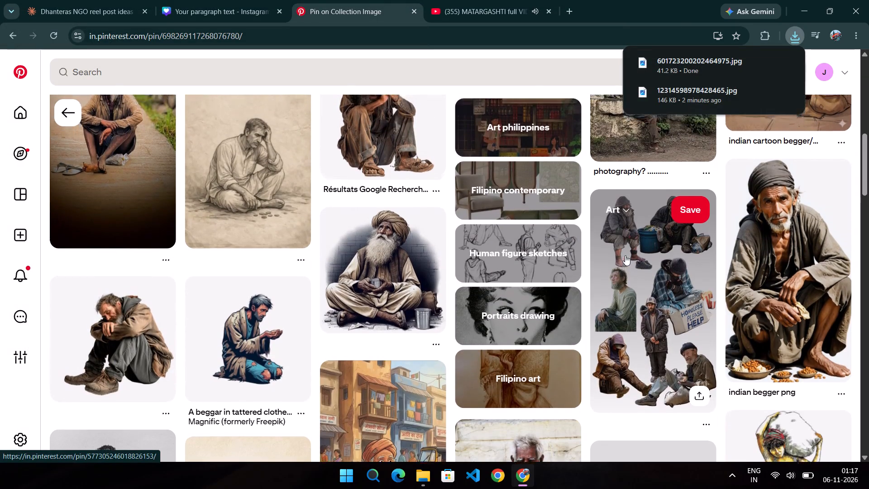
pyautogui.scroll(1, 625, 255)
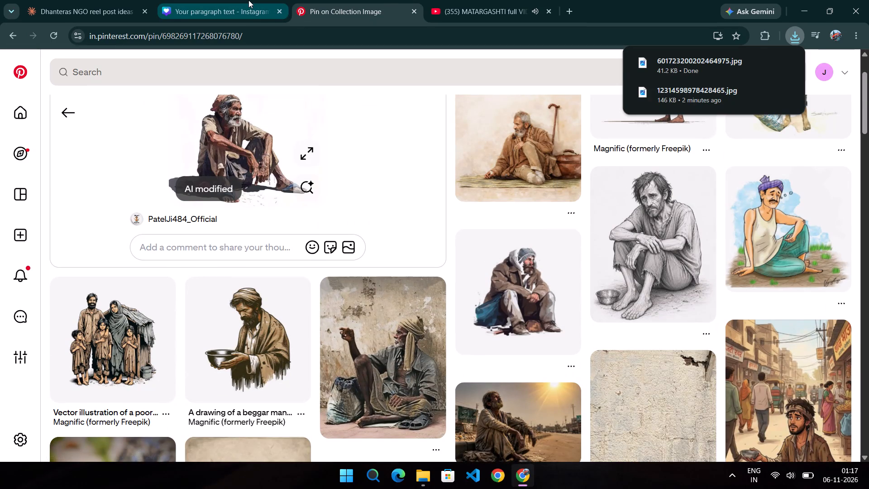
pyautogui.click(248, 0)
pyautogui.click(513, 221)
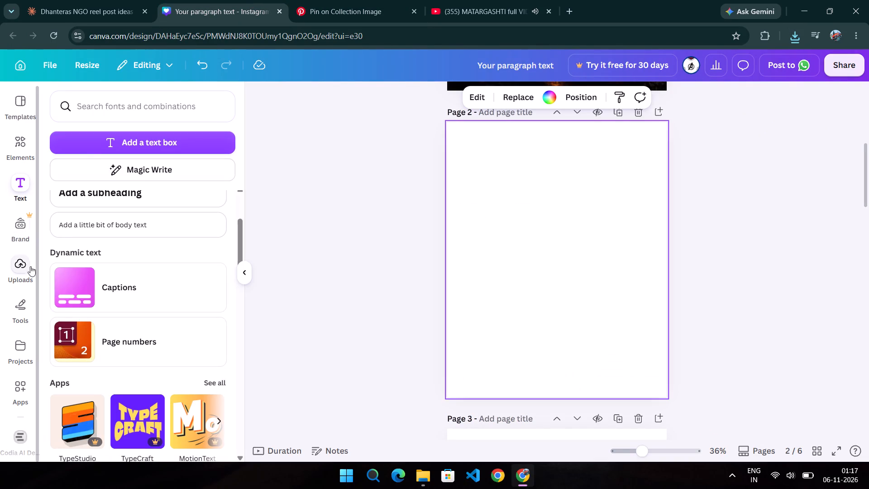
pyautogui.click(20, 272)
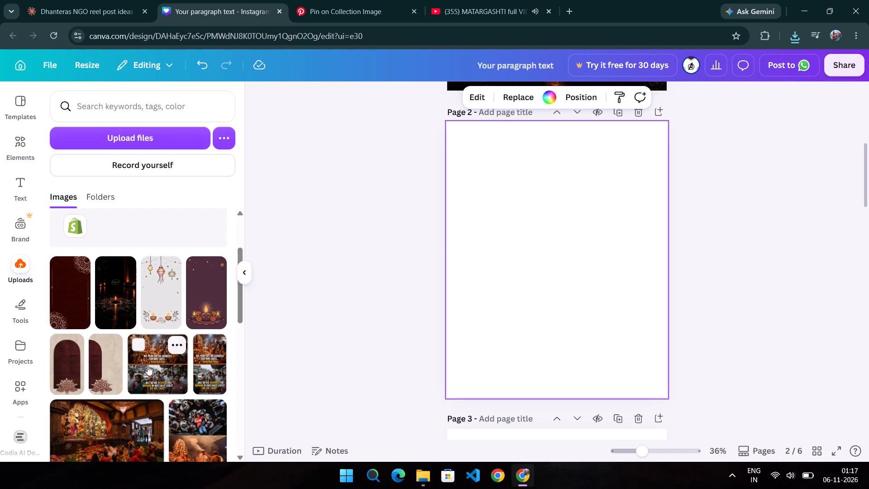
pyautogui.hscroll(1, 148, 365)
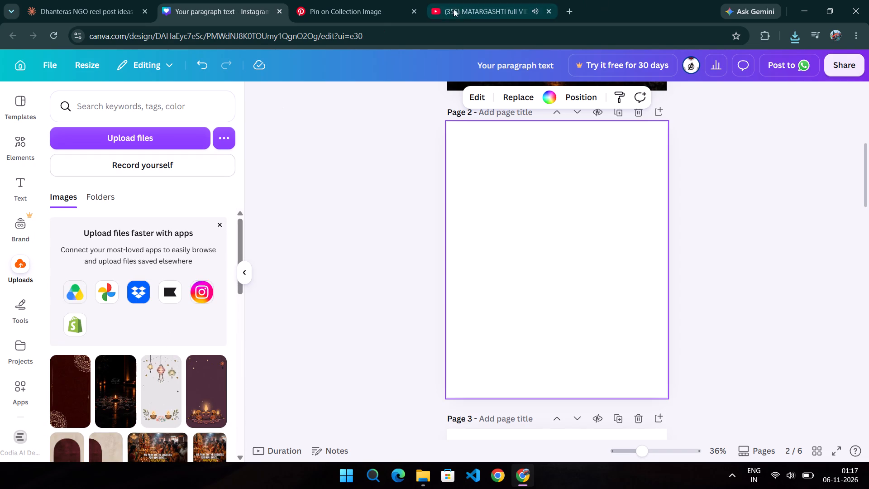
# Open Pinterest's home page in a new browser tab and search for "black and red diwali bg".
pyautogui.click(323, 0)
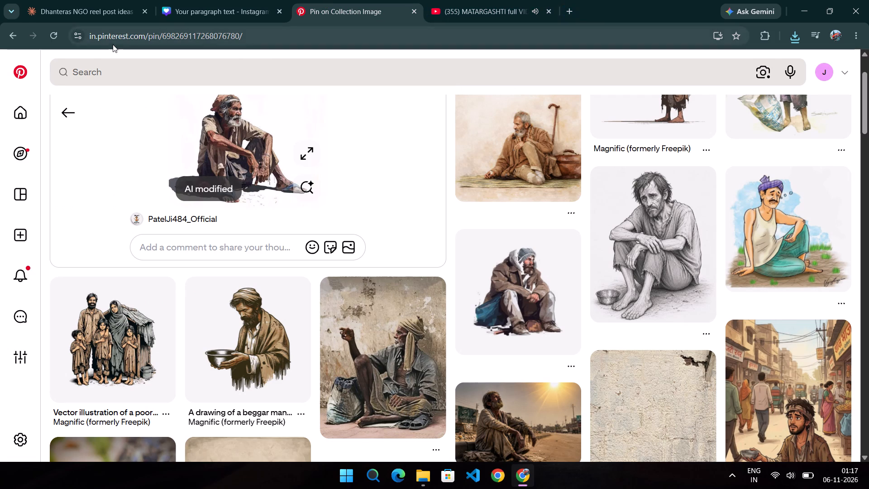
pyautogui.rightClick(19, 67)
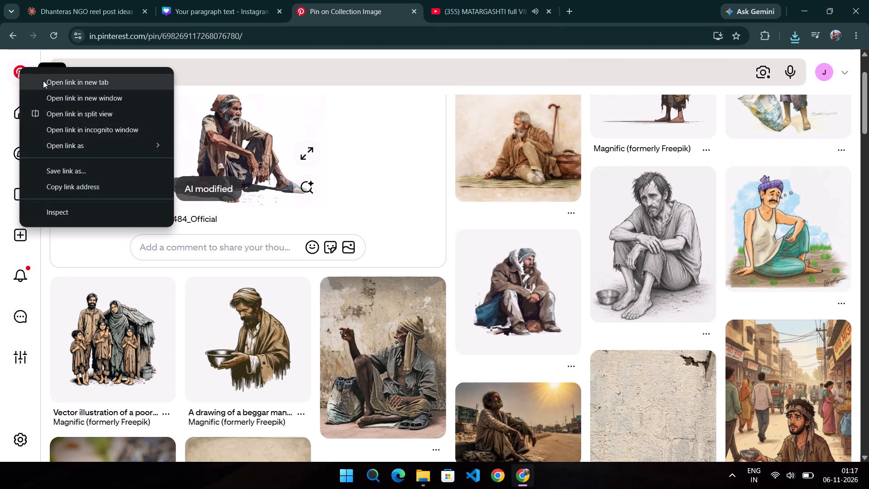
pyautogui.click(43, 81)
pyautogui.click(439, 0)
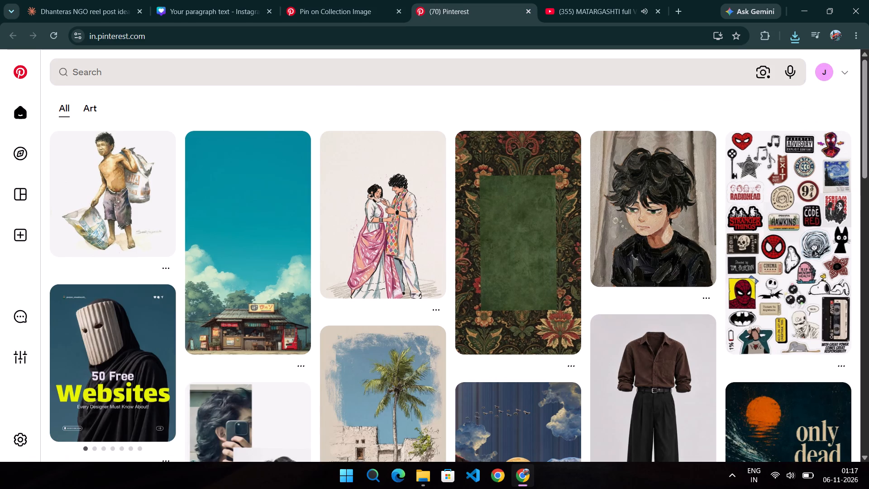
pyautogui.click(347, 75)
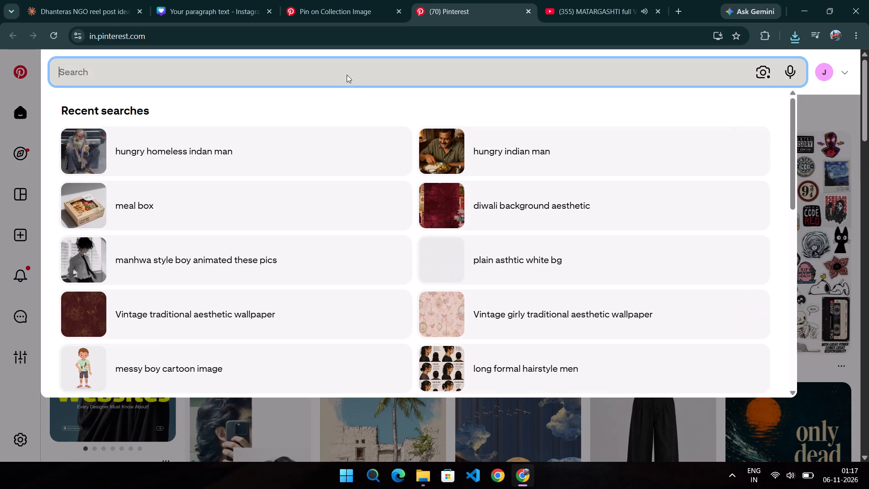
pyautogui.write('black ad')
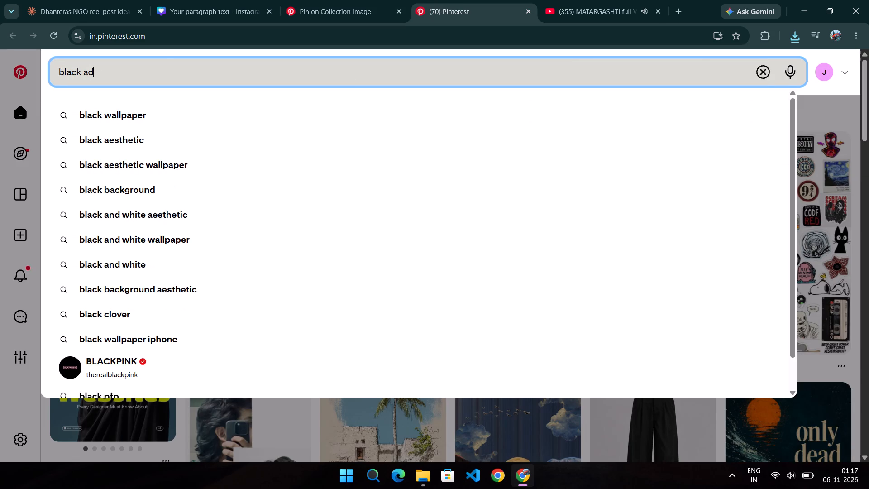
pyautogui.press('BackSpace')
pyautogui.write('nd')
pyautogui.press('space')
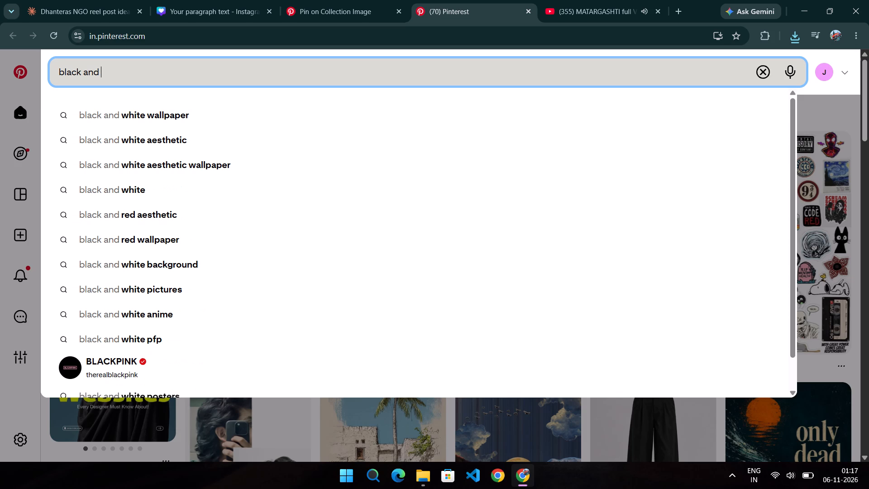
pyautogui.write('red')
pyautogui.press('space')
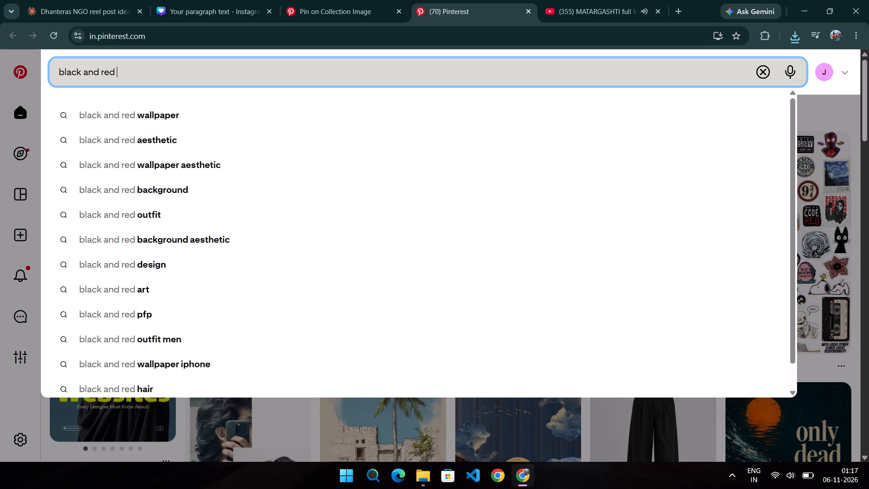
pyautogui.write('diwali')
pyautogui.press('space')
pyautogui.write('bg')
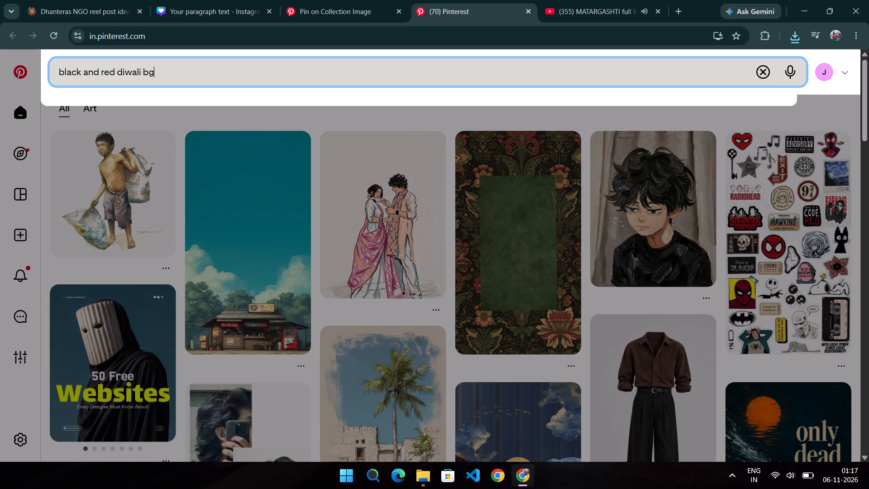
pyautogui.press('Return')
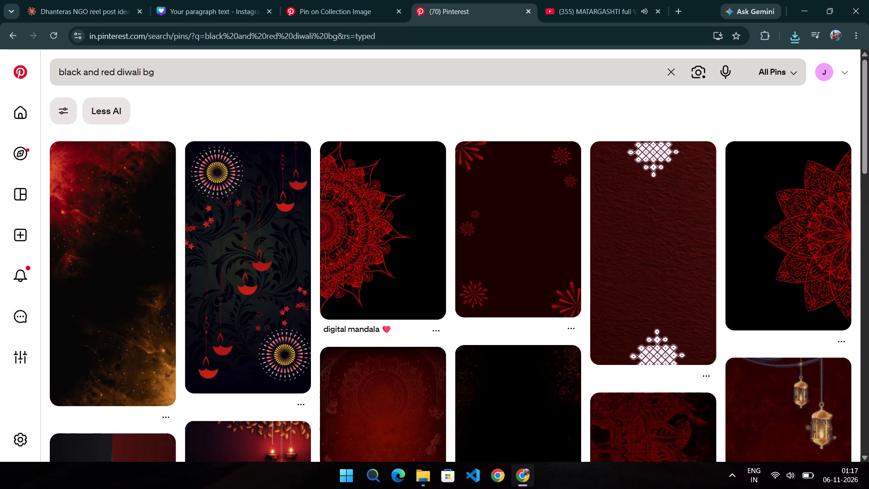
# Look through the black and red Diwali results for a background that suits the carousel slides.
pyautogui.scroll(-3, 621, 177)
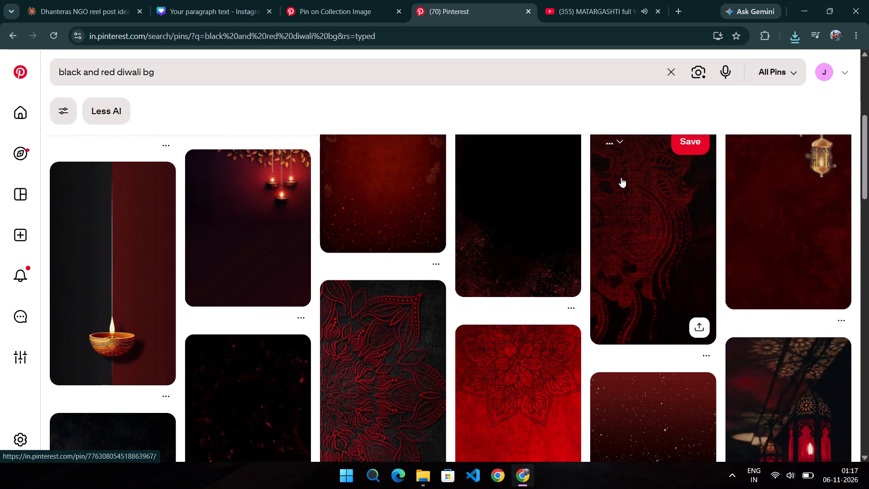
pyautogui.scroll(1, 621, 177)
pyautogui.scroll(-1, 621, 177)
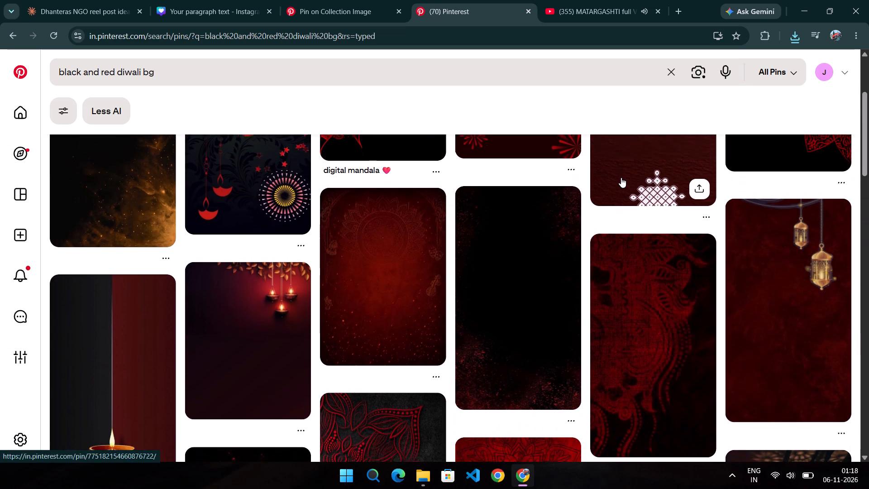
pyautogui.scroll(-3, 621, 177)
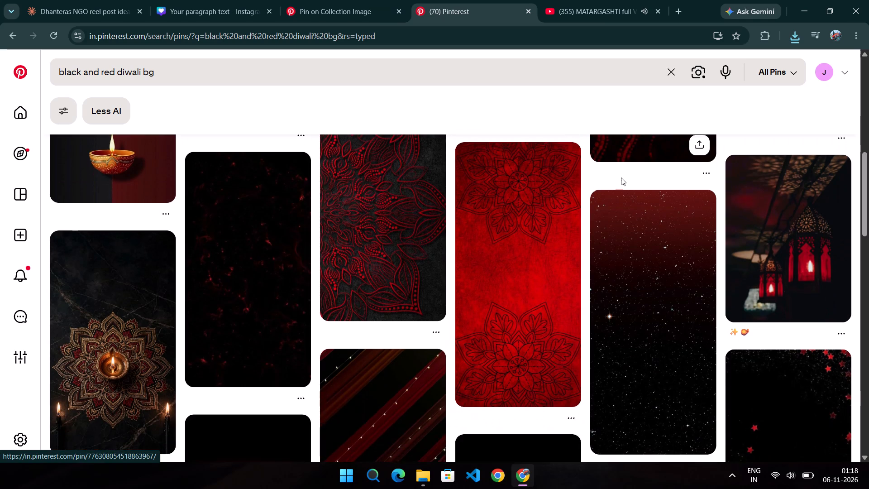
pyautogui.scroll(-3, 621, 177)
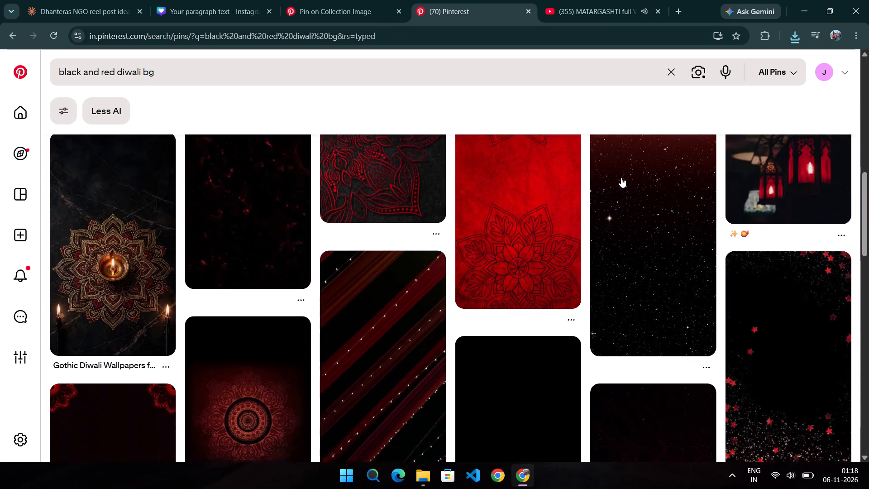
pyautogui.scroll(-4, 621, 177)
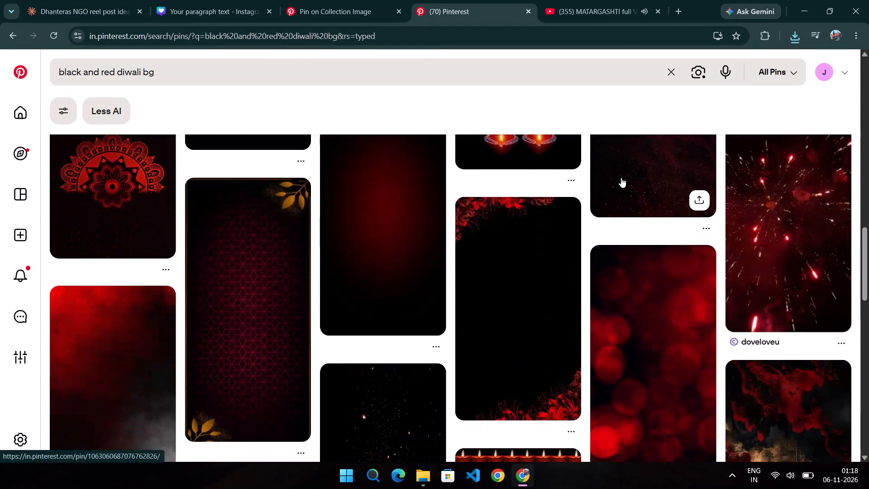
pyautogui.scroll(5, 621, 177)
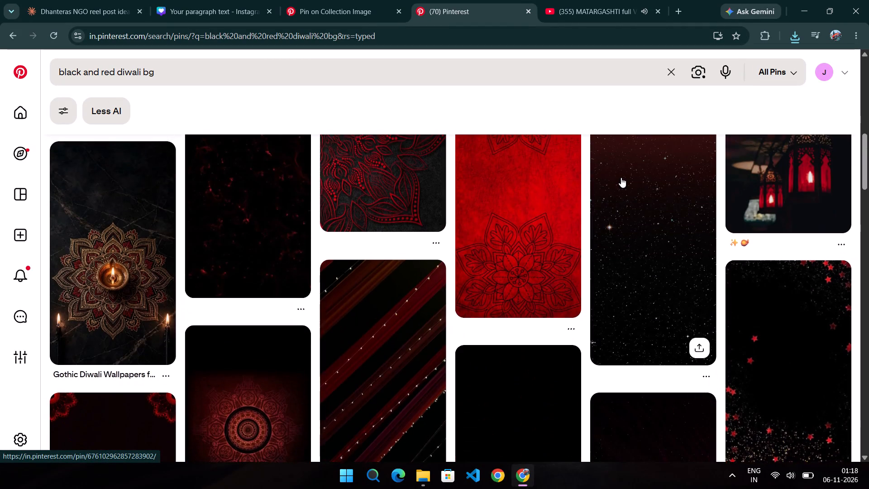
pyautogui.scroll(3, 621, 177)
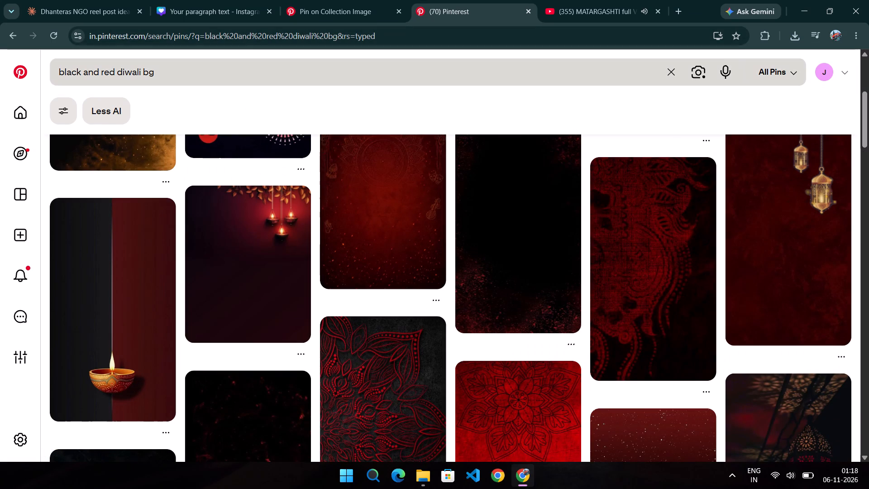
# Check the slide copy in the Claude chat and the blank page 2 of the Canva design.
pyautogui.click(97, 0)
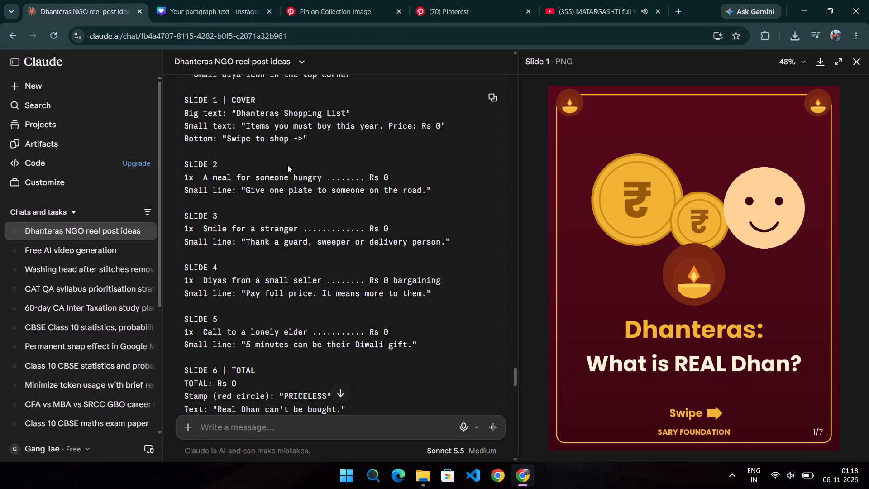
pyautogui.click(246, 0)
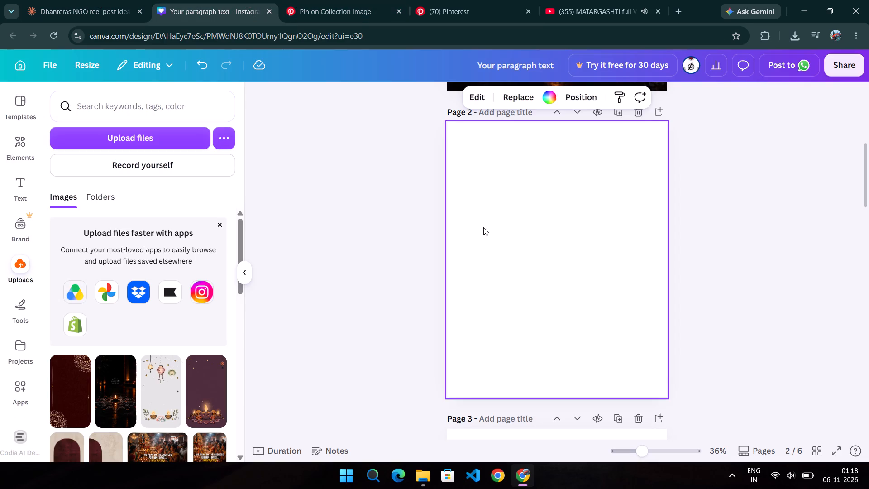
pyautogui.scroll(5, 483, 227)
pyautogui.scroll(-4, 483, 227)
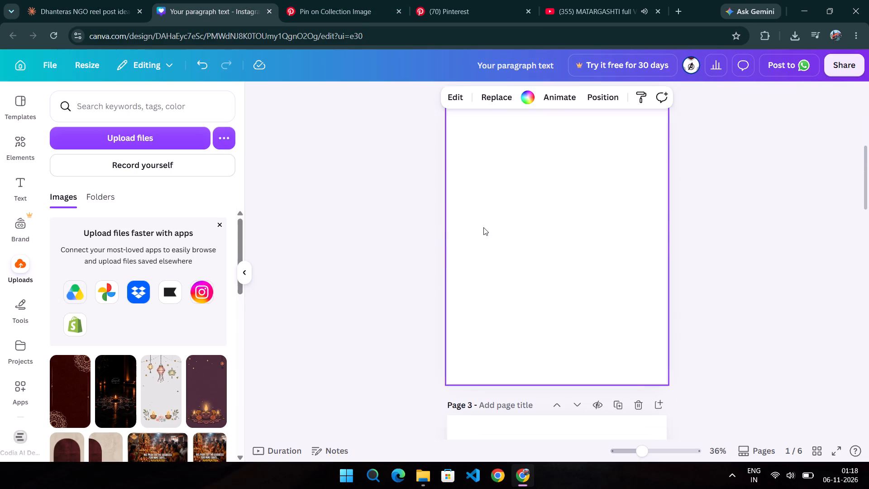
pyautogui.scroll(-1, 483, 227)
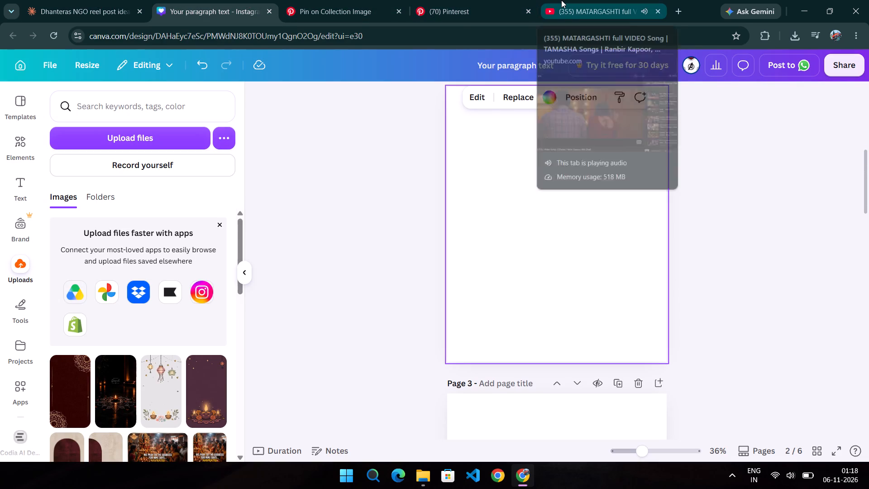
# Switch back to the Pinterest results and download the black background with red speckles as a JPEG to the Downloads folder.
pyautogui.click(454, 0)
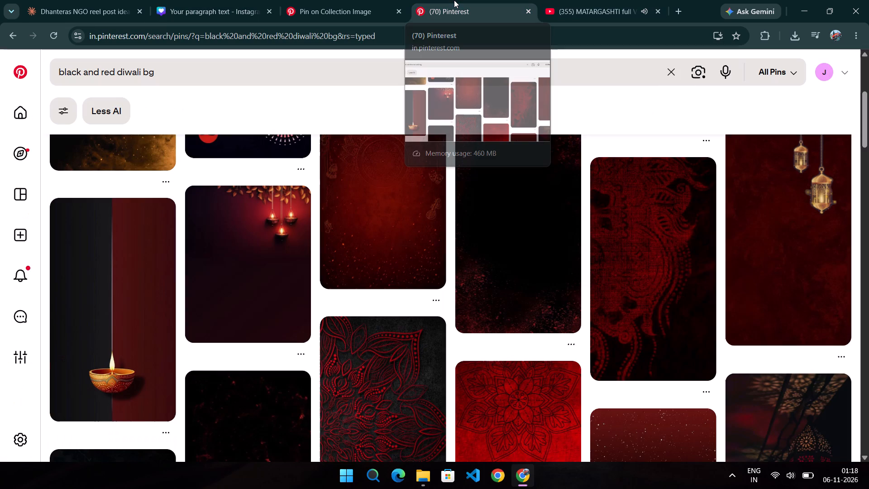
pyautogui.scroll(2, 510, 264)
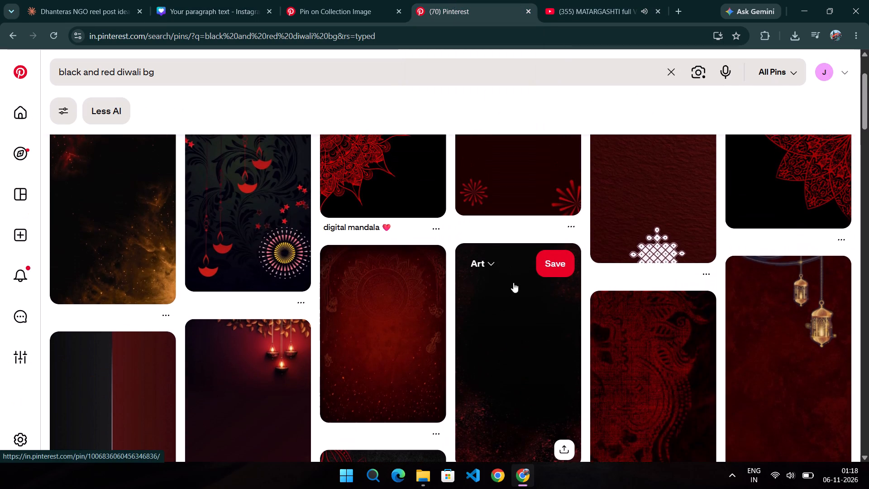
pyautogui.scroll(-2, 524, 334)
pyautogui.click(570, 336)
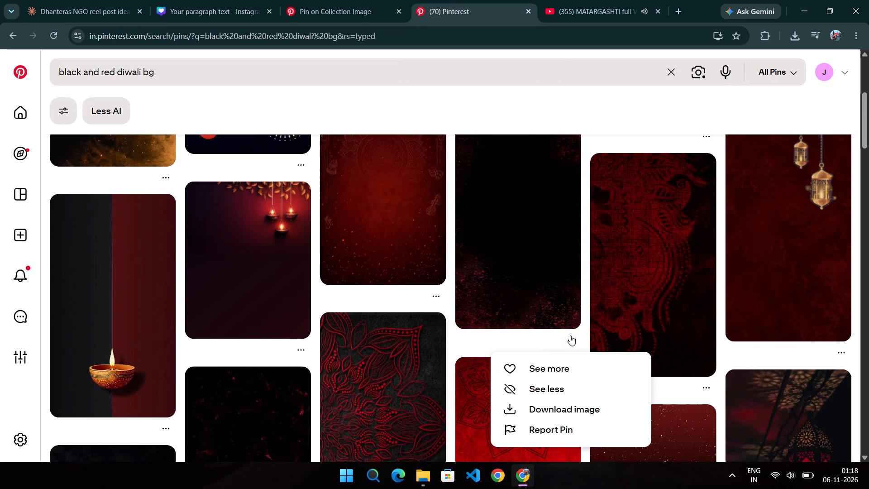
pyautogui.click(569, 407)
pyautogui.scroll(-2, 569, 407)
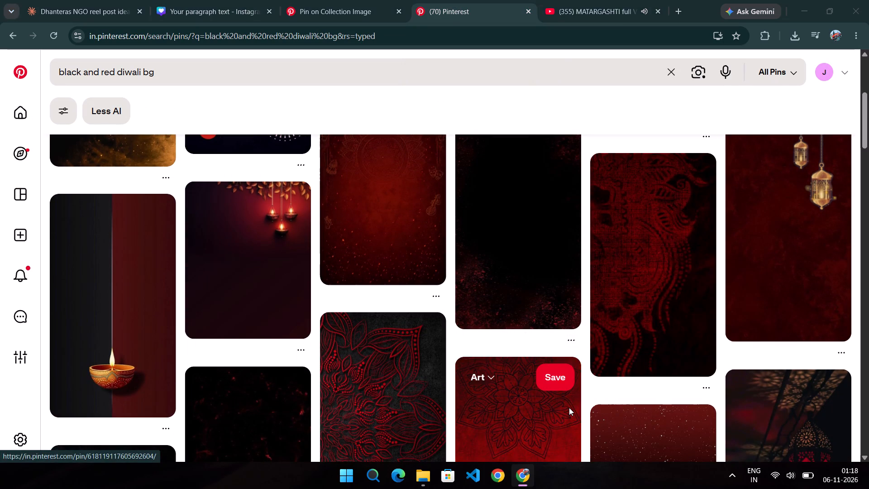
pyautogui.scroll(-4, 569, 407)
pyautogui.click(566, 427)
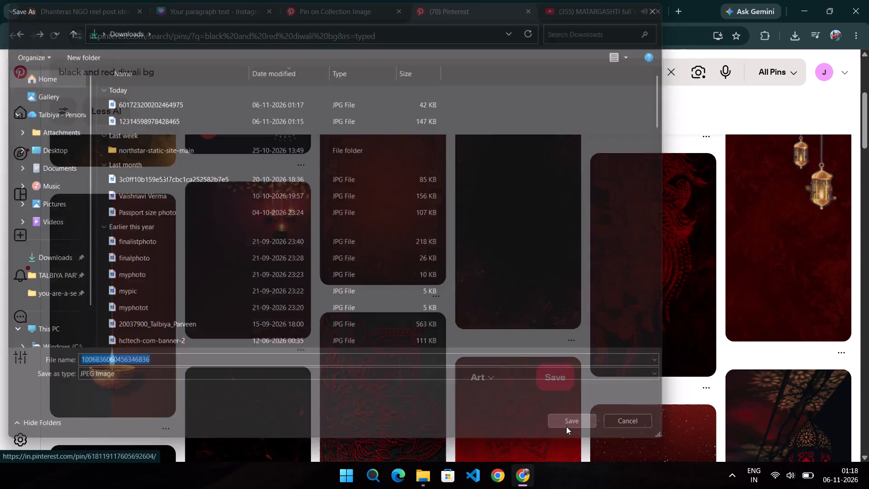
# Look through more of the black and red Diwali results for other backgrounds that suit the slides.
pyautogui.scroll(-10, 566, 427)
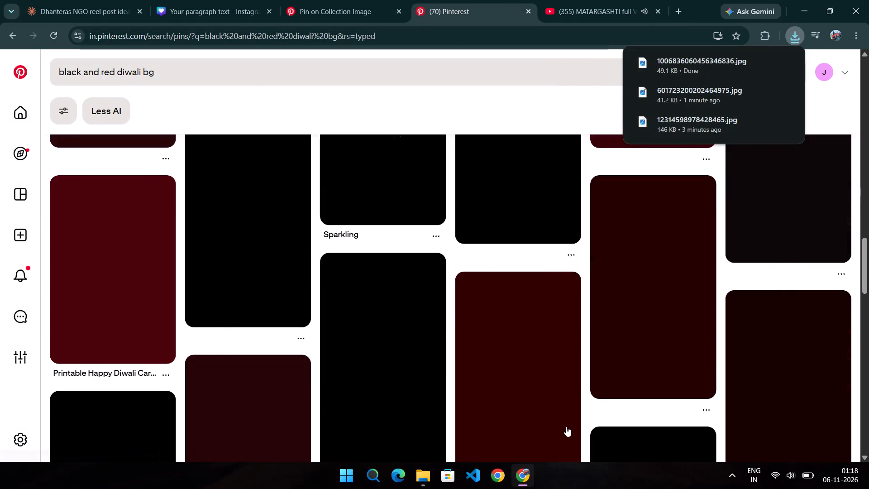
pyautogui.scroll(-3, 566, 427)
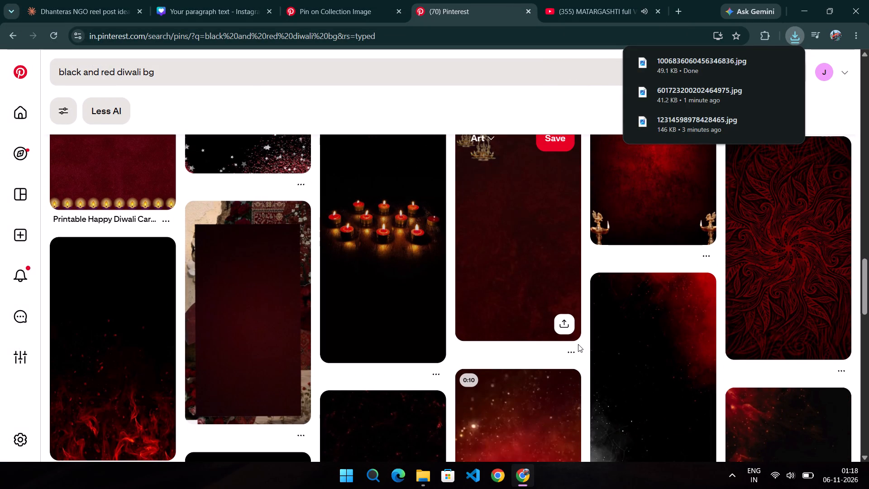
pyautogui.scroll(-6, 657, 335)
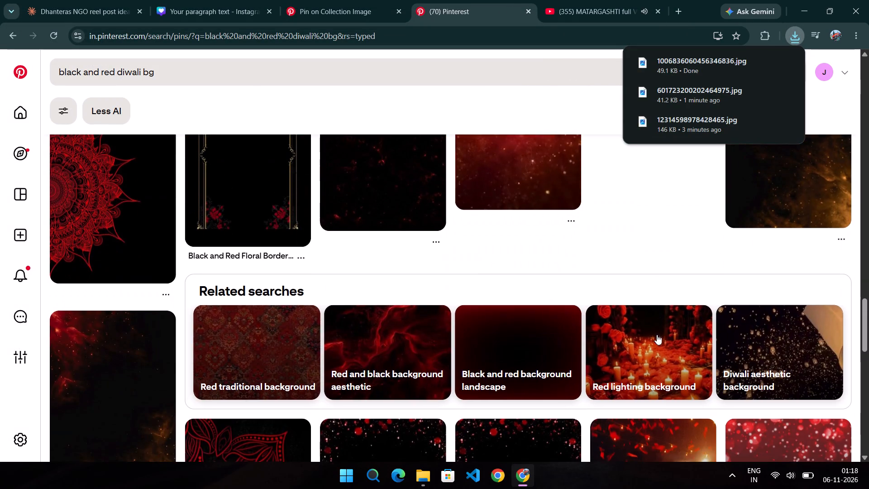
pyautogui.scroll(-4, 657, 335)
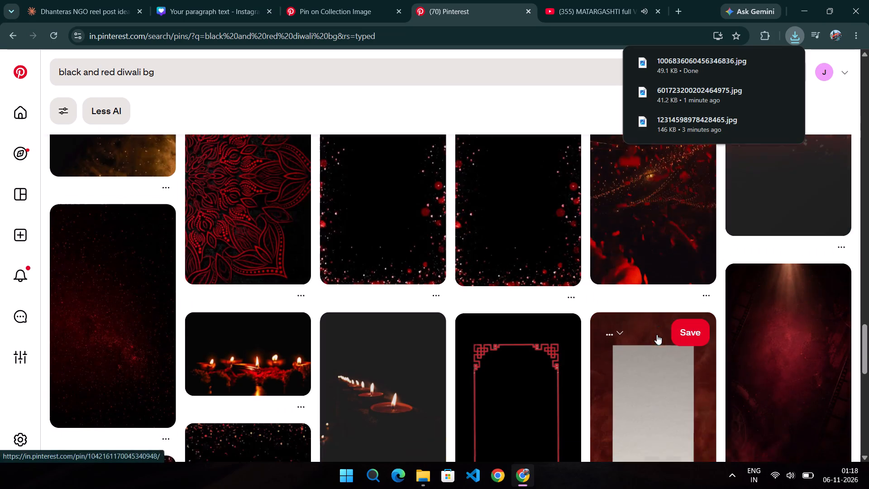
pyautogui.scroll(-1, 657, 335)
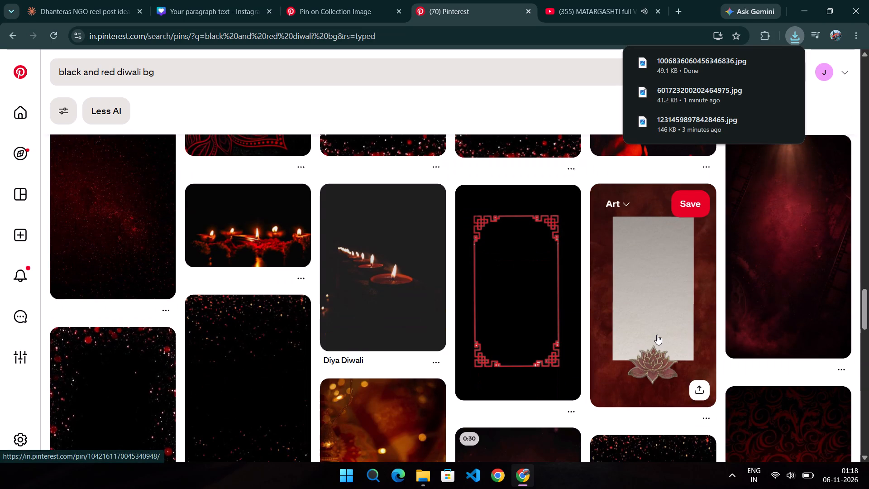
pyautogui.scroll(-5, 657, 335)
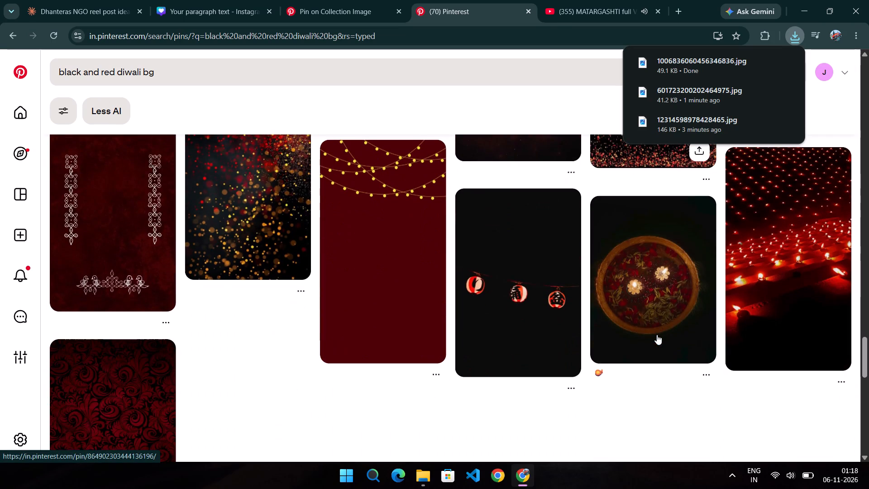
pyautogui.scroll(-1, 657, 335)
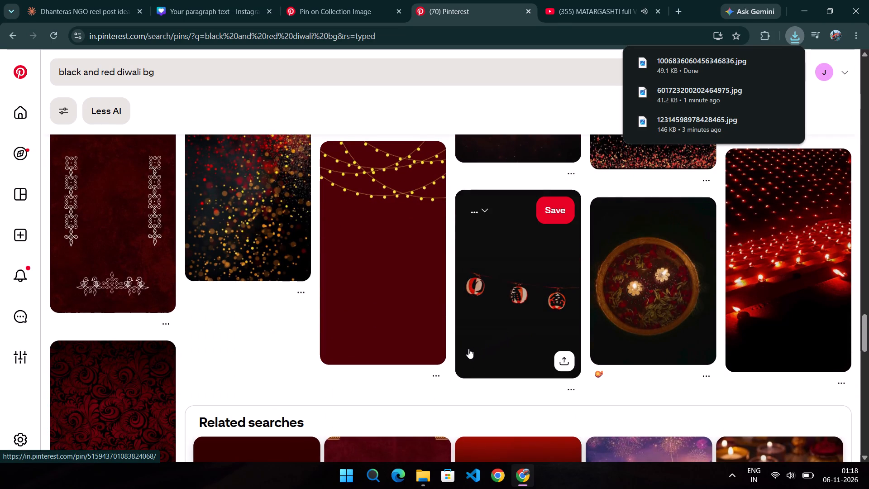
pyautogui.scroll(-6, 467, 349)
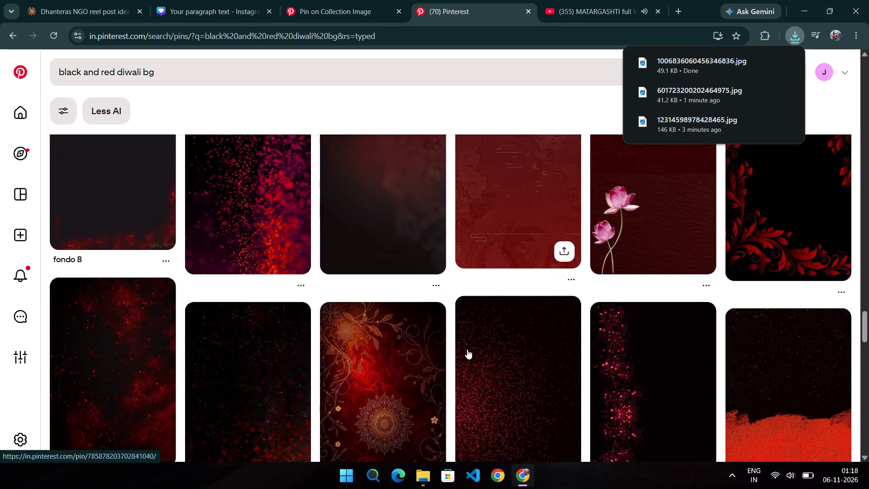
pyautogui.scroll(-2, 467, 349)
pyautogui.scroll(-3, 380, 138)
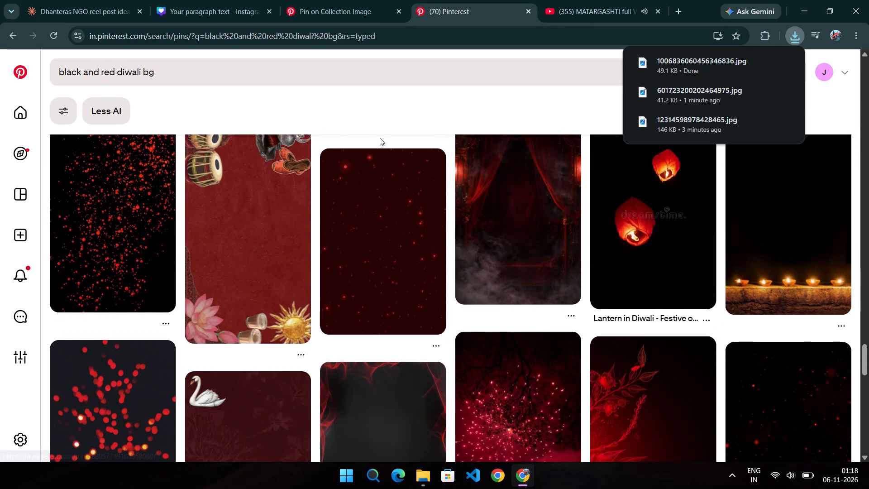
pyautogui.scroll(1, 380, 138)
# Change the Pinterest search to "black and yellow bold diwali bg asthetic" and run it.
pyautogui.click(234, 58)
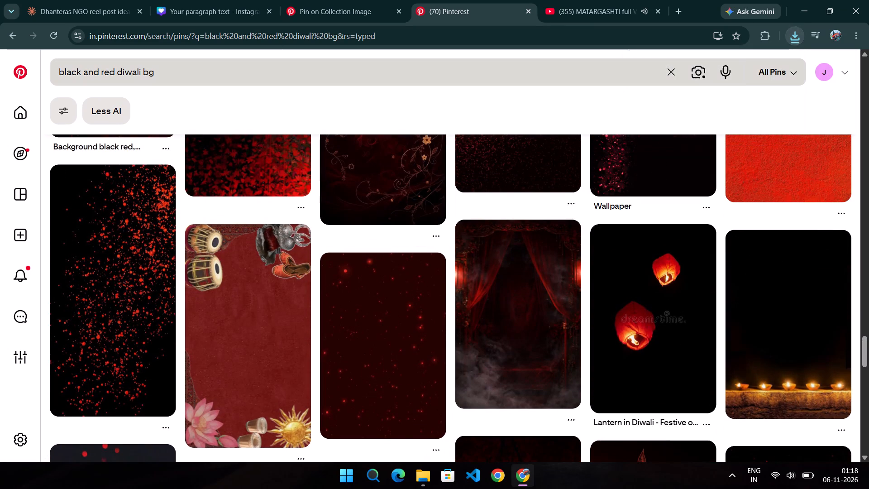
pyautogui.click(193, 65)
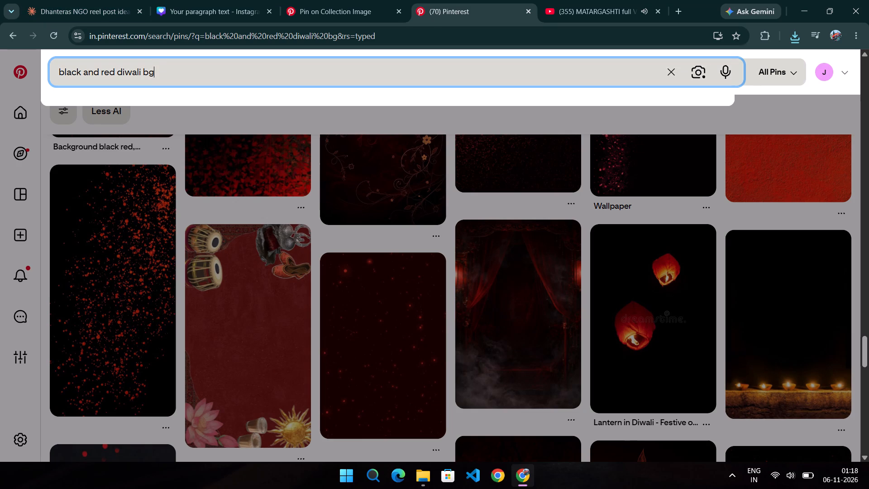
pyautogui.click(113, 73)
pyautogui.press('BackSpace')
pyautogui.press('BackSpace')
pyautogui.press('BackSpace')
pyautogui.press('BackSpace')
pyautogui.press('BackSpace')
pyautogui.press('BackSpace')
pyautogui.press('BackSpace')
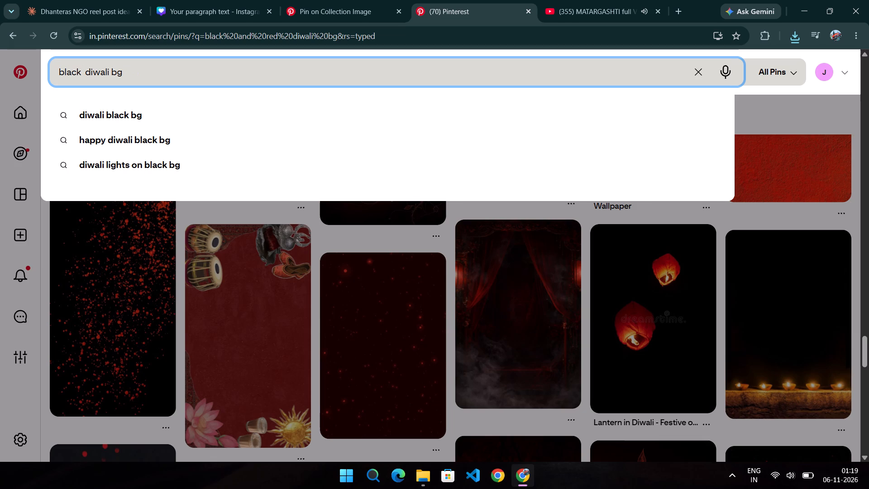
pyautogui.write('and yellow')
pyautogui.press('space')
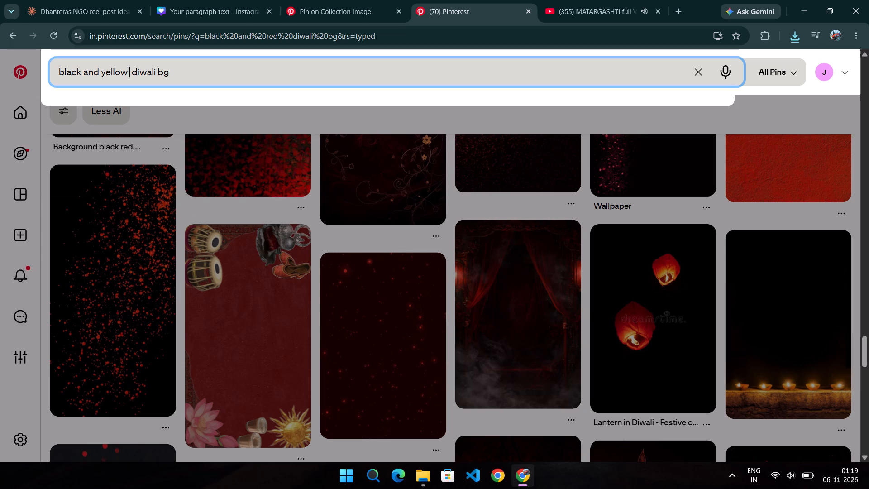
pyautogui.press('n')
pyautogui.press('BackSpace')
pyautogui.write('bold')
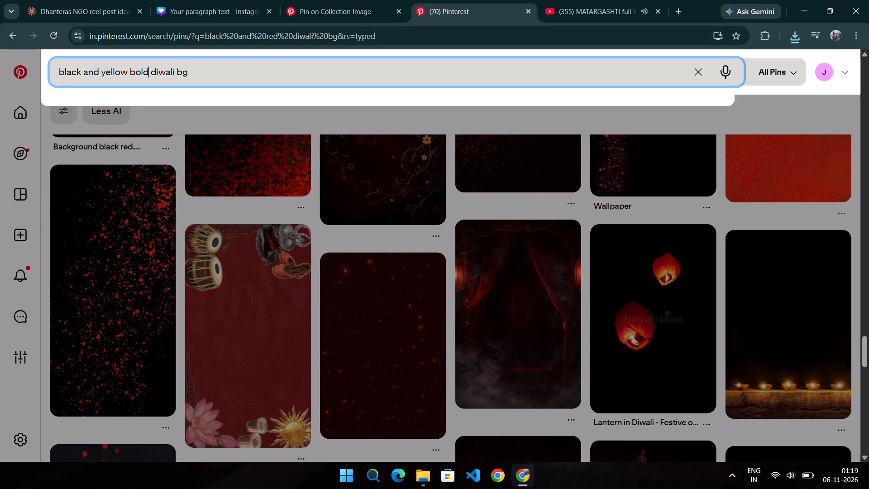
pyautogui.press('Right')
pyautogui.press('Right')
pyautogui.press('Right')
pyautogui.press('Right')
pyautogui.press('Right')
pyautogui.press('Right')
pyautogui.press('Right')
pyautogui.press('Right')
pyautogui.press('Right')
pyautogui.press('Right')
pyautogui.press('Right')
pyautogui.press('Right')
pyautogui.press('Right')
pyautogui.press('Right')
pyautogui.press('Right')
pyautogui.press('Right')
pyautogui.press('Right')
pyautogui.press('Right')
pyautogui.press('Right')
pyautogui.press('Right')
pyautogui.press('space')
pyautogui.write('asthetic')
pyautogui.press('Return')
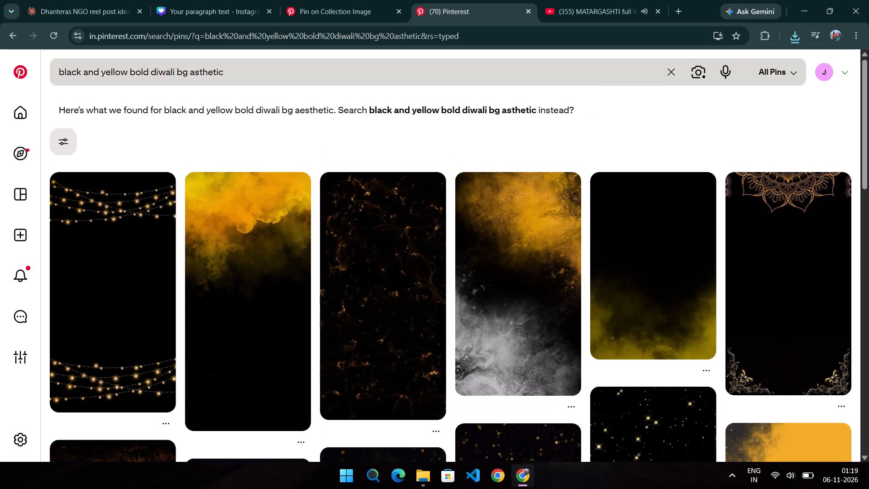
# Look through the black and yellow Diwali backgrounds, open the black pin with yellow haze and return to the results.
pyautogui.scroll(-3, 204, 77)
pyautogui.scroll(4, 204, 77)
pyautogui.scroll(-1, 204, 77)
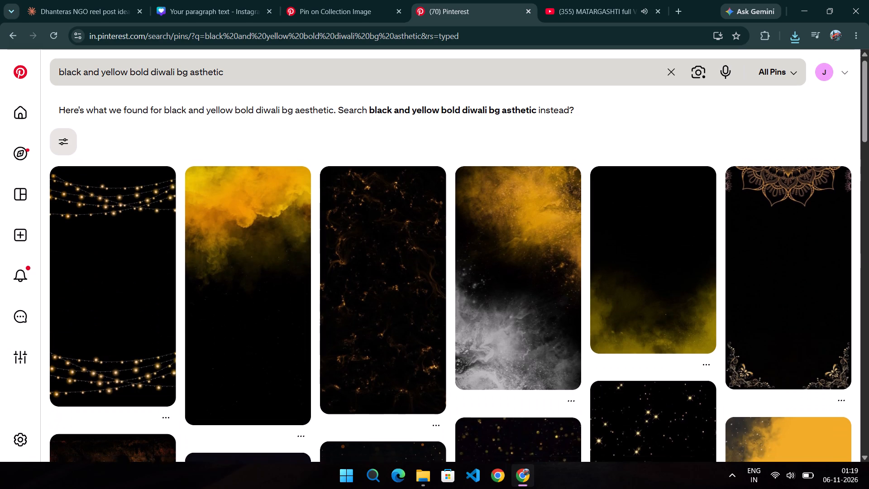
pyautogui.scroll(-6, 204, 77)
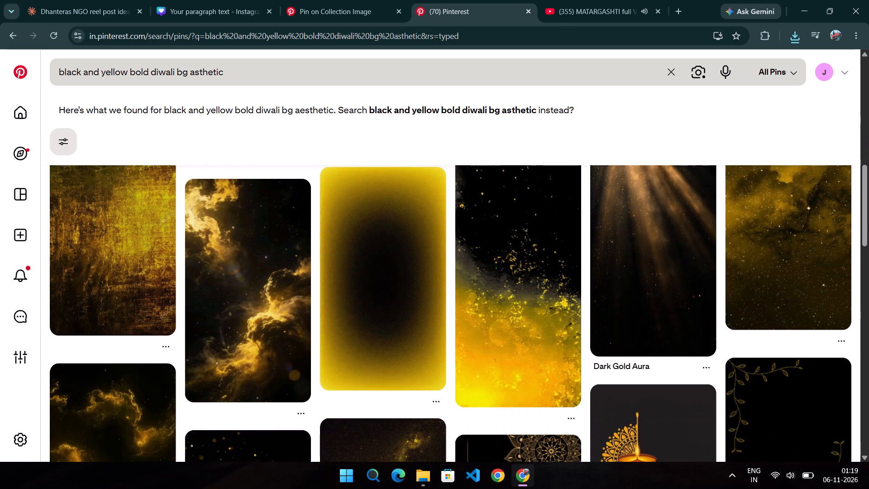
pyautogui.scroll(-2, 204, 77)
pyautogui.hscroll(1, 204, 77)
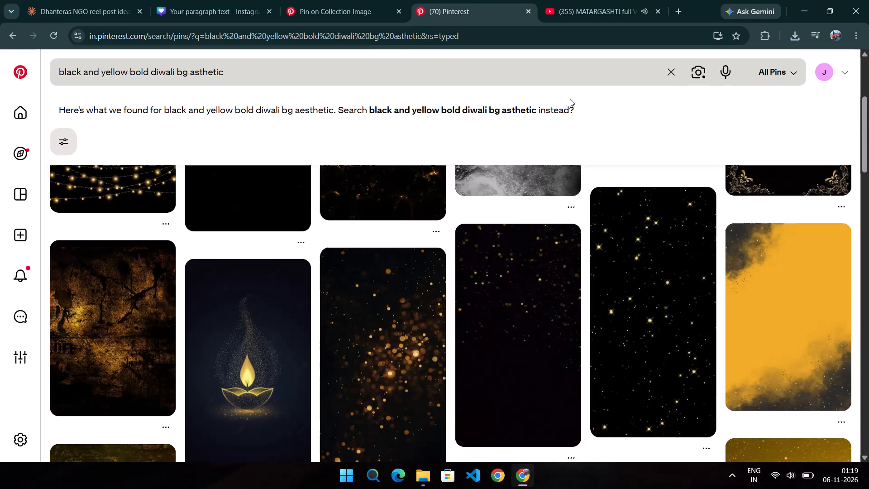
pyautogui.scroll(2, 666, 182)
pyautogui.click(666, 182)
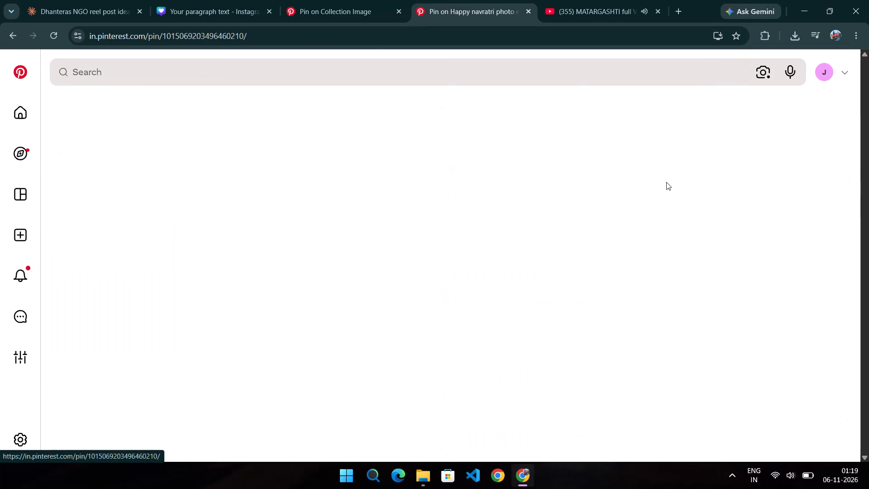
pyautogui.click(20, 38)
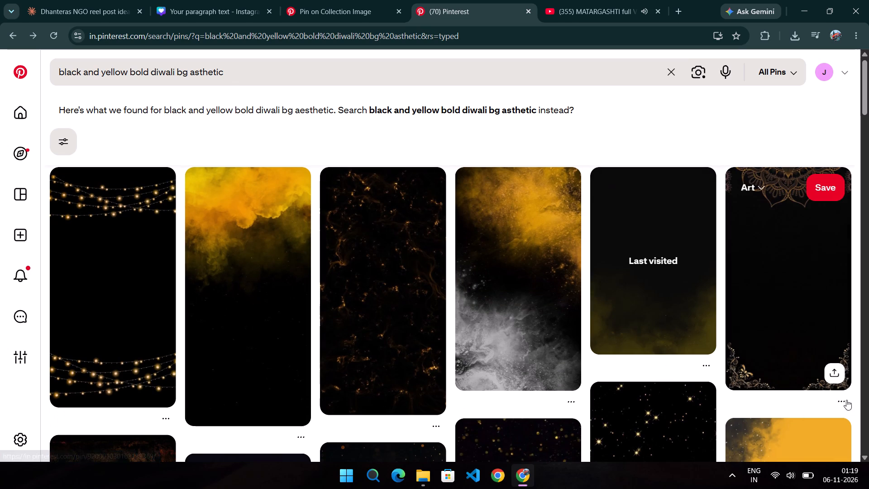
# Download the black background with the gold mandala at its top and ornate bottom corners as a JPEG to the Downloads folder.
pyautogui.click(845, 399)
pyautogui.click(777, 353)
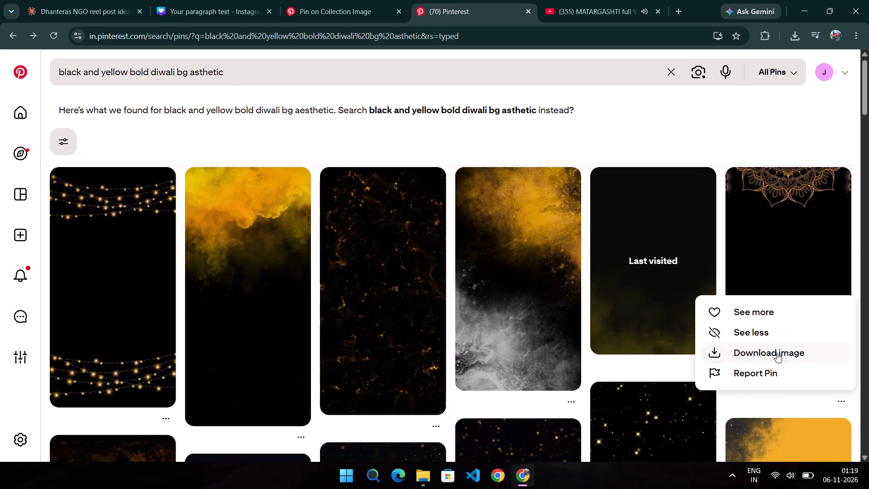
pyautogui.scroll(-3, 777, 353)
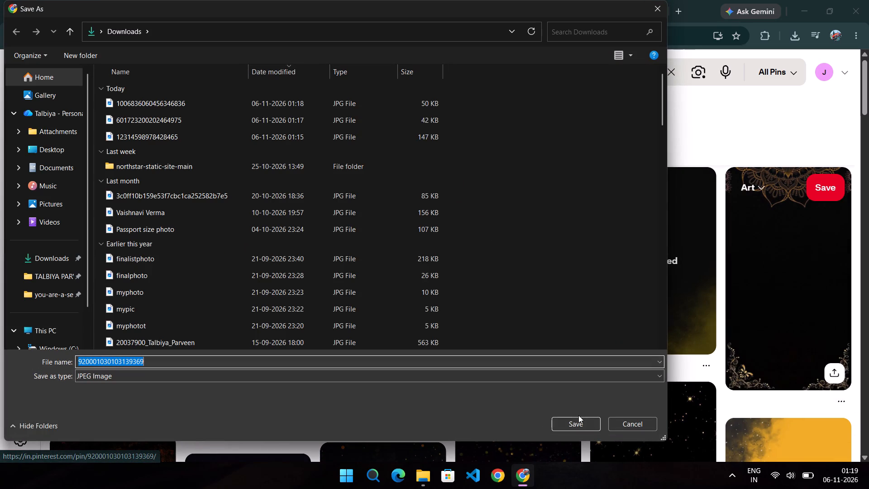
pyautogui.click(563, 427)
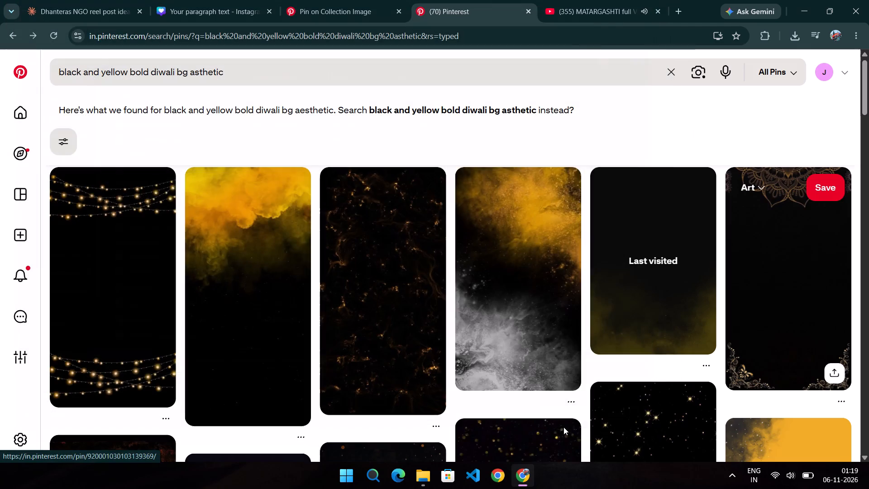
# Find the black "Elegant Wedding Invitation" background with gold mandalas in opposite corners among the results and download its image.
pyautogui.scroll(-7, 563, 427)
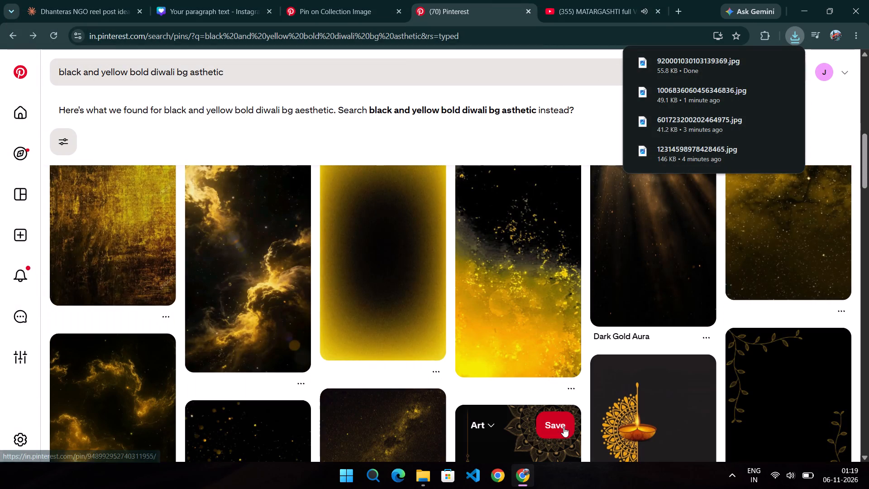
pyautogui.scroll(-3, 563, 427)
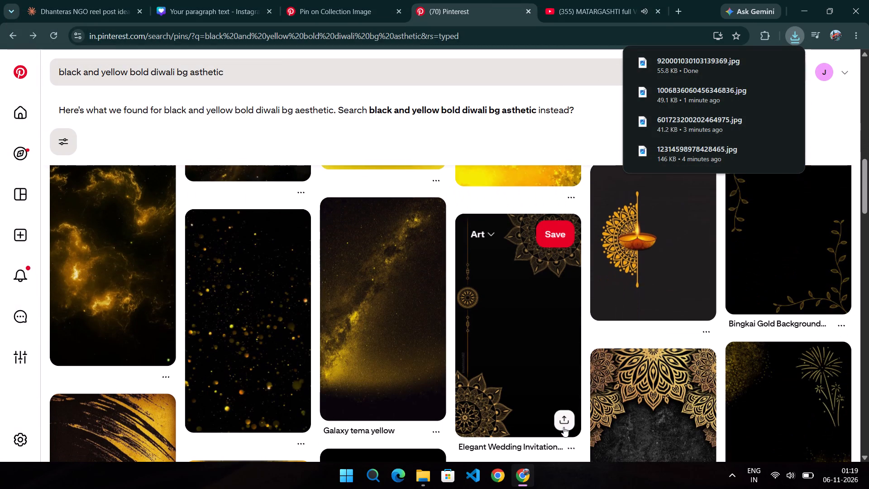
pyautogui.click(570, 448)
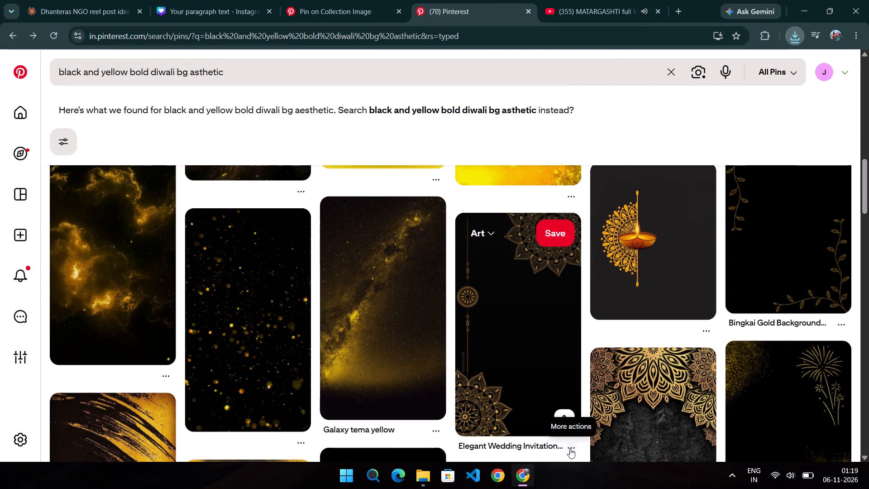
pyautogui.click(544, 395)
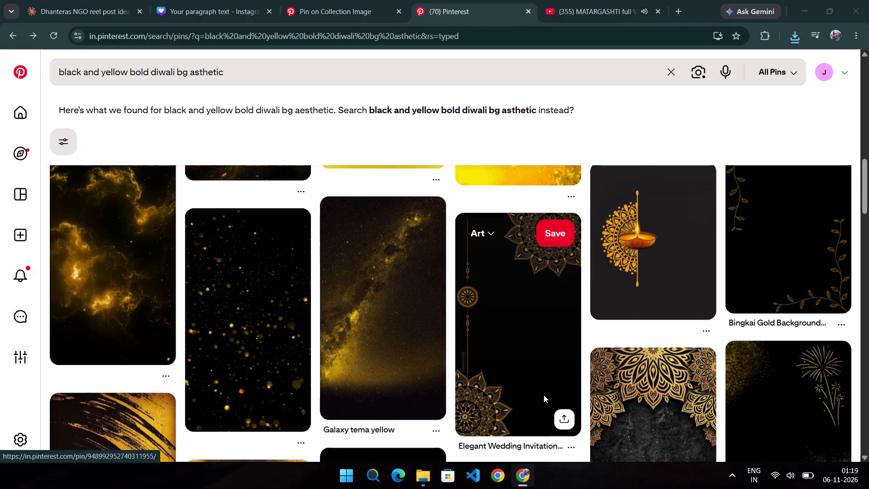
pyautogui.scroll(-3, 544, 395)
pyautogui.click(569, 420)
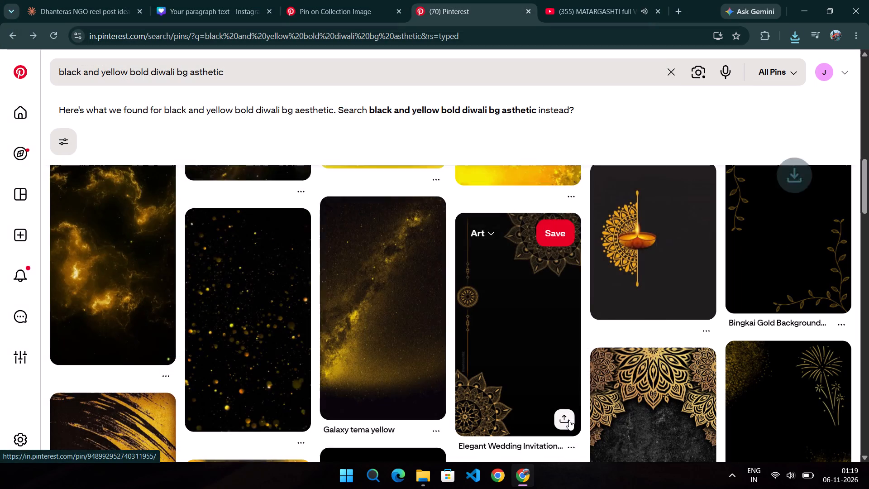
# Look further through the black and yellow Diwali results for more backgrounds that suit the slides.
pyautogui.scroll(-4, 569, 420)
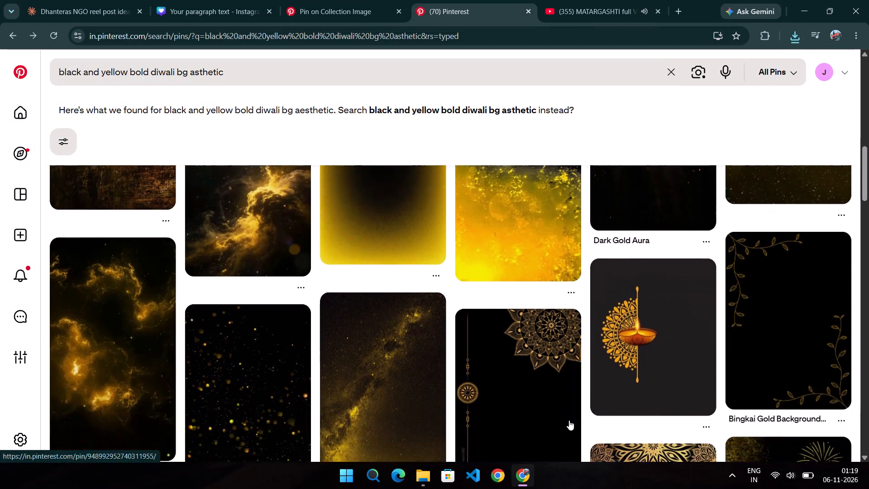
pyautogui.scroll(-5, 569, 420)
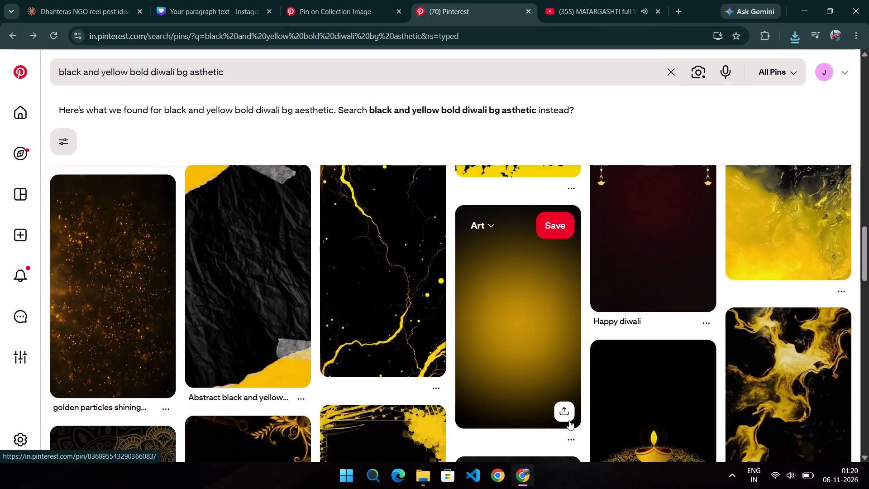
# Find the plain black background with string lights across its top among the results and download it as a JPEG to the Downloads folder.
pyautogui.scroll(-3, 569, 420)
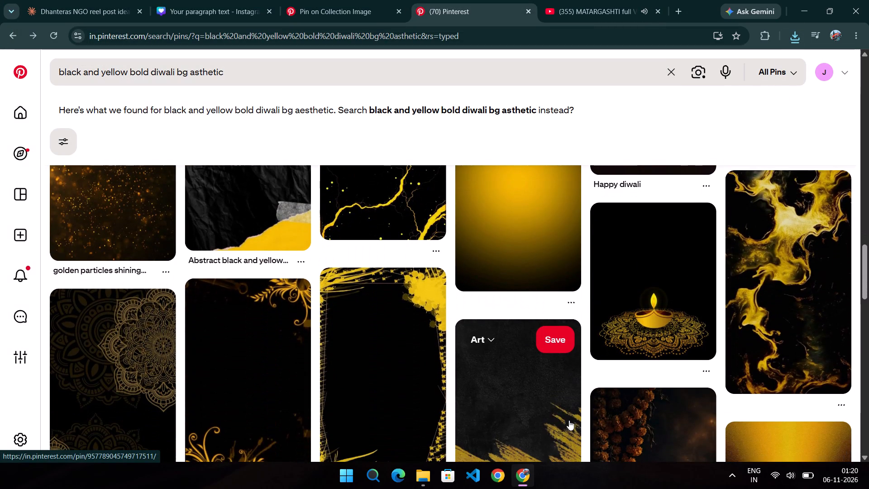
pyautogui.scroll(-2, 569, 420)
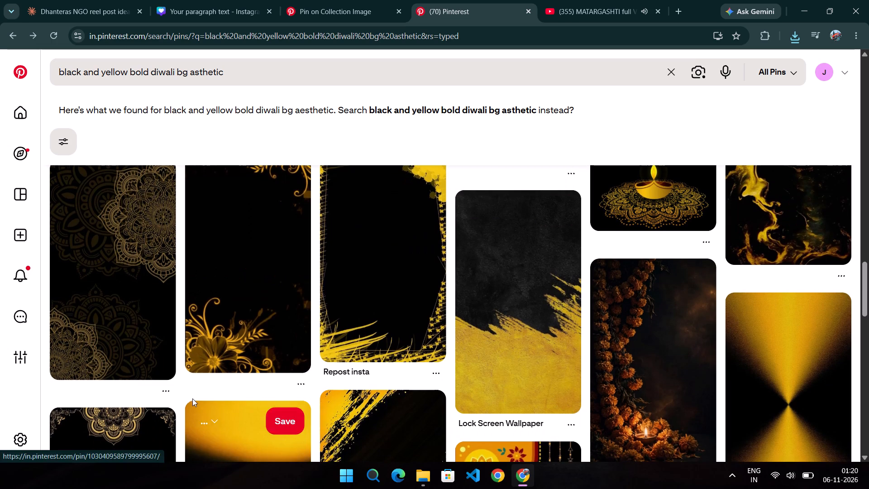
pyautogui.scroll(-2, 191, 398)
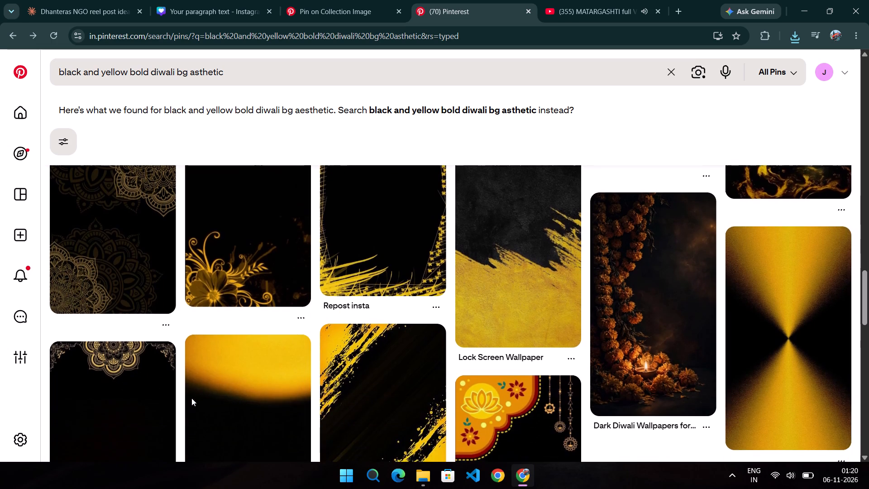
pyautogui.scroll(-3, 191, 398)
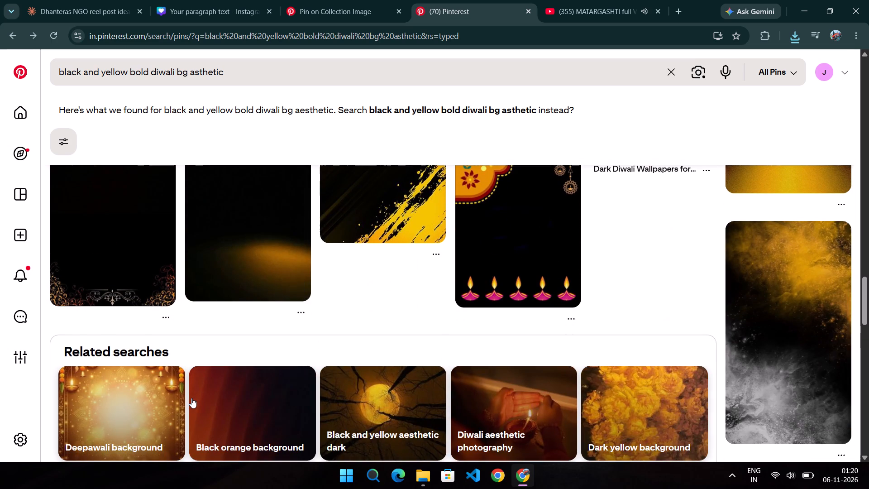
pyautogui.scroll(-6, 191, 398)
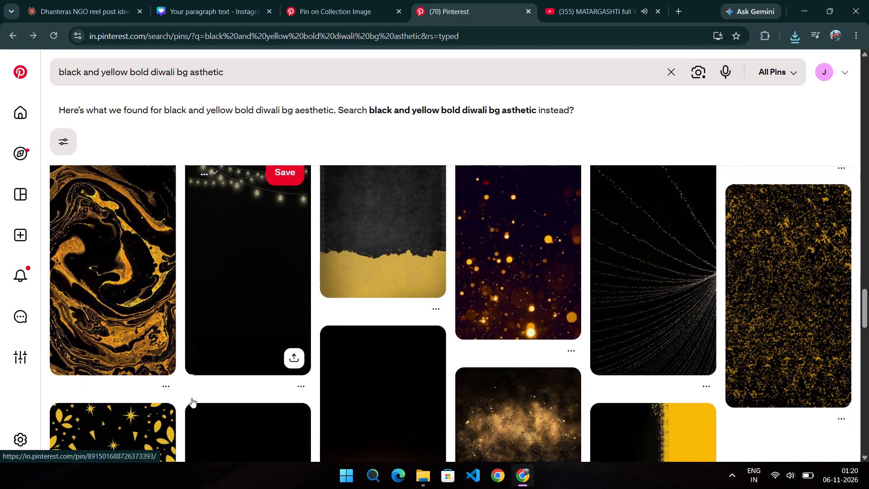
pyautogui.scroll(-1, 191, 398)
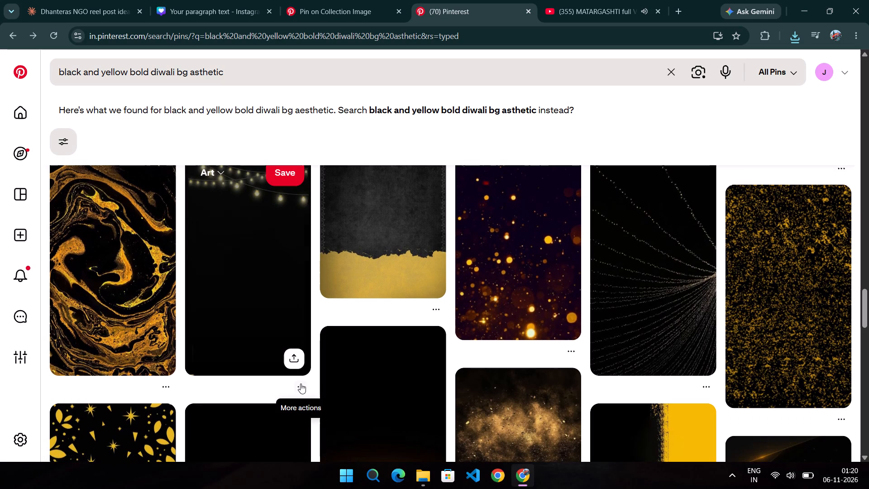
pyautogui.click(301, 384)
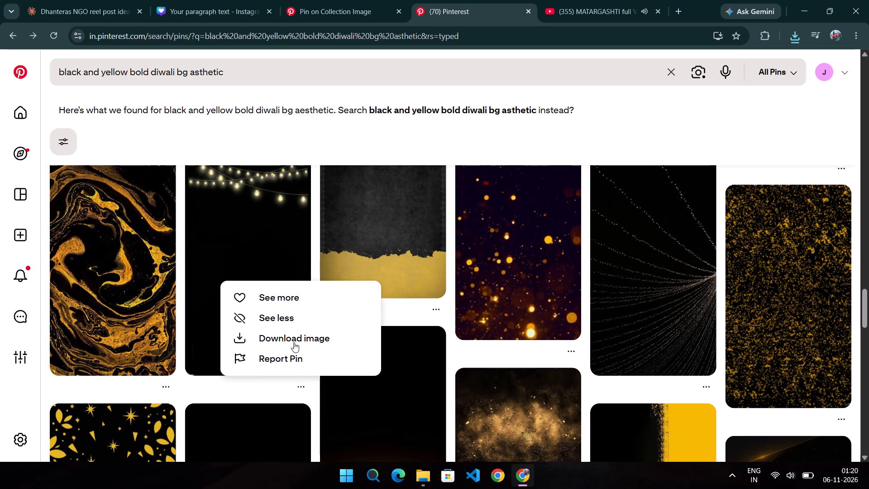
pyautogui.click(294, 342)
pyautogui.scroll(-2, 294, 342)
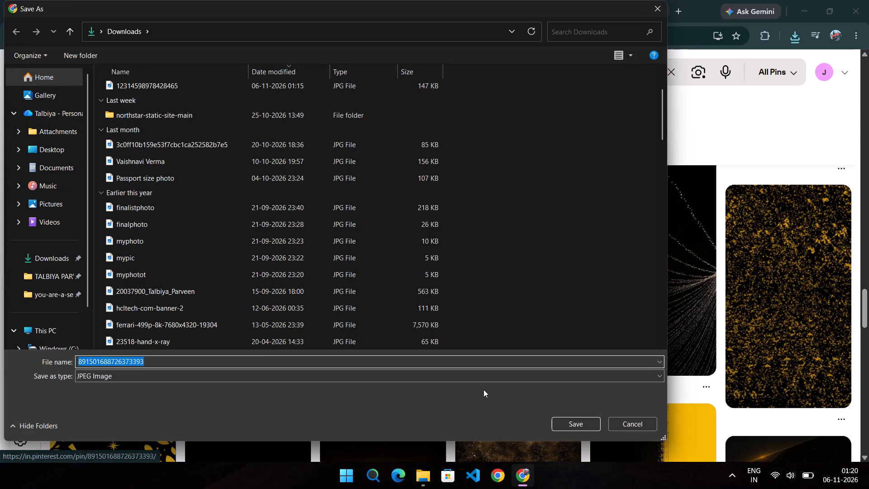
pyautogui.click(553, 423)
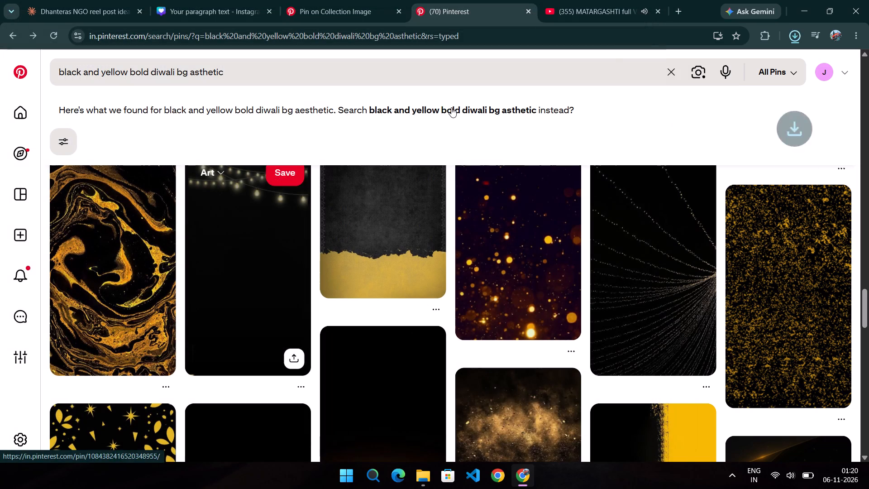
# Switch to the Canva design and upload the six JPG images dated today from the Downloads folder.
pyautogui.click(220, 0)
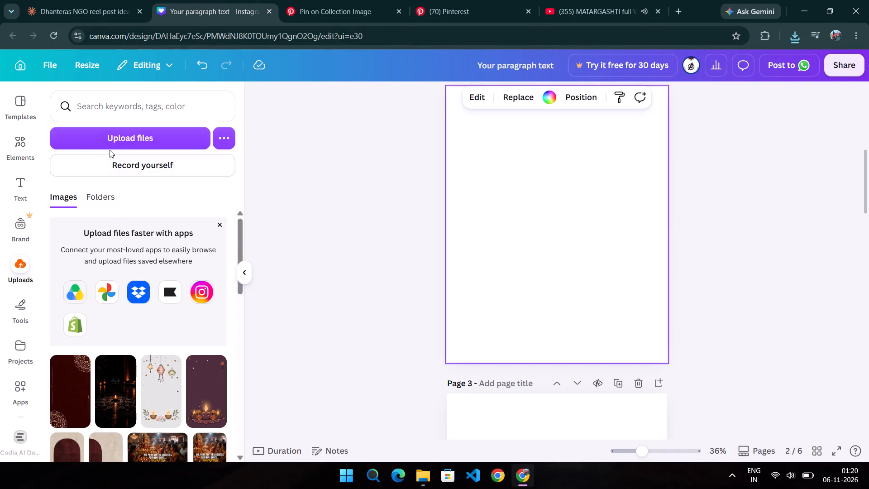
pyautogui.click(110, 148)
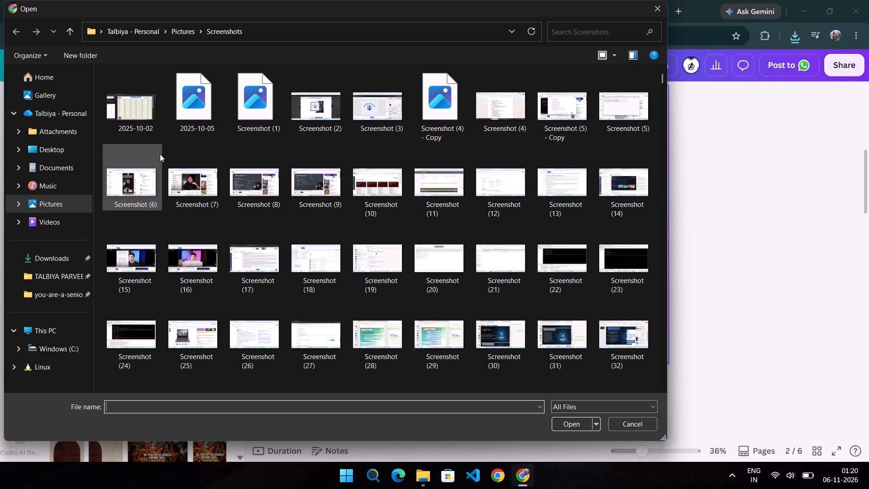
pyautogui.click(61, 259)
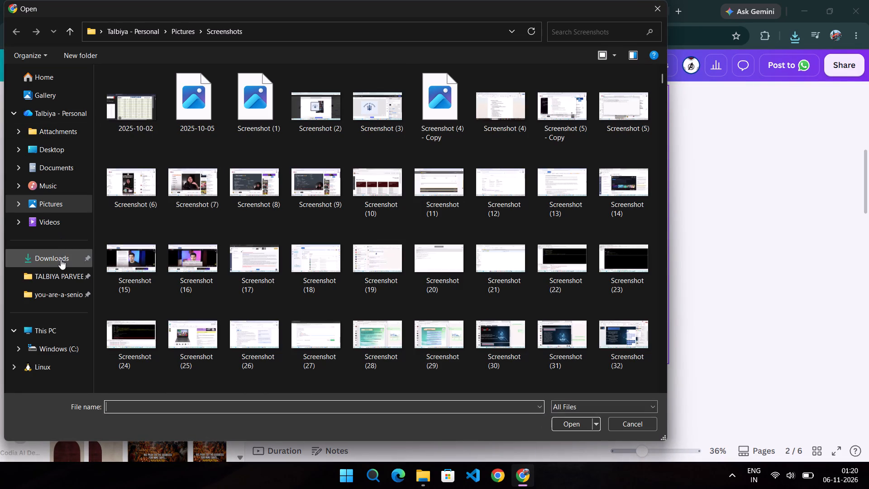
pyautogui.moveTo(99, 99); pyautogui.dragTo(134, 112)
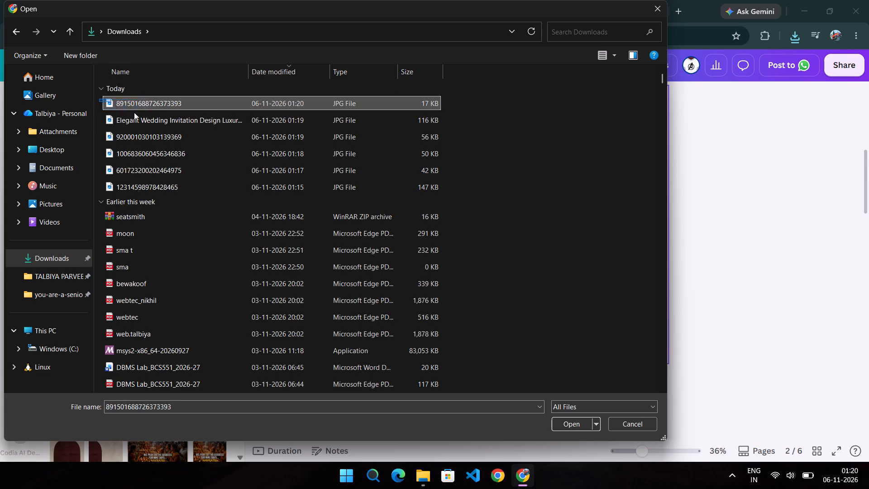
pyautogui.moveTo(134, 112); pyautogui.dragTo(172, 197)
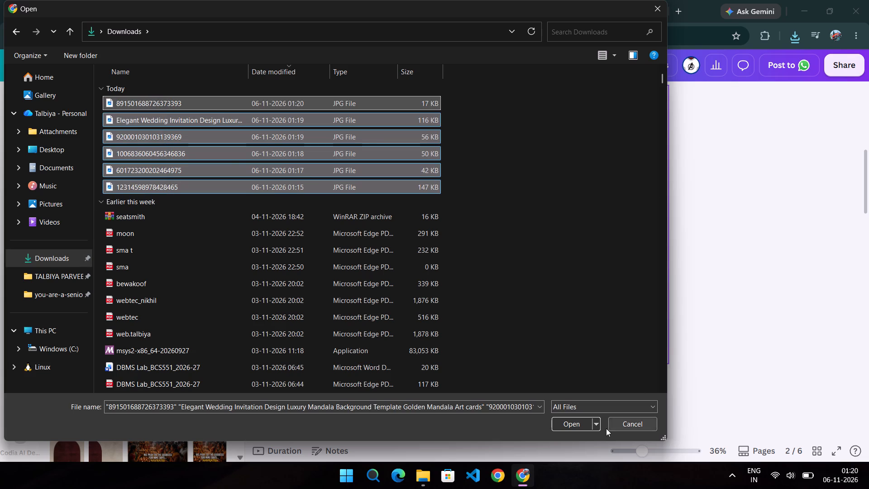
pyautogui.click(582, 424)
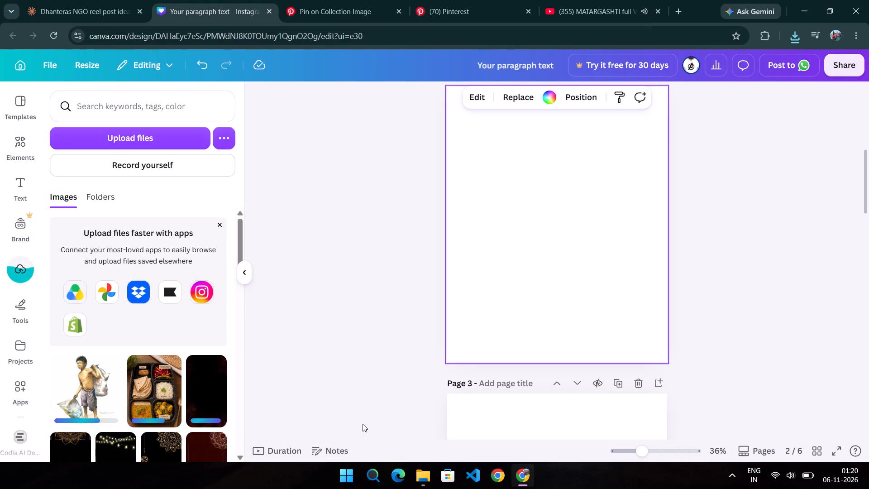
# Add the uploaded dark red background with gold mandalas in opposite corners to page 2.
pyautogui.scroll(-1, 363, 424)
pyautogui.scroll(-1, 115, 350)
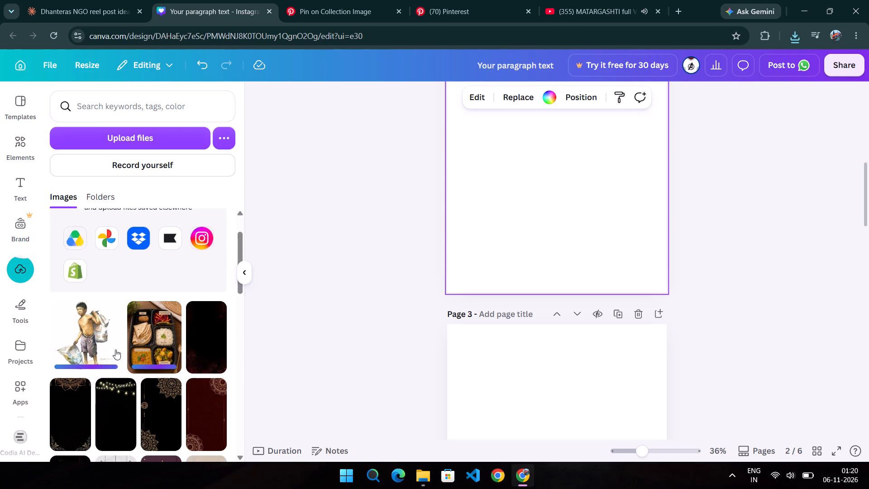
pyautogui.scroll(-2, 115, 350)
pyautogui.scroll(3, 448, 357)
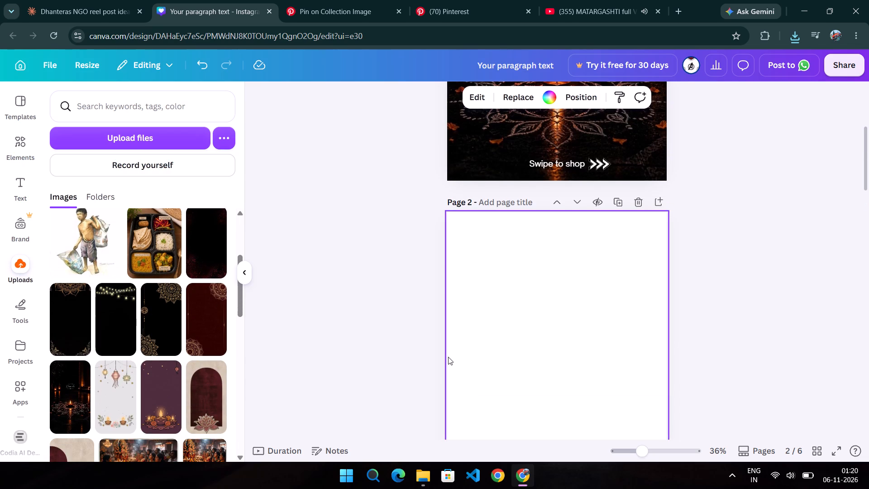
pyautogui.scroll(1, 554, 379)
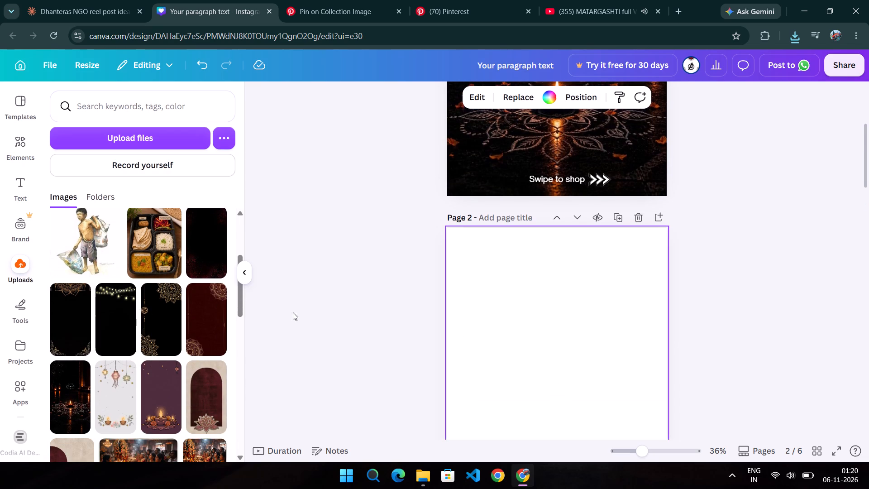
pyautogui.click(202, 333)
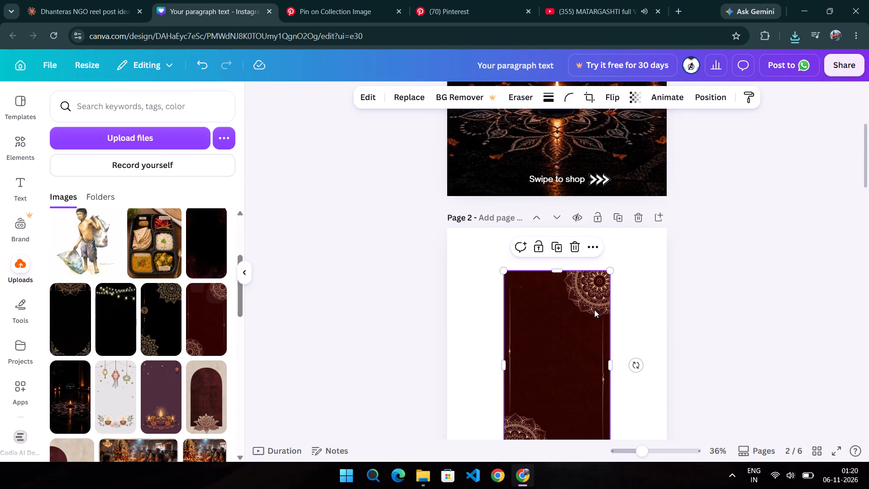
# Stretch the dark red mandala background on page 2 to 1,080 wide and down to the page's bottom edge so it fills the page.
pyautogui.scroll(-1, 706, 303)
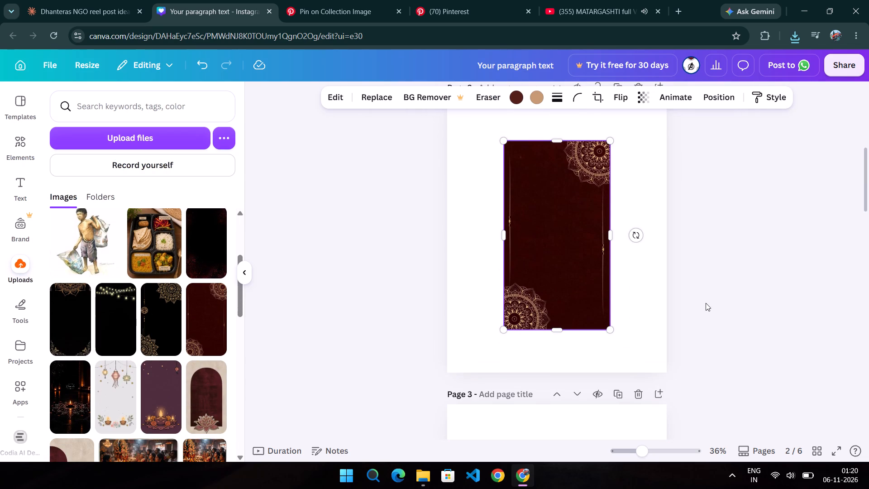
pyautogui.scroll(1, 593, 196)
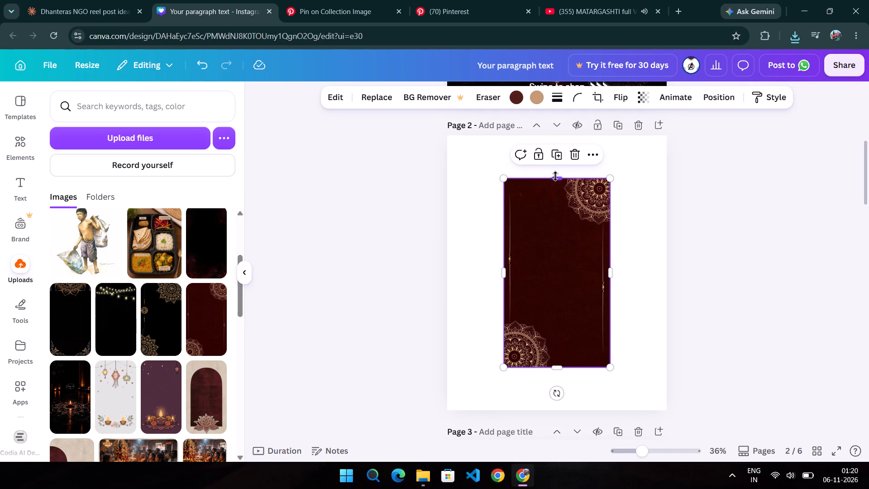
pyautogui.moveTo(555, 177); pyautogui.dragTo(558, 135)
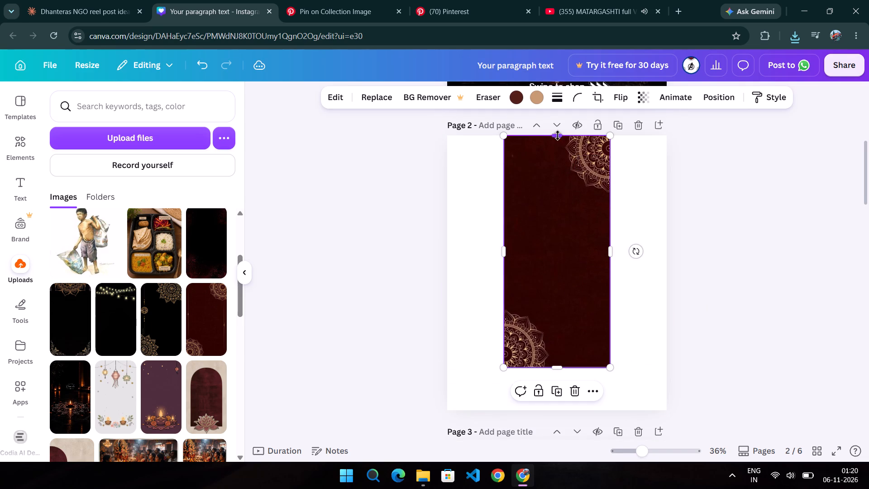
pyautogui.moveTo(504, 251); pyautogui.dragTo(450, 247)
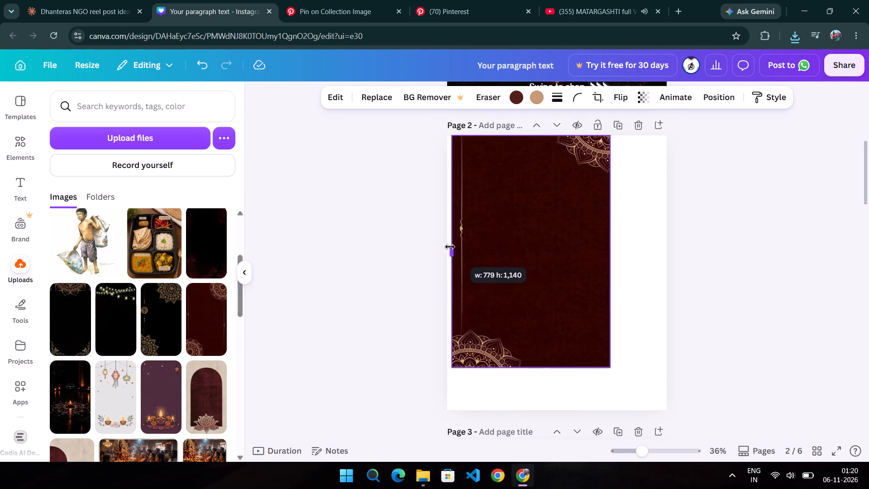
pyautogui.moveTo(450, 247); pyautogui.dragTo(445, 246)
pyautogui.moveTo(611, 250); pyautogui.dragTo(658, 247)
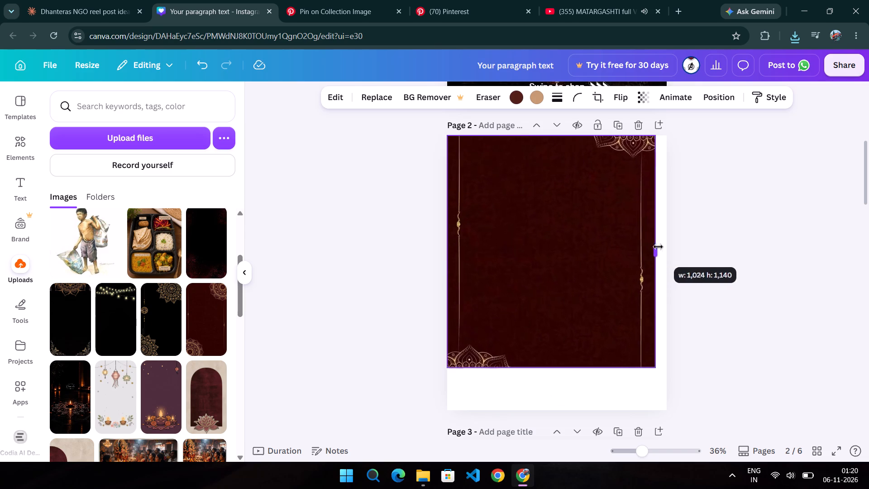
pyautogui.moveTo(658, 247); pyautogui.dragTo(673, 248)
pyautogui.moveTo(673, 251); pyautogui.dragTo(667, 253)
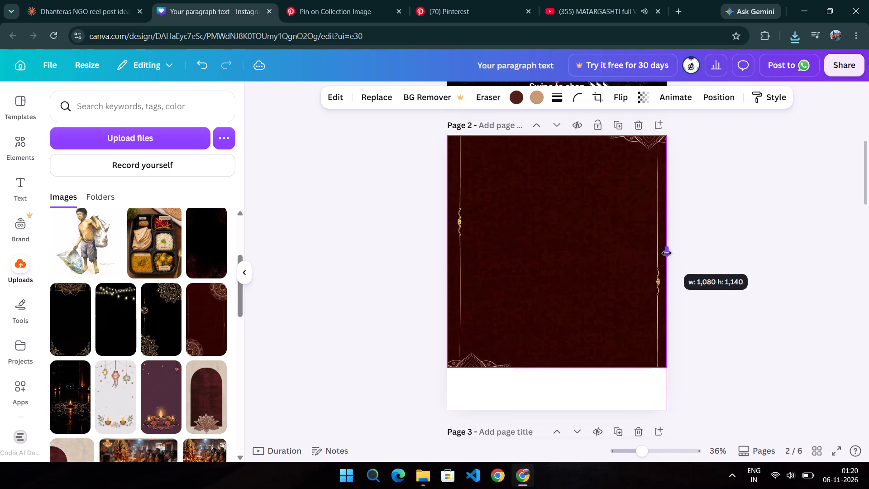
pyautogui.moveTo(667, 253); pyautogui.dragTo(665, 254)
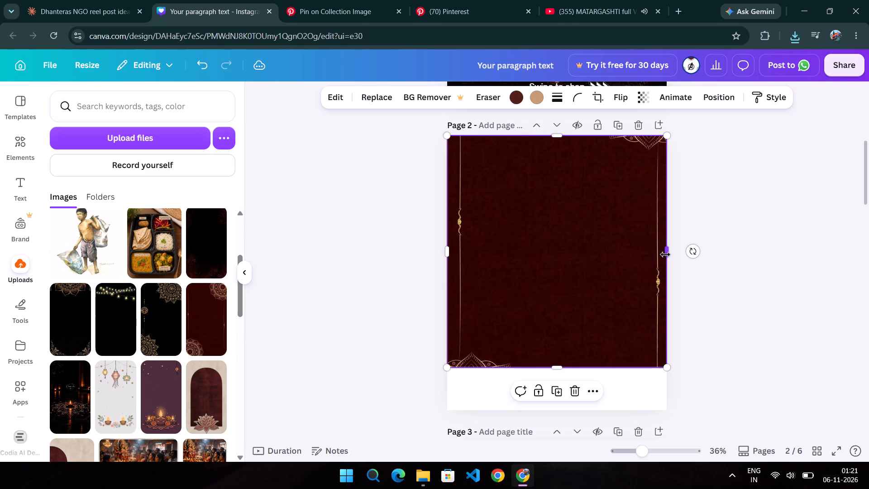
pyautogui.moveTo(560, 367); pyautogui.dragTo(556, 392)
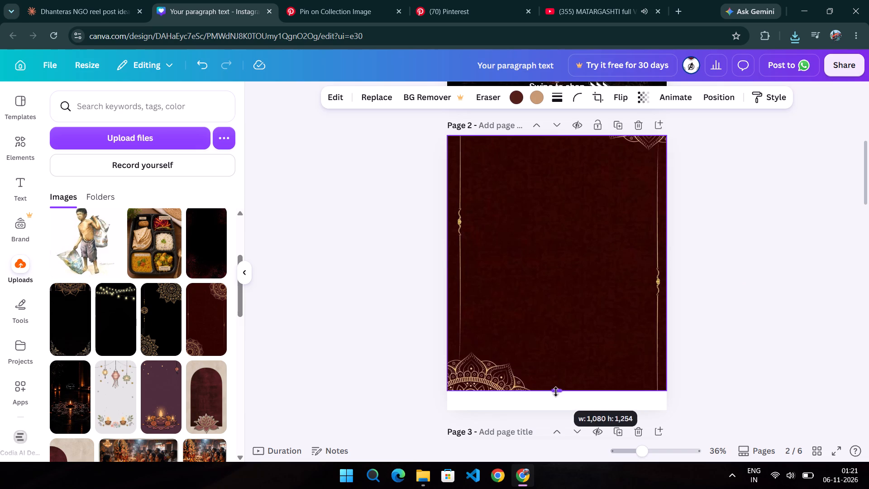
pyautogui.moveTo(556, 392); pyautogui.dragTo(556, 407)
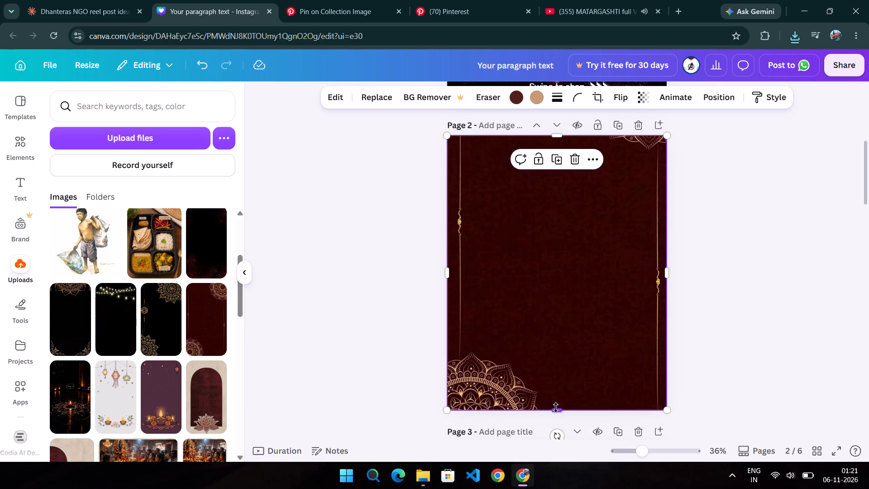
pyautogui.moveTo(569, 244); pyautogui.dragTo(569, 236)
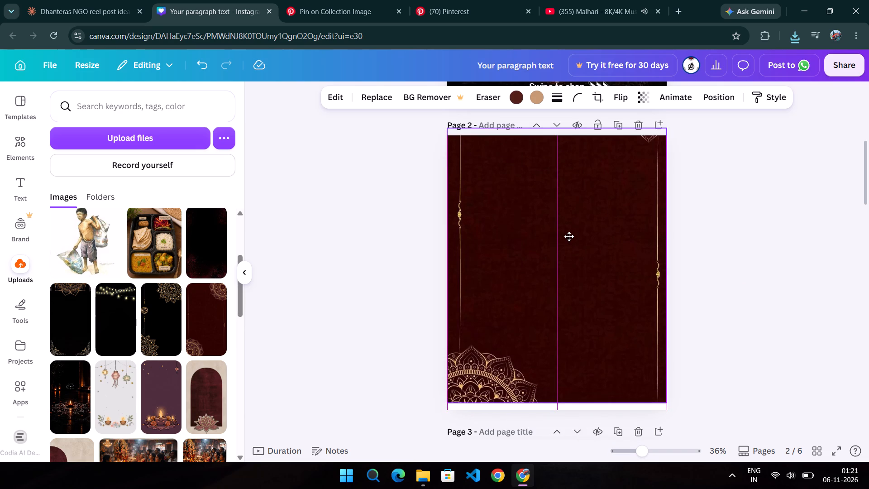
pyautogui.moveTo(569, 236); pyautogui.dragTo(569, 236)
pyautogui.moveTo(556, 398); pyautogui.dragTo(556, 401)
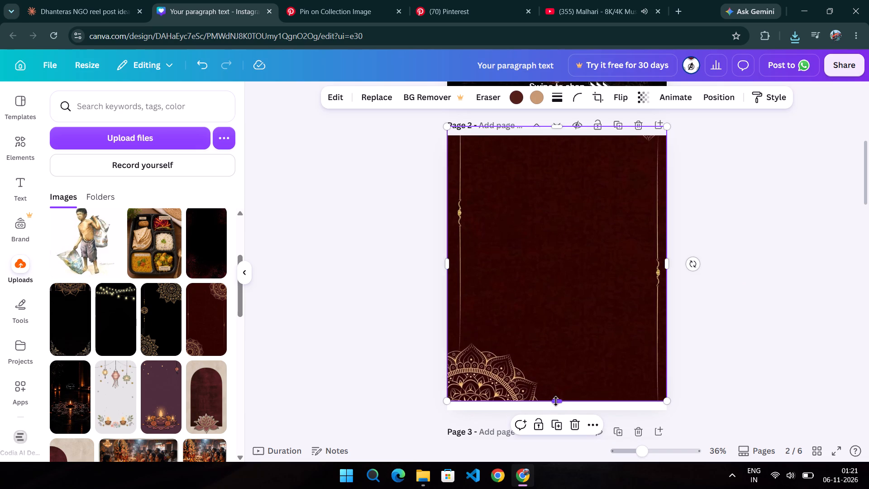
pyautogui.moveTo(556, 401); pyautogui.dragTo(556, 410)
pyautogui.moveTo(549, 354); pyautogui.dragTo(549, 345)
pyautogui.moveTo(553, 397); pyautogui.dragTo(555, 412)
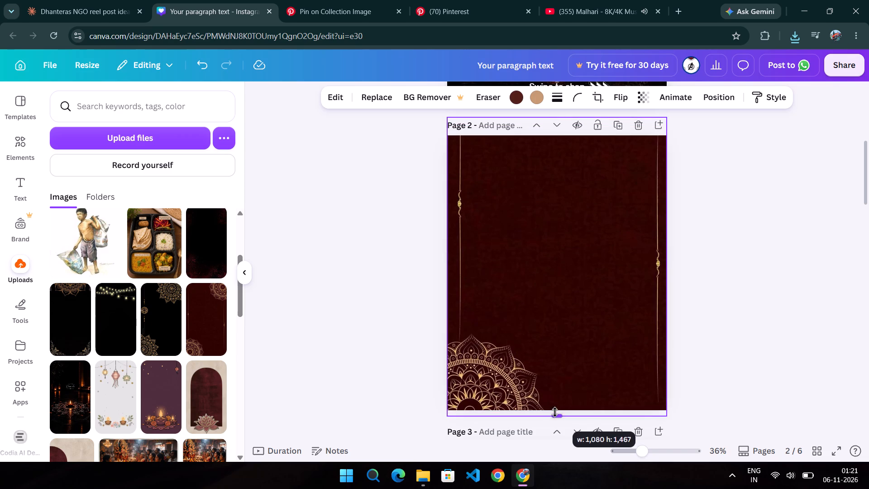
pyautogui.moveTo(555, 412); pyautogui.dragTo(555, 412)
pyautogui.click(808, 321)
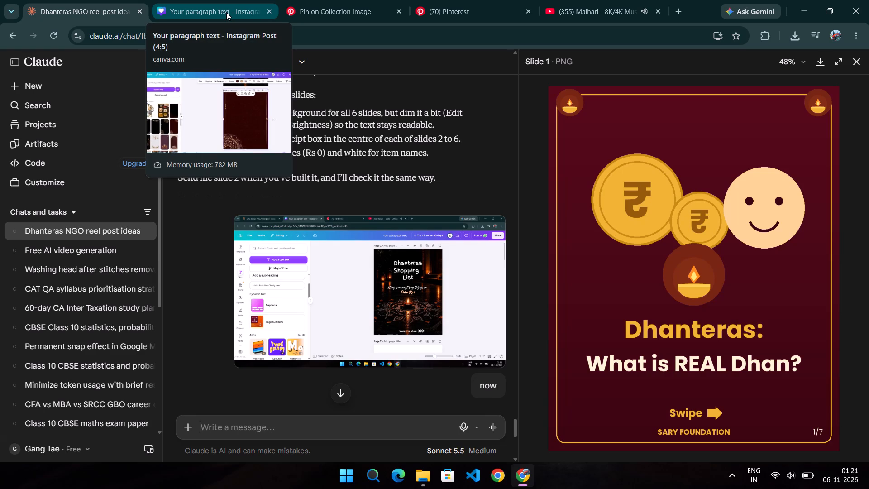
# Switch back to the Canva design and set the dark red mandala image on page 2 as the page background.
pyautogui.click(230, 0)
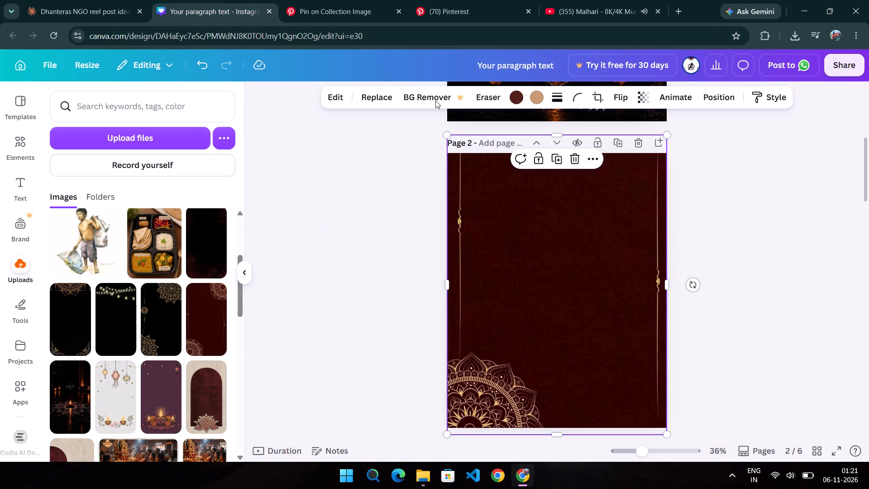
pyautogui.click(591, 163)
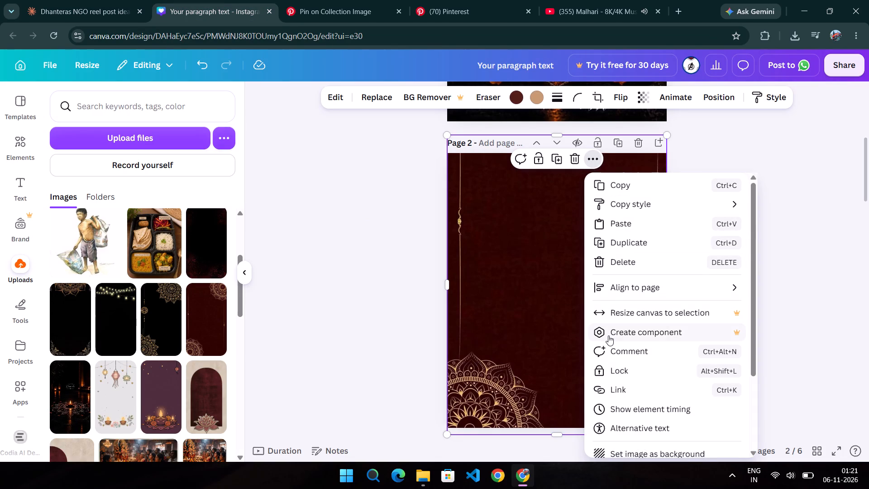
pyautogui.scroll(-4, 608, 336)
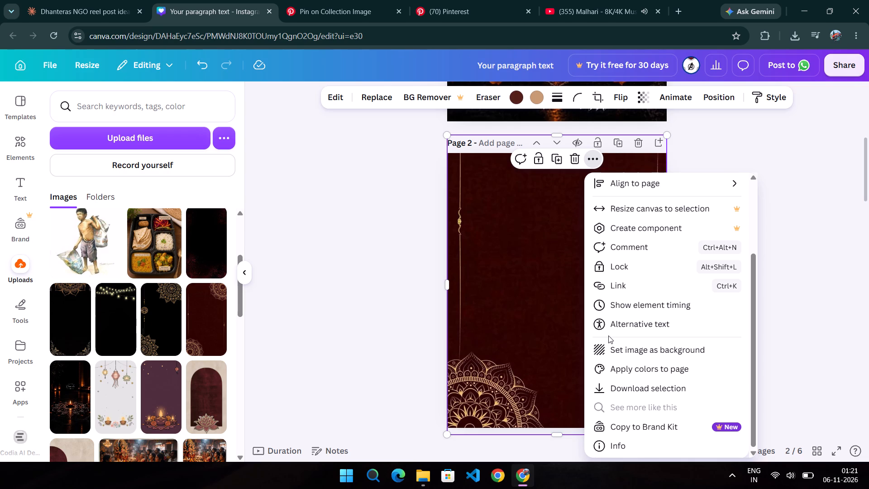
pyautogui.scroll(1, 608, 336)
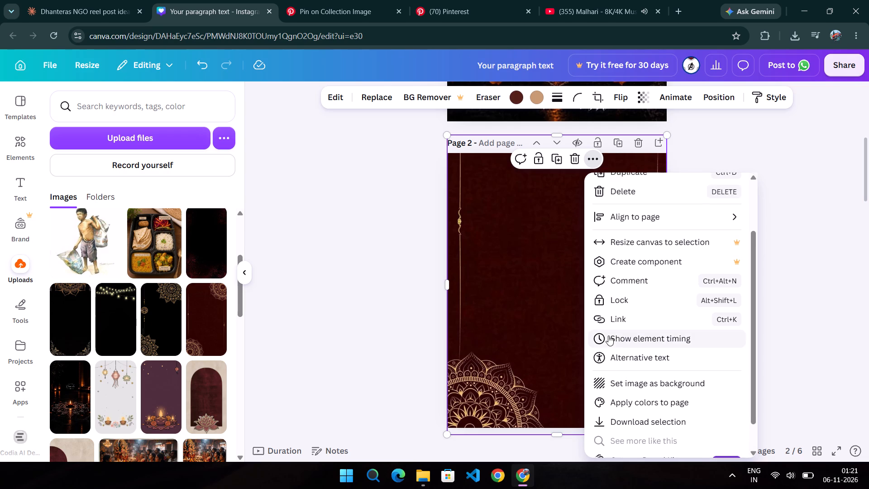
pyautogui.click(634, 388)
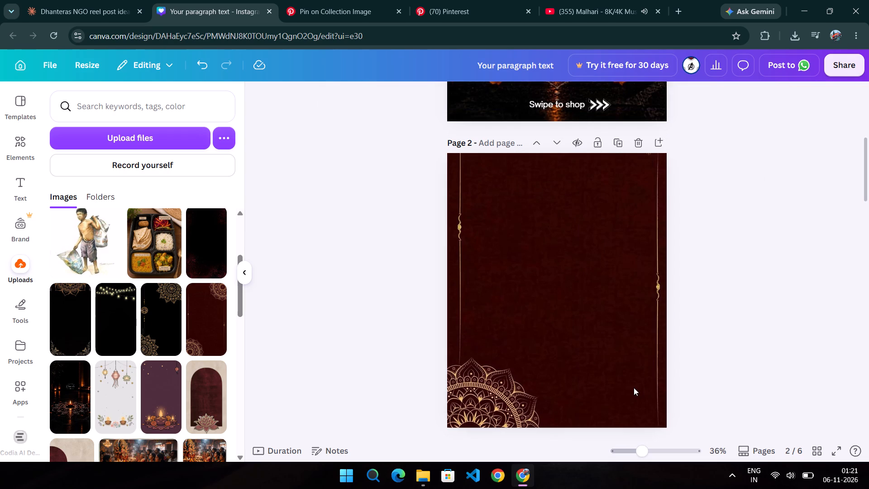
# Set the lit diya and rangoli image on page 1 as that page's background.
pyautogui.scroll(3, 598, 327)
pyautogui.click(616, 275)
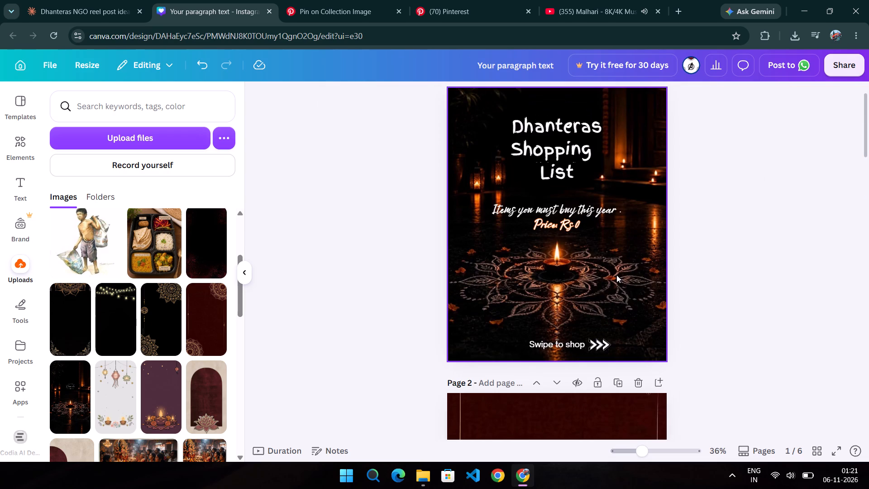
pyautogui.rightClick(616, 275)
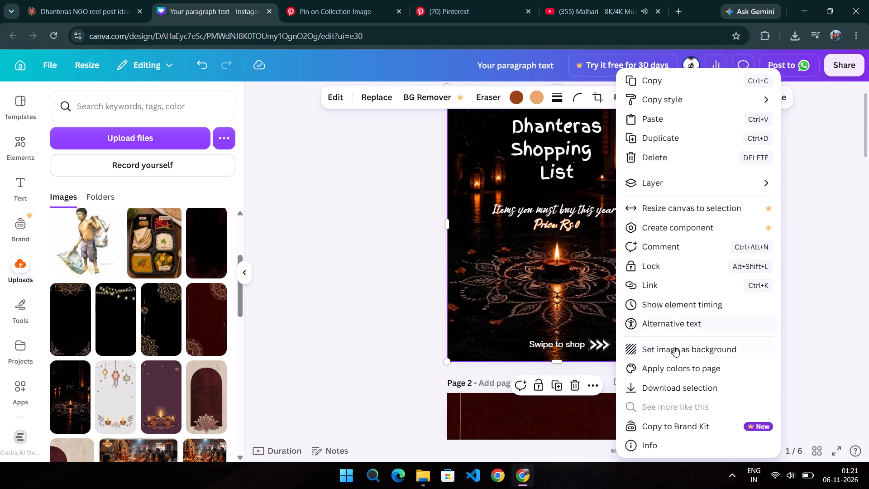
pyautogui.click(673, 350)
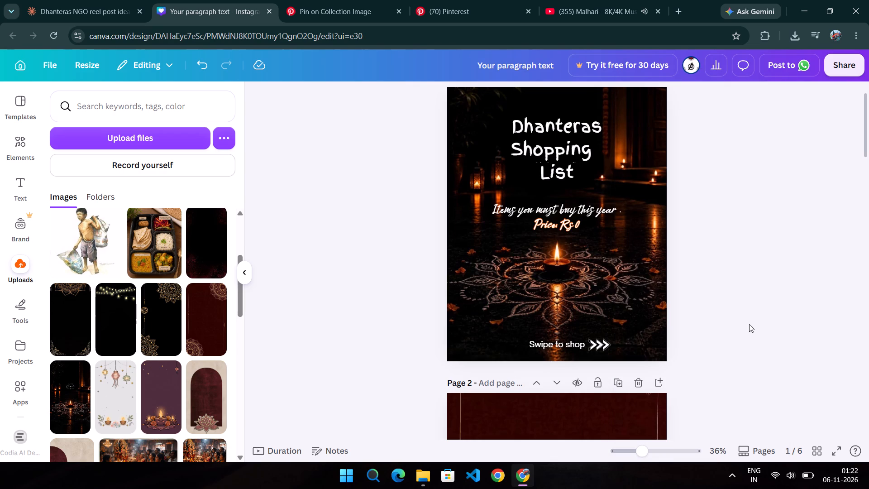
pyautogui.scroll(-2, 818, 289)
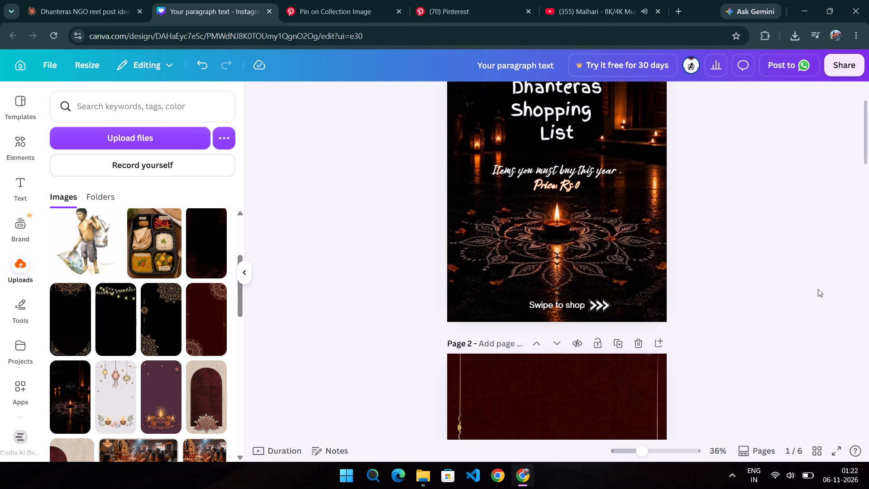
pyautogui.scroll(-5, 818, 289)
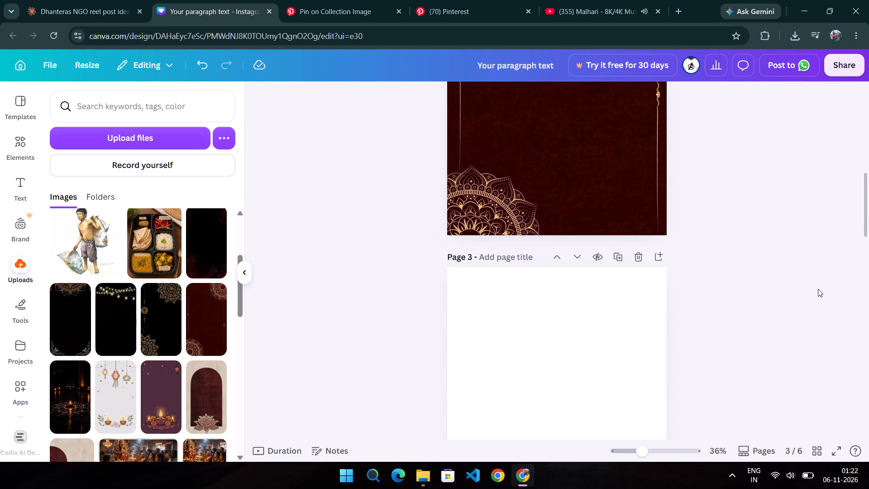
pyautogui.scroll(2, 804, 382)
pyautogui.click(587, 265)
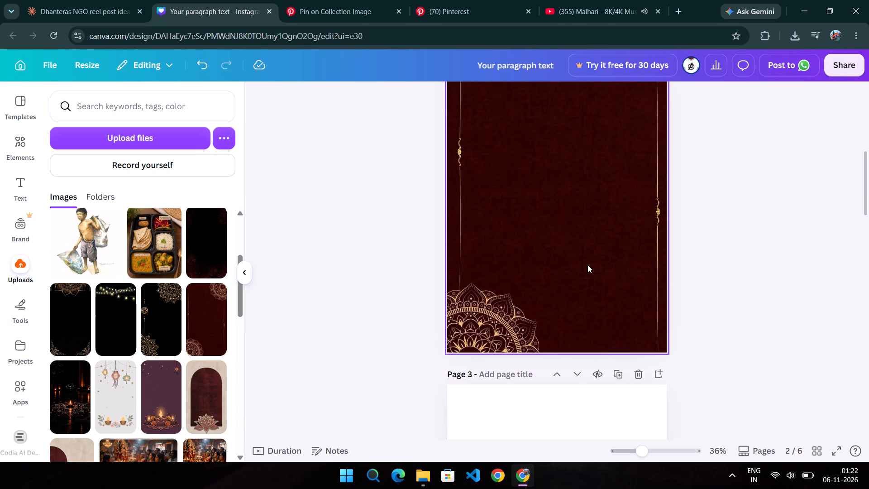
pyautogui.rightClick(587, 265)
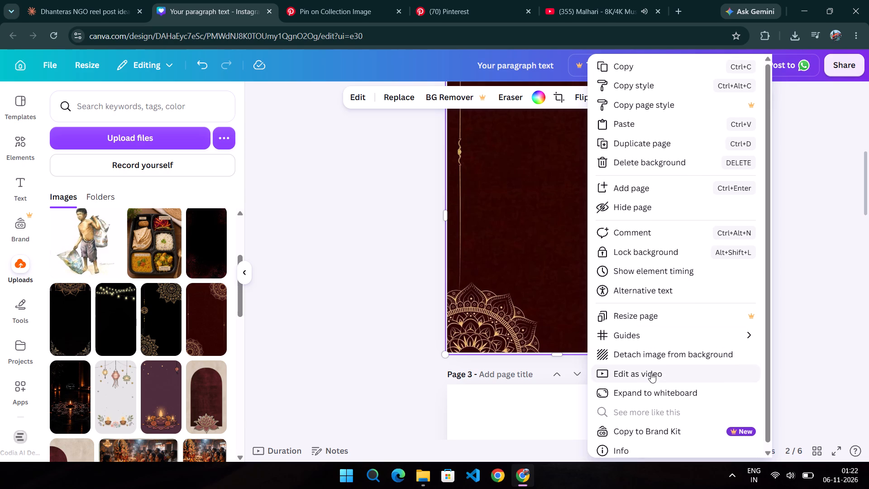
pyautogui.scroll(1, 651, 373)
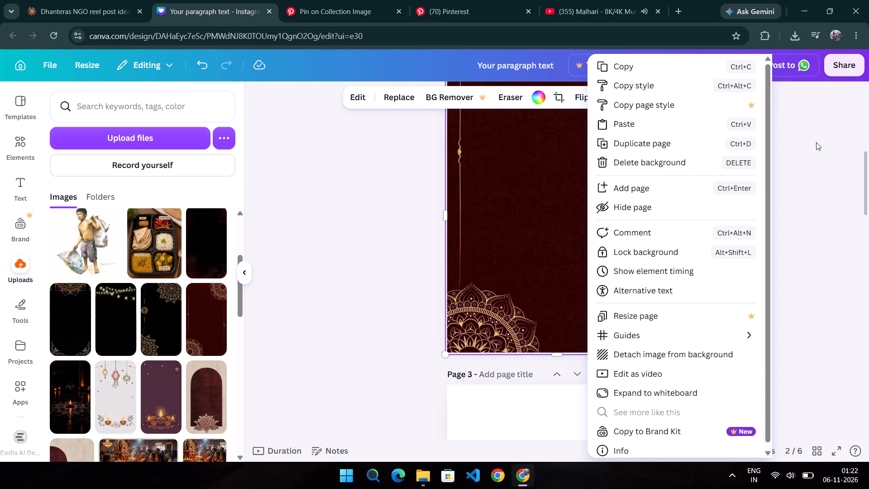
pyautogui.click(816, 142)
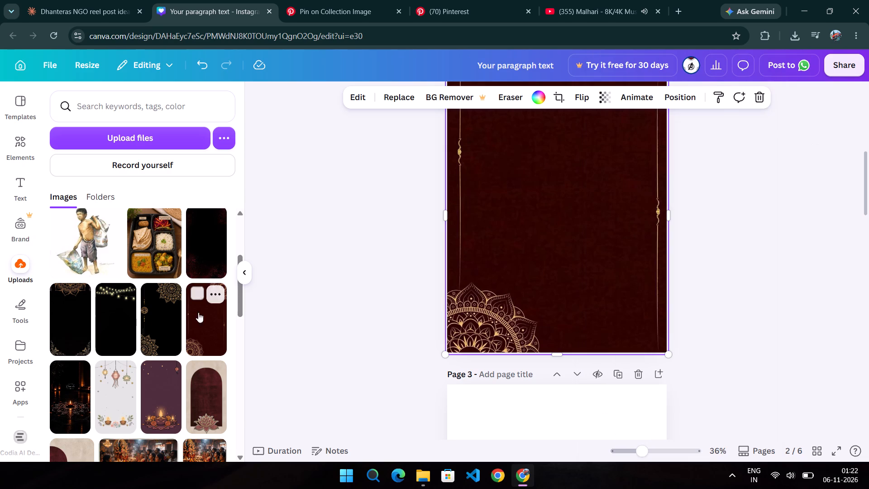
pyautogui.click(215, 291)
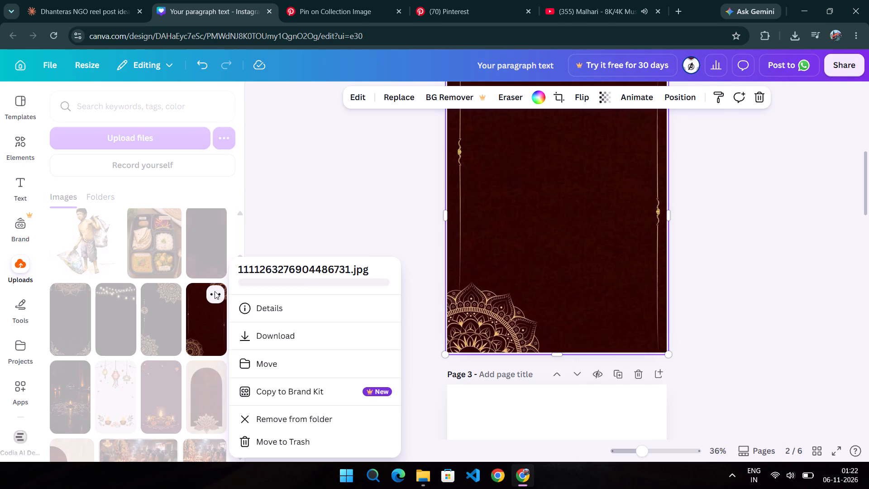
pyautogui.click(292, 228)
# Open the page 2 mandala background for image editing, with the whole image as the edit selection.
pyautogui.click(474, 228)
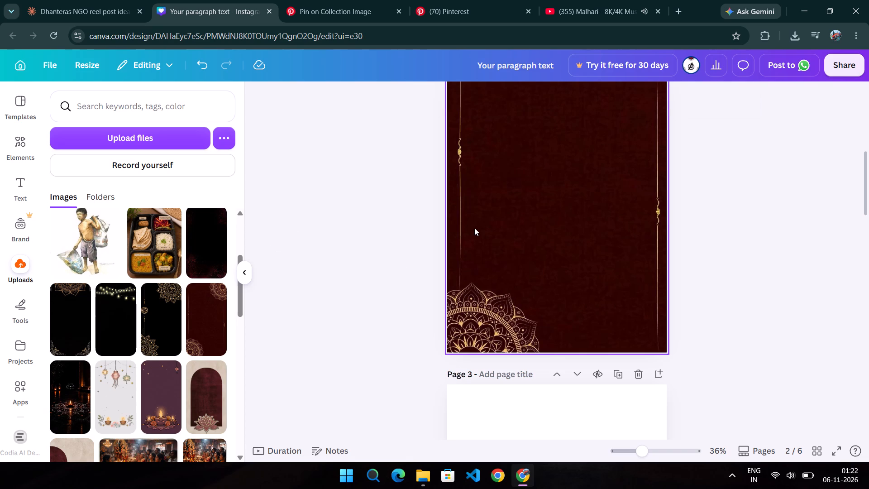
pyautogui.click(358, 95)
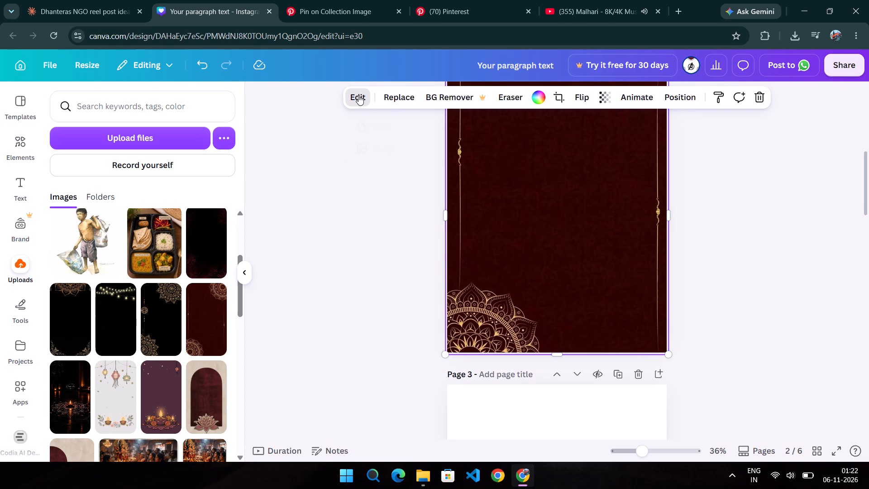
pyautogui.click(381, 151)
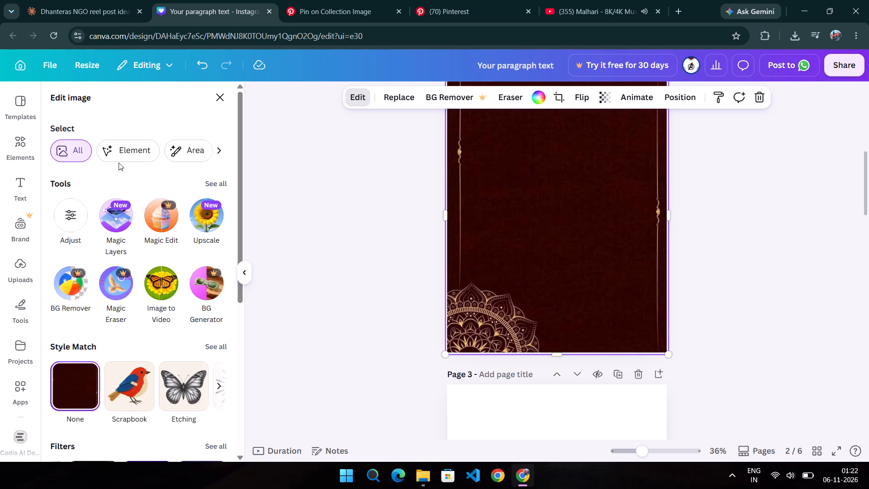
pyautogui.click(124, 144)
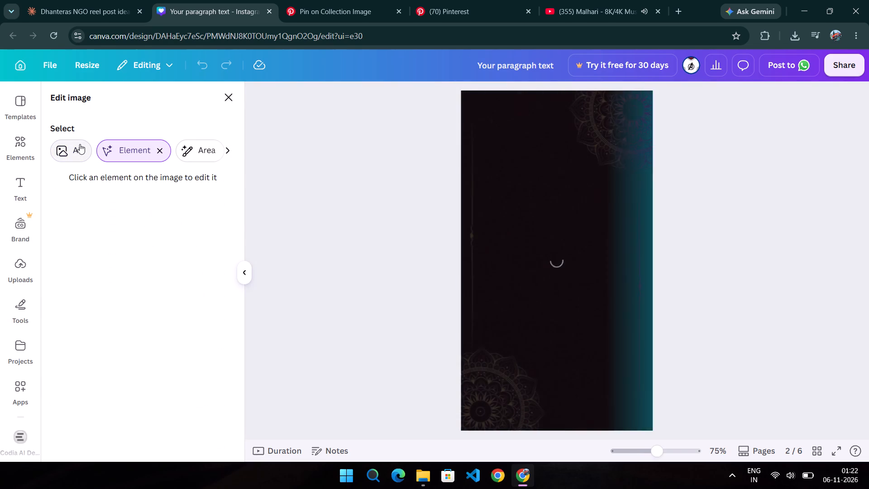
pyautogui.click(80, 144)
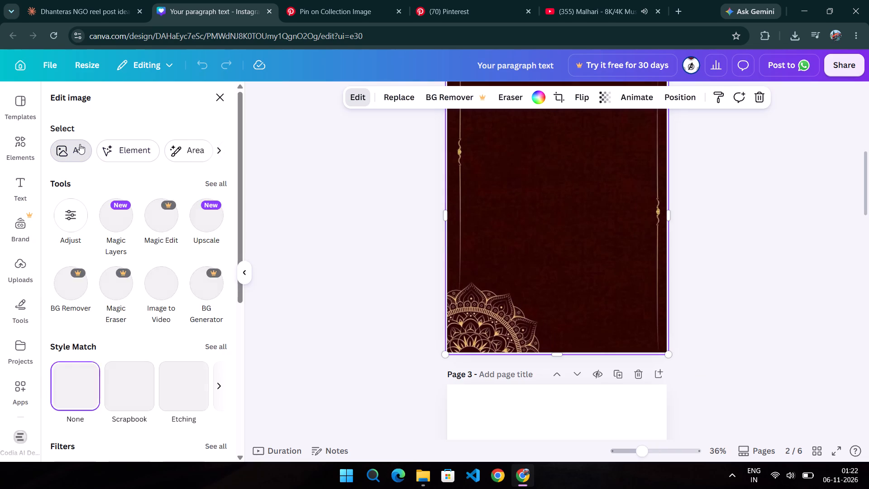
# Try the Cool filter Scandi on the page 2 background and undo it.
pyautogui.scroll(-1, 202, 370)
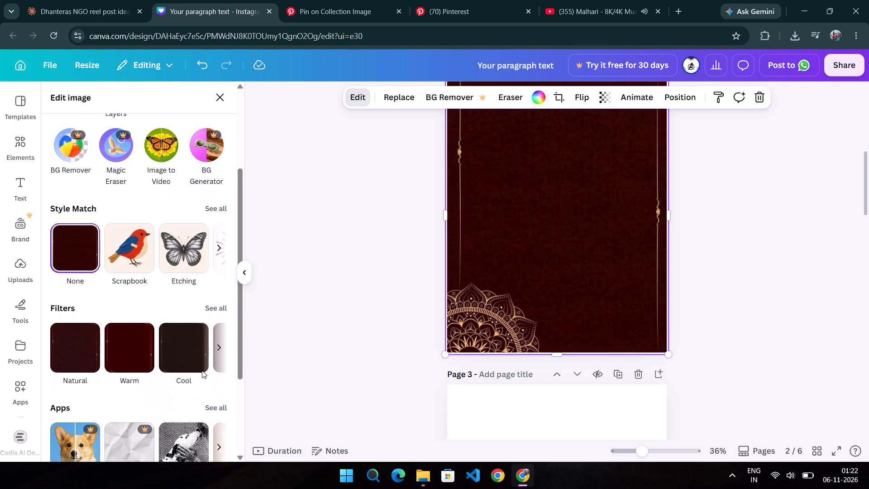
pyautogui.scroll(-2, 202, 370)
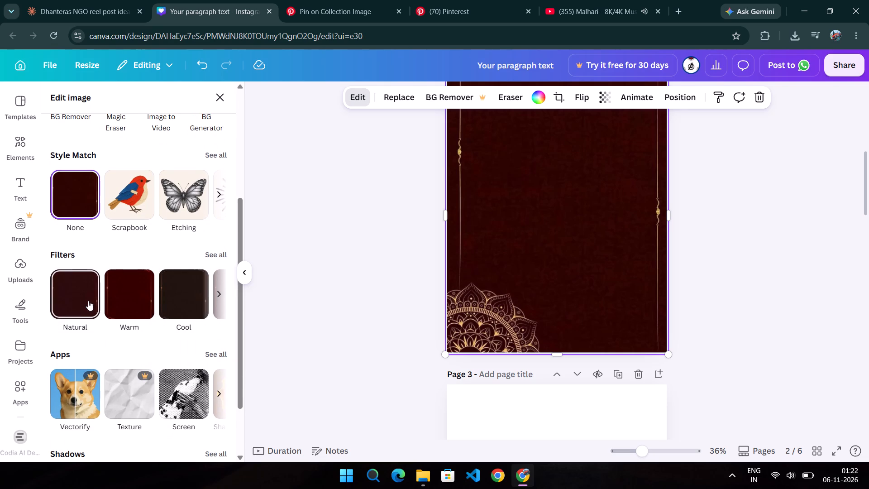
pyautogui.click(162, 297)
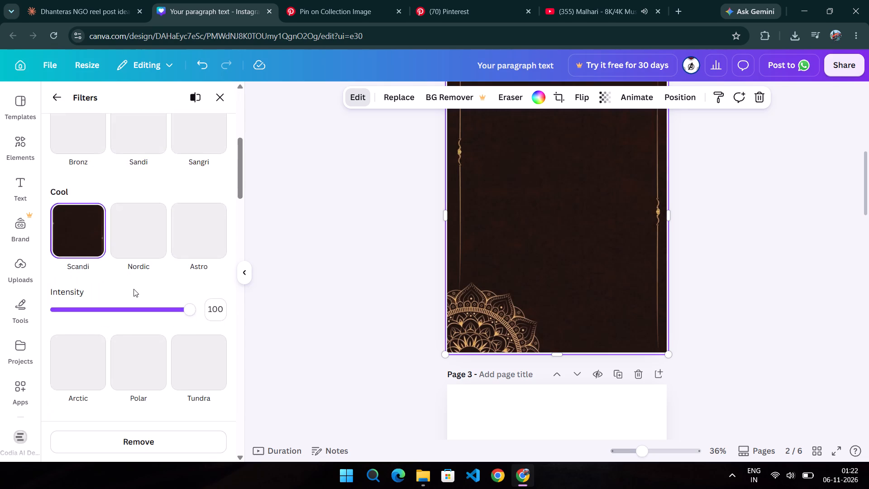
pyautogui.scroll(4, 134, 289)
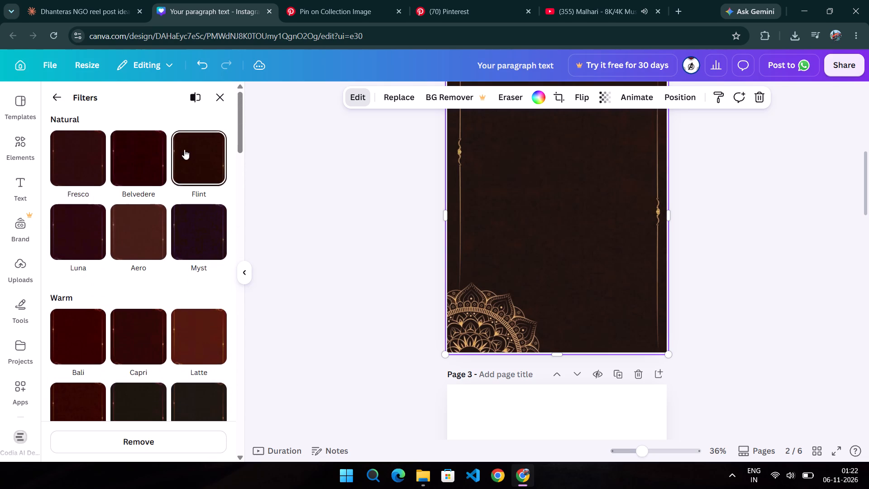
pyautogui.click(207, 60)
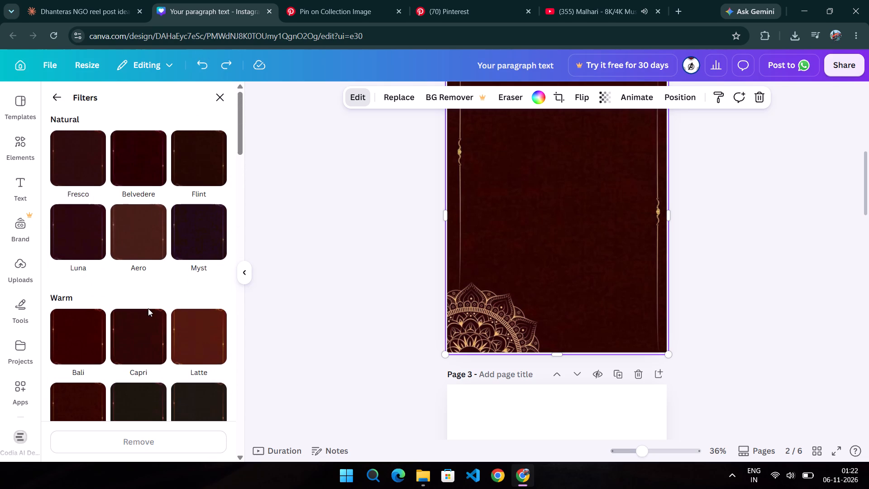
# Leave the filter list and look through the other image editing options for the page 2 background.
pyautogui.scroll(2, 148, 308)
pyautogui.hscroll(1, 148, 308)
pyautogui.click(54, 101)
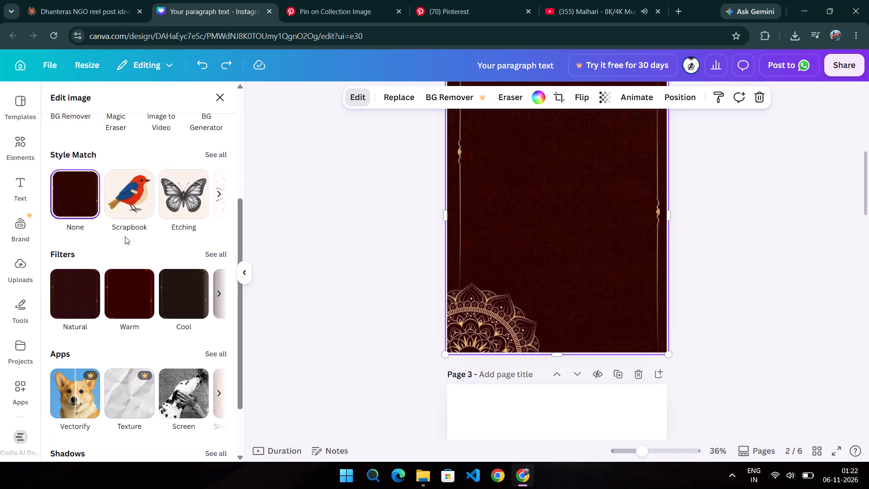
pyautogui.scroll(-1, 129, 260)
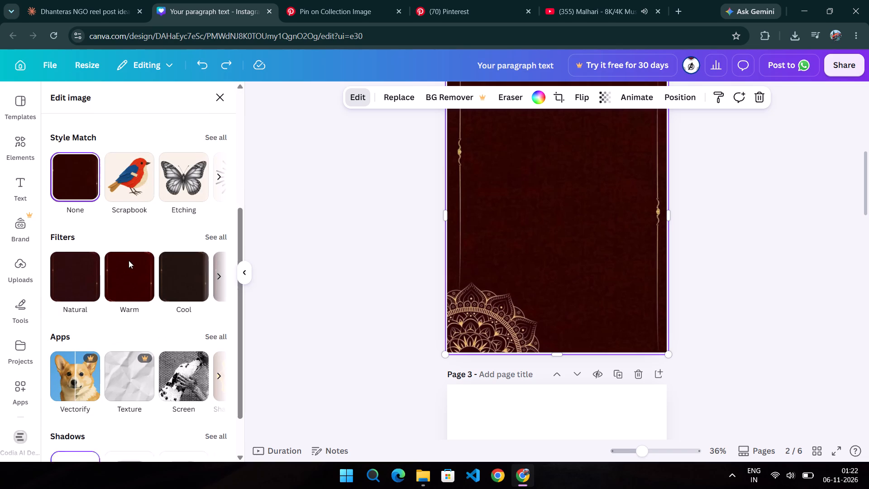
pyautogui.scroll(-2, 129, 260)
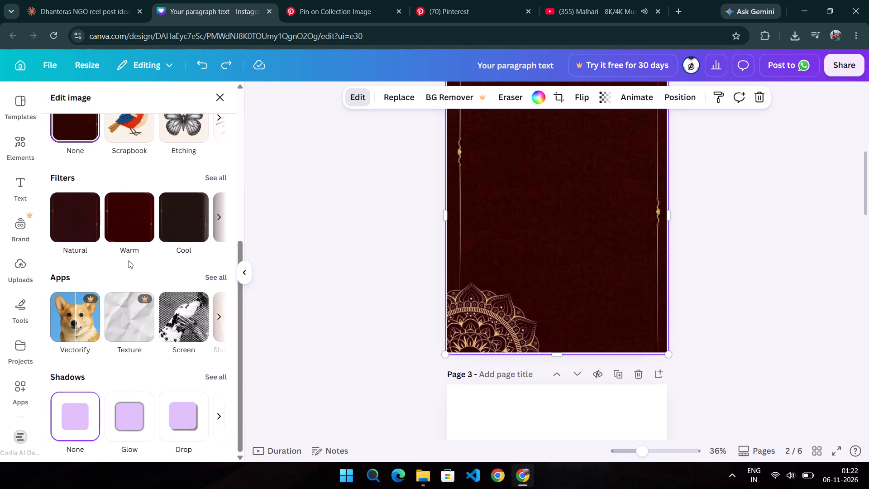
pyautogui.scroll(3, 129, 260)
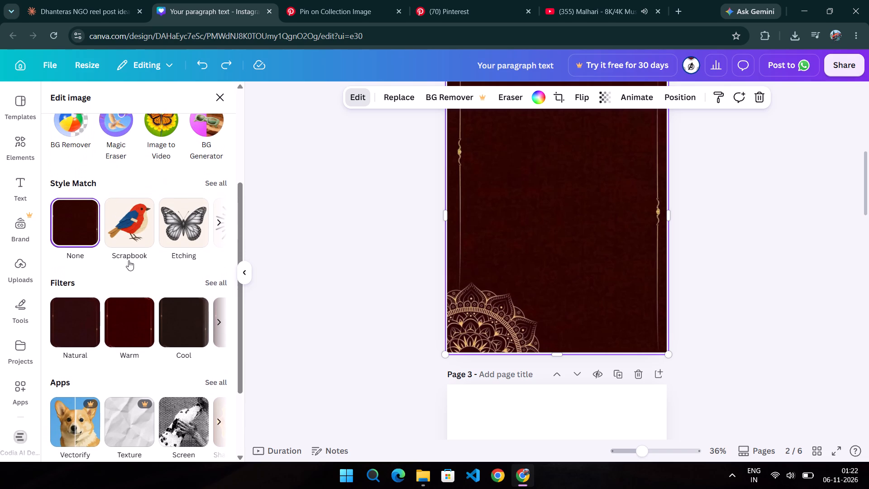
pyautogui.scroll(3, 153, 283)
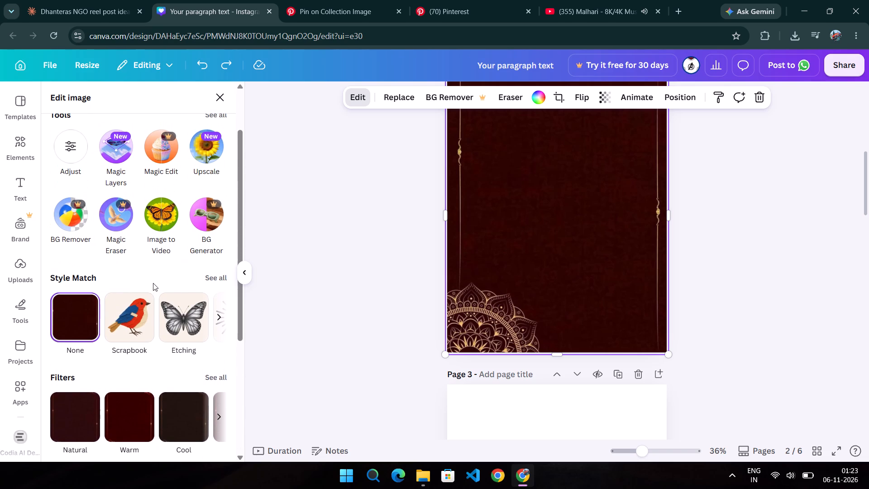
pyautogui.scroll(1, 153, 283)
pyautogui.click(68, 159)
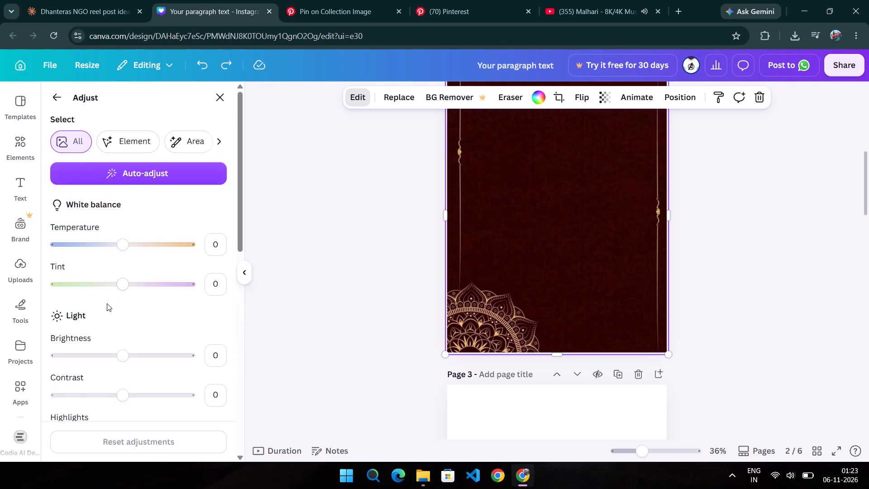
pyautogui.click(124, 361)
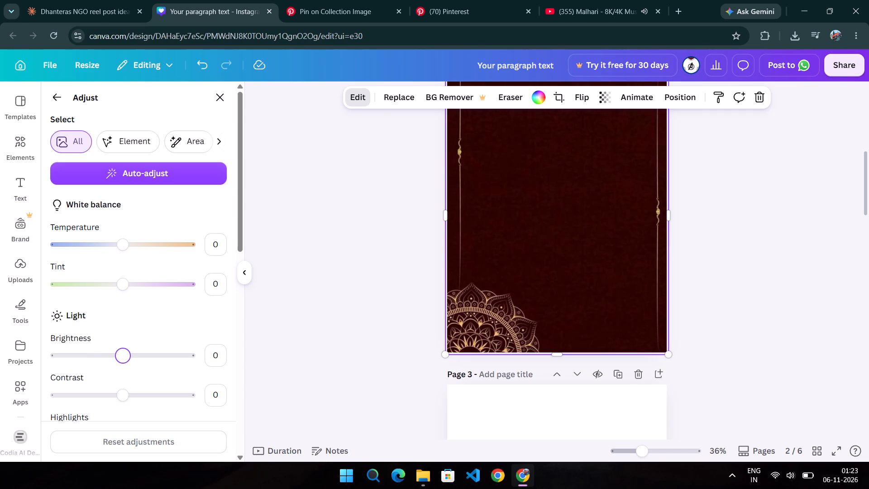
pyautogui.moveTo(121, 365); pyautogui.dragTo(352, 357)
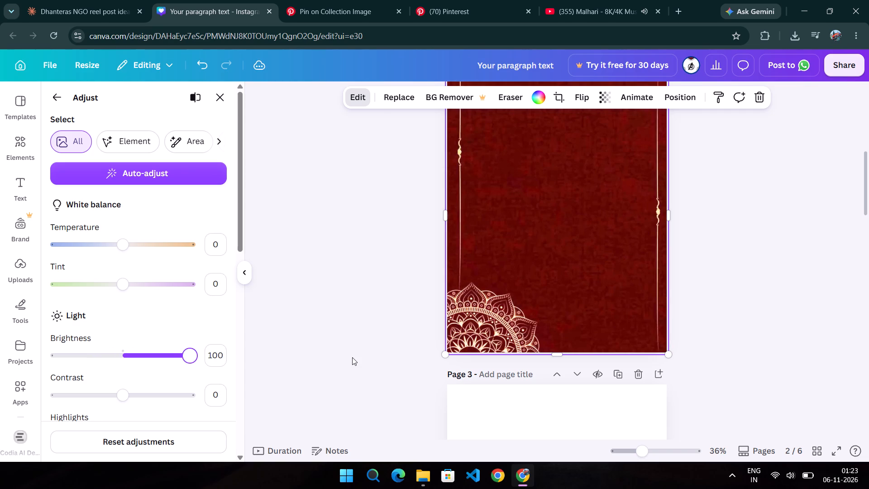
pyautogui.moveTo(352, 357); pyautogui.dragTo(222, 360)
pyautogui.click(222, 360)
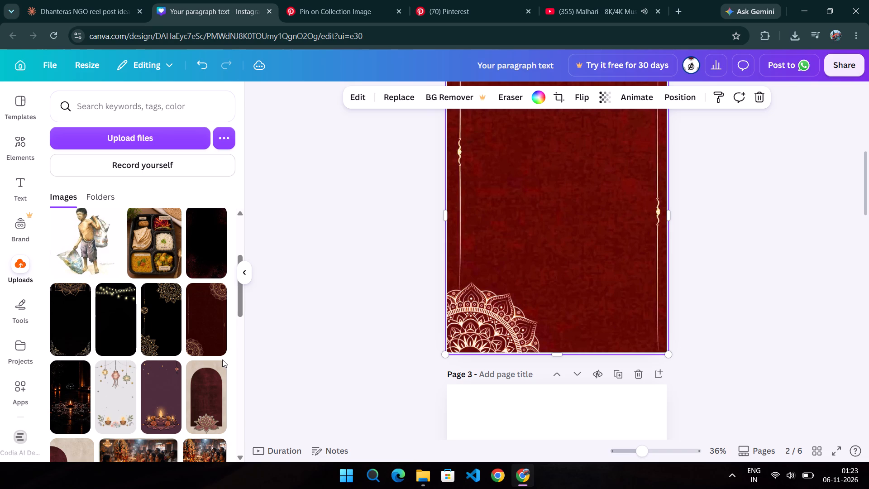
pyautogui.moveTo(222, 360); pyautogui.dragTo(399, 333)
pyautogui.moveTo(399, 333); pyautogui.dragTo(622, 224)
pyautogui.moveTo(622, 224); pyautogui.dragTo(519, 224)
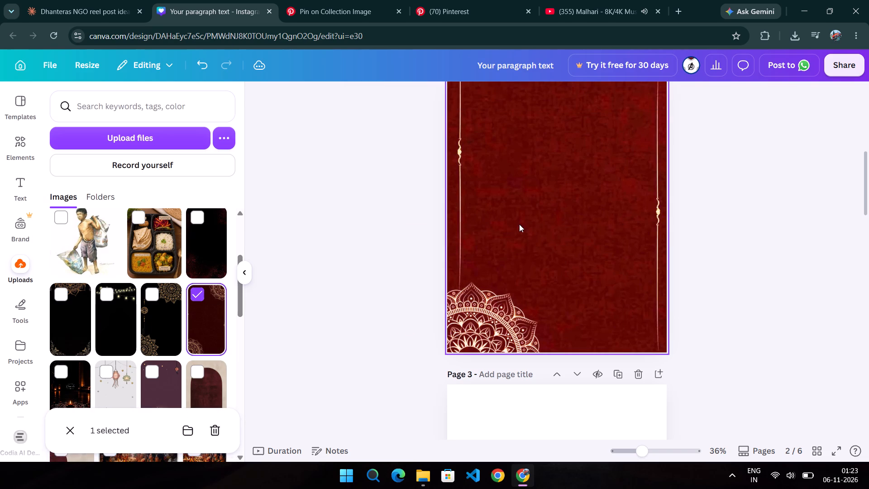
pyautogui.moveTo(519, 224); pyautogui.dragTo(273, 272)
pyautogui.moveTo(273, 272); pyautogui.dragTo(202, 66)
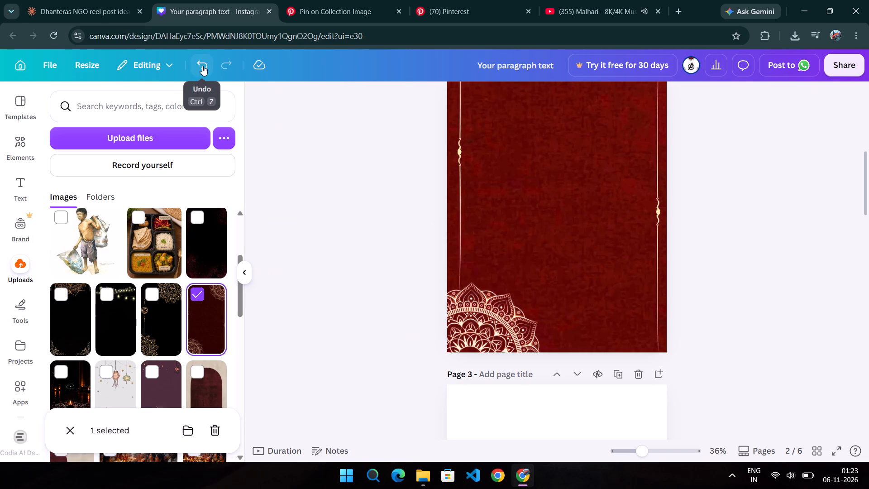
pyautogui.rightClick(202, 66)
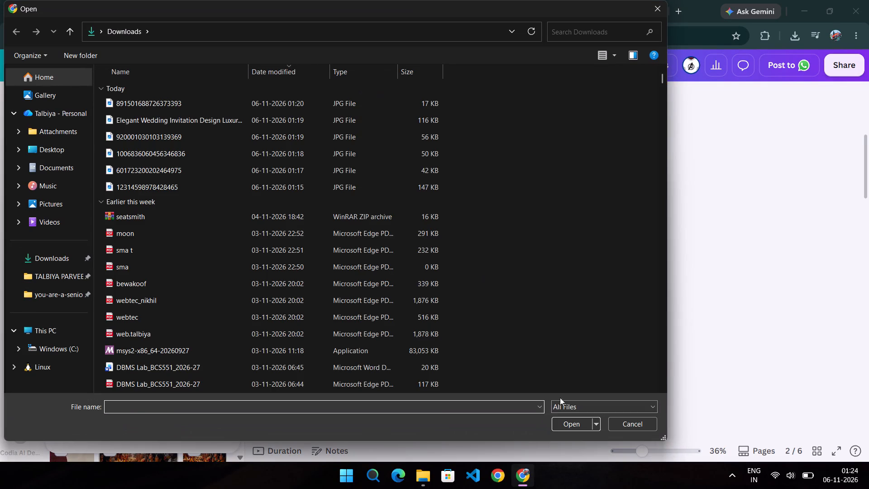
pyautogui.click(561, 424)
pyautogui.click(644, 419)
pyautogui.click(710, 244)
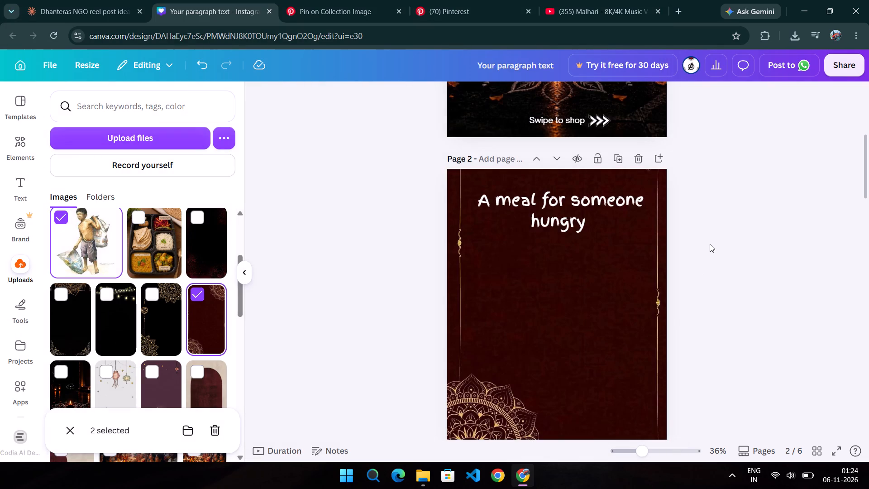
# Clear the selection of uploaded images.
pyautogui.click(569, 306)
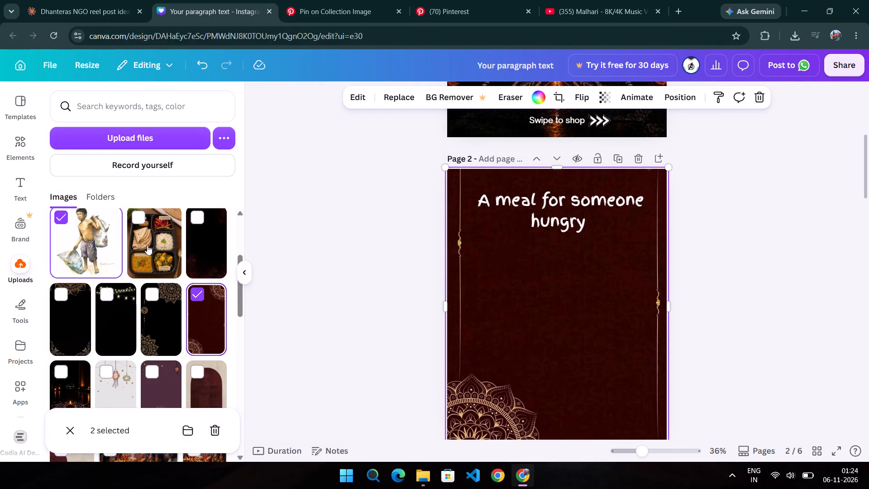
pyautogui.click(105, 244)
pyautogui.click(139, 198)
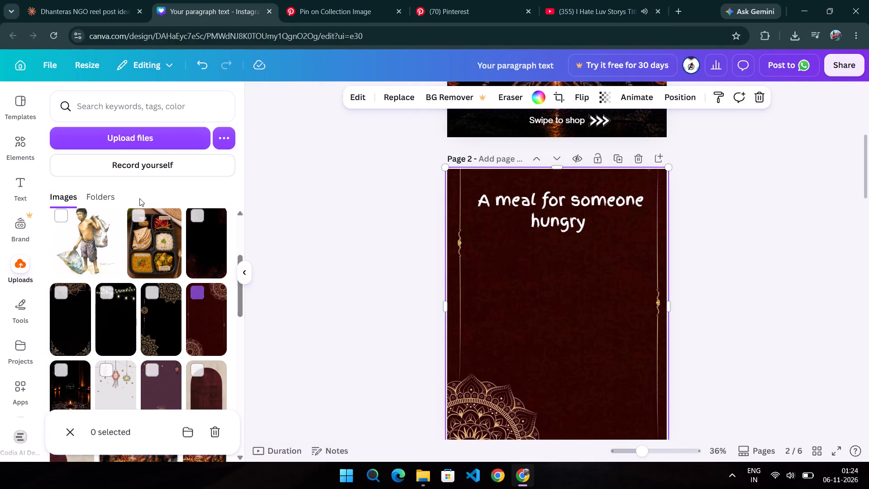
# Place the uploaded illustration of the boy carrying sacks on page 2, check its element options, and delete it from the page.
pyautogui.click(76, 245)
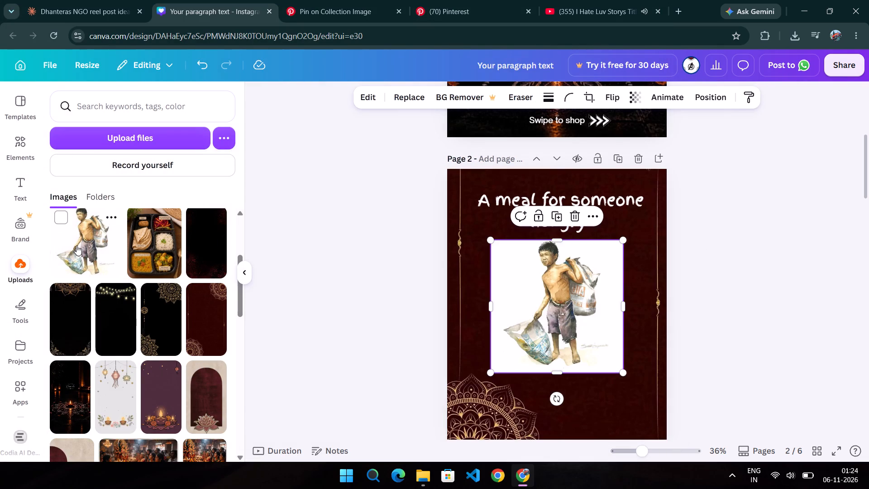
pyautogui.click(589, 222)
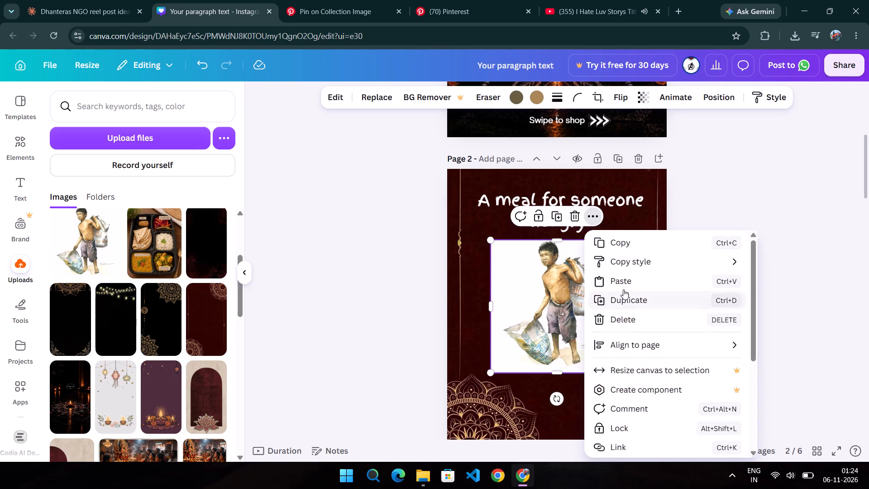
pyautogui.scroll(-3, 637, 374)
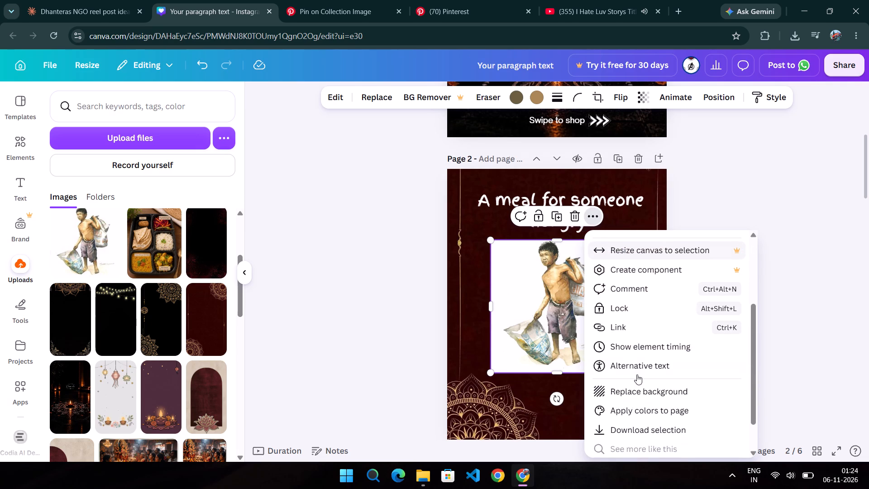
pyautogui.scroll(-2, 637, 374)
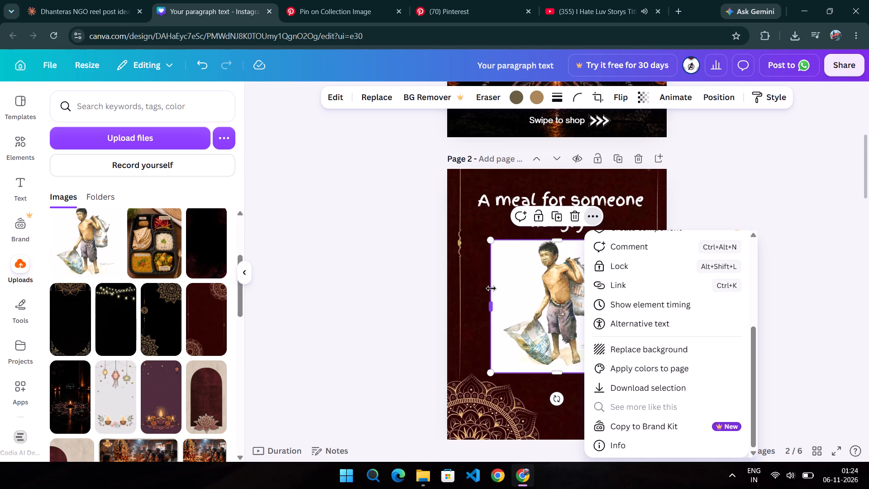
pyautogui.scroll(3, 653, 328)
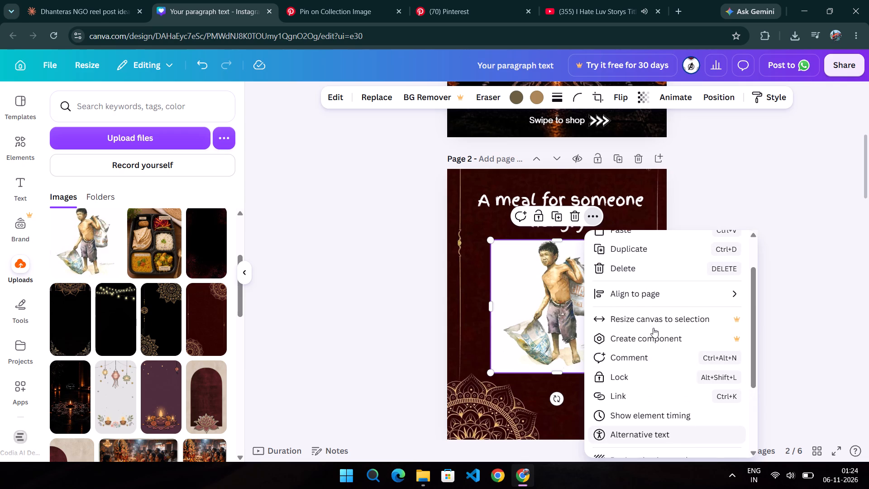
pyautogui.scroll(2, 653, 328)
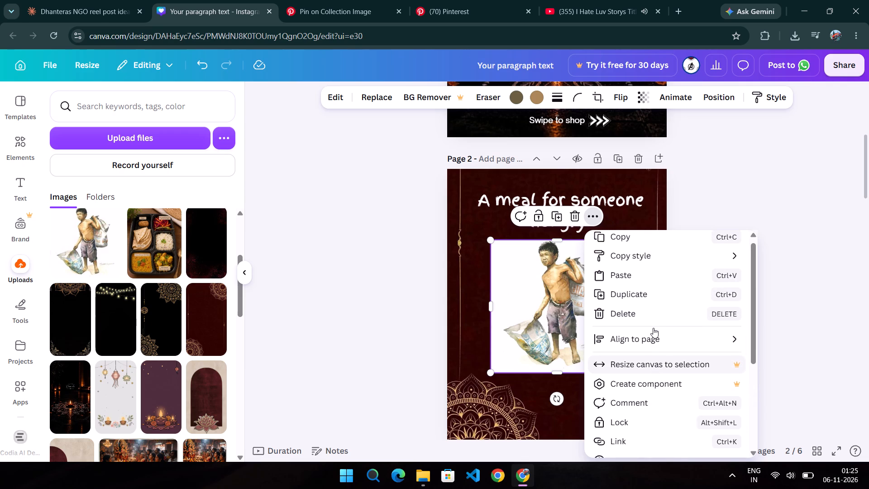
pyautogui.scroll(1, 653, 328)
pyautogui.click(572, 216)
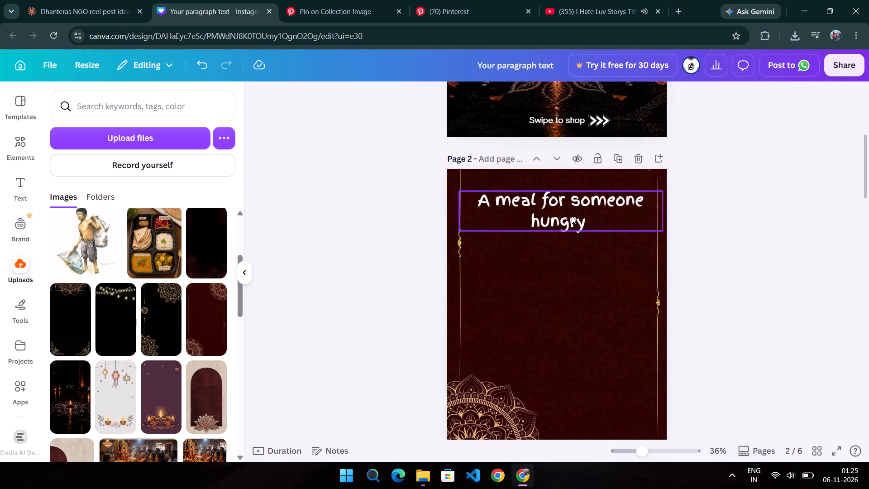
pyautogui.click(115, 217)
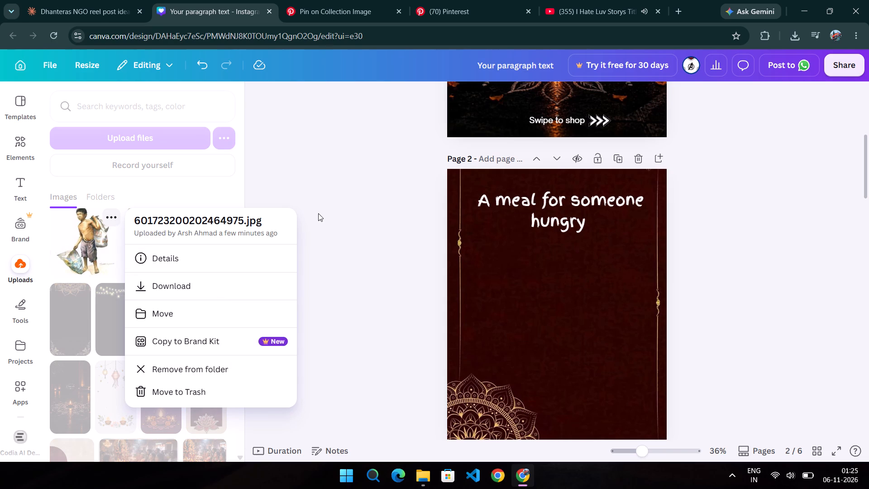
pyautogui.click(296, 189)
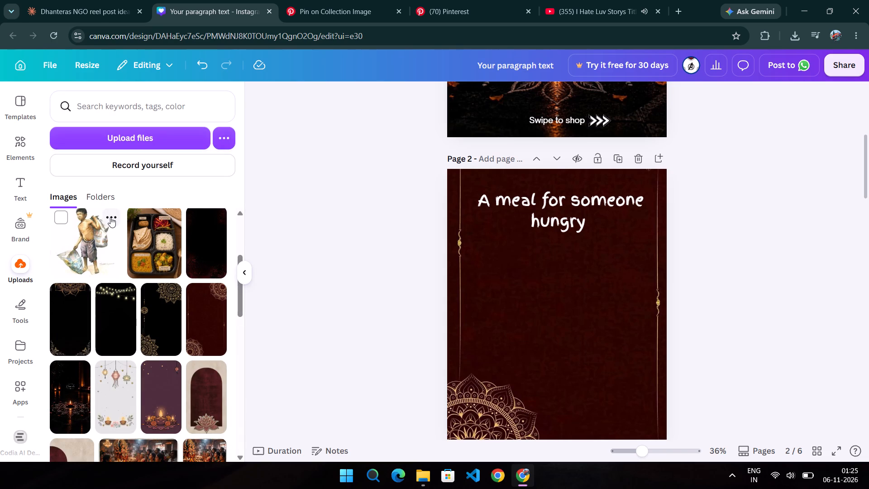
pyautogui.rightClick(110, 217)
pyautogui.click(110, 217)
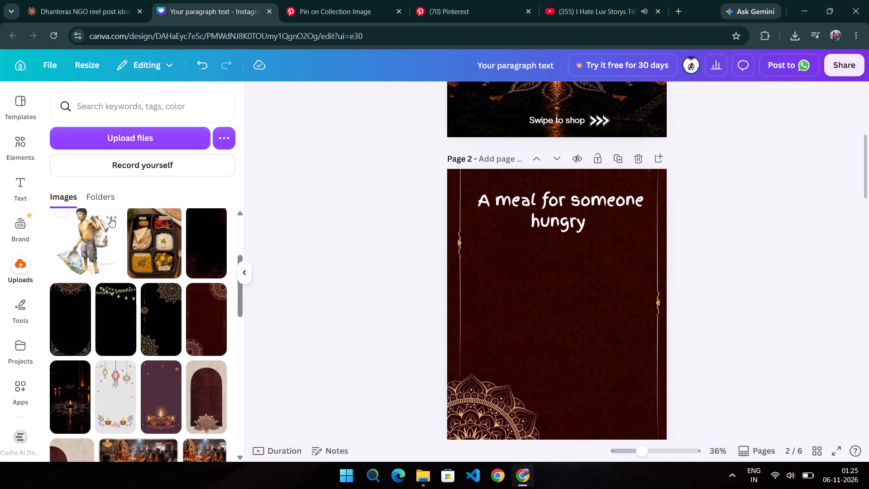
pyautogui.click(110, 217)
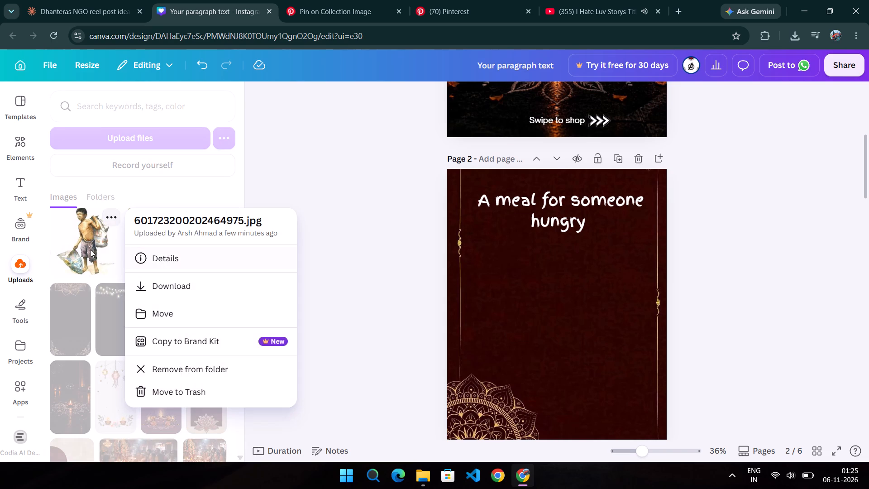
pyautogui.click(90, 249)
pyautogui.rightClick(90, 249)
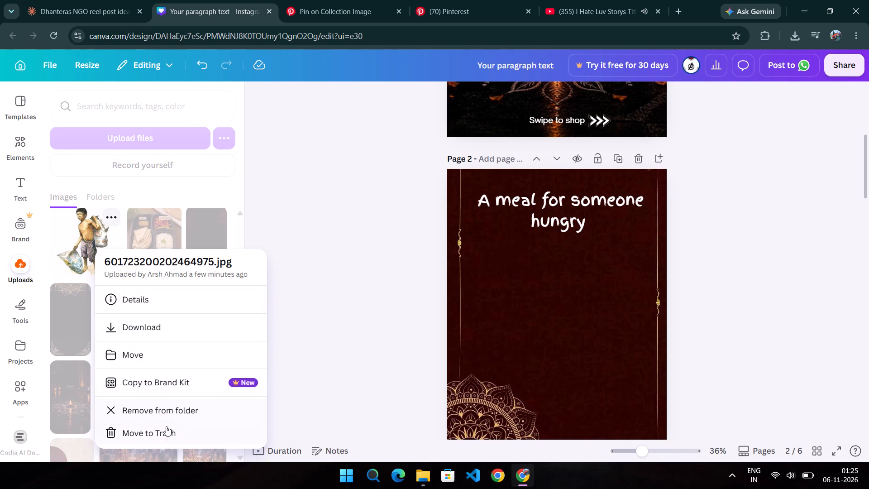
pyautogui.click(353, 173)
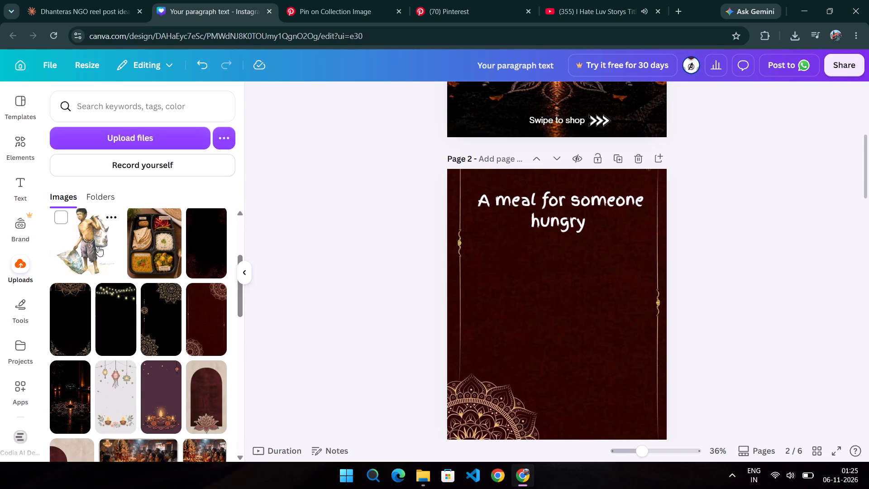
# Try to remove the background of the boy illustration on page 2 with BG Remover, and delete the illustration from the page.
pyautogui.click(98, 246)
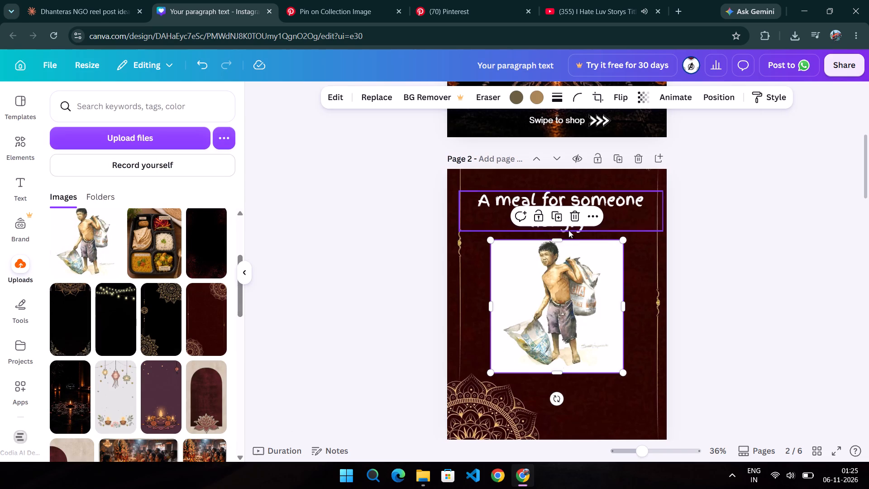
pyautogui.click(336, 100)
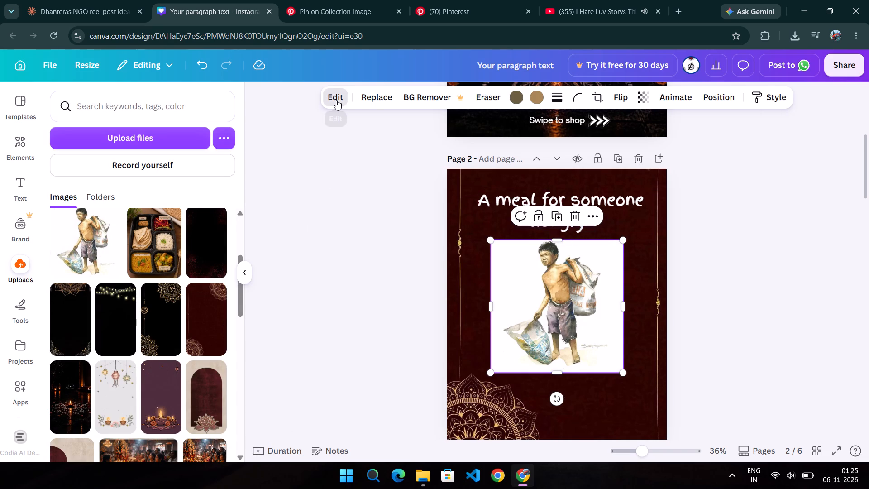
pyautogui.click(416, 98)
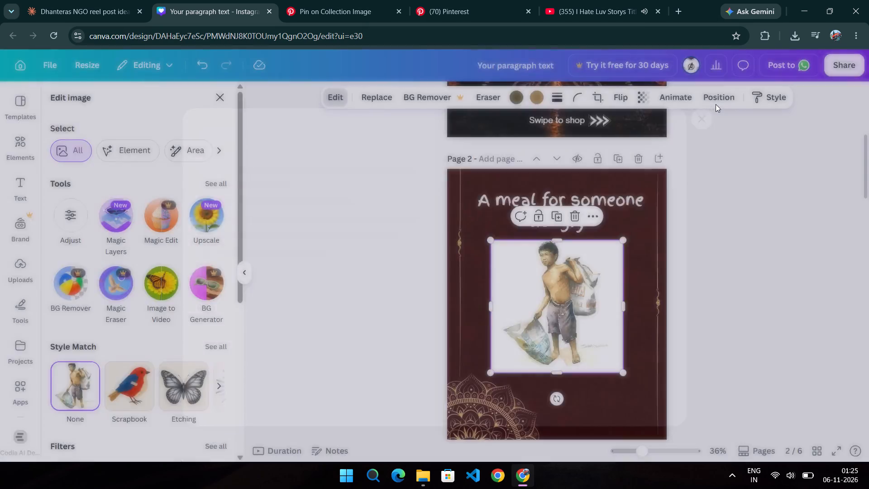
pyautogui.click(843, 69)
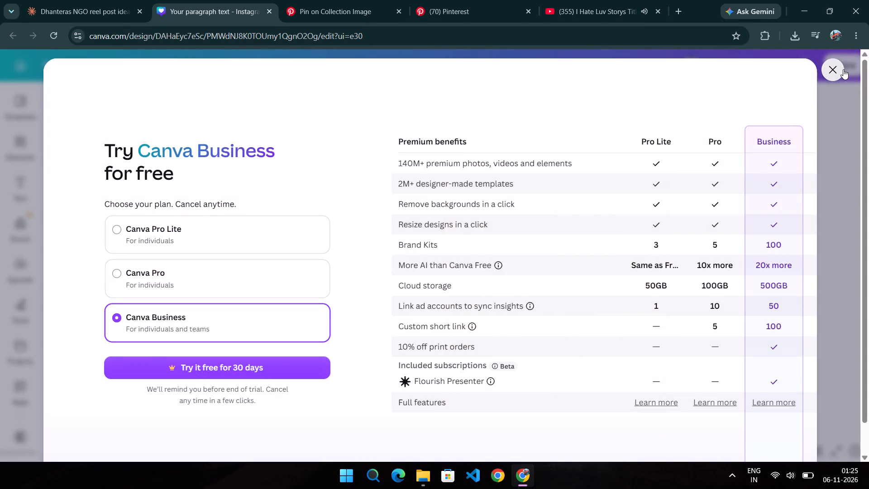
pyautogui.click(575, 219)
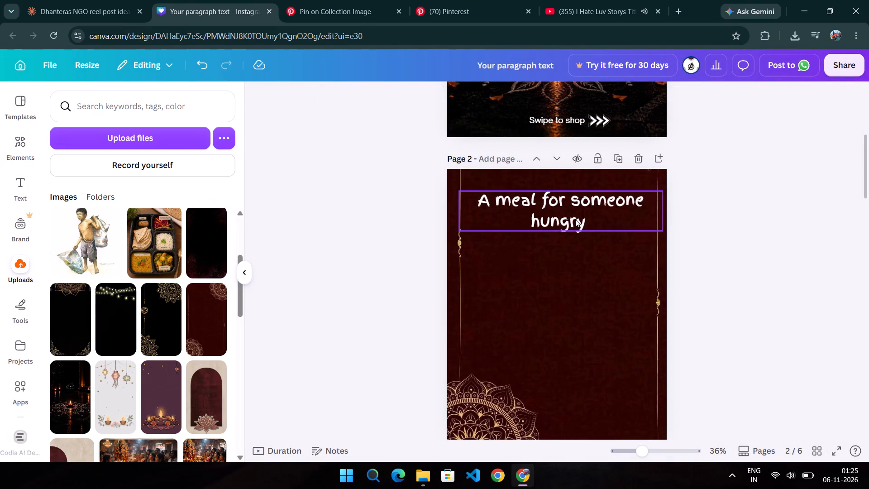
# Search the web for "remove bg" in a new browser tab and open the remove.bg website.
pyautogui.click(674, 6)
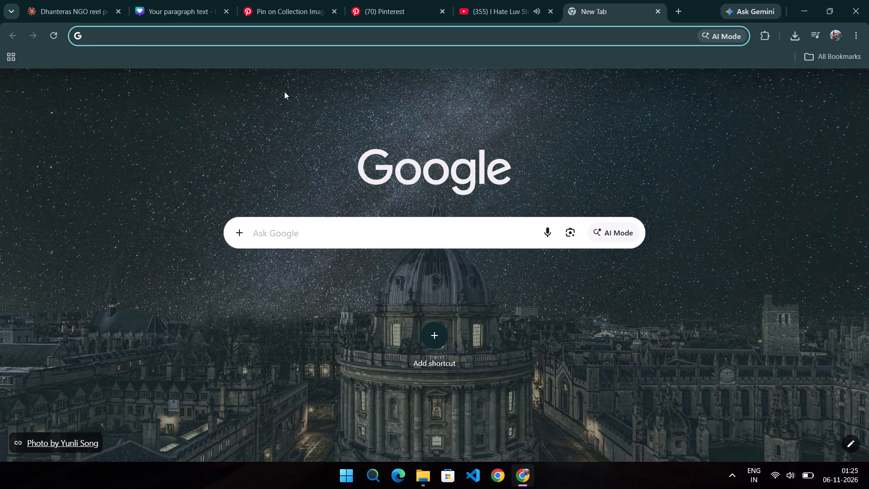
pyautogui.write('remove bg')
pyautogui.press('Return')
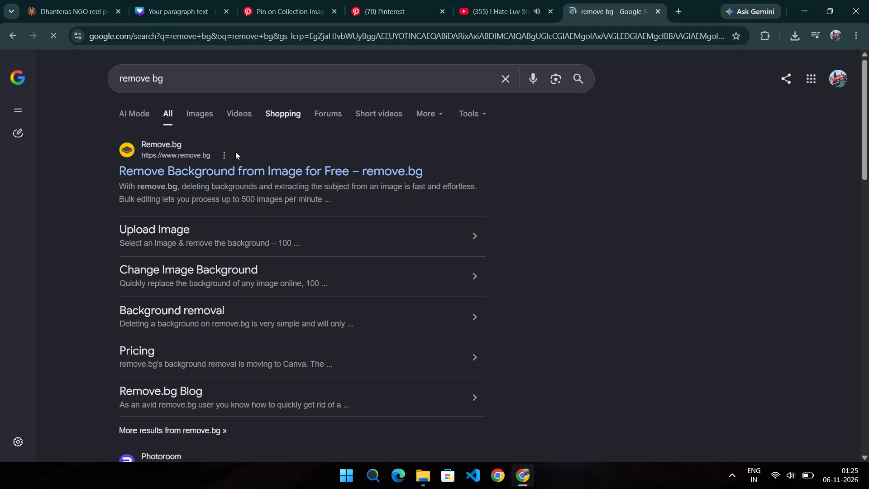
pyautogui.click(215, 175)
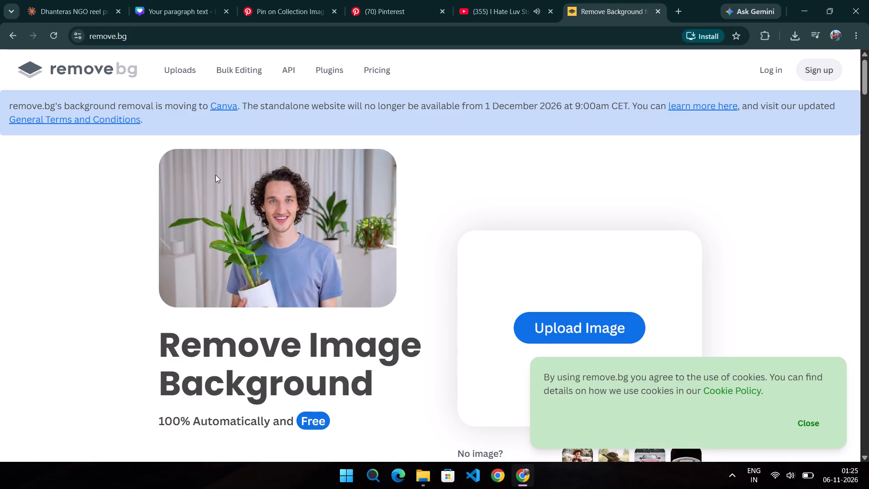
pyautogui.click(535, 338)
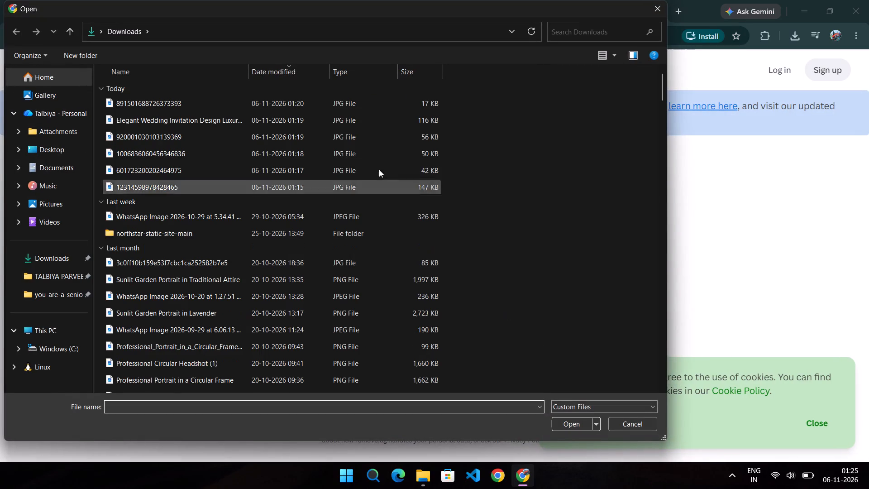
pyautogui.click(352, 108)
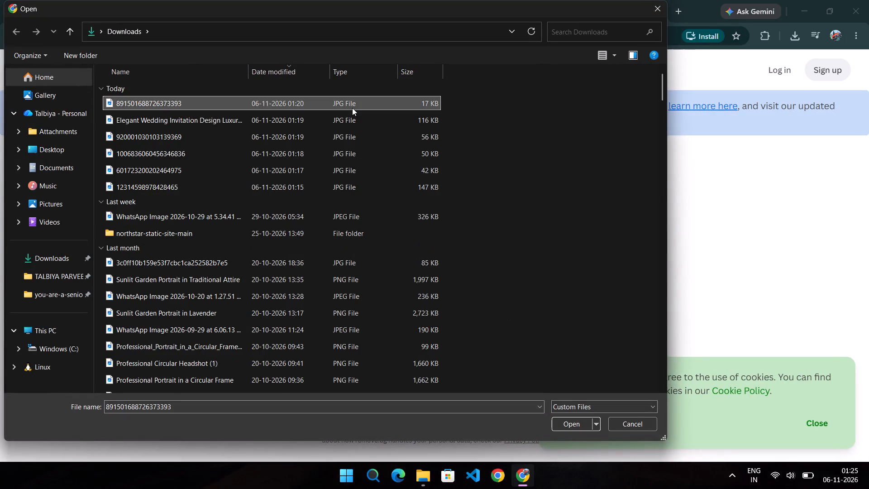
pyautogui.click(596, 321)
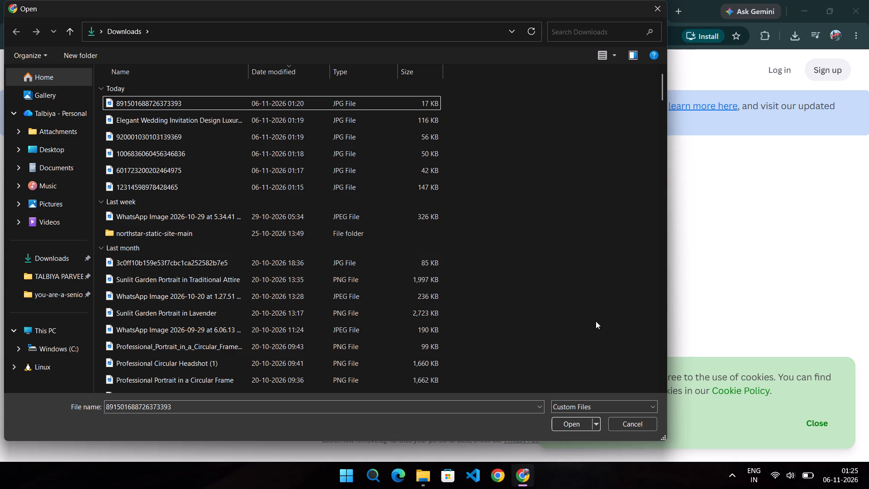
pyautogui.doubleClick(288, 189)
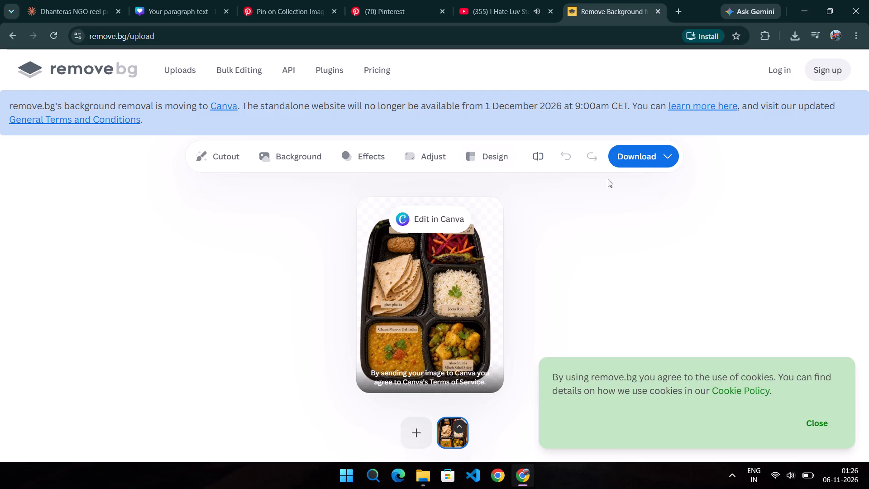
# Download the free preview version of the meal tray cutout and save it as a PNG in Downloads.
pyautogui.click(635, 163)
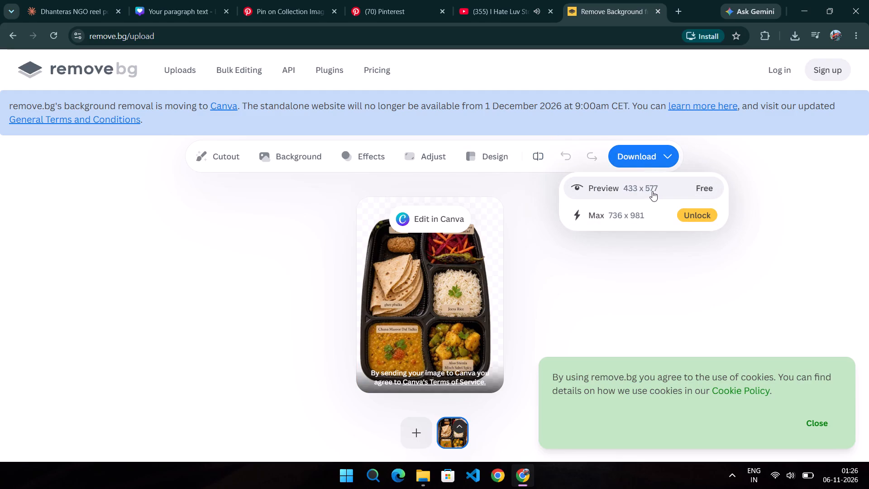
pyautogui.click(652, 191)
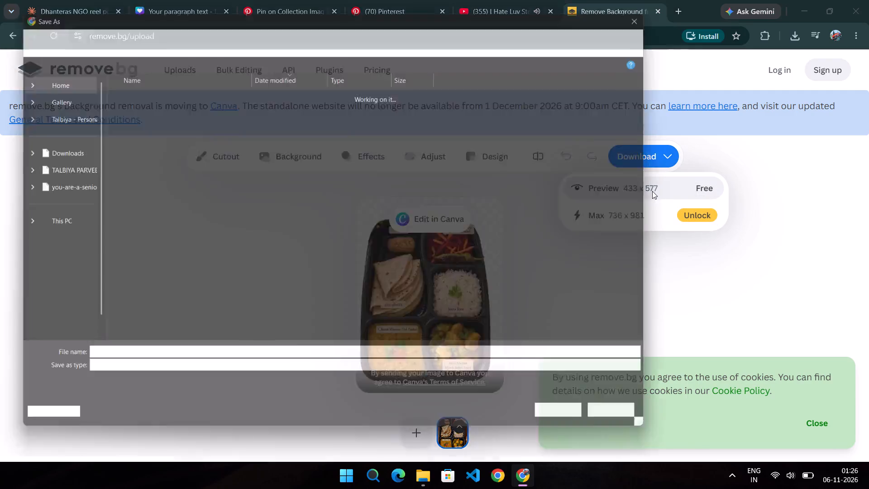
pyautogui.click(579, 426)
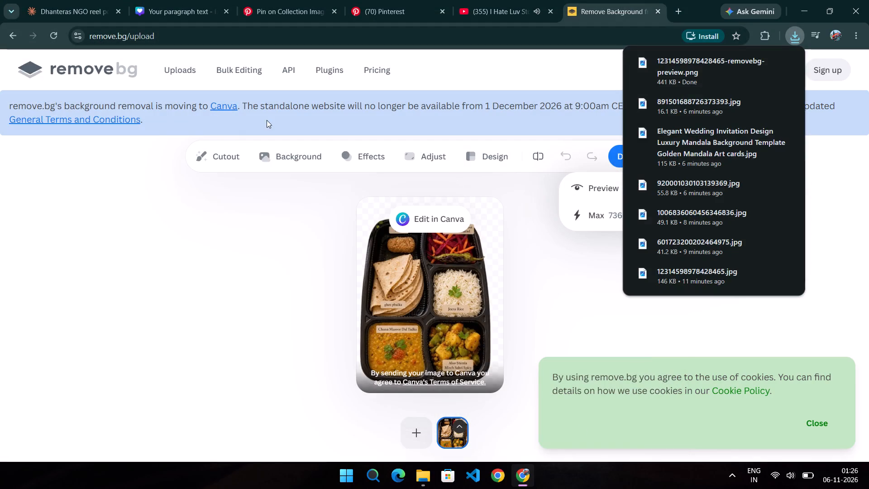
pyautogui.click(71, 66)
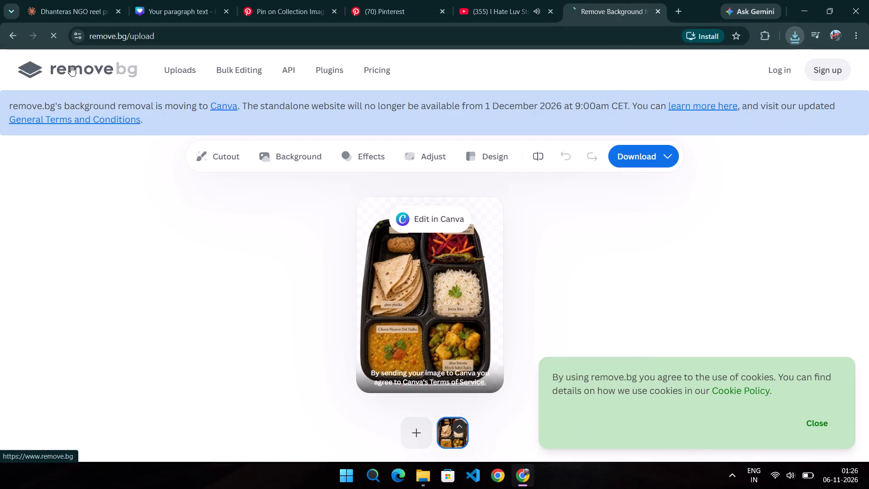
pyautogui.click(538, 328)
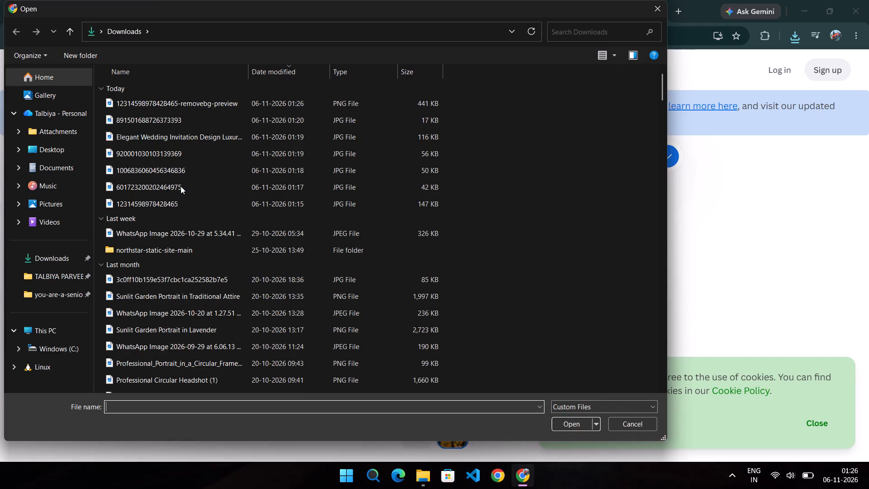
pyautogui.click(181, 179)
pyautogui.click(180, 186)
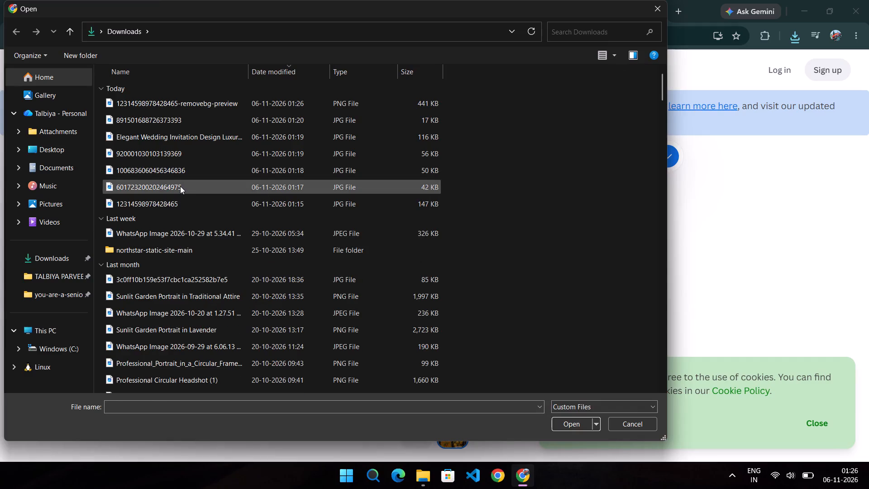
pyautogui.click(579, 428)
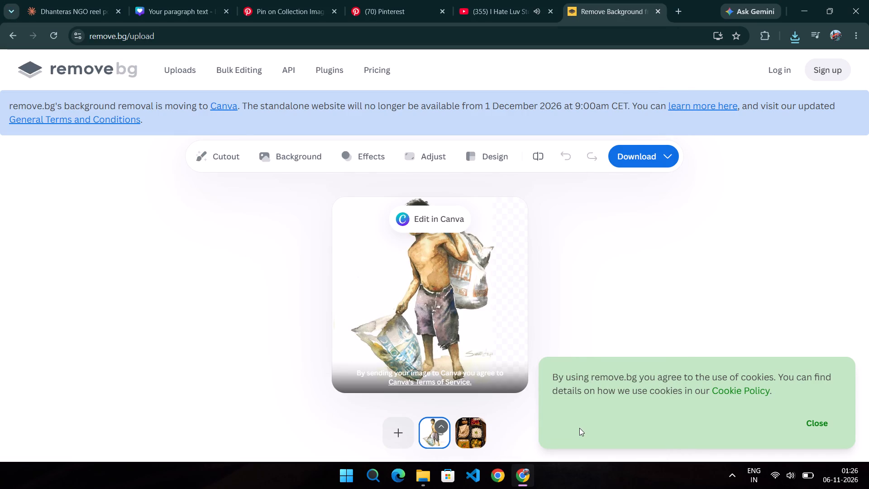
pyautogui.click(652, 157)
pyautogui.click(648, 187)
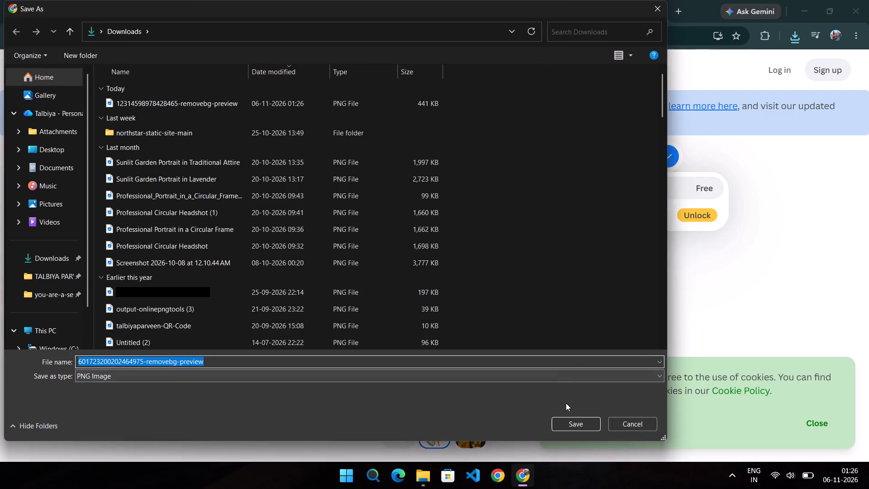
pyautogui.click(563, 422)
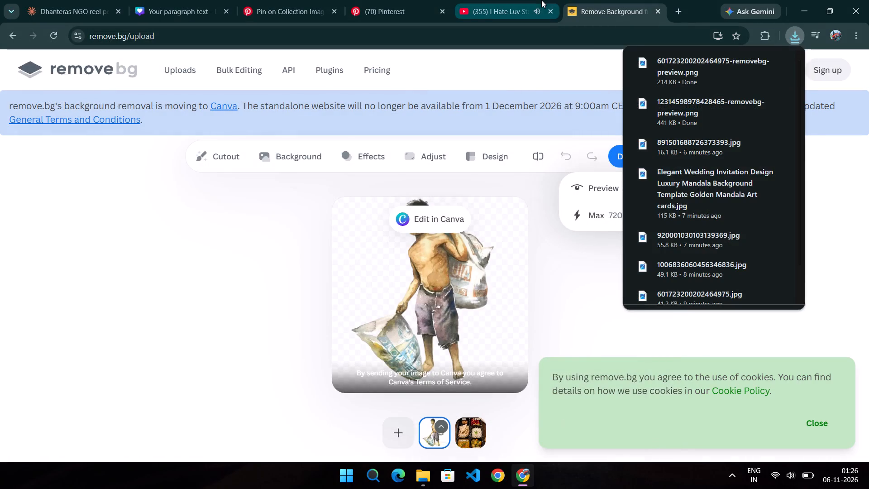
# Switch to the Canva design and upload both removebg-preview PNG files, the boy and the meal tray, from Downloads.
pyautogui.click(184, 0)
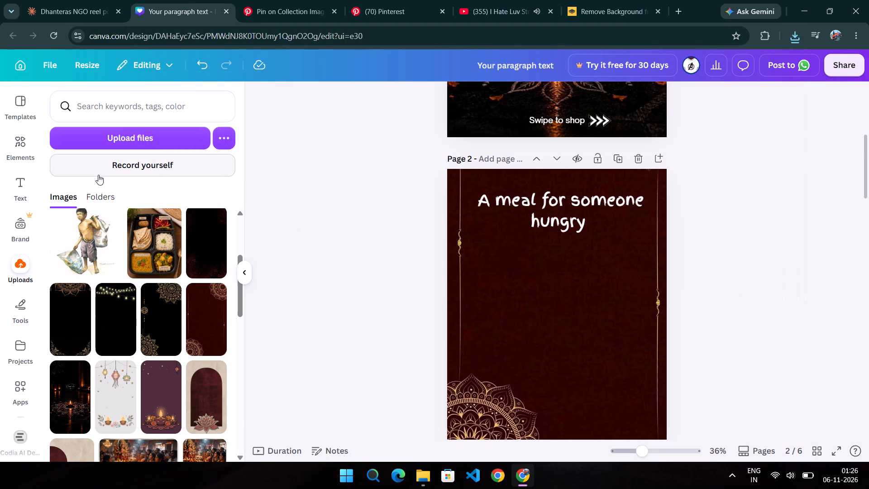
pyautogui.click(95, 148)
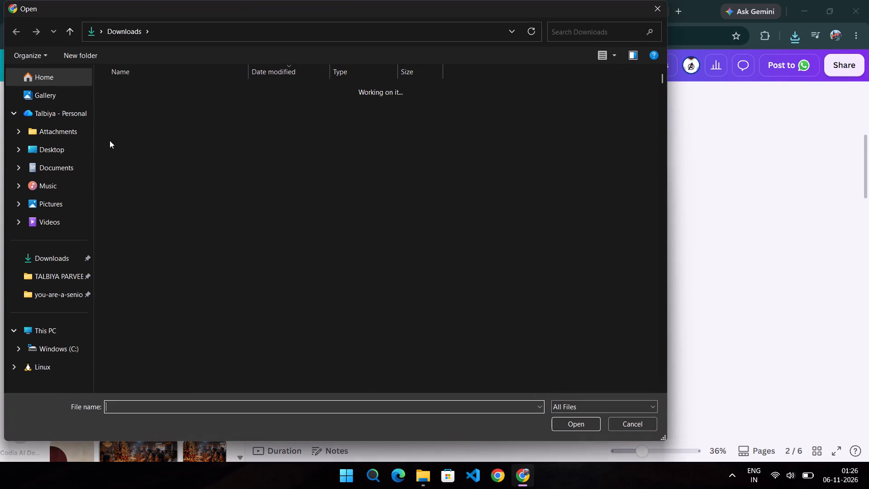
pyautogui.moveTo(100, 101); pyautogui.dragTo(130, 110)
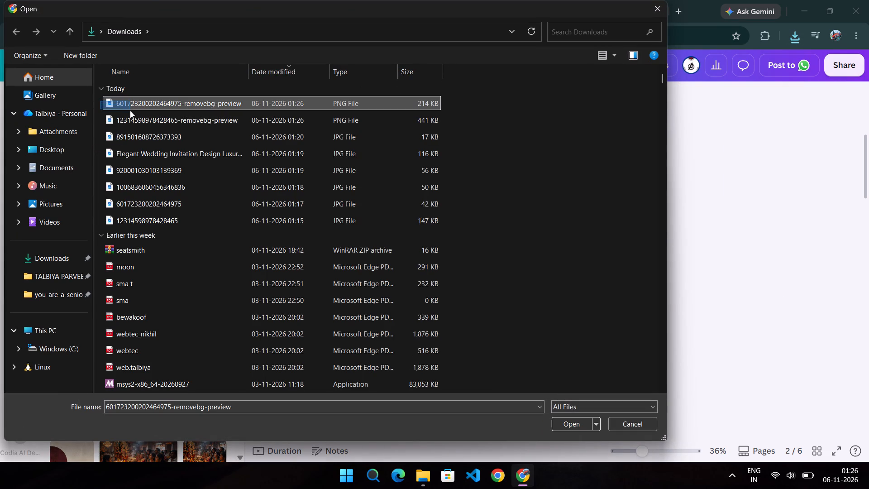
pyautogui.moveTo(130, 110); pyautogui.dragTo(130, 116)
pyautogui.click(570, 427)
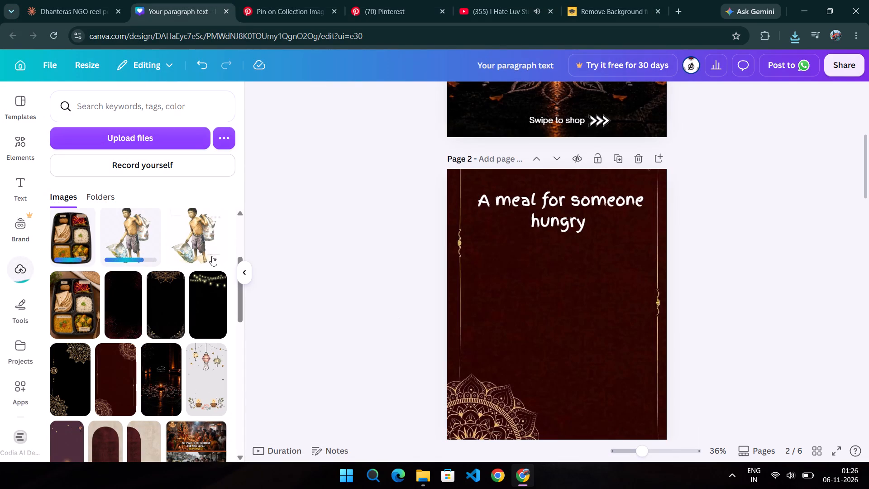
pyautogui.click(133, 236)
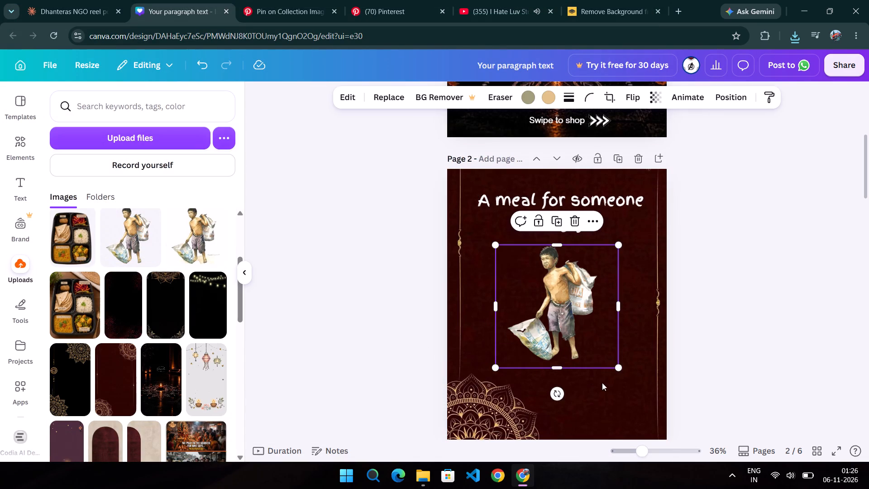
pyautogui.moveTo(567, 314); pyautogui.dragTo(627, 389)
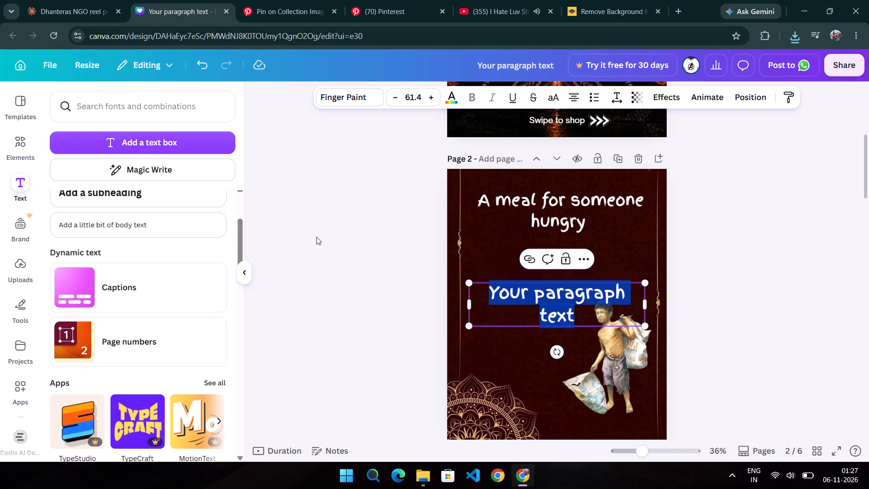
pyautogui.tripleClick(395, 100)
pyautogui.tripleClick(395, 100)
pyautogui.tripleClick(395, 100)
pyautogui.doubleClick(395, 100)
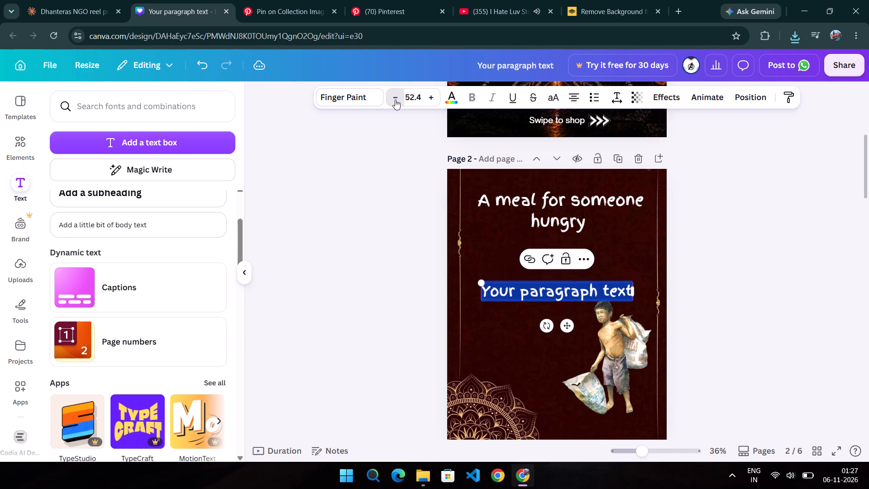
pyautogui.moveTo(567, 326); pyautogui.dragTo(553, 326)
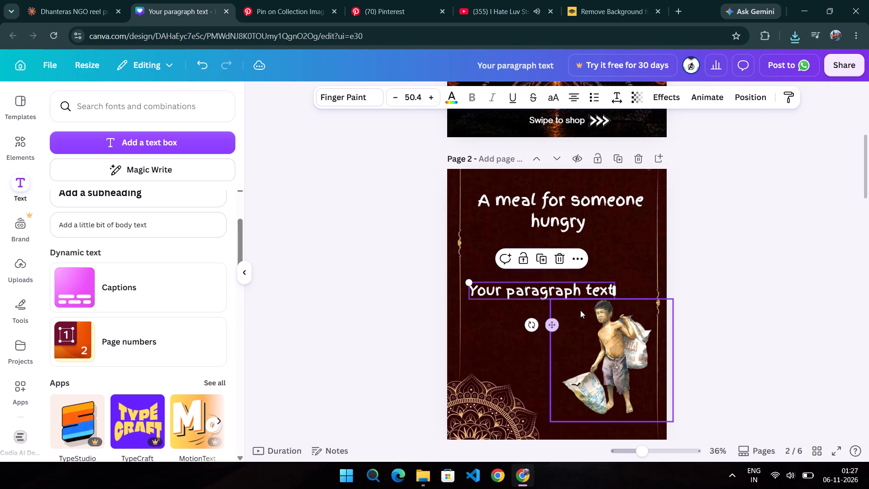
# Replace the new text box's placeholder with the copied line "Give one plate to someone on the road".
pyautogui.click(609, 285)
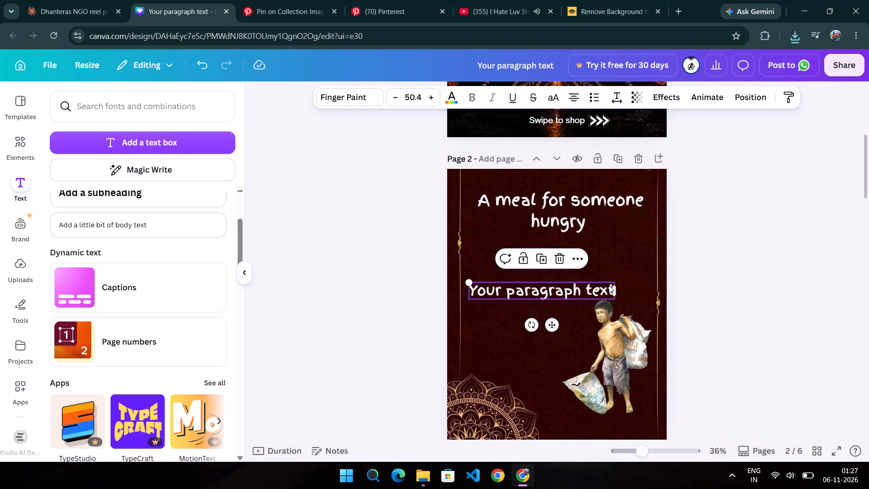
pyautogui.press('BackSpace')
pyautogui.hotkey('ctrl', 'v')
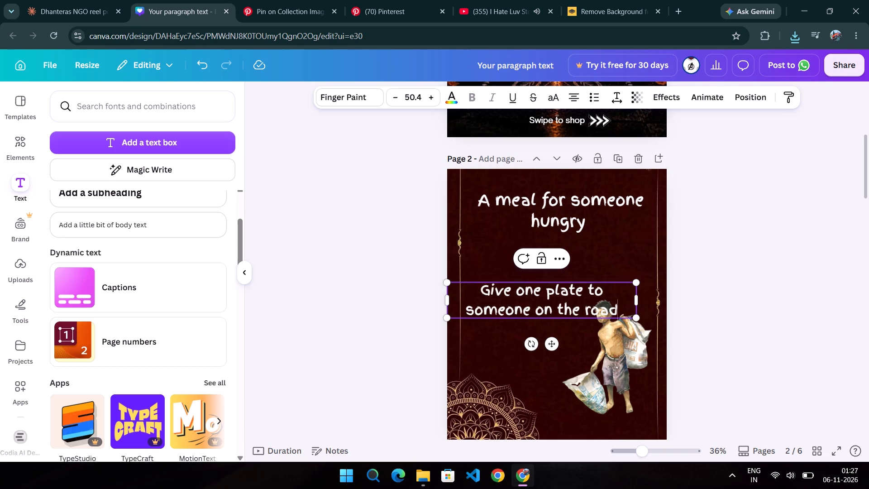
# Narrow the "Give one plate to someone on the road" text box so it wraps onto three lines beside the boy.
pyautogui.click(635, 319)
pyautogui.moveTo(637, 304); pyautogui.dragTo(613, 306)
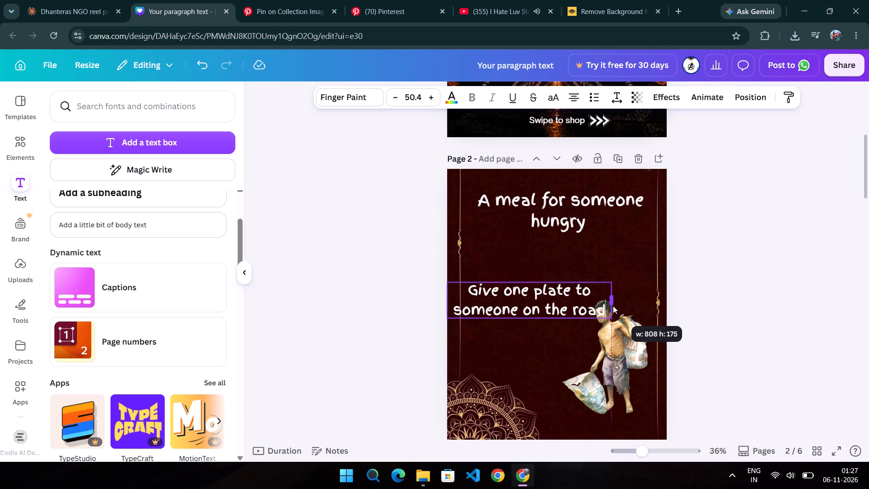
pyautogui.moveTo(613, 306); pyautogui.dragTo(563, 300)
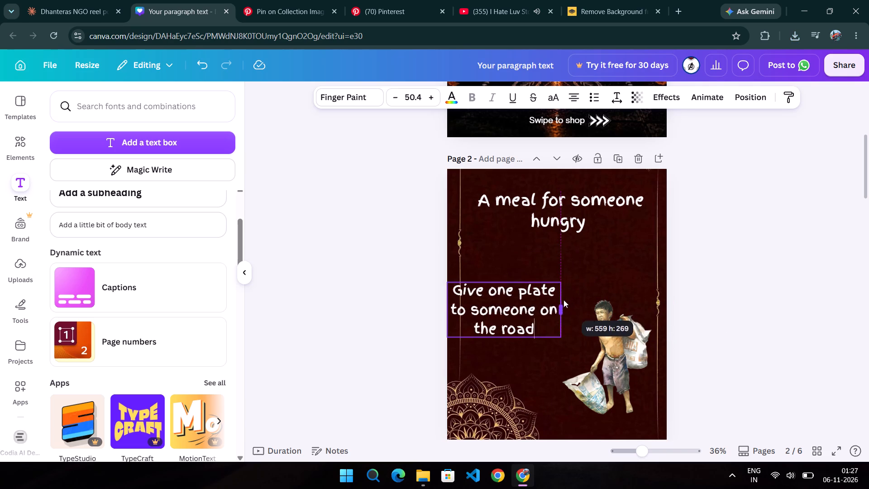
pyautogui.moveTo(563, 300); pyautogui.dragTo(584, 302)
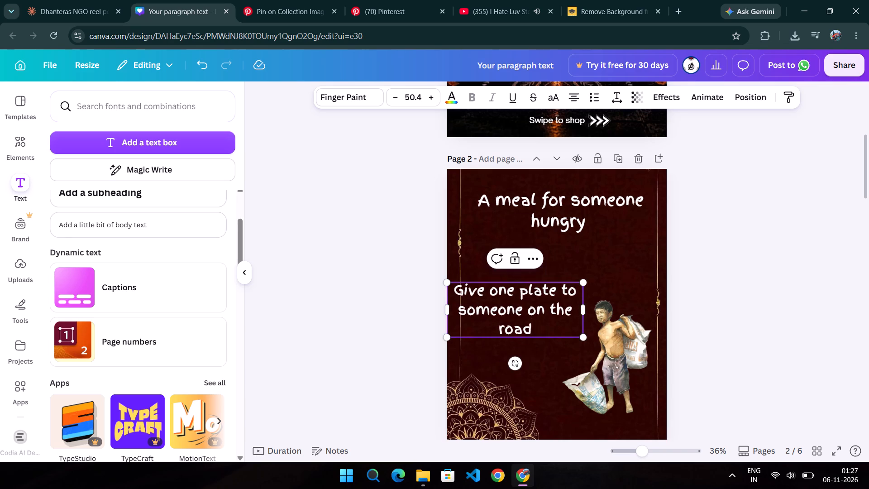
# Break the line on page 2 into four rows: "Give one plate", "to someone", "on the", "road".
pyautogui.click(559, 294)
pyautogui.press('Return')
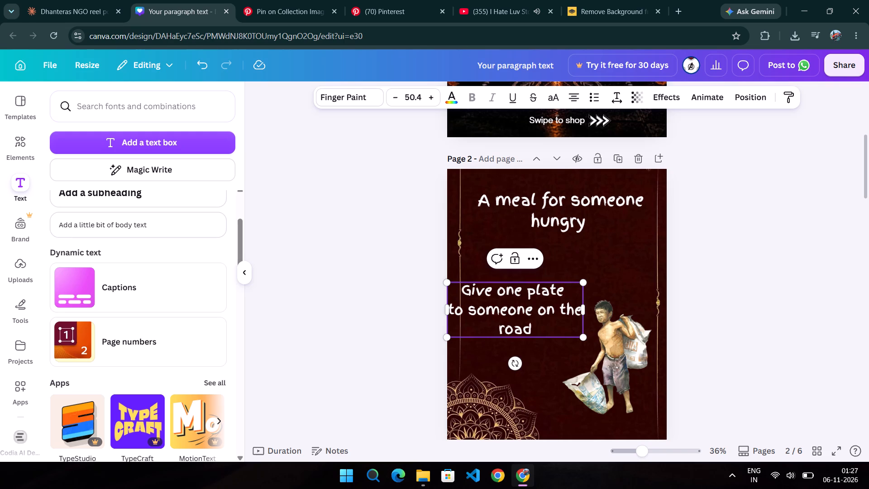
pyautogui.press('Return')
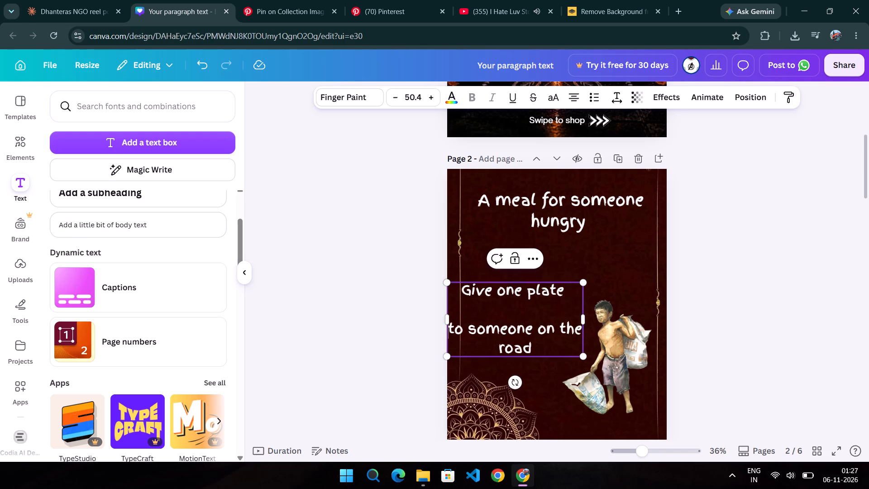
pyautogui.press('BackSpace')
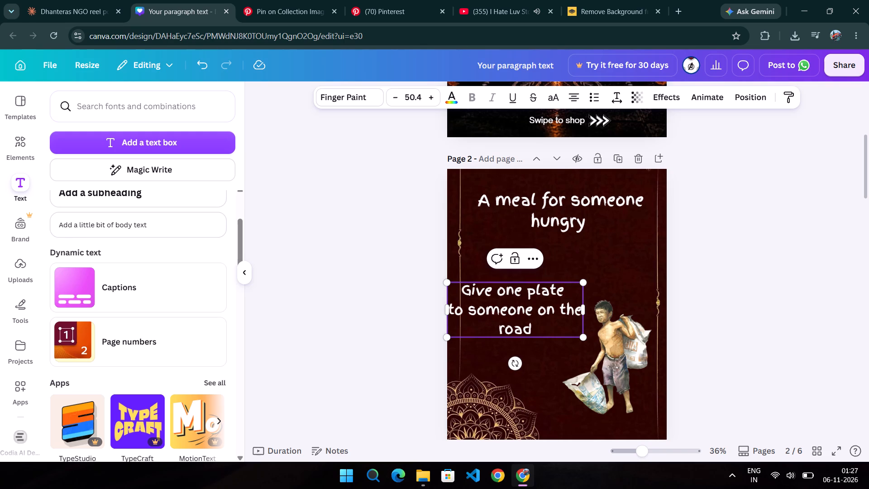
pyautogui.click(535, 312)
pyautogui.press('Return')
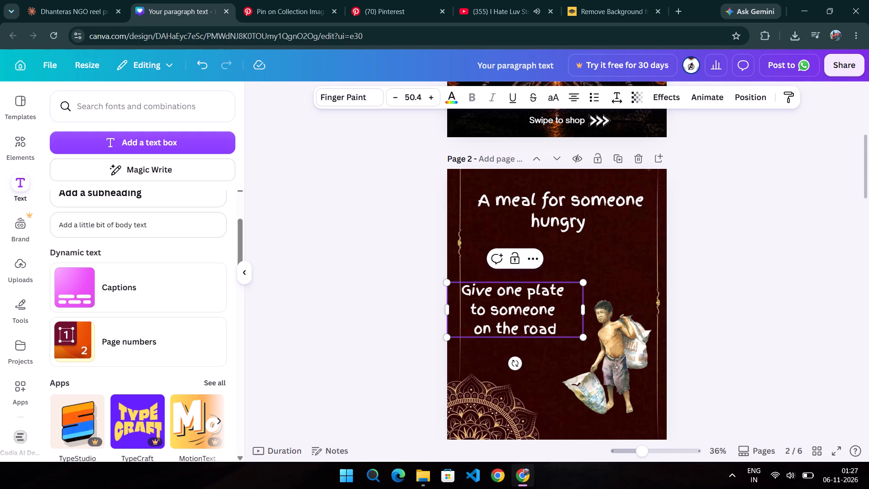
pyautogui.click(522, 327)
pyautogui.press('Return')
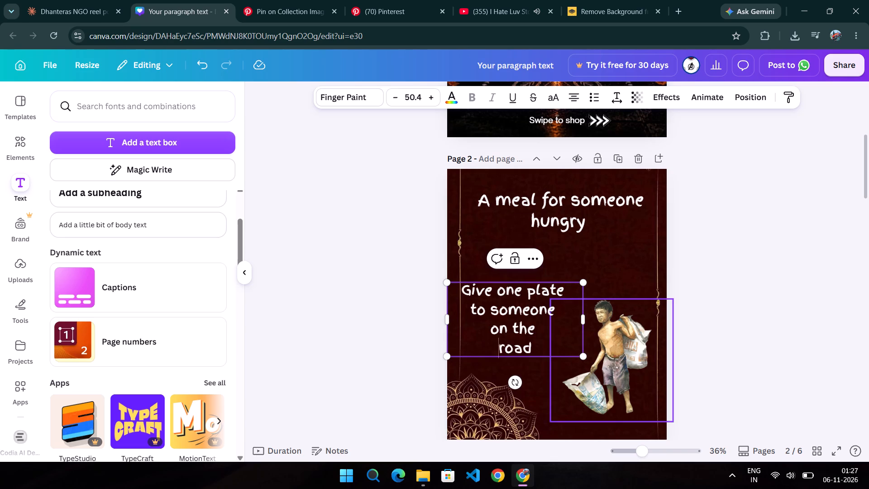
pyautogui.click(511, 313)
pyautogui.click(805, 323)
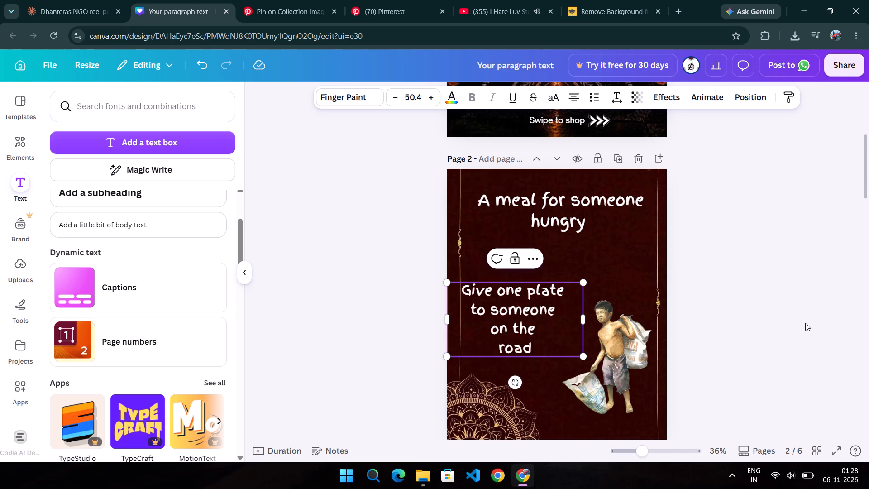
pyautogui.click(805, 323)
# Scale the "Give one plate" text down to size 39.5 and place it close beside the boy, inside the gold border line.
pyautogui.click(511, 326)
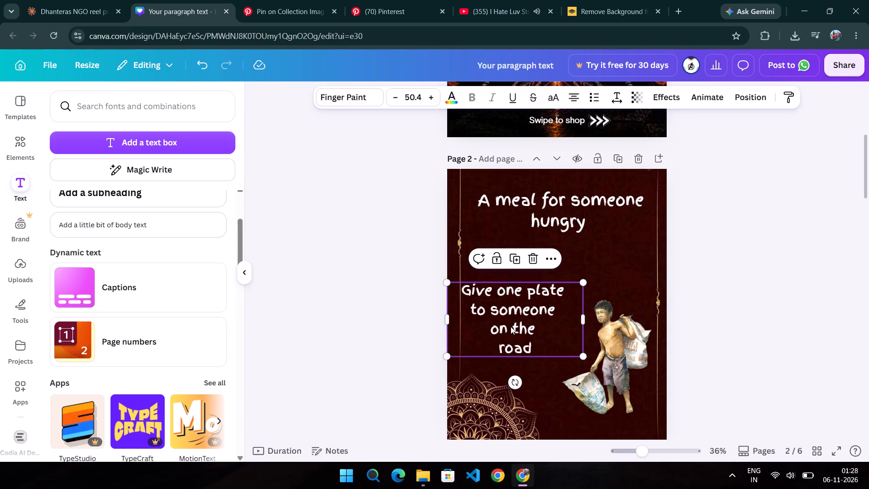
pyautogui.moveTo(511, 326); pyautogui.dragTo(534, 345)
pyautogui.click(758, 334)
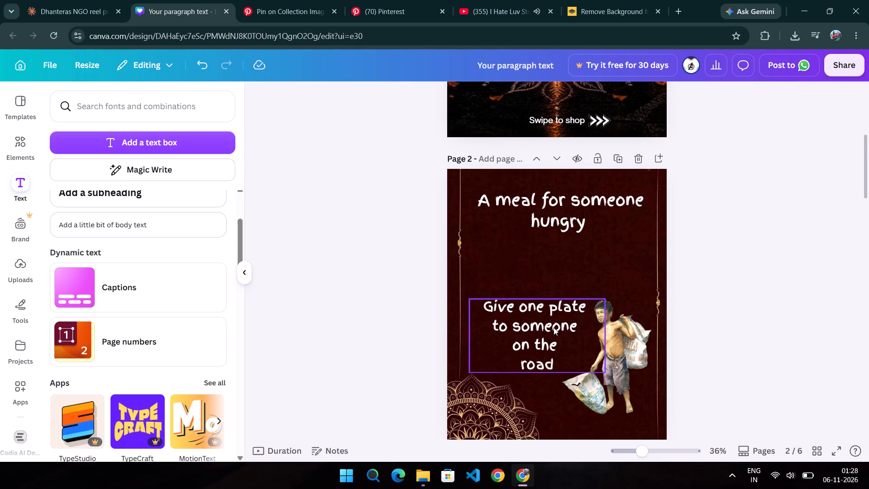
pyautogui.click(554, 327)
pyautogui.moveTo(607, 376); pyautogui.dragTo(578, 358)
pyautogui.moveTo(518, 325); pyautogui.dragTo(527, 336)
pyautogui.click(733, 309)
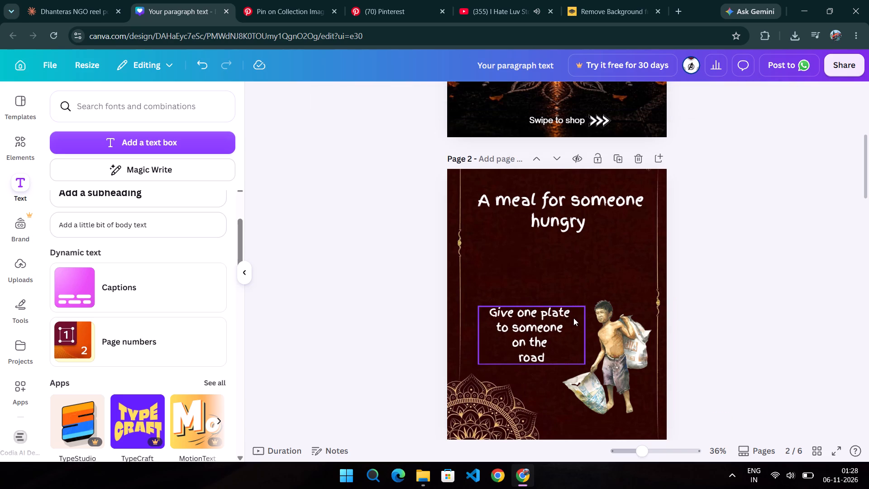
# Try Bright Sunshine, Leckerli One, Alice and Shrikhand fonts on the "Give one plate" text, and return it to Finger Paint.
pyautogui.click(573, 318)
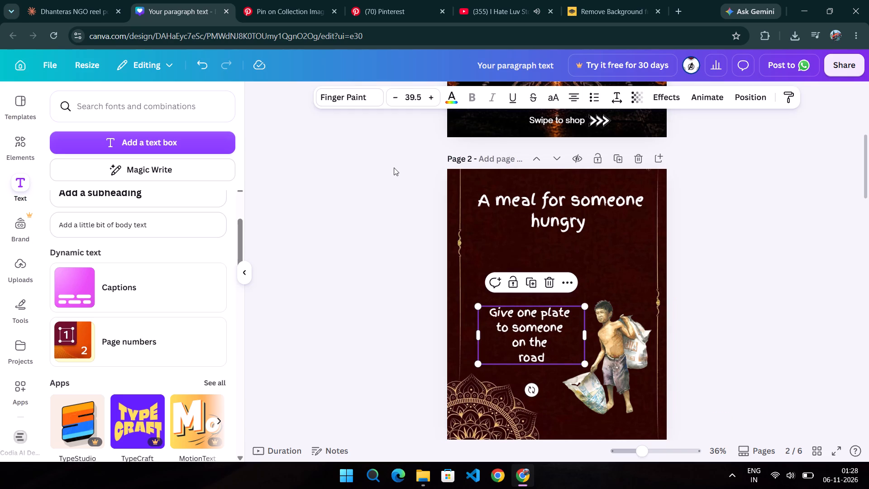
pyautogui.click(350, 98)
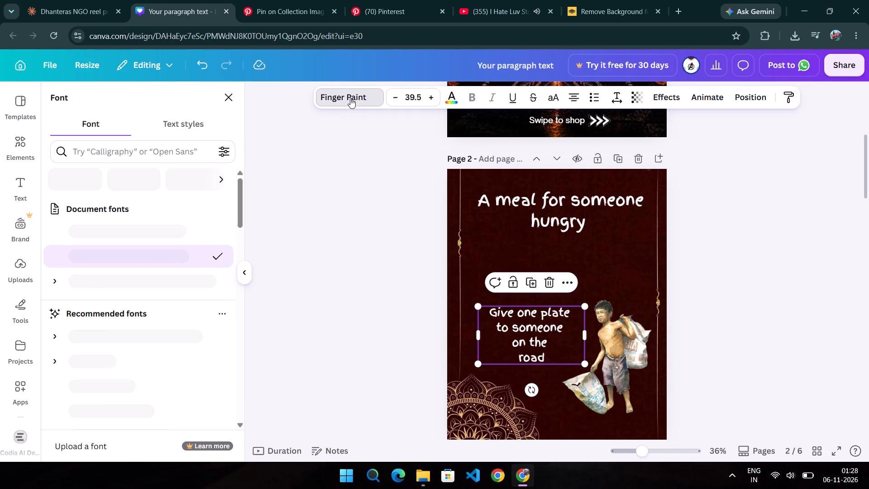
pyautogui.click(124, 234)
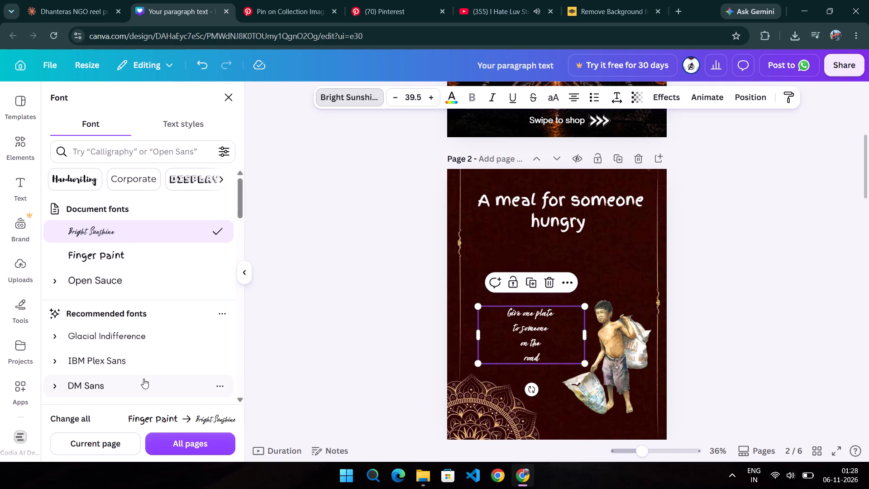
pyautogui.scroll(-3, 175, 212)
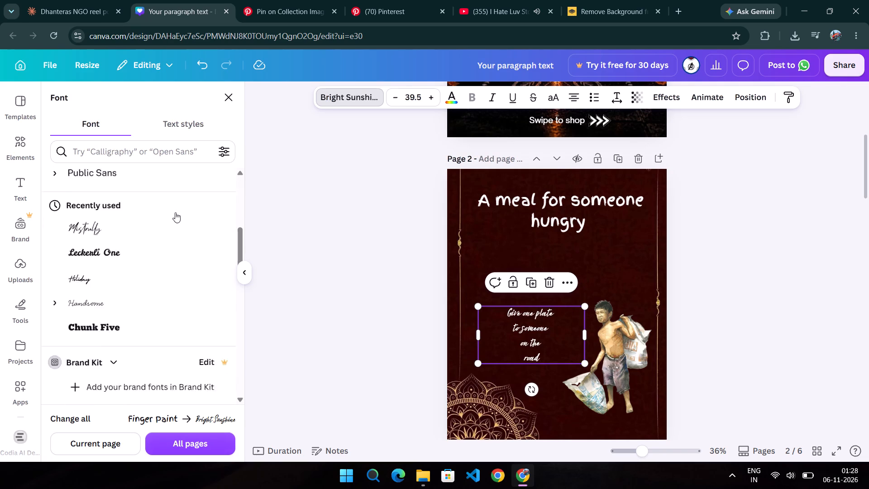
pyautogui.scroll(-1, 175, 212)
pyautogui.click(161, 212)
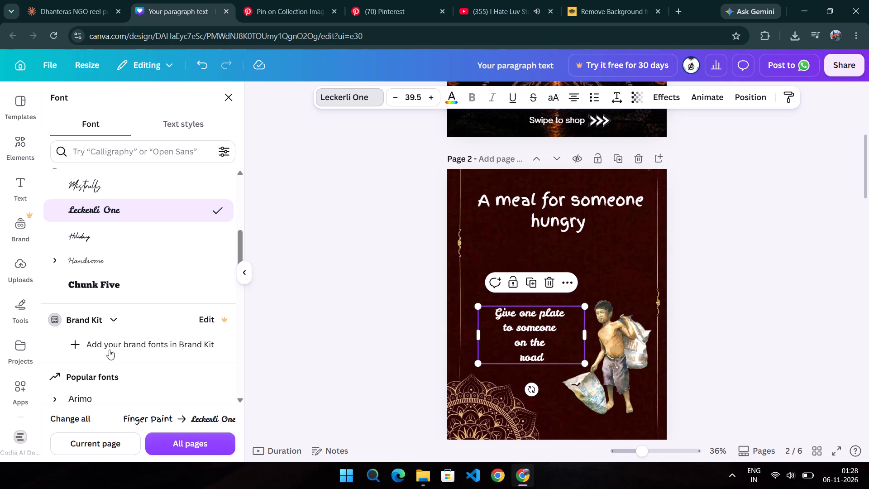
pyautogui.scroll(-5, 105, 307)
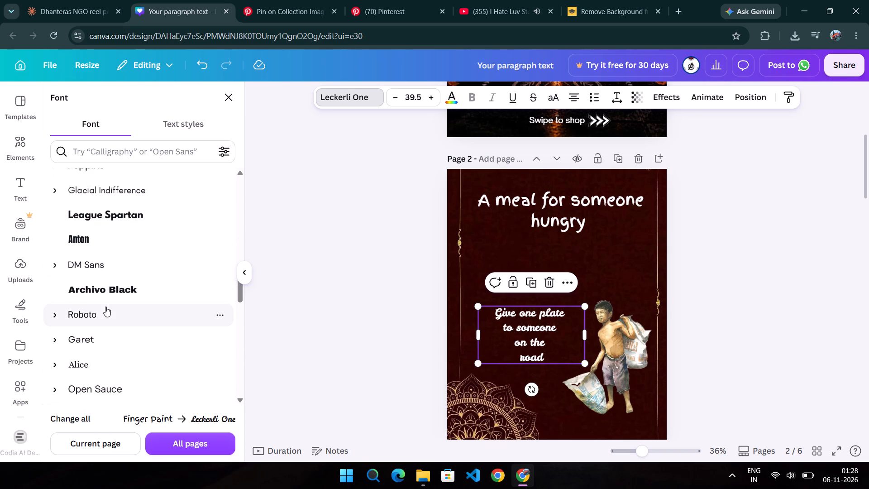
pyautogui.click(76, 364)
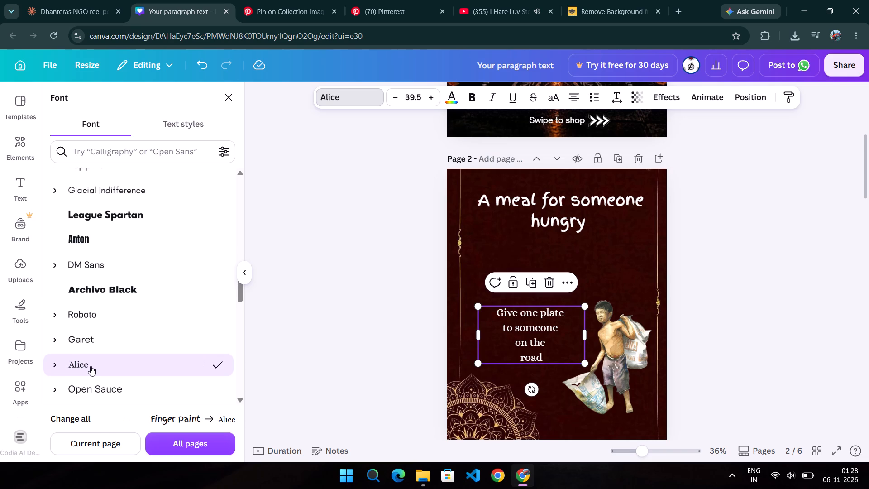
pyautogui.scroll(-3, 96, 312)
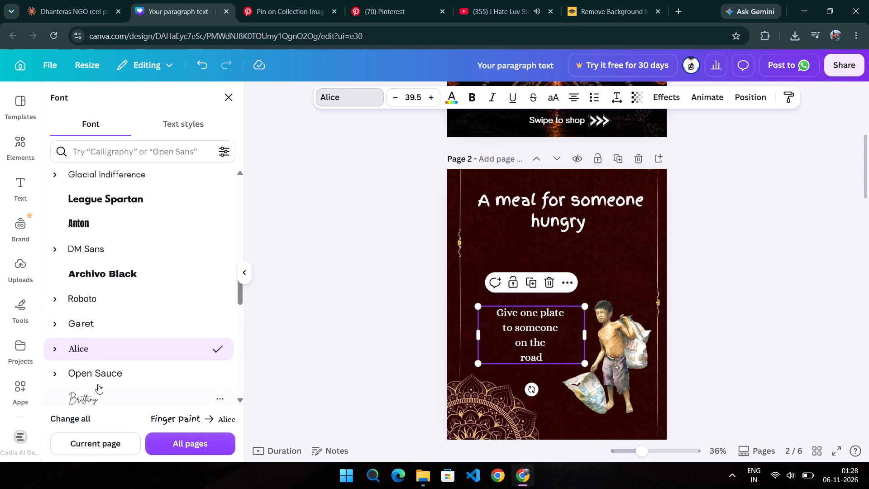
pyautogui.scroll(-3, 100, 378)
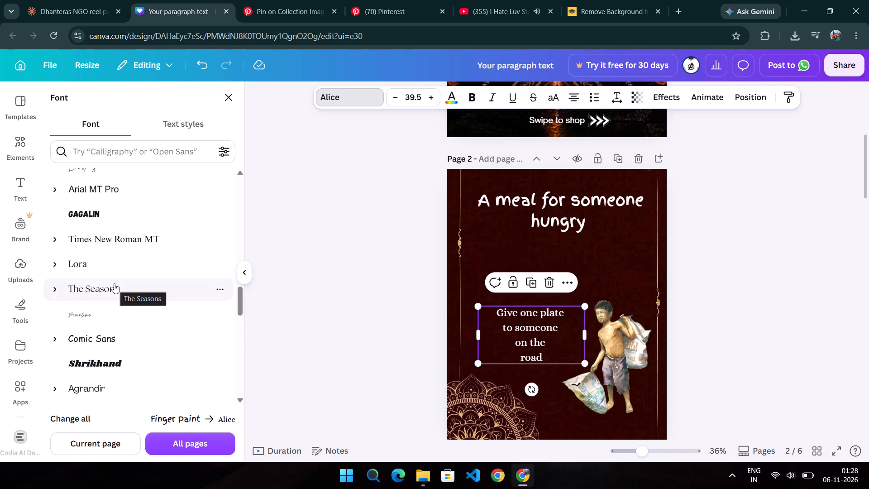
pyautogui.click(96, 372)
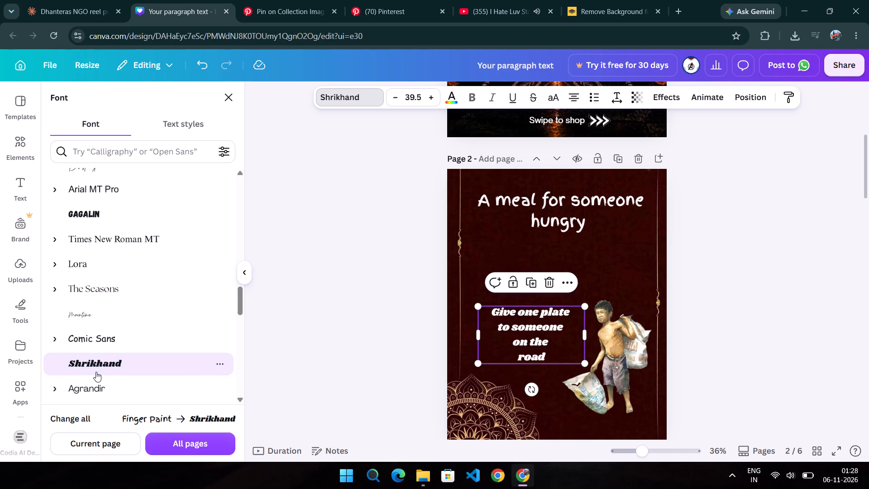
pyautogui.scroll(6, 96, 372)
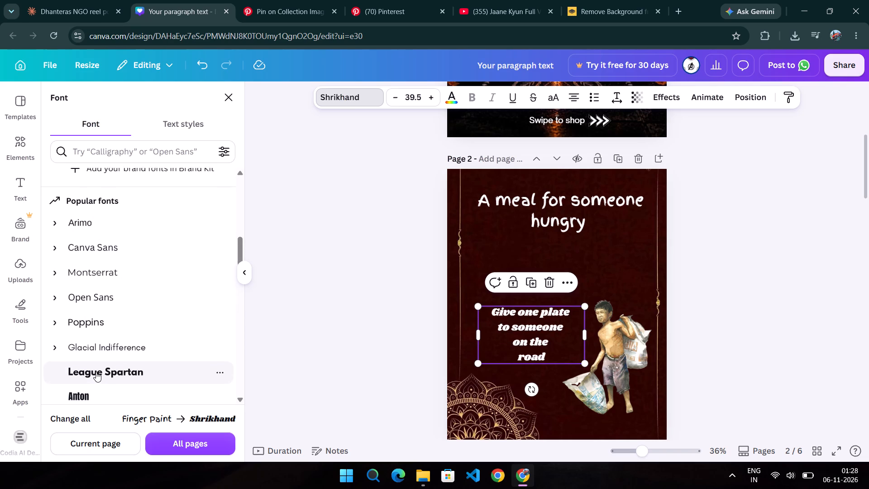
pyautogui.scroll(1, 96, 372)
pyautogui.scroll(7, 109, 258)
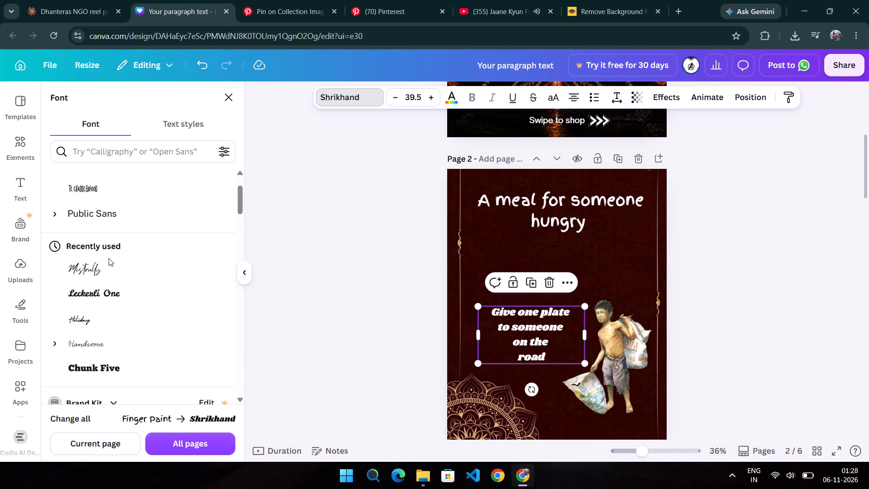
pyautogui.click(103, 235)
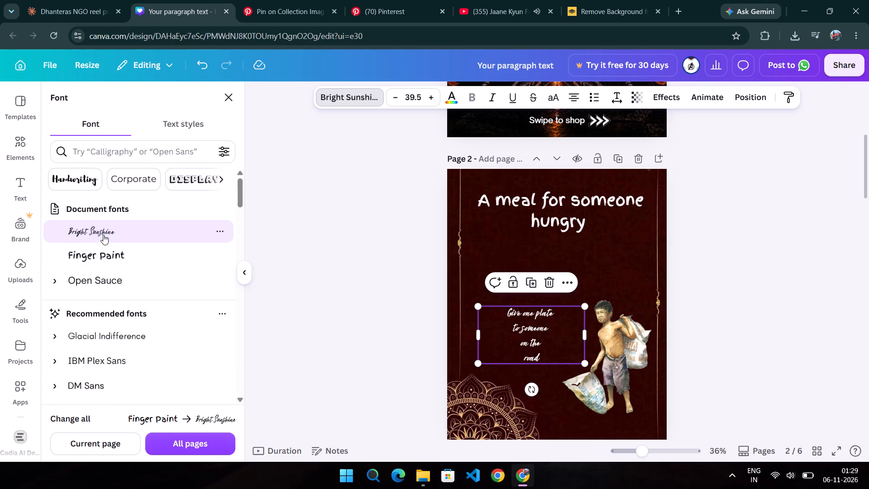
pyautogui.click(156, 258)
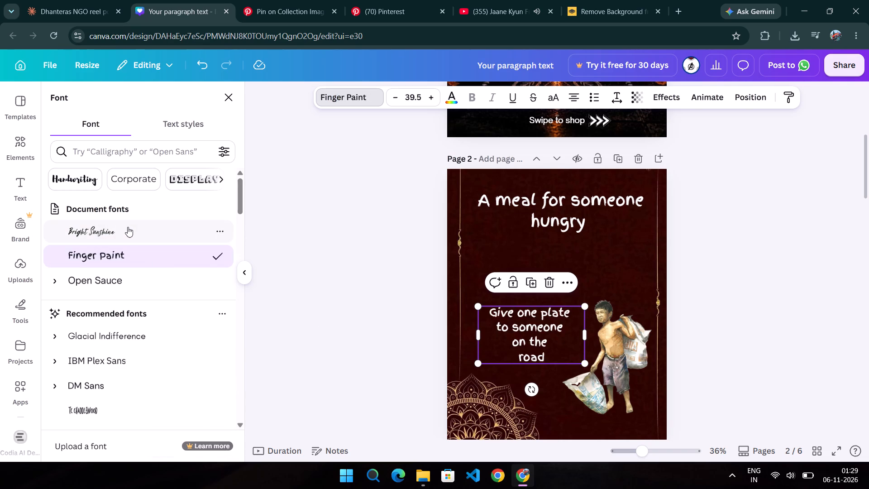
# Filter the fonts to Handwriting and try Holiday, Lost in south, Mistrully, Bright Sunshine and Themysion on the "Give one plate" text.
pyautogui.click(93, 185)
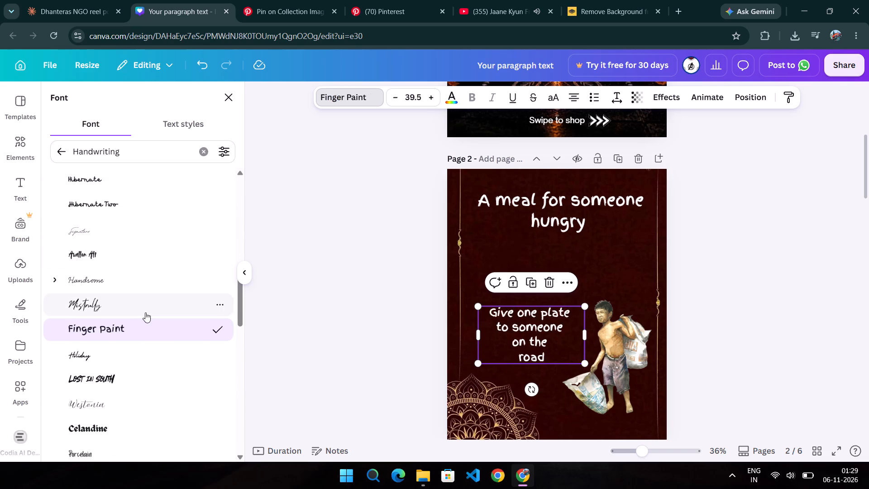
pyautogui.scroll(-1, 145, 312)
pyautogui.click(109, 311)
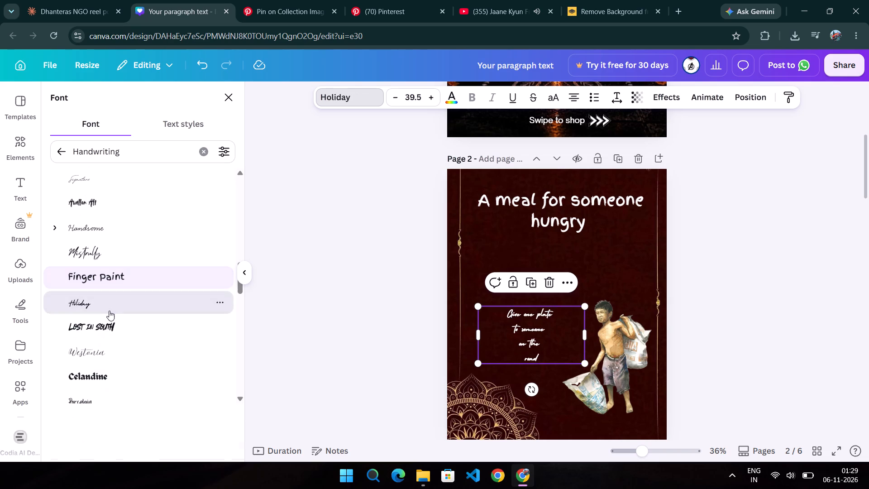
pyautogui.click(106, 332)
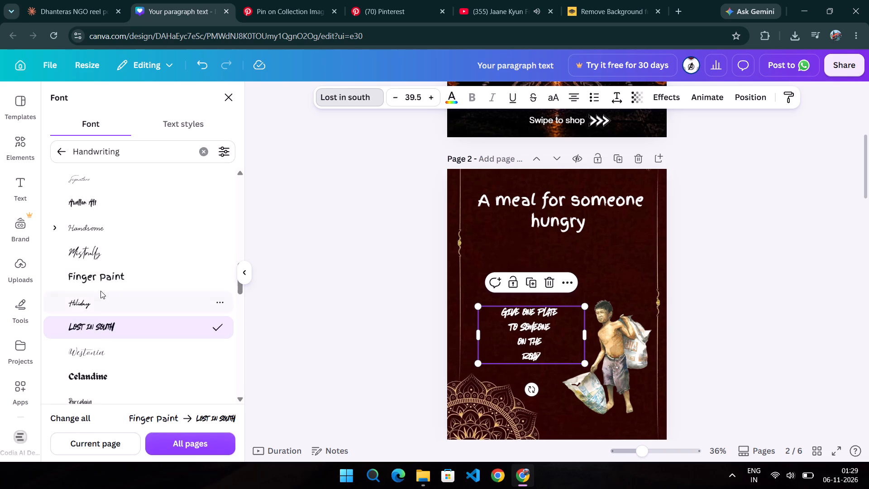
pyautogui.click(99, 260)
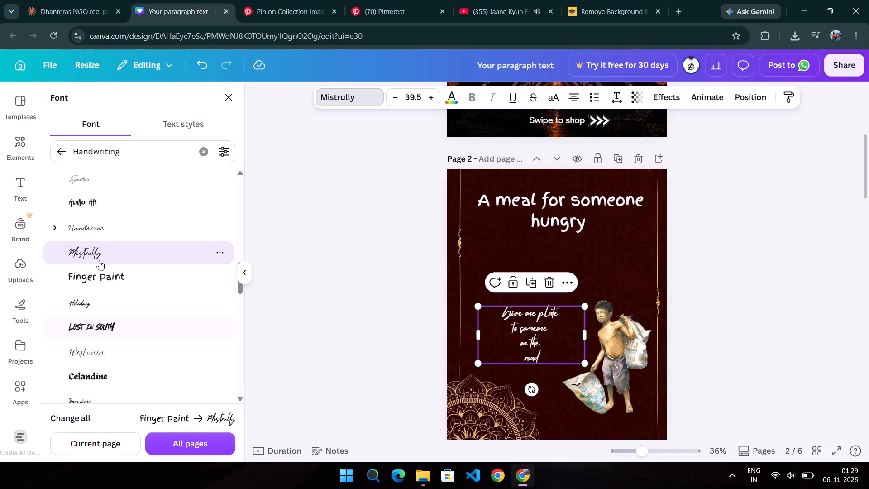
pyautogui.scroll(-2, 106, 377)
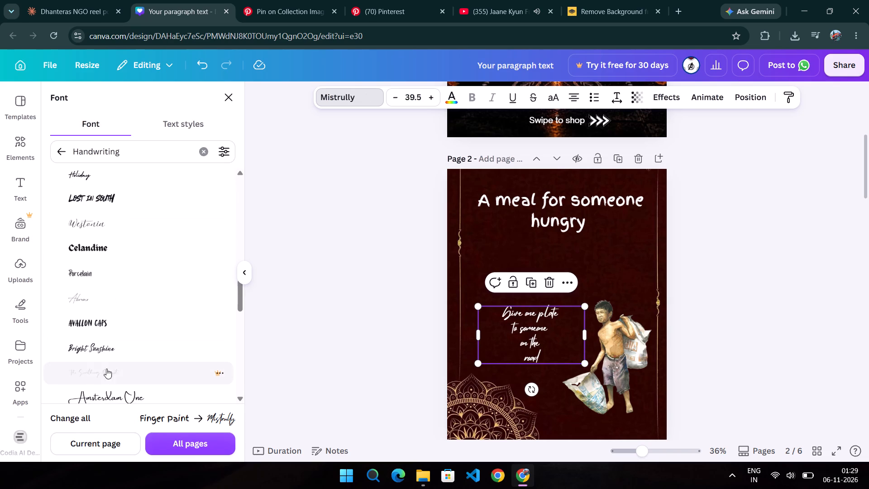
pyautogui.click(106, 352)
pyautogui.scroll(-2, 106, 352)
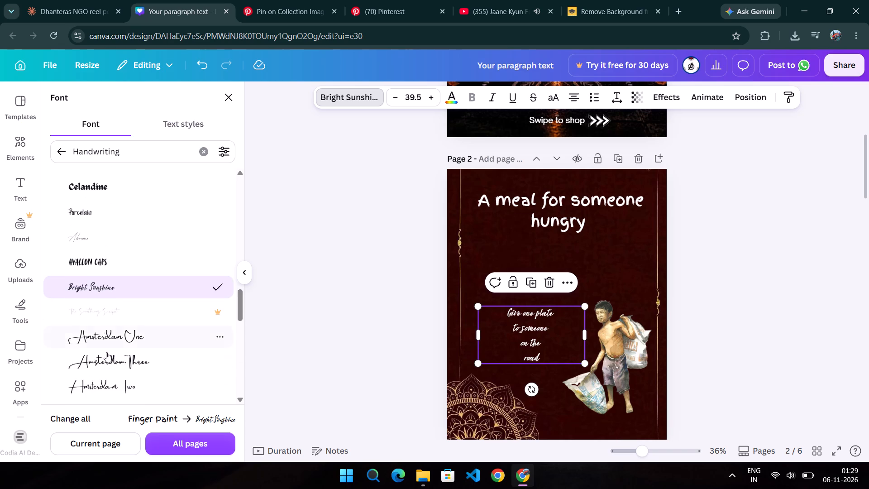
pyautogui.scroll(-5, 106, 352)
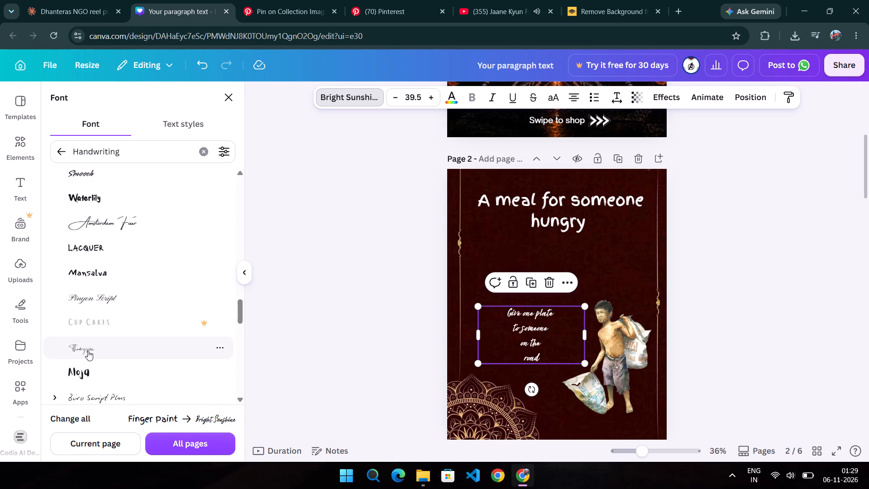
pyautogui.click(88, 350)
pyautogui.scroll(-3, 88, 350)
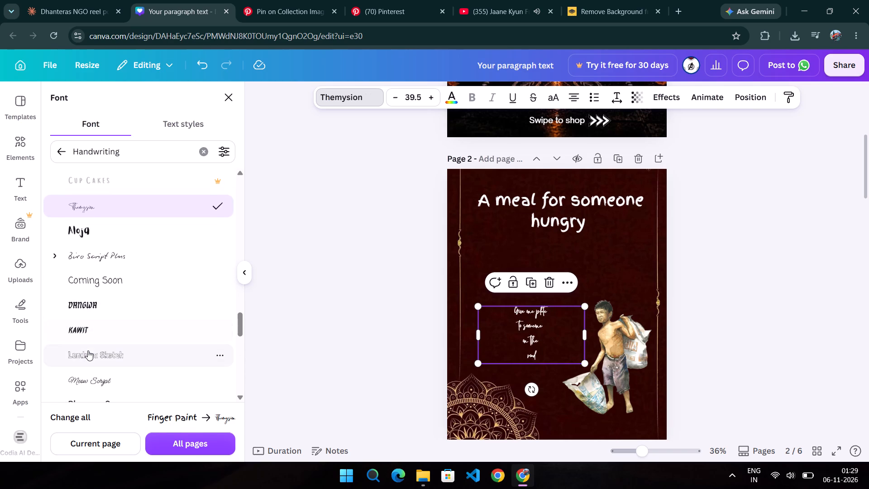
# Try the Playpen Sans font on the "Give one plate" text, and set it to Schoolbell.
pyautogui.scroll(-1, 88, 350)
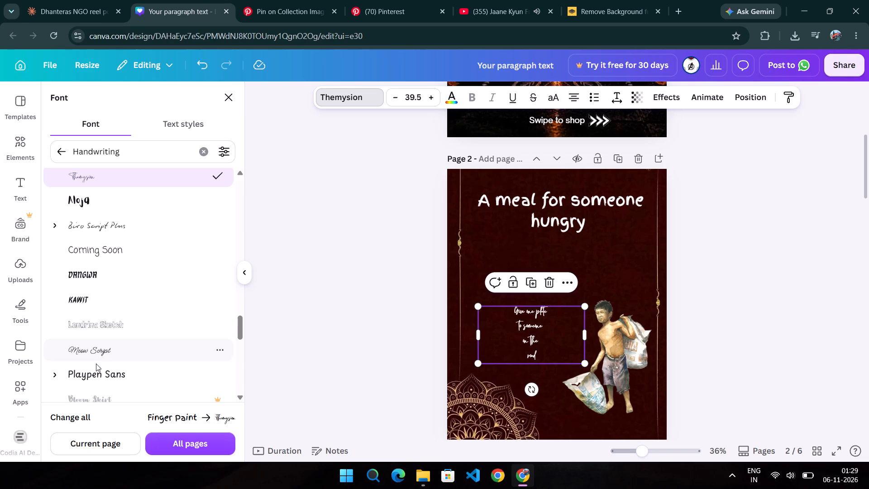
pyautogui.click(95, 369)
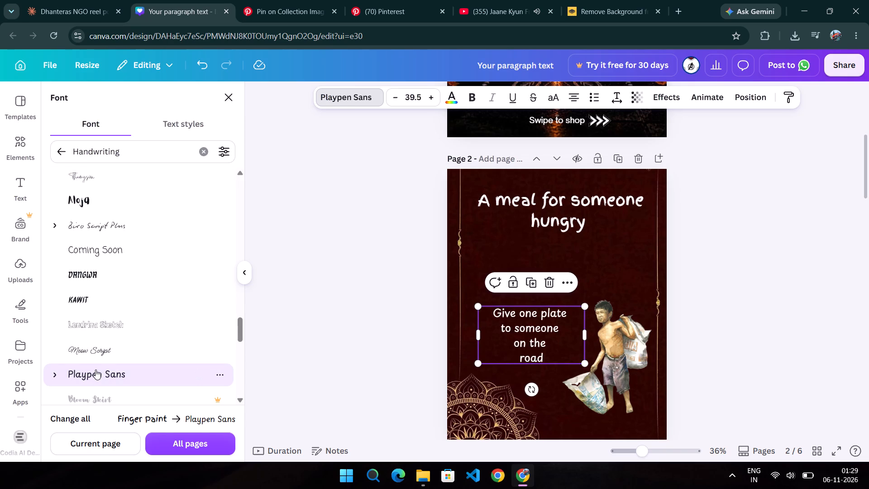
pyautogui.scroll(-1, 95, 369)
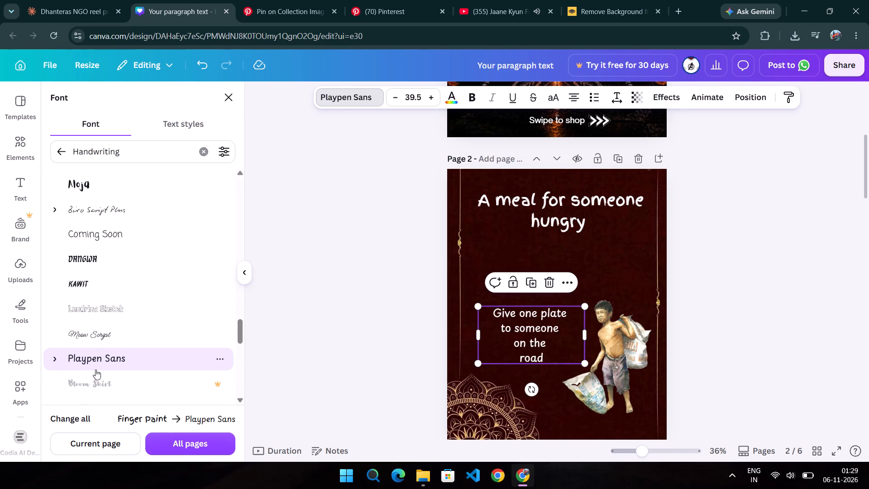
pyautogui.scroll(-3, 95, 369)
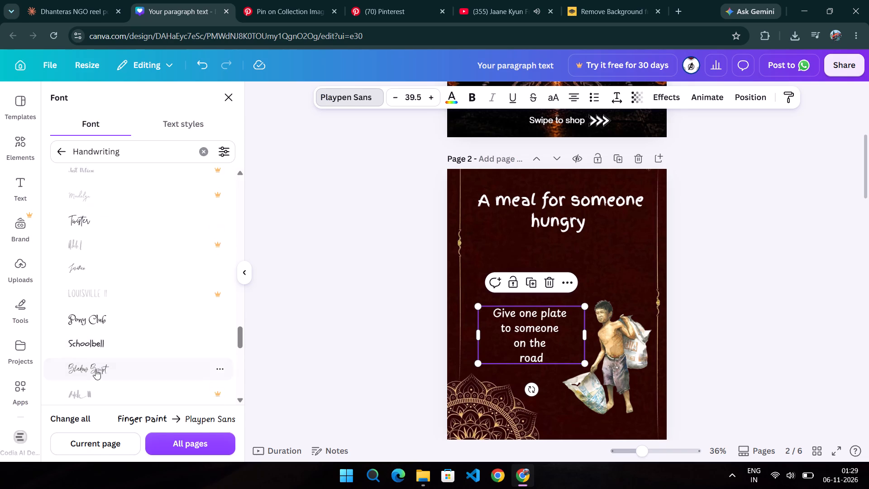
pyautogui.scroll(-3, 95, 369)
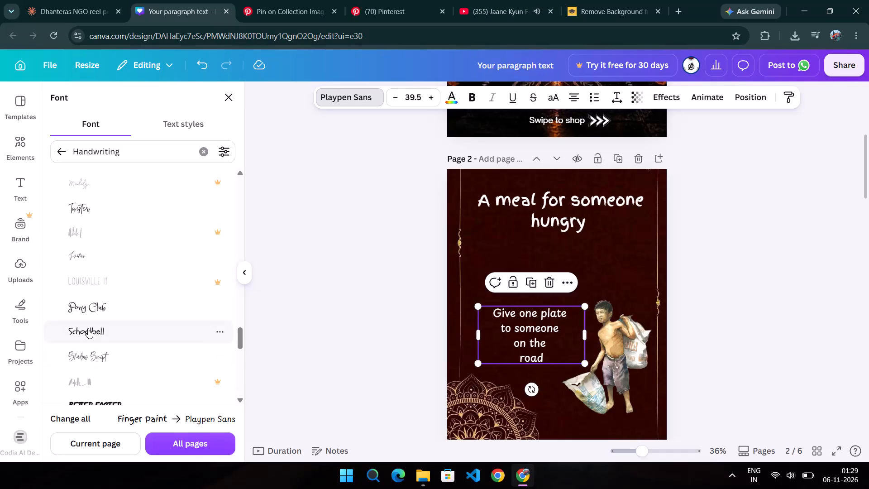
pyautogui.click(88, 328)
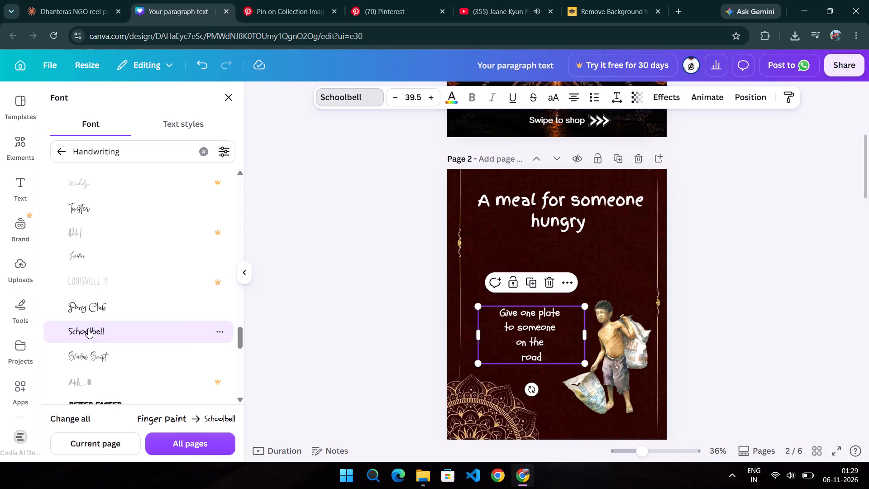
pyautogui.click(733, 314)
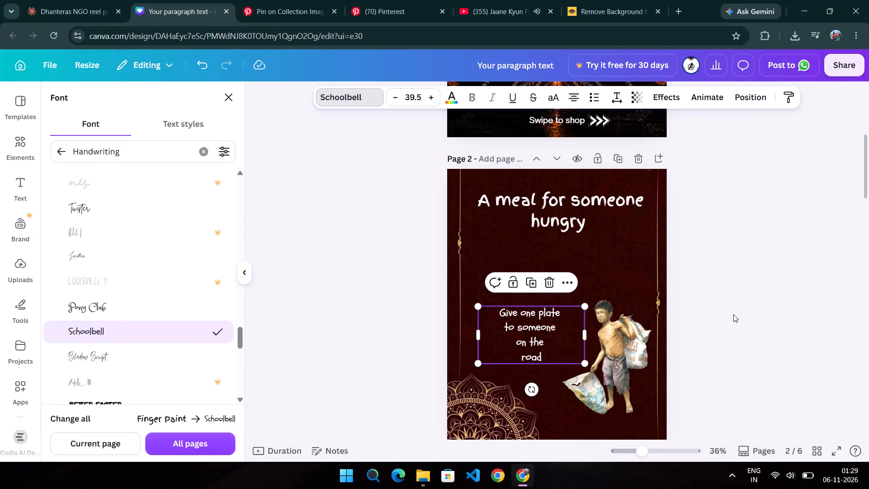
pyautogui.click(625, 262)
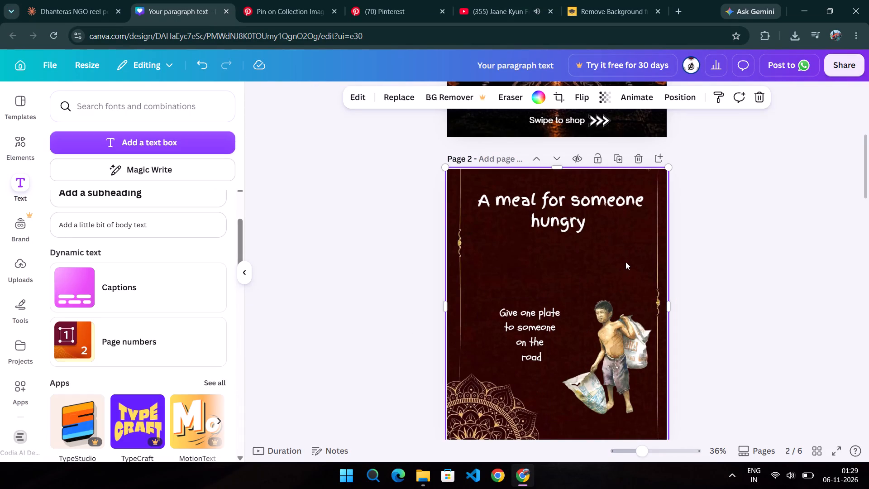
# Scale the "Give one plate" text up to size 51 and place it between the gold border line and the boy.
pyautogui.click(515, 346)
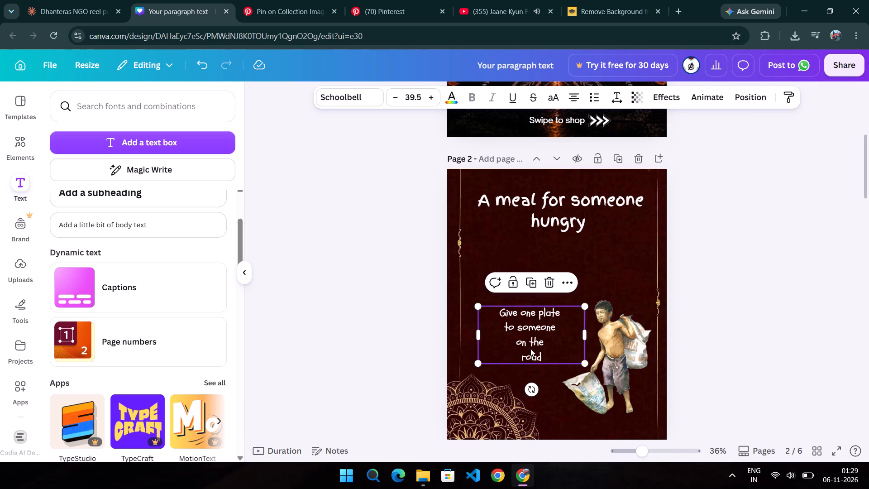
pyautogui.moveTo(479, 307); pyautogui.dragTo(466, 288)
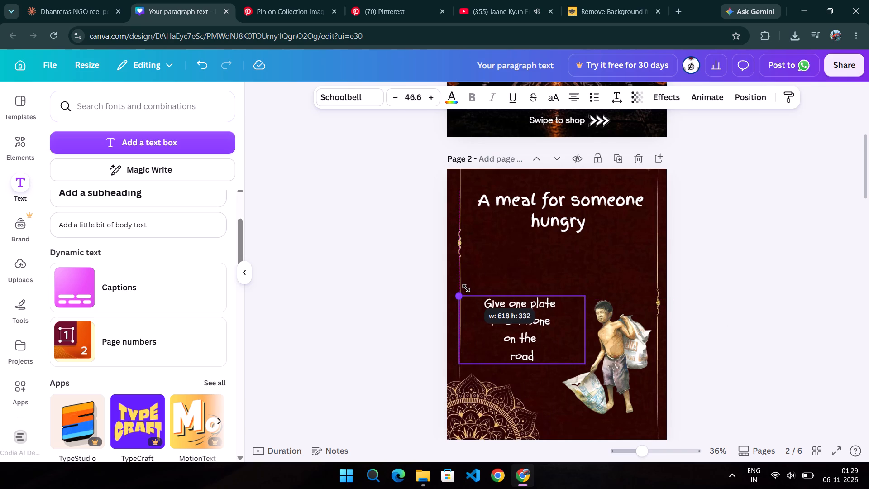
pyautogui.moveTo(466, 288); pyautogui.dragTo(452, 280)
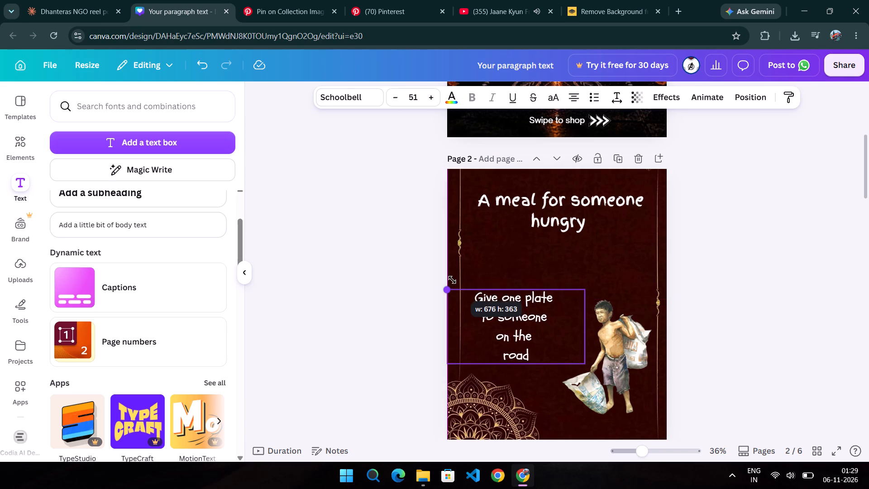
pyautogui.moveTo(452, 280); pyautogui.dragTo(454, 279)
pyautogui.click(755, 326)
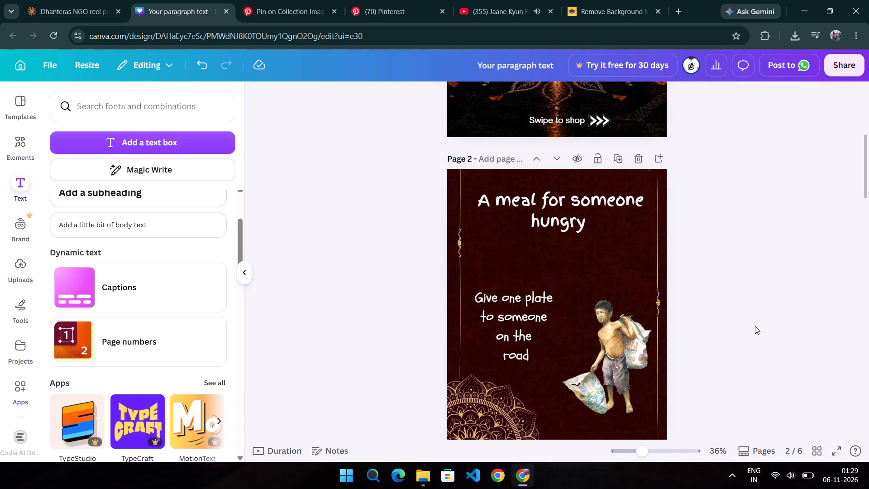
pyautogui.click(532, 348)
pyautogui.moveTo(532, 348); pyautogui.dragTo(544, 353)
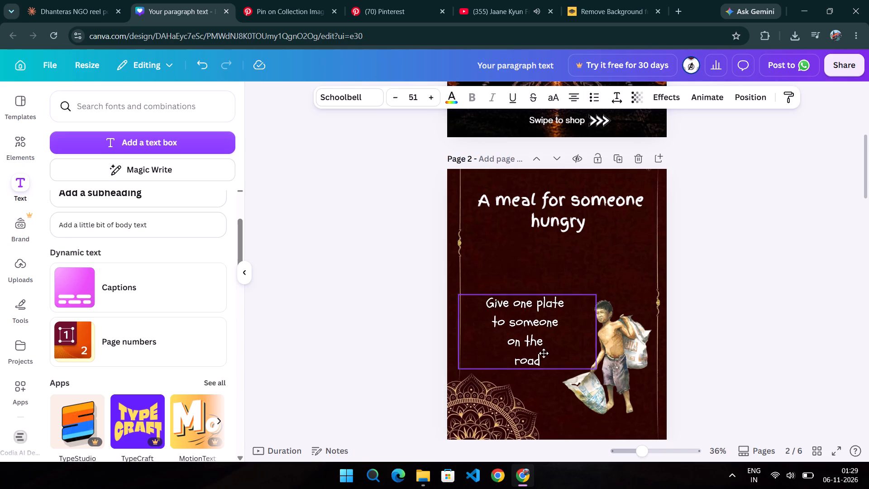
pyautogui.moveTo(544, 353); pyautogui.dragTo(545, 357)
pyautogui.click(779, 314)
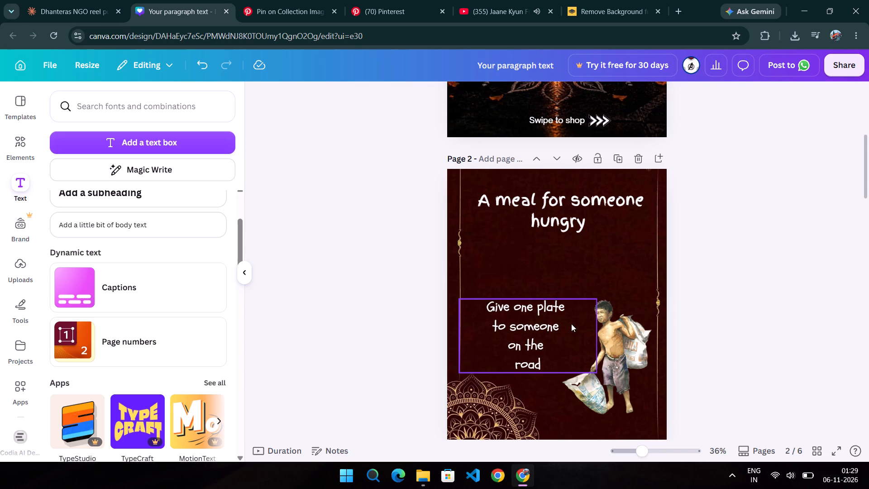
# Add a space and a row of 17 dots after "road" in the page 2 text, leading toward the boy.
pyautogui.click(553, 360)
pyautogui.click(549, 362)
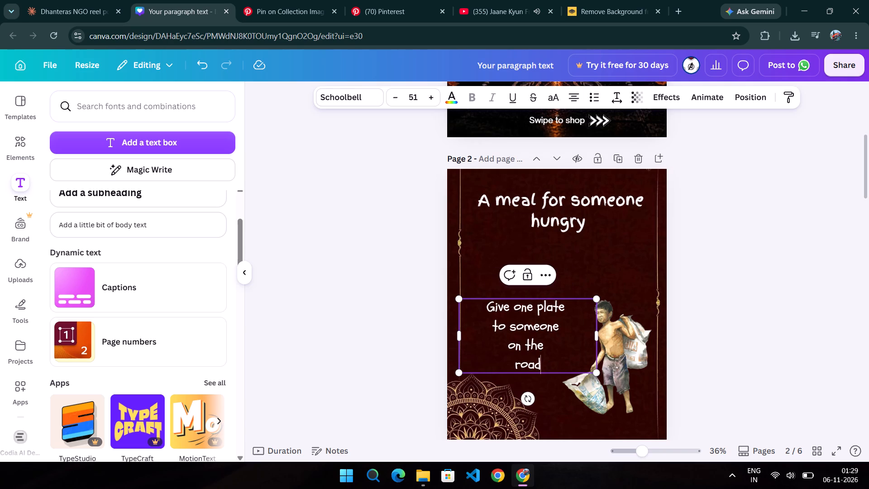
pyautogui.press('space')
pyautogui.write('.................')
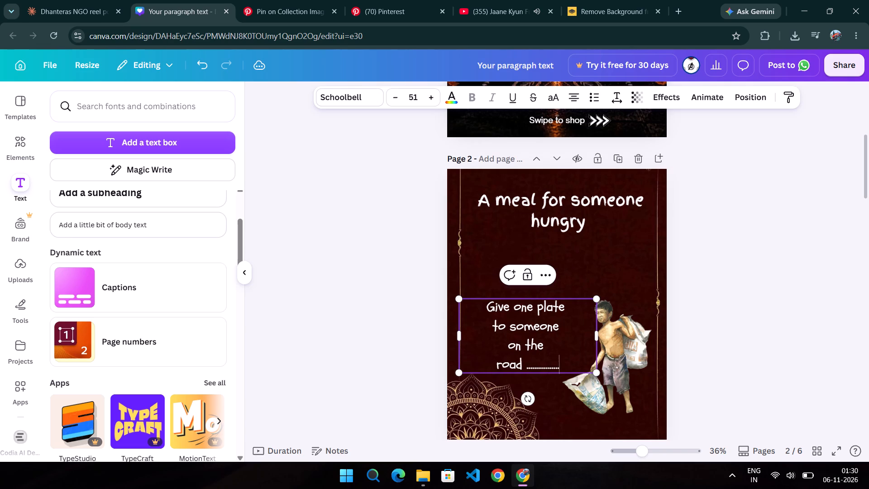
pyautogui.click(700, 354)
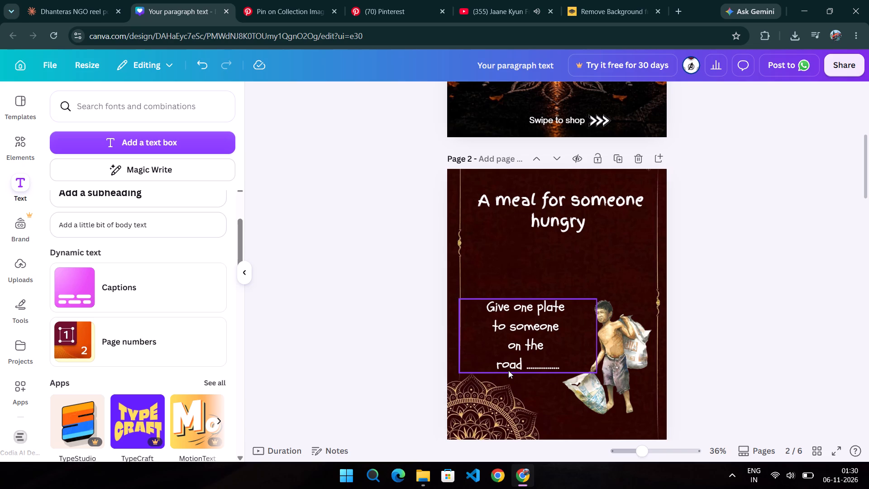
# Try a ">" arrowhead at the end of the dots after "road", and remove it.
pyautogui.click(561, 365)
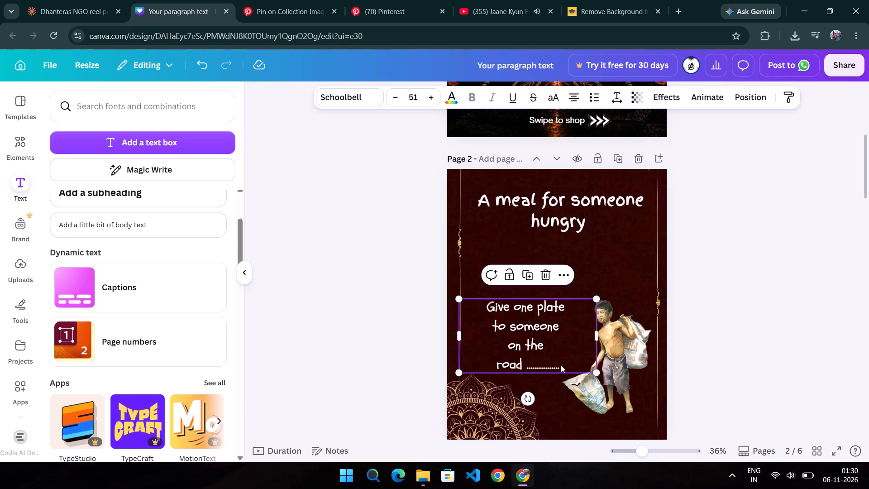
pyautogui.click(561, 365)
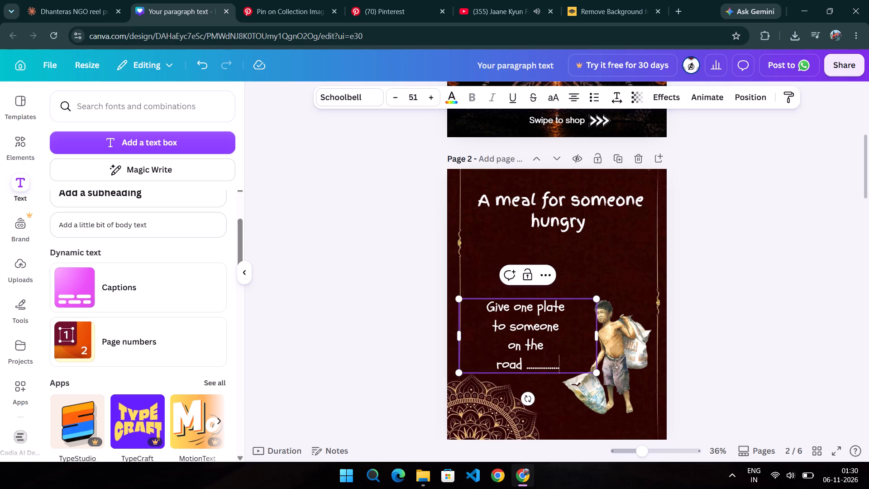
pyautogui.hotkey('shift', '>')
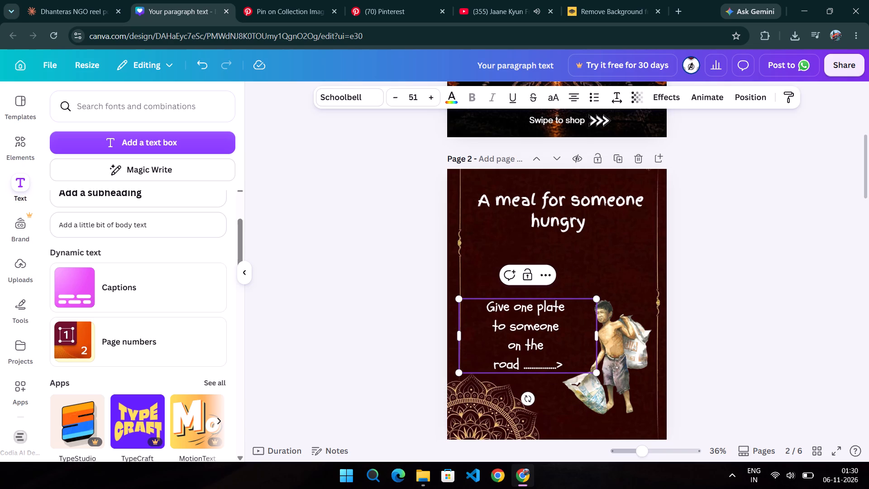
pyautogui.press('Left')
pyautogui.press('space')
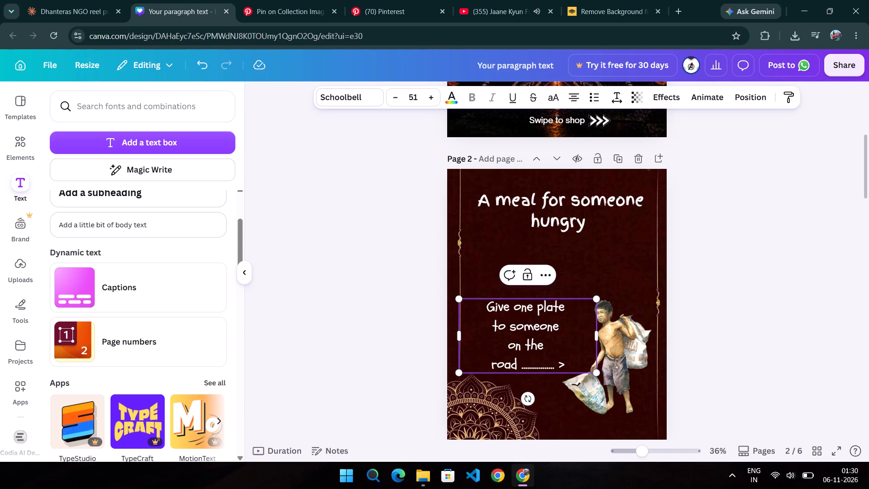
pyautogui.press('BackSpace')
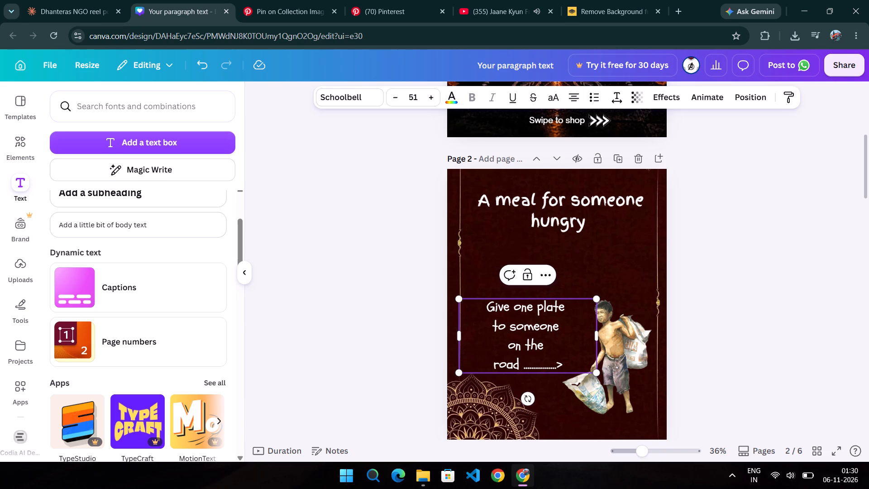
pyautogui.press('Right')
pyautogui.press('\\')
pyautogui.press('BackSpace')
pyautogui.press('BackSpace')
# Cut "road" with its dots into a separate text box and place it directly beneath "on the".
pyautogui.moveTo(562, 370); pyautogui.dragTo(497, 365)
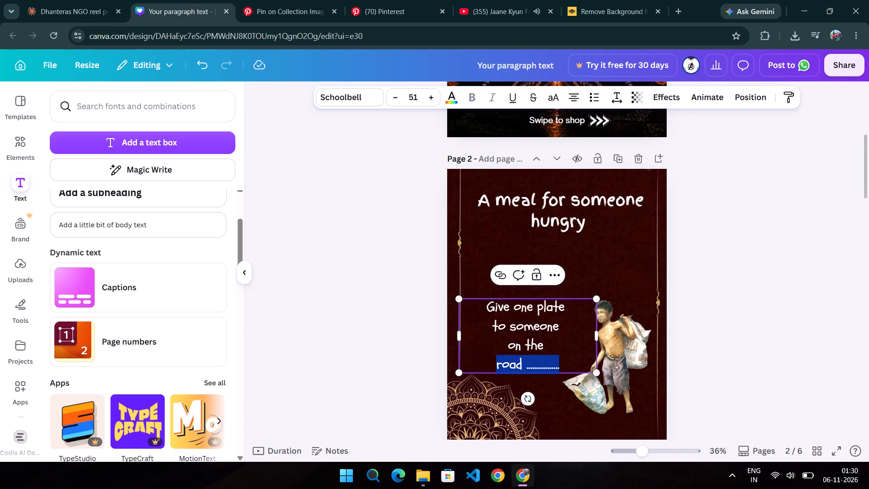
pyautogui.rightClick(497, 365)
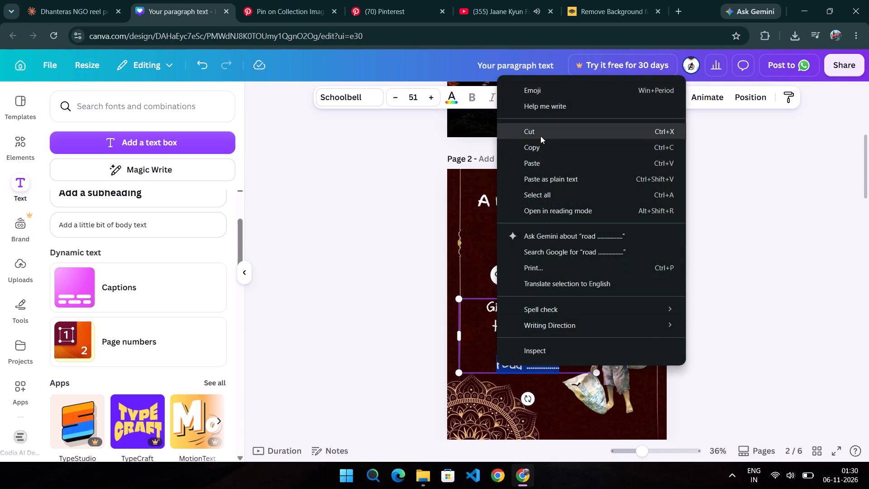
pyautogui.click(540, 136)
pyautogui.click(718, 370)
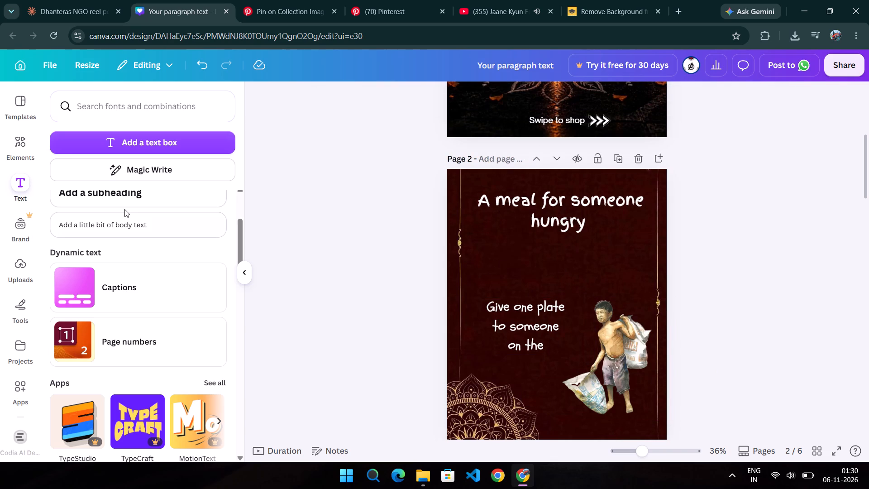
pyautogui.click(143, 139)
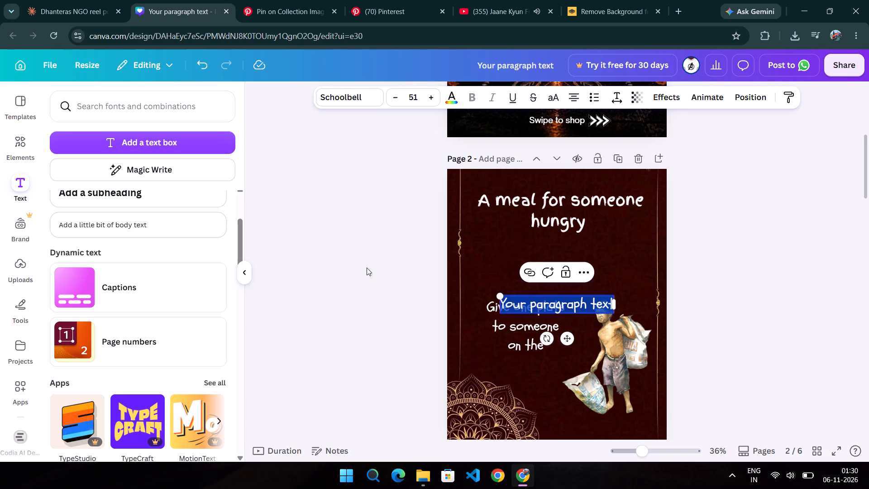
pyautogui.press('BackSpace')
pyautogui.hotkey('ctrl', 'v')
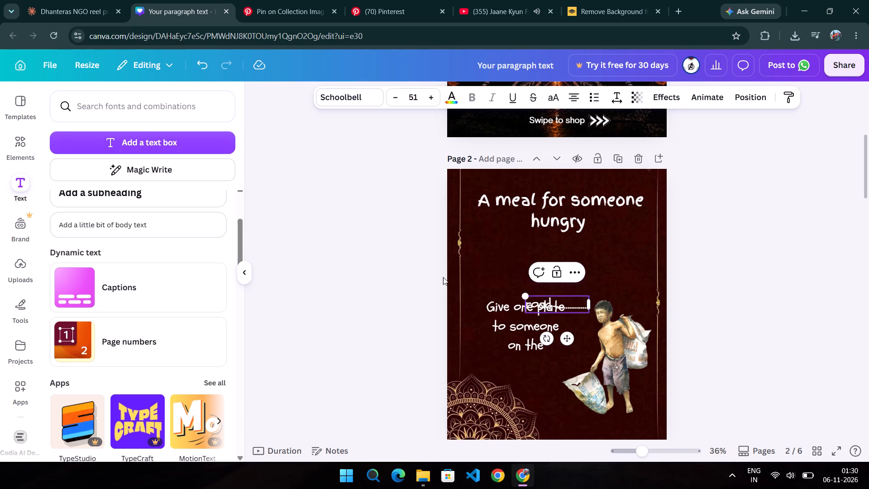
pyautogui.moveTo(564, 340); pyautogui.dragTo(549, 385)
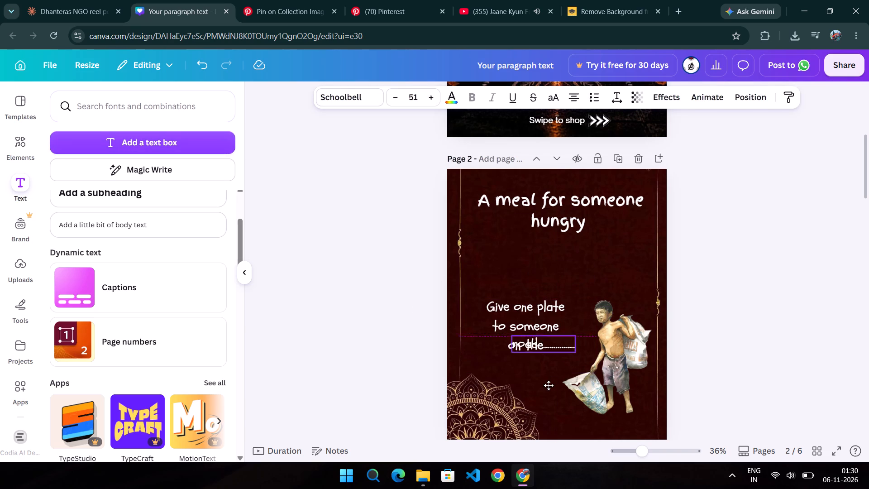
pyautogui.moveTo(549, 385); pyautogui.dragTo(548, 399)
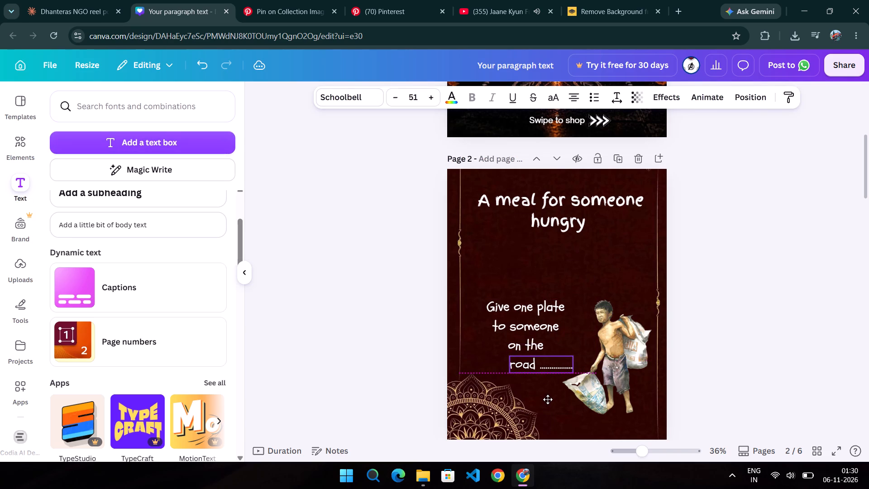
pyautogui.moveTo(548, 399); pyautogui.dragTo(548, 401)
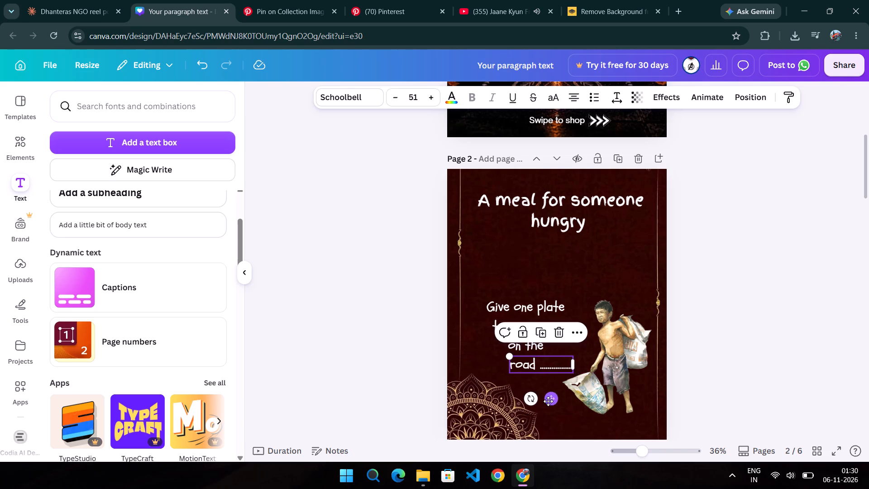
pyautogui.click(694, 384)
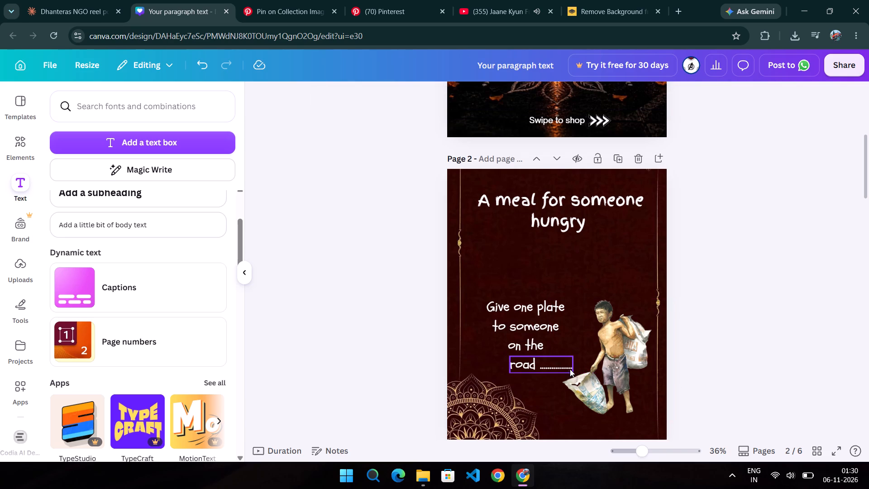
# Cut the row of dots out of the "road" text box on page 2.
pyautogui.click(570, 368)
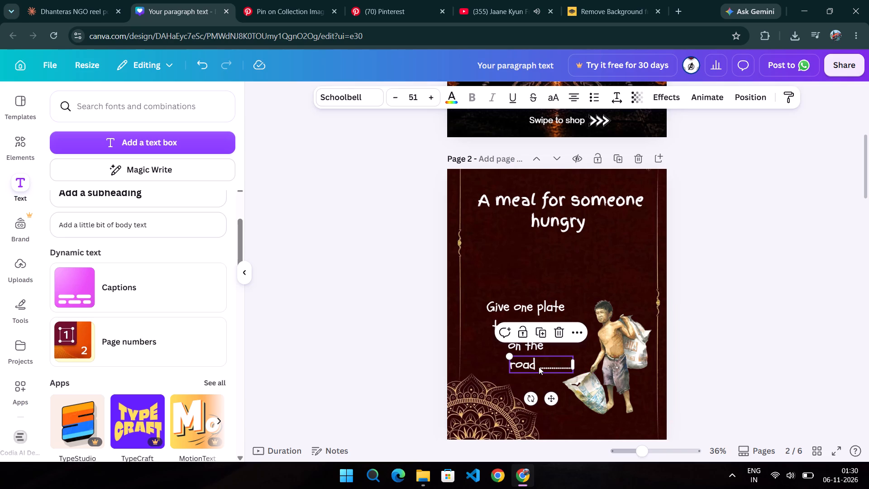
pyautogui.click(539, 367)
pyautogui.moveTo(539, 367); pyautogui.dragTo(570, 367)
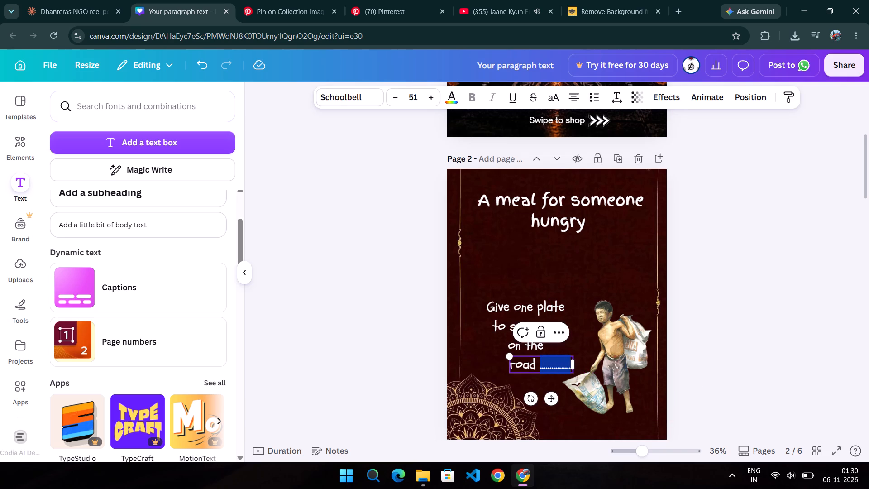
pyautogui.moveTo(570, 367); pyautogui.dragTo(572, 366)
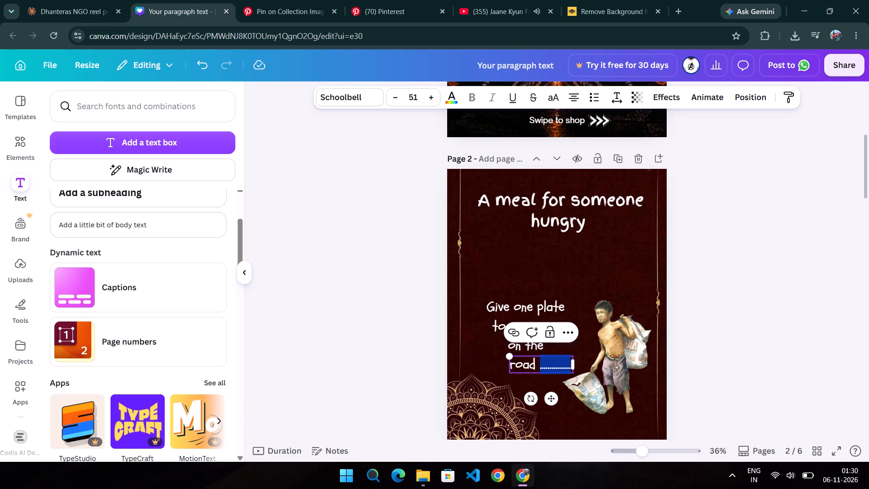
pyautogui.rightClick(563, 366)
pyautogui.click(618, 133)
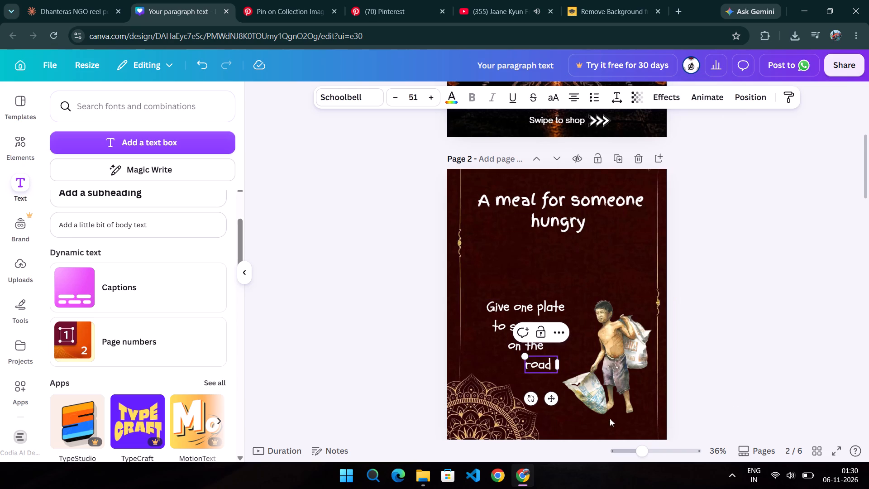
# Centre the "road" text box directly beneath "on the" and remove the trailing space after the word.
pyautogui.moveTo(549, 397); pyautogui.dragTo(535, 397)
pyautogui.click(743, 363)
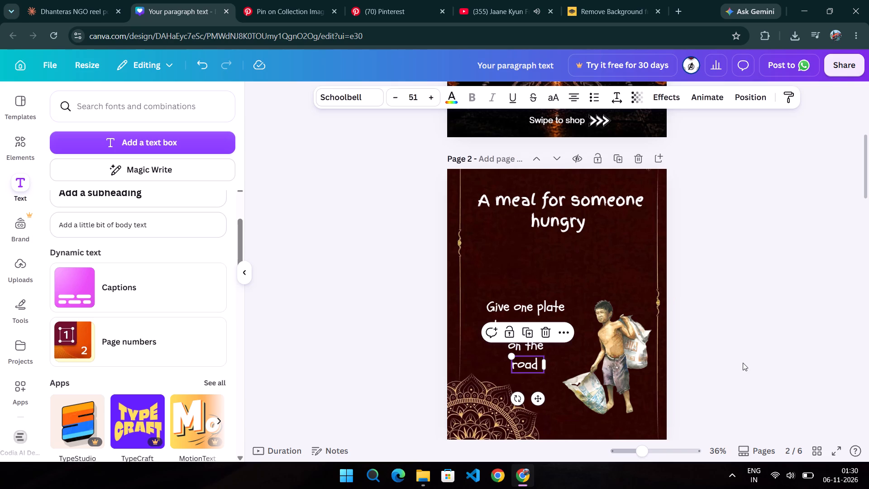
pyautogui.click(544, 368)
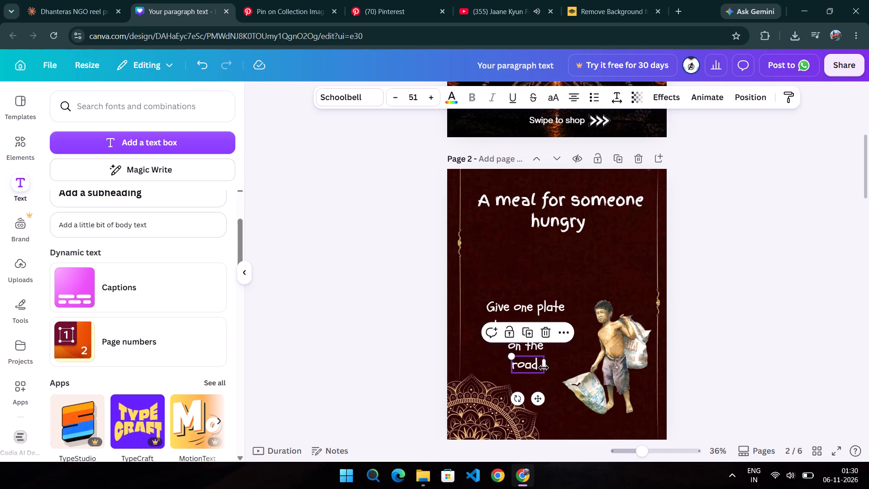
pyautogui.click(542, 368)
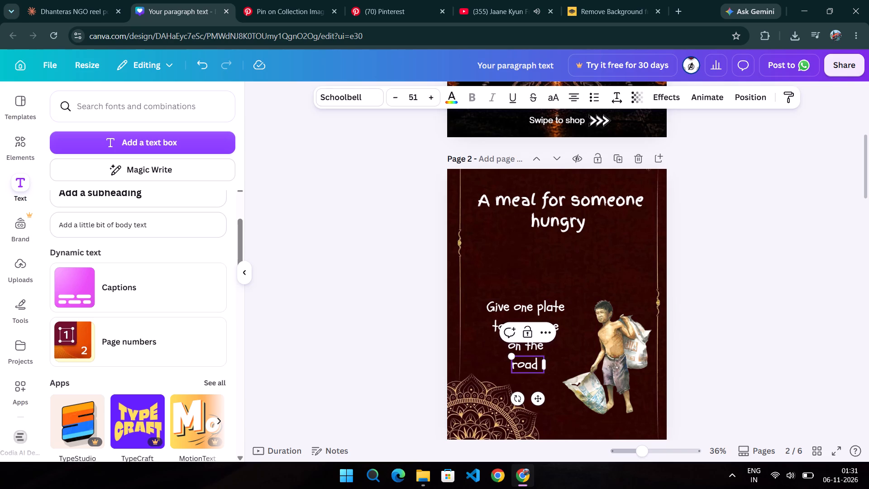
pyautogui.press('Right')
pyautogui.press('Right')
pyautogui.press('BackSpace')
pyautogui.click(764, 335)
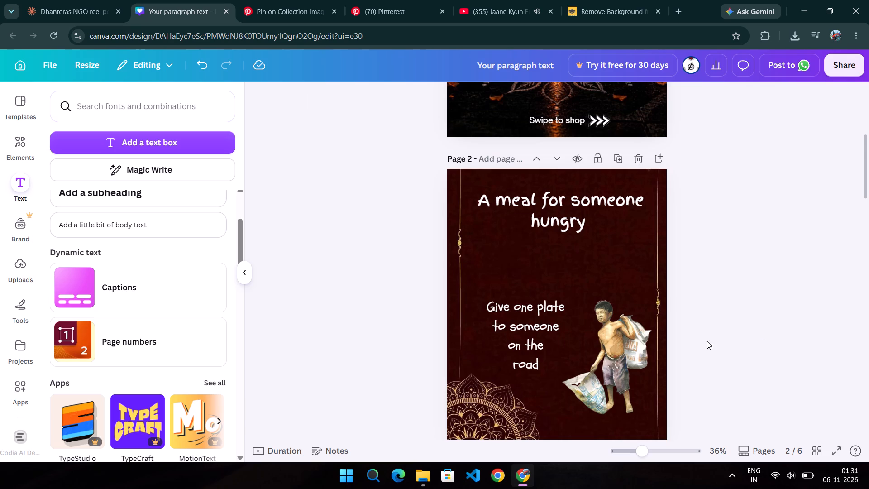
pyautogui.click(530, 365)
pyautogui.click(536, 404)
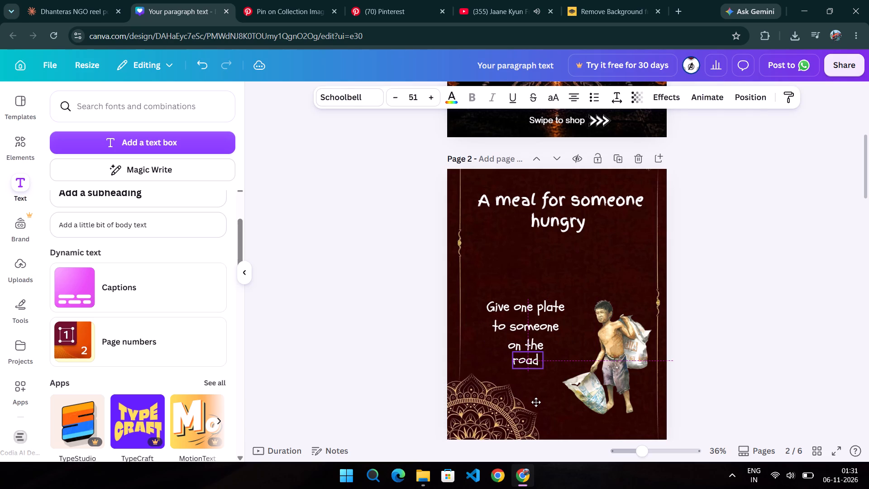
pyautogui.click(729, 341)
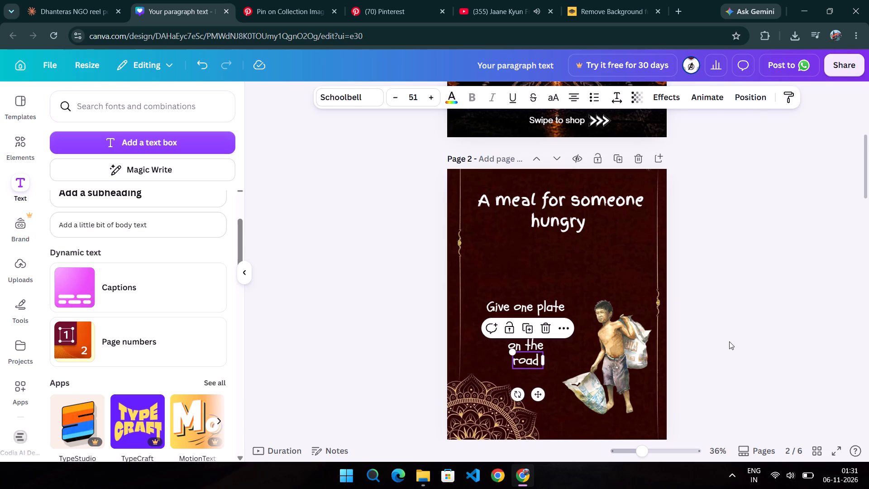
pyautogui.click(535, 360)
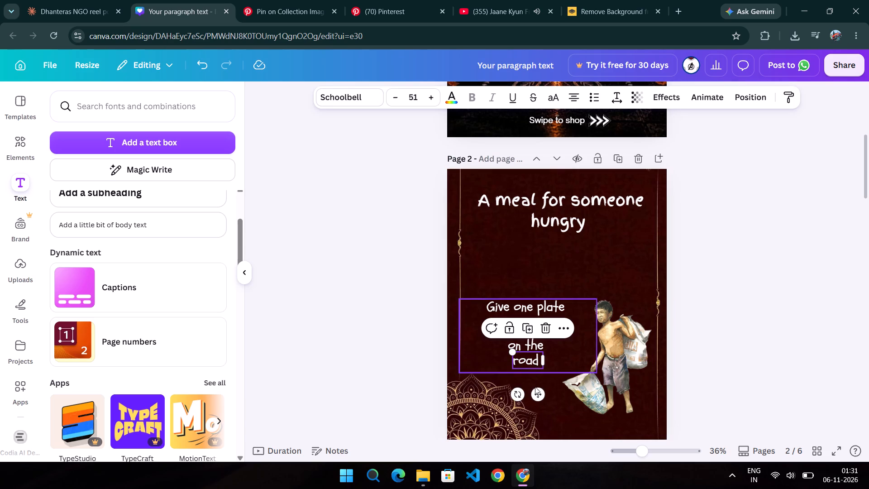
pyautogui.click(535, 392)
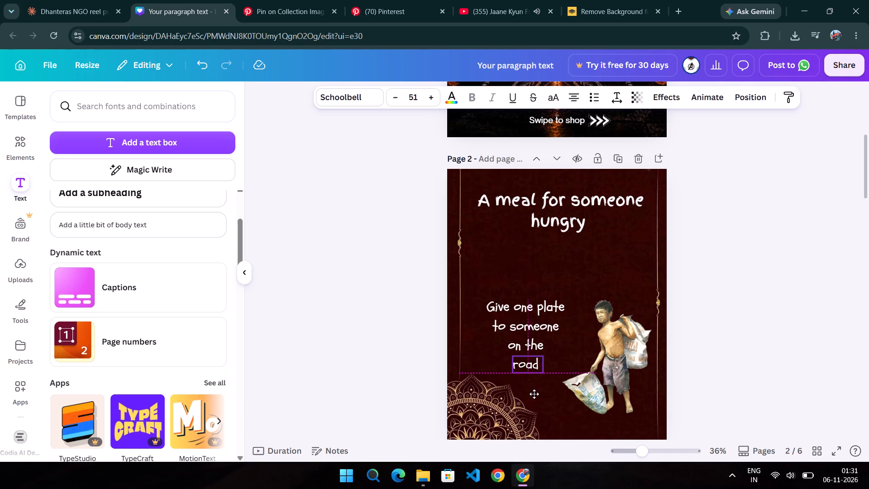
pyautogui.click(705, 345)
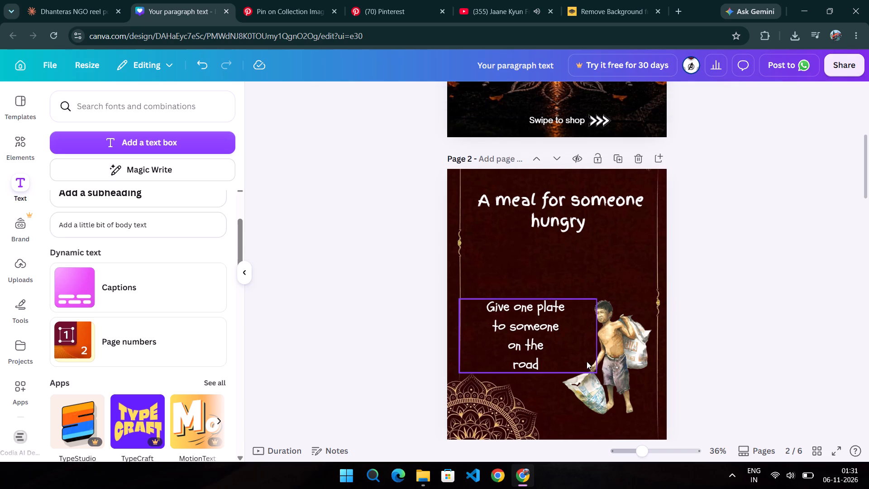
# Paste the cut dots into a new text box and place it just after "road", level with the middle of its letters.
pyautogui.click(190, 136)
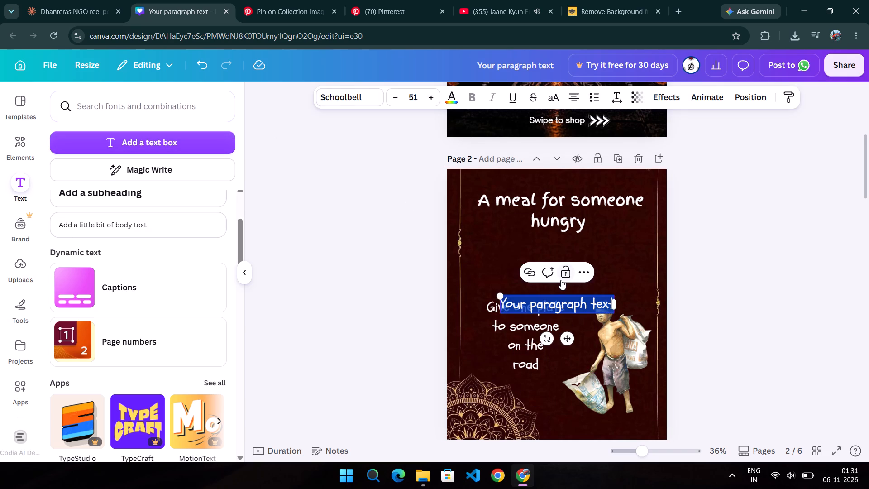
pyautogui.press('BackSpace')
pyautogui.hotkey('ctrl', 'v')
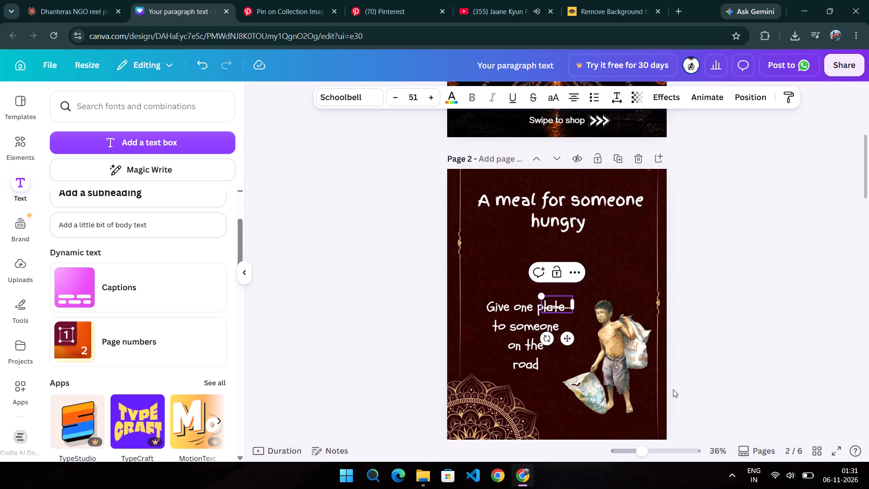
pyautogui.moveTo(568, 340); pyautogui.dragTo(577, 395)
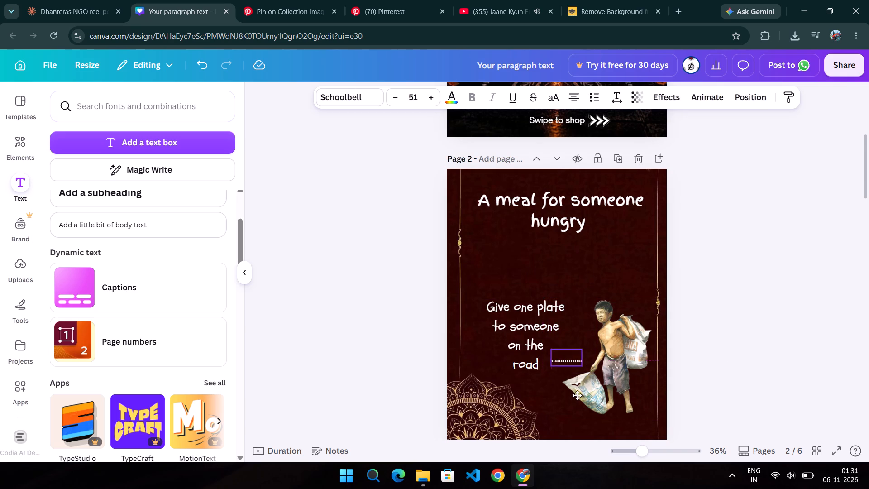
pyautogui.moveTo(577, 395); pyautogui.dragTo(573, 396)
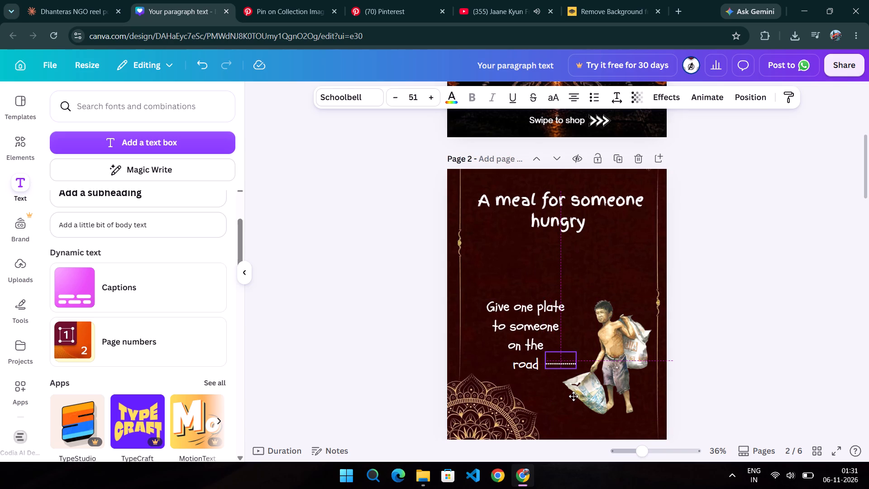
pyautogui.moveTo(573, 396); pyautogui.dragTo(573, 397)
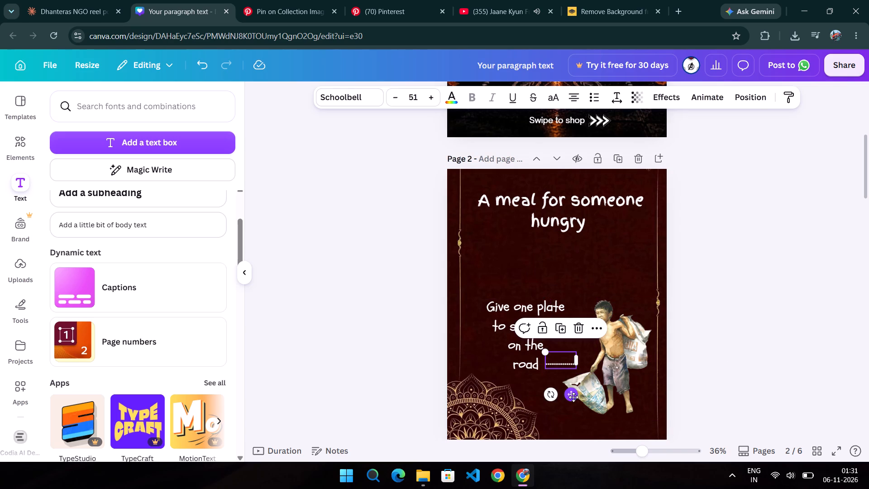
pyautogui.click(710, 376)
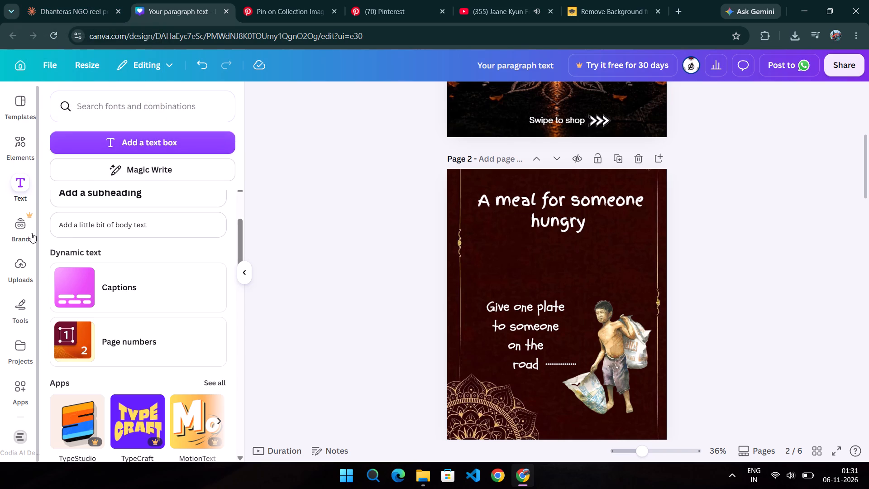
# Add the uploaded cut-out meal tray image to page 2, shrink it to about 192 × 255 px and place it above "Give one plate".
pyautogui.click(22, 263)
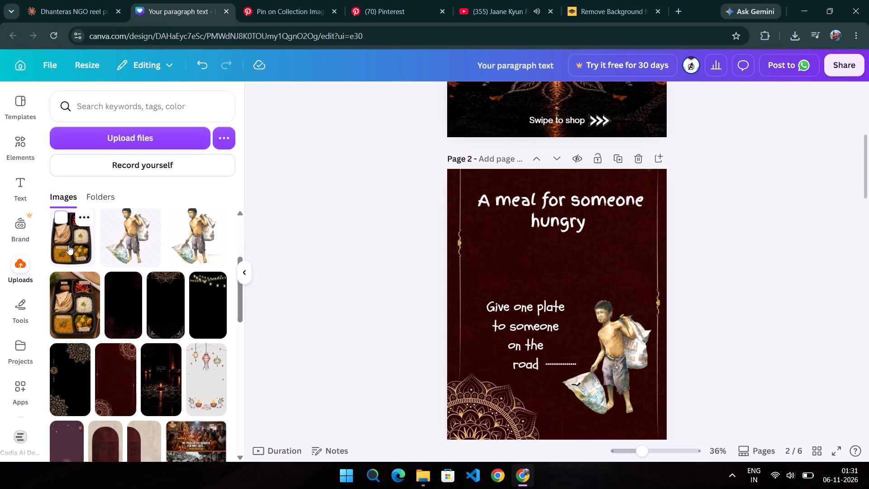
pyautogui.click(68, 245)
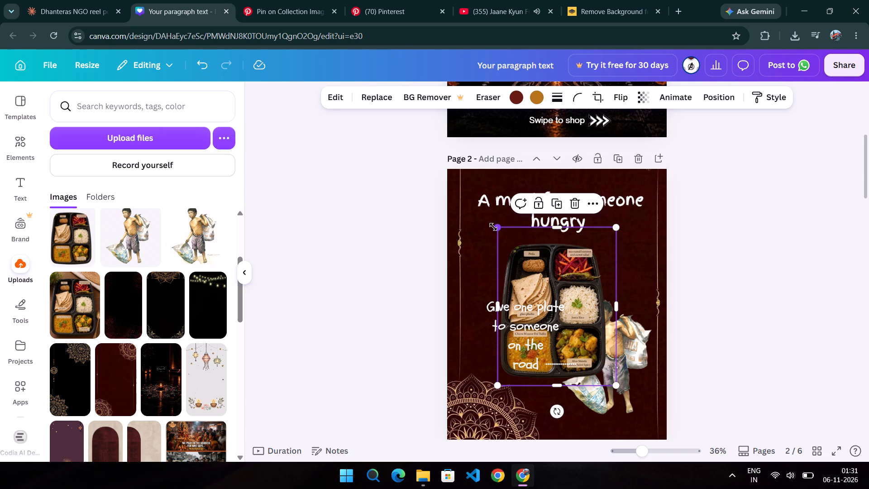
pyautogui.moveTo(496, 228); pyautogui.dragTo(559, 315)
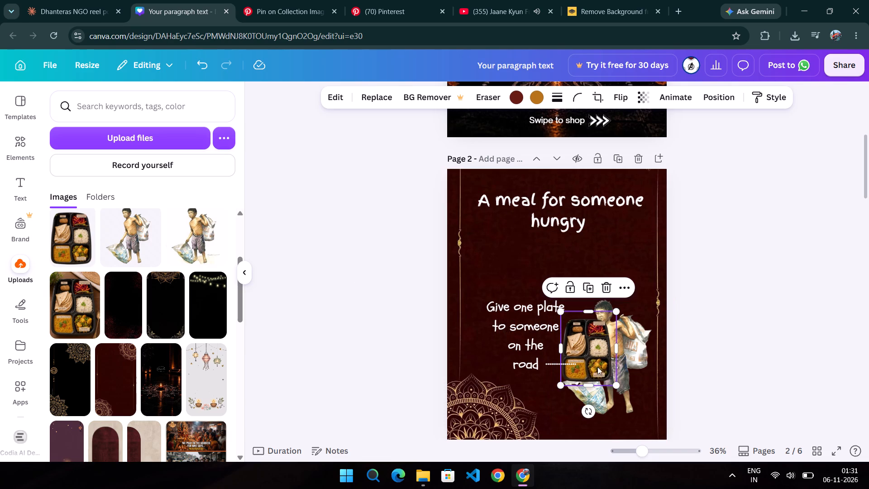
pyautogui.click(596, 358)
pyautogui.click(746, 358)
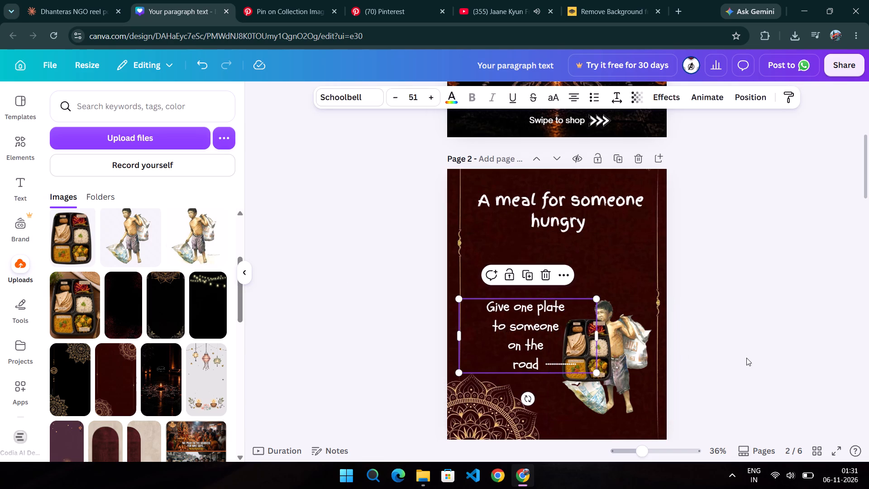
pyautogui.click(602, 364)
pyautogui.moveTo(602, 364); pyautogui.dragTo(570, 294)
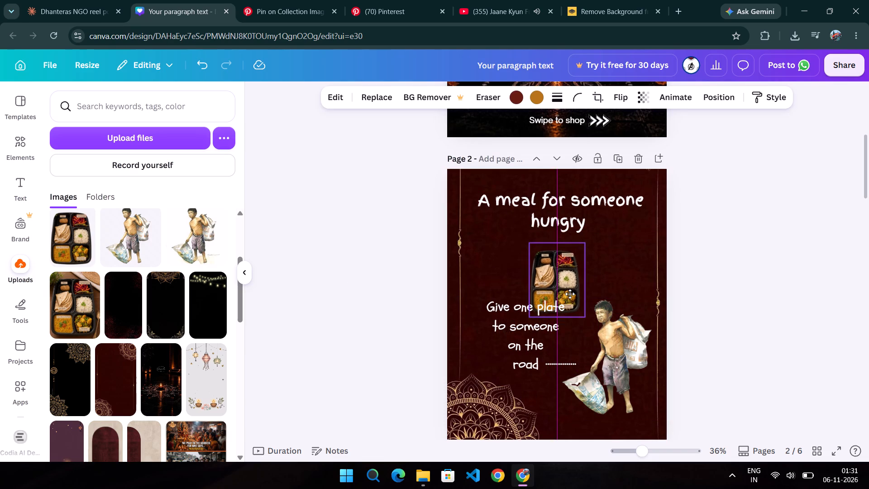
pyautogui.moveTo(570, 294); pyautogui.dragTo(568, 288)
pyautogui.moveTo(583, 305); pyautogui.dragTo(568, 281)
pyautogui.moveTo(549, 267); pyautogui.dragTo(526, 273)
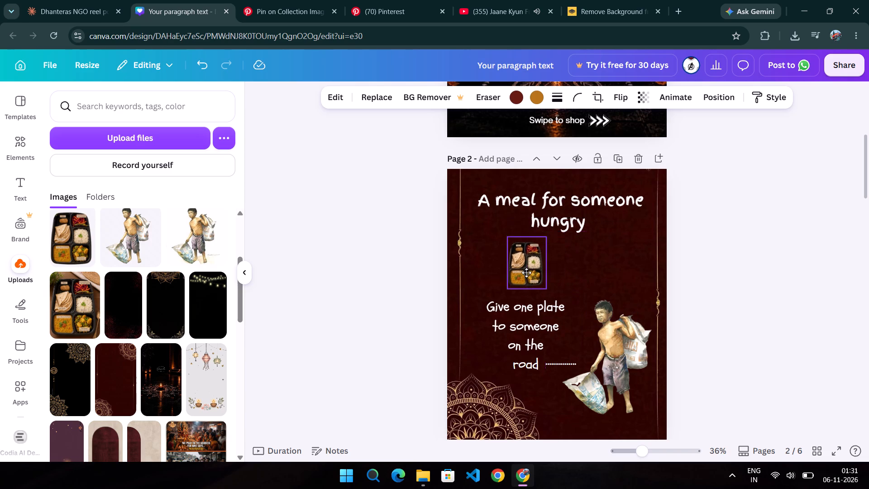
pyautogui.moveTo(526, 273); pyautogui.dragTo(515, 273)
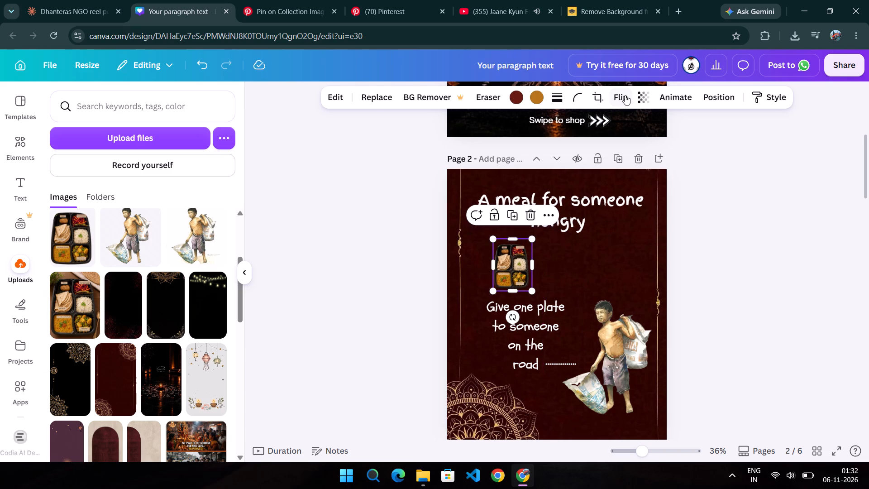
pyautogui.click(712, 90)
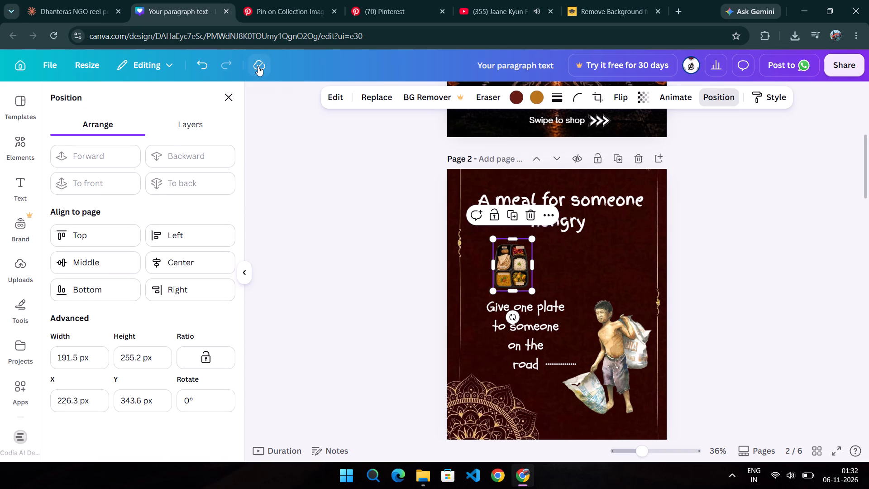
pyautogui.click(226, 94)
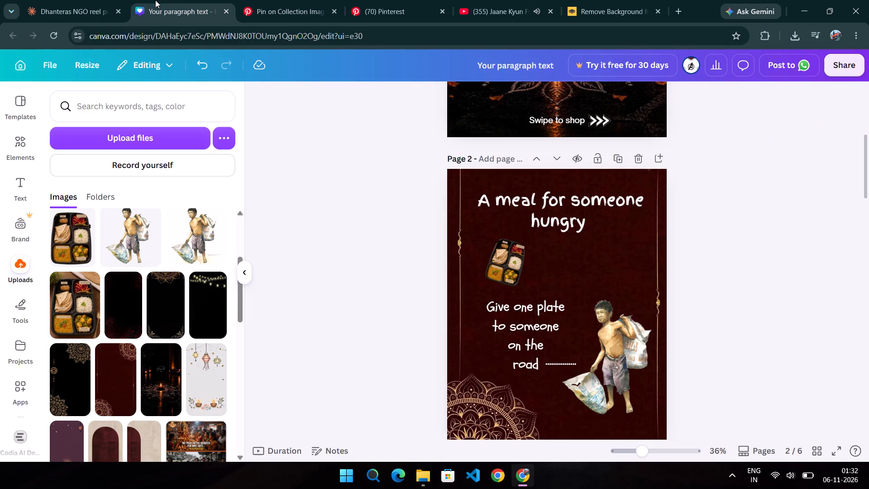
pyautogui.scroll(-1, 697, 252)
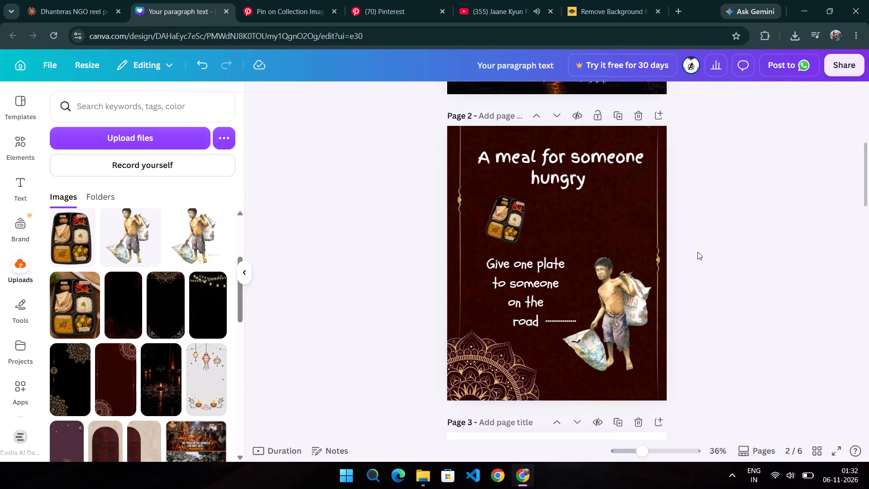
# Switch to Pinterest and search for "blank white reciept".
pyautogui.scroll(-1, 697, 252)
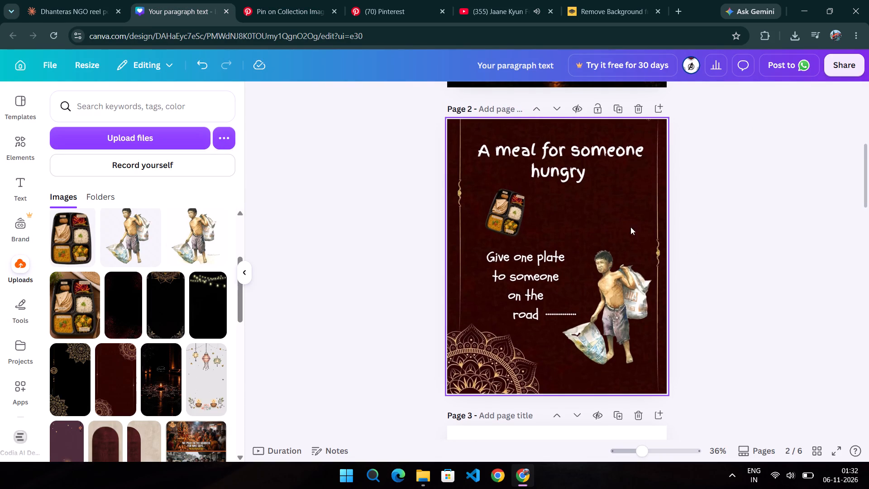
pyautogui.click(393, 0)
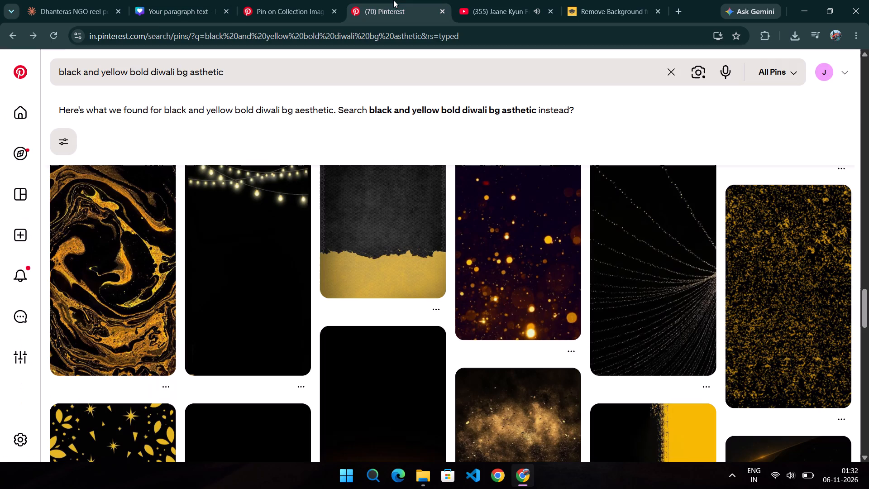
pyautogui.click(674, 70)
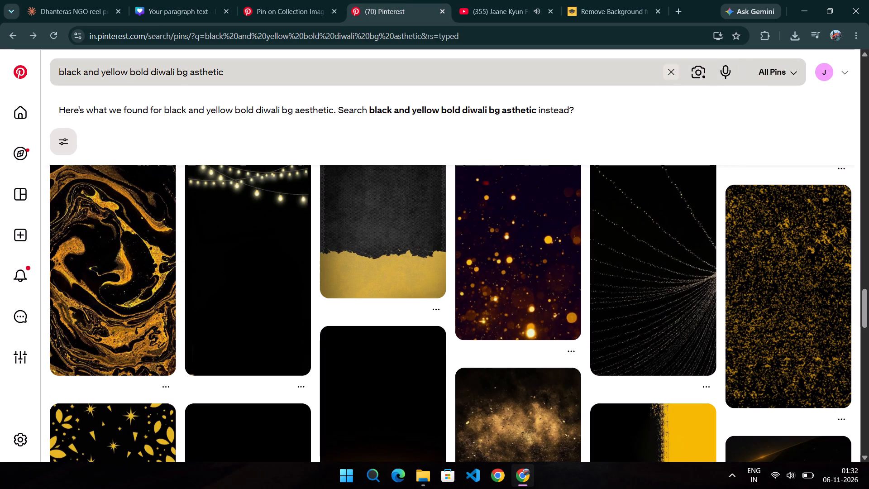
pyautogui.write('blac')
pyautogui.press('BackSpace')
pyautogui.write('nk white reciept')
pyautogui.press('Return')
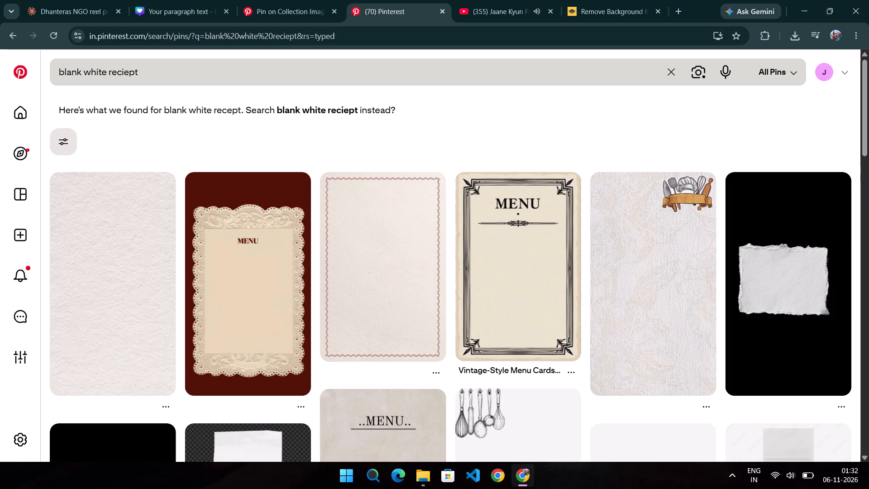
# Browse the "blank white reciept" pins for a blank receipt image suited to the slide.
pyautogui.scroll(-2, 500, 224)
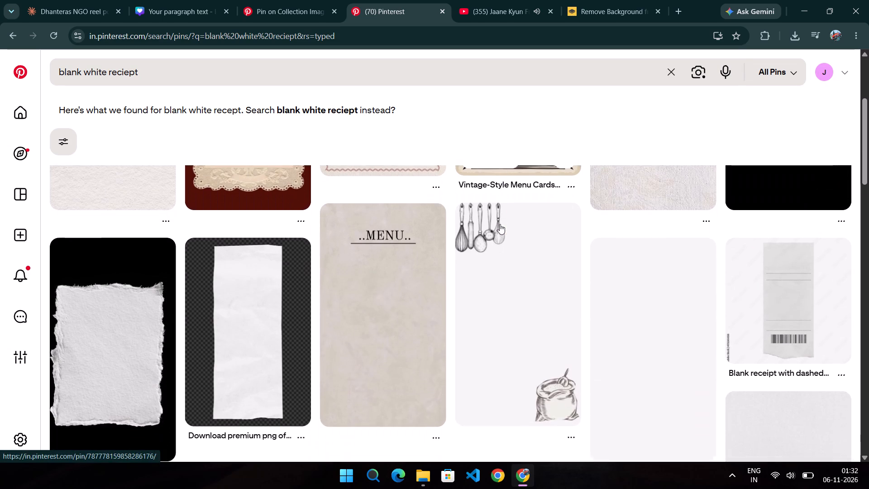
pyautogui.scroll(-2, 500, 224)
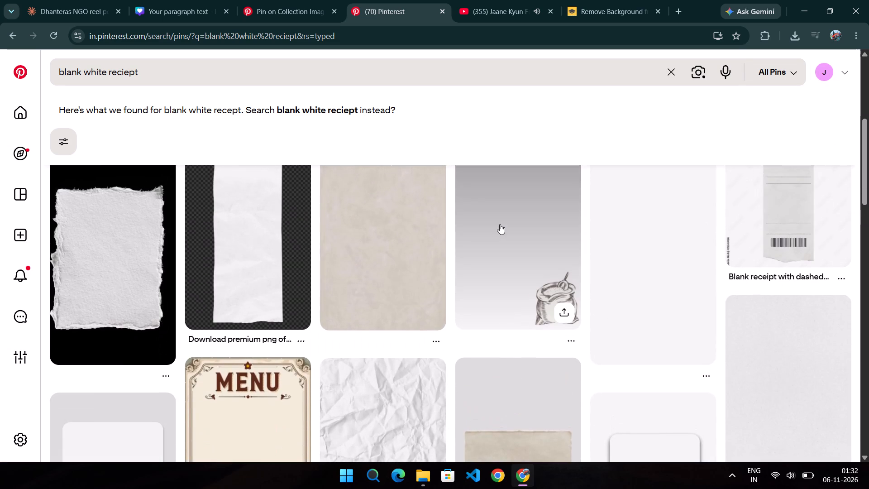
pyautogui.scroll(-5, 500, 224)
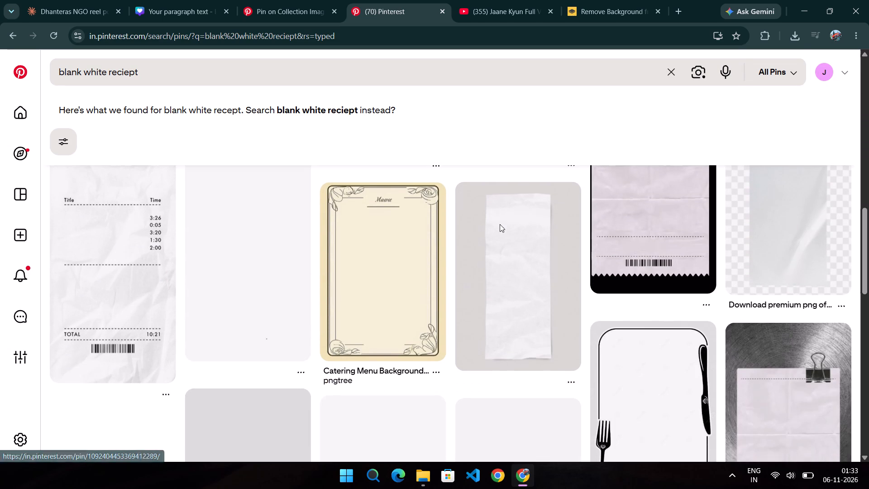
pyautogui.scroll(-4, 500, 224)
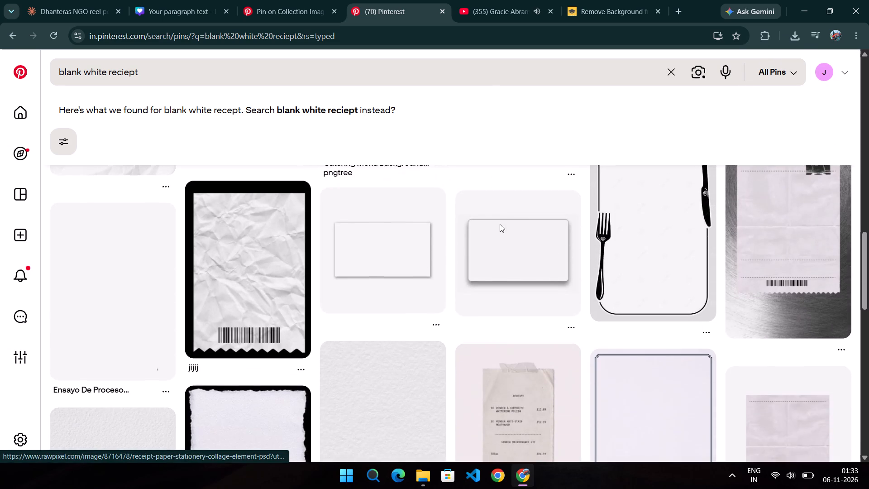
pyautogui.scroll(-3, 500, 224)
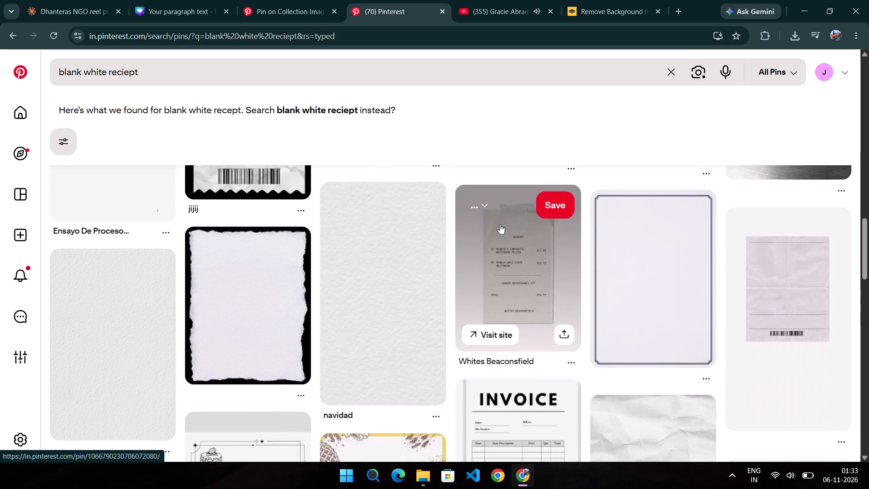
pyautogui.scroll(-2, 500, 224)
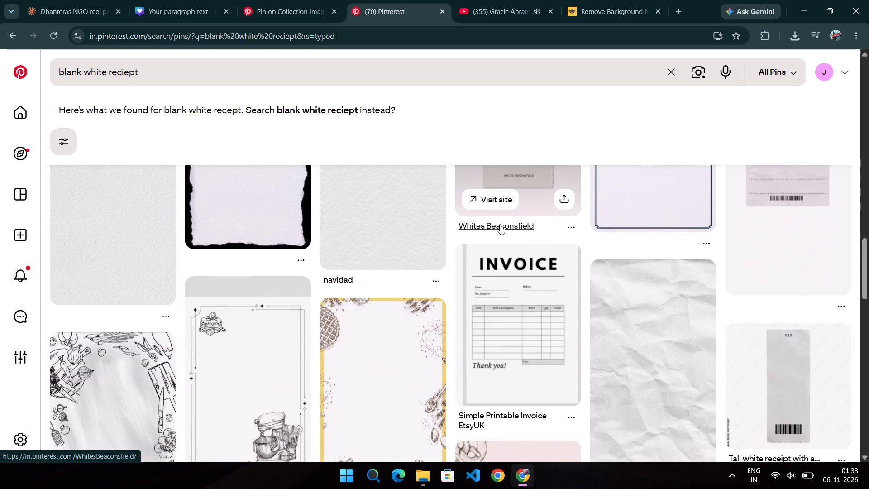
pyautogui.scroll(-6, 500, 224)
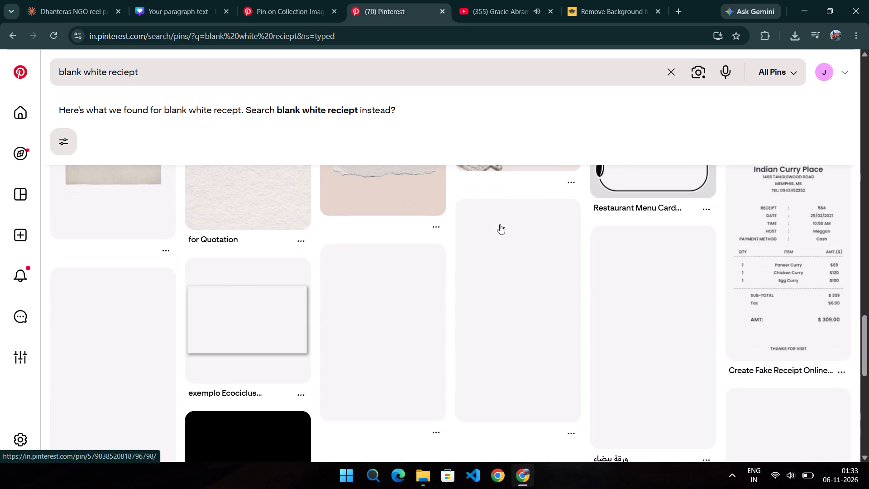
pyautogui.scroll(-4, 500, 224)
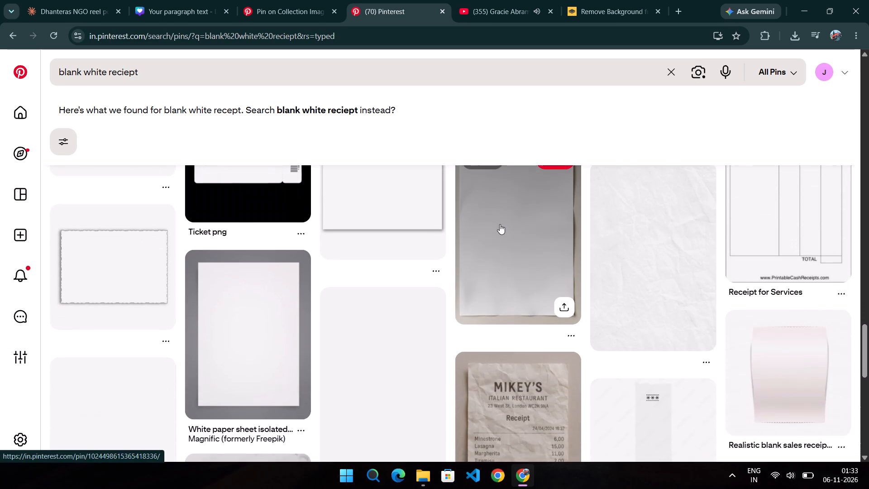
pyautogui.scroll(-1, 500, 224)
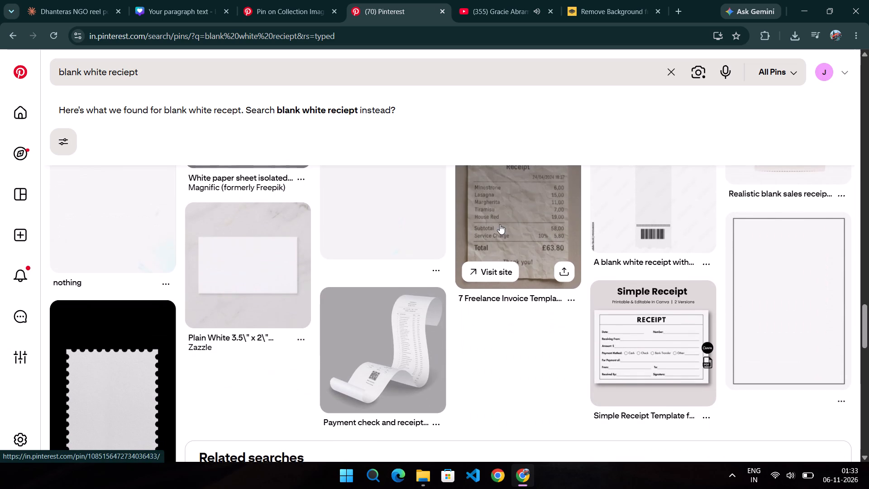
pyautogui.scroll(-1, 500, 224)
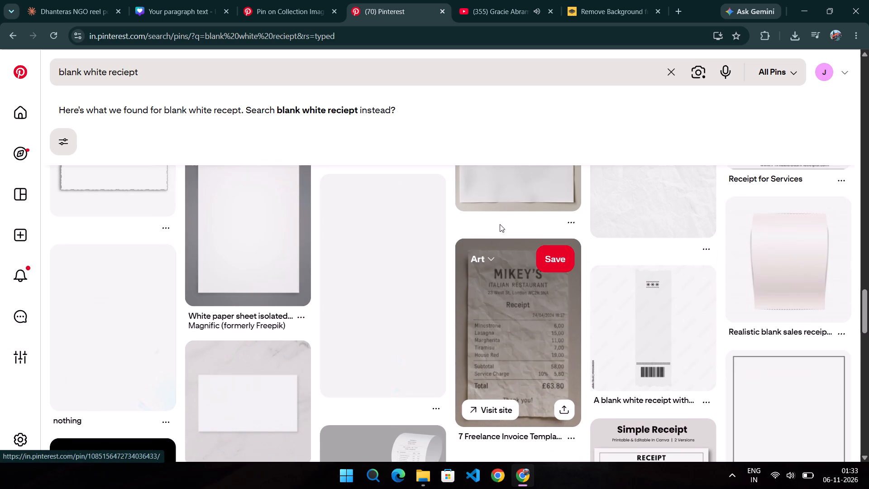
pyautogui.scroll(-3, 500, 224)
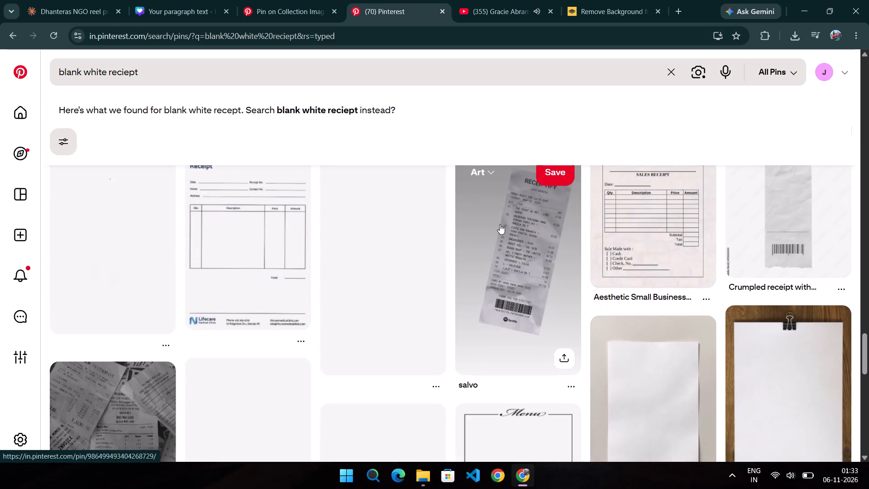
pyautogui.scroll(-1, 500, 224)
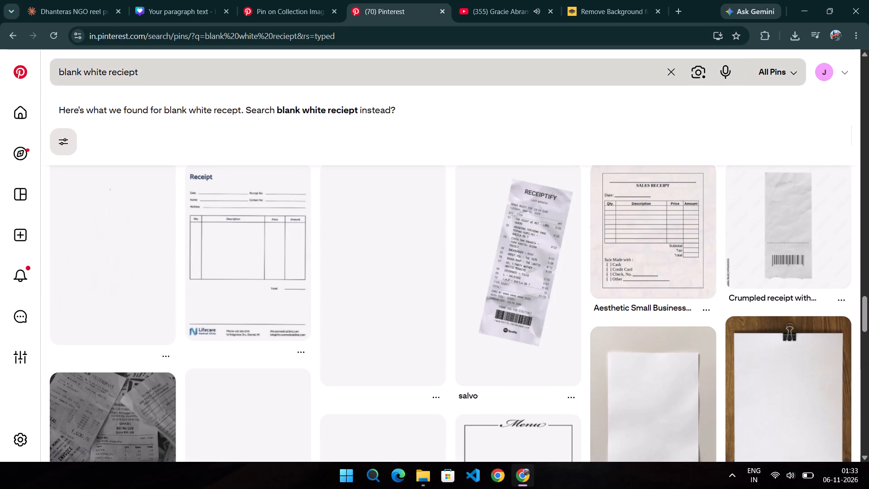
# Search Pinterest for "blank white bill zero rs" and look through the pins.
pyautogui.click(155, 78)
pyautogui.press('BackSpace')
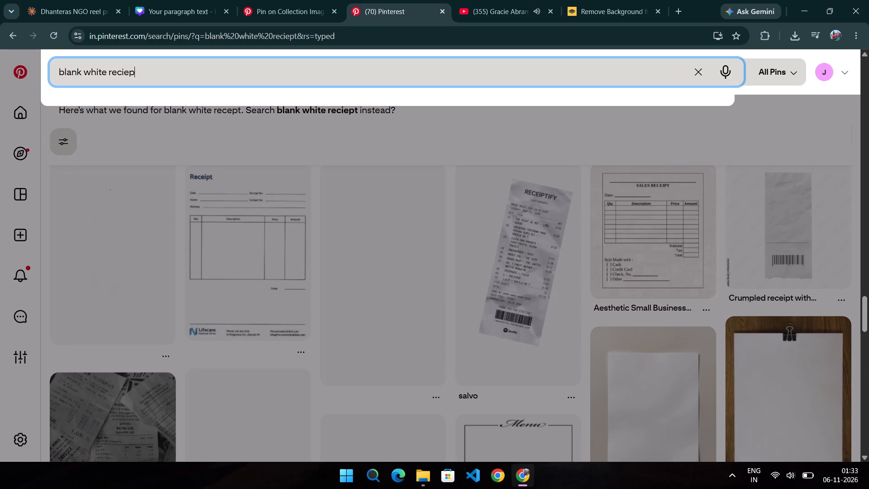
pyautogui.press('BackSpace')
pyautogui.press('BackSpace')
pyautogui.press('BackSpace')
pyautogui.press('BackSpace')
pyautogui.press('BackSpace')
pyautogui.press('BackSpace')
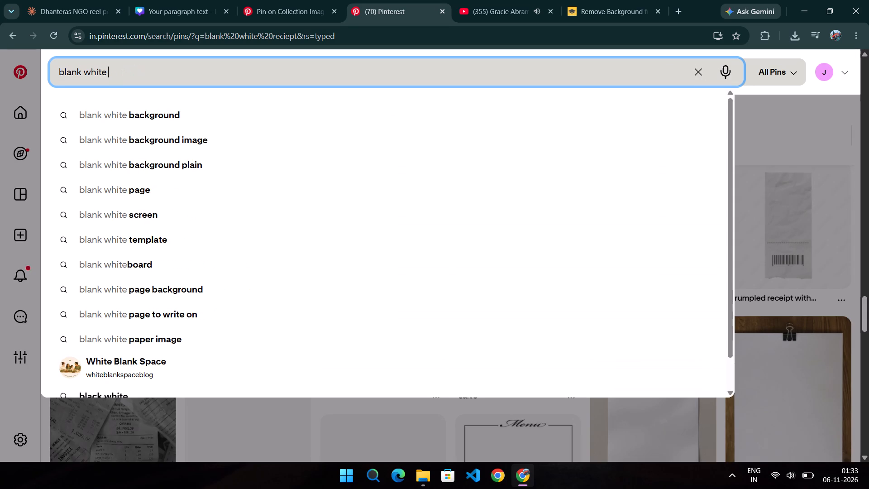
pyautogui.write('bill zero rs')
pyautogui.press('Return')
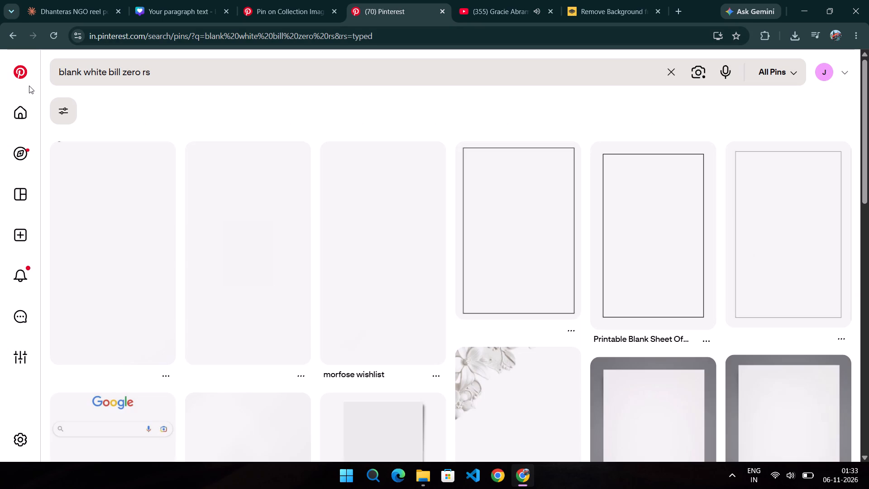
pyautogui.scroll(-7, 161, 204)
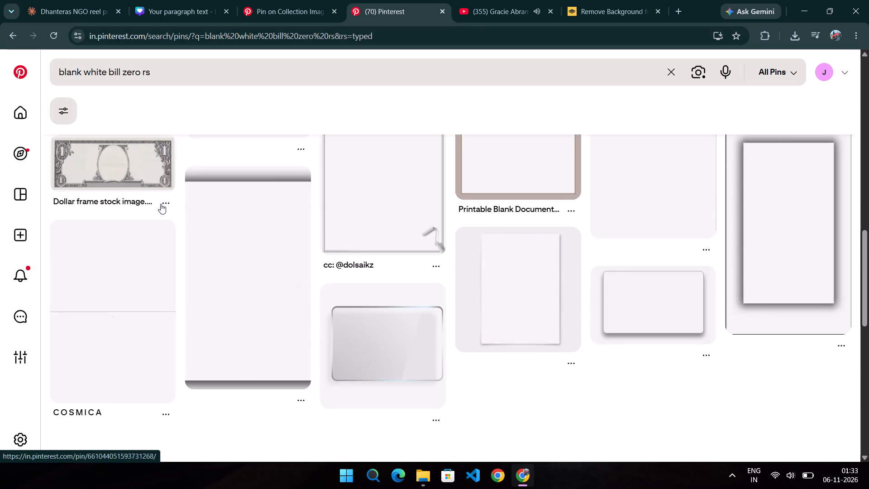
pyautogui.scroll(-4, 161, 204)
pyautogui.click(170, 78)
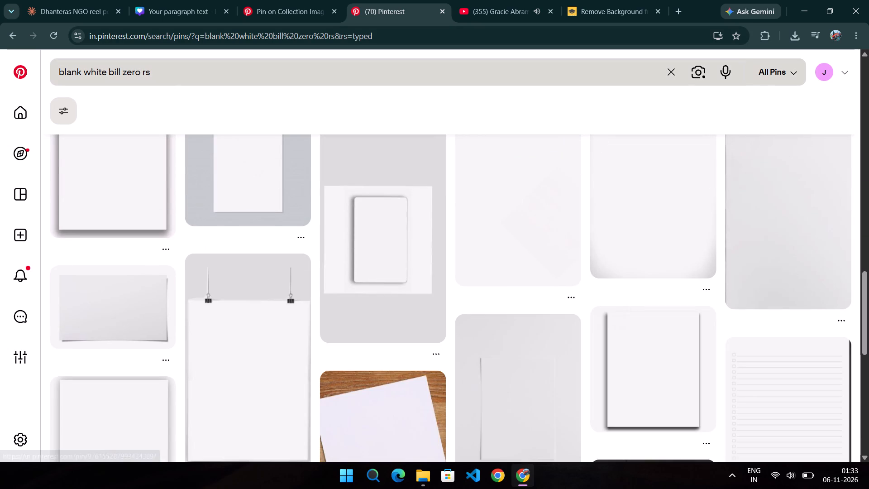
pyautogui.press('BackSpace')
pyautogui.press('BackSpace')
pyautogui.press('BackSpace')
pyautogui.press('BackSpace')
pyautogui.press('BackSpace')
pyautogui.press('BackSpace')
pyautogui.press('BackSpace')
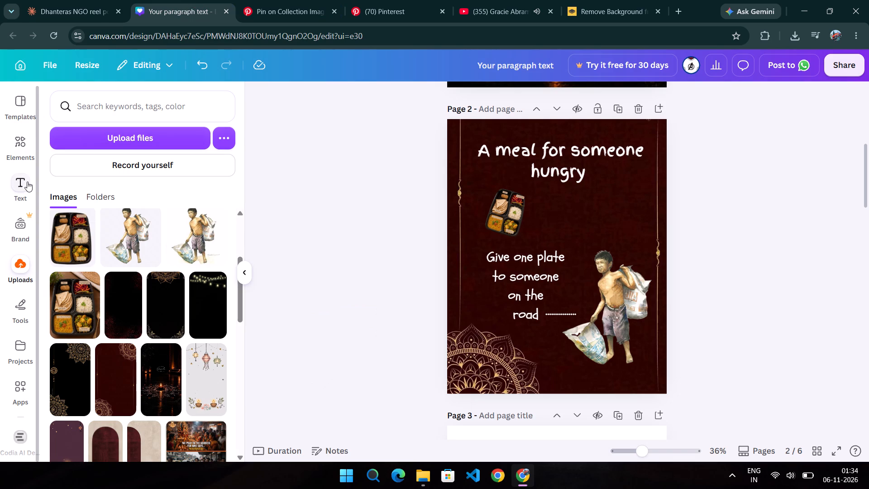
pyautogui.click(20, 136)
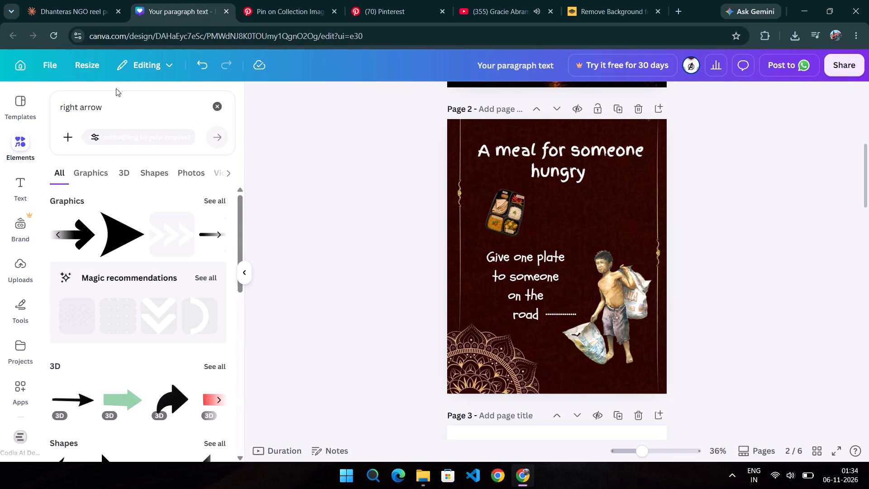
pyautogui.click(110, 105)
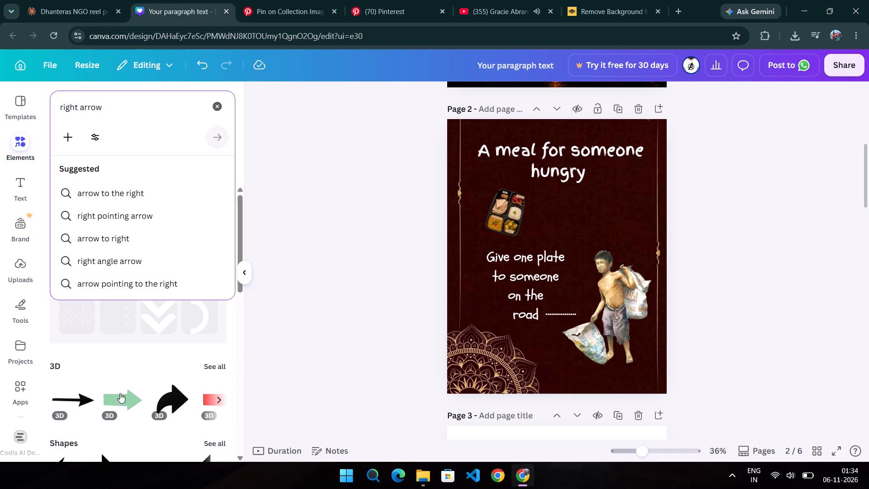
pyautogui.click(277, 331)
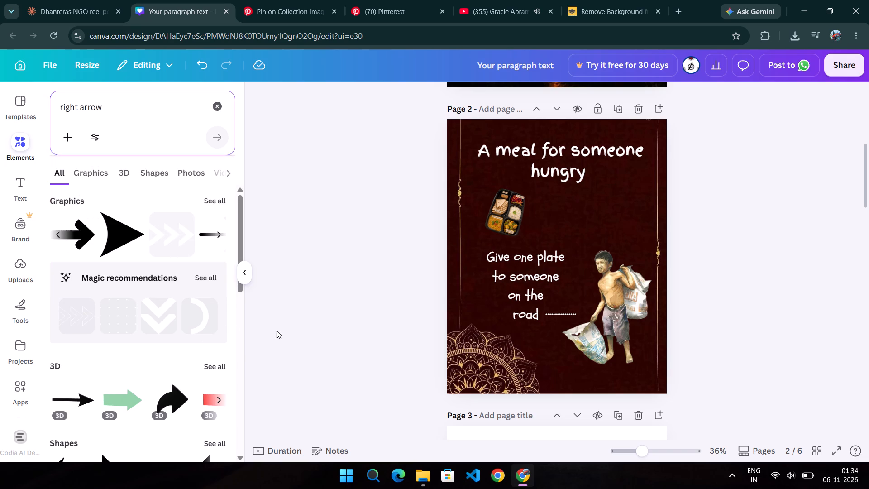
pyautogui.click(177, 244)
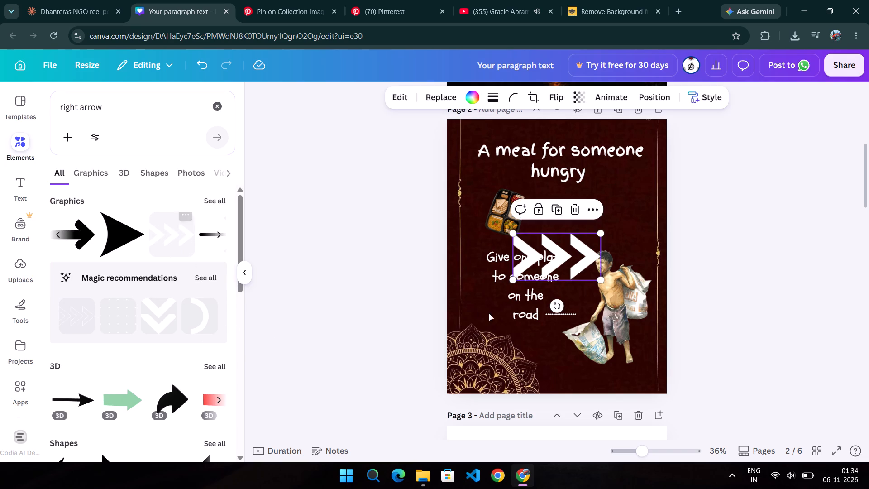
pyautogui.moveTo(513, 233); pyautogui.dragTo(539, 249)
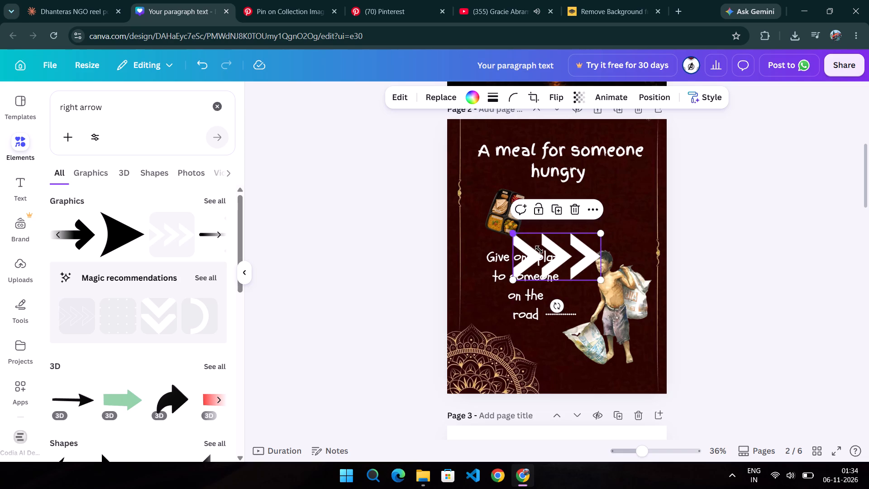
pyautogui.moveTo(539, 249); pyautogui.dragTo(568, 269)
pyautogui.moveTo(597, 309); pyautogui.dragTo(612, 342)
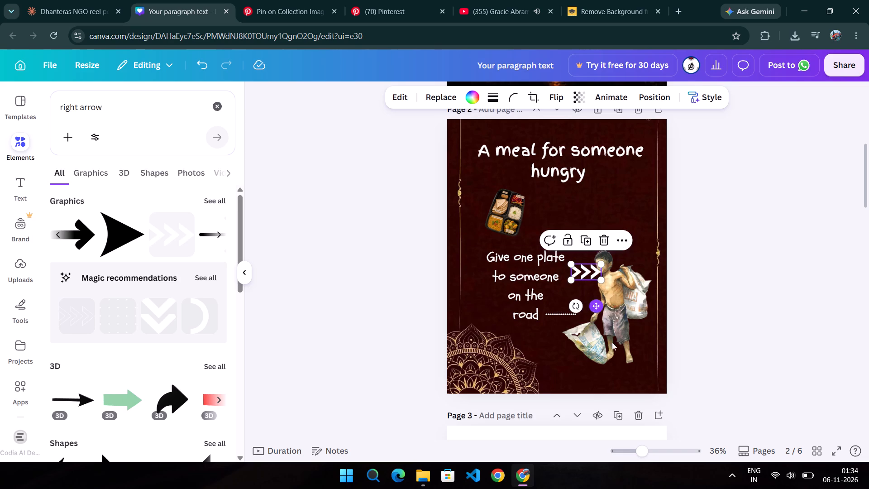
pyautogui.moveTo(612, 342); pyautogui.dragTo(645, 416)
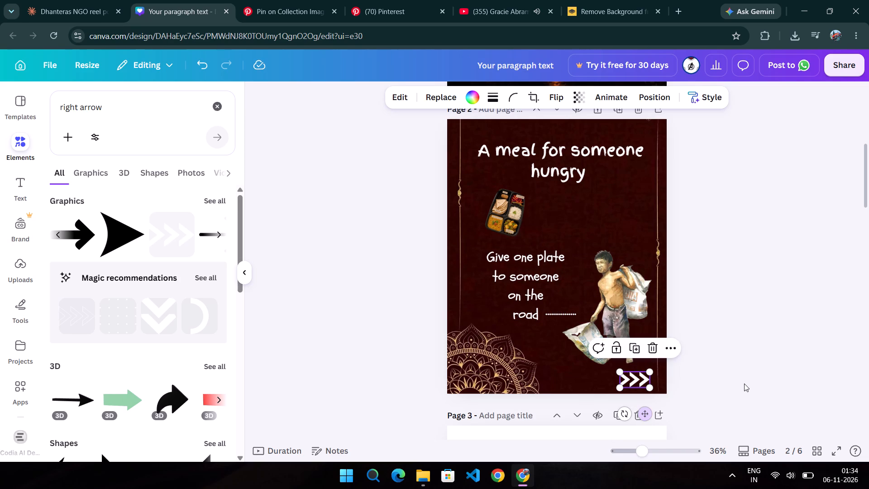
pyautogui.click(744, 384)
# Shrink the chevron arrow slightly more and move it left, below the boy's white sack at the page's bottom edge.
pyautogui.click(634, 377)
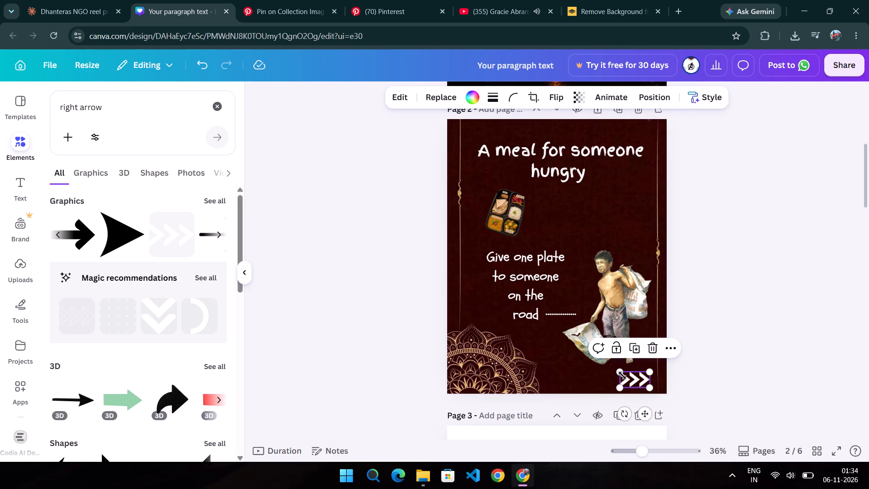
pyautogui.moveTo(619, 372); pyautogui.dragTo(627, 377)
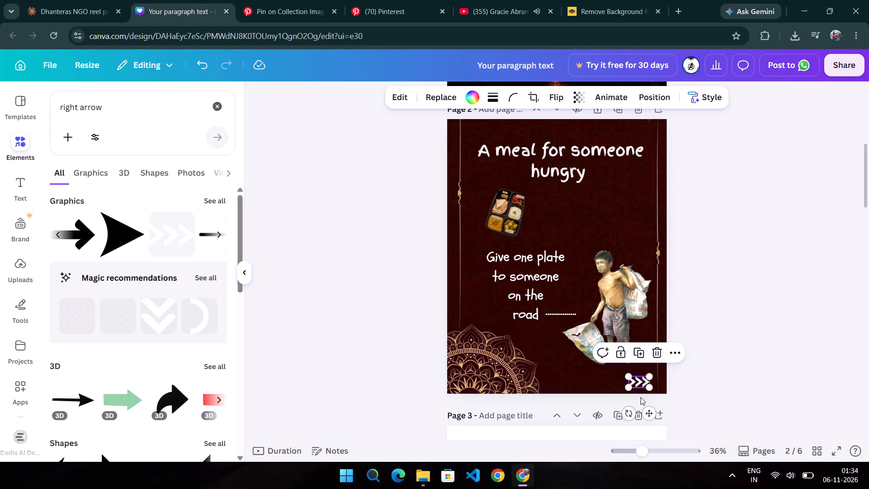
pyautogui.moveTo(650, 413); pyautogui.dragTo(595, 409)
pyautogui.click(745, 350)
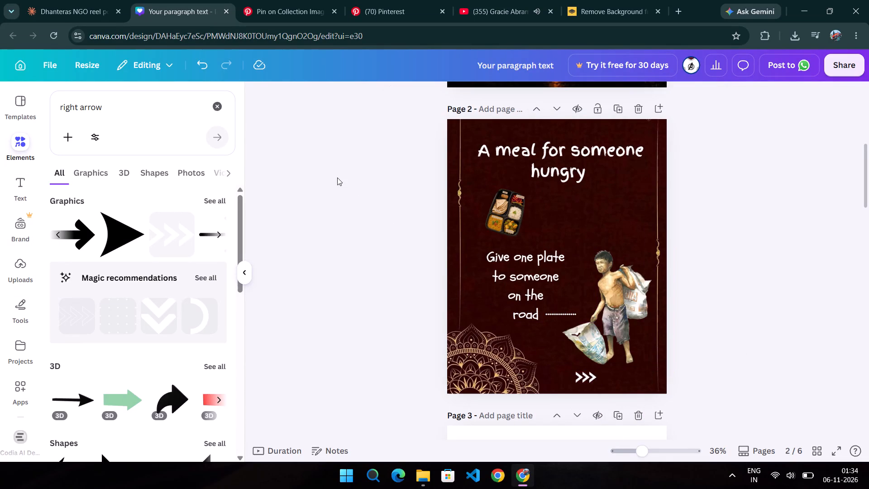
# Replace the "right arrow" elements search with a search for "receipt box".
pyautogui.click(107, 111)
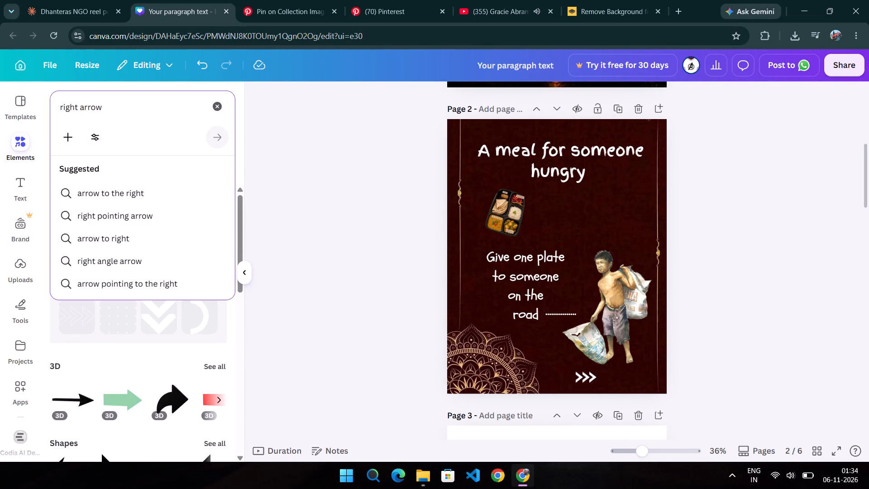
pyautogui.press('BackSpace')
pyautogui.press('BackSpace')
pyautogui.press('BackSpace')
pyautogui.press('BackSpace')
pyautogui.press('BackSpace')
pyautogui.press('BackSpace')
pyautogui.press('BackSpace')
pyautogui.press('BackSpace')
pyautogui.press('BackSpace')
pyautogui.press('BackSpace')
pyautogui.press('BackSpace')
pyautogui.press('BackSpace')
pyautogui.press('BackSpace')
pyautogui.press('BackSpace')
pyautogui.press('BackSpace')
pyautogui.press('BackSpace')
pyautogui.press('BackSpace')
pyautogui.press('BackSpace')
pyautogui.press('BackSpace')
pyautogui.press('BackSpace')
pyautogui.write('receipt box')
pyautogui.press('Return')
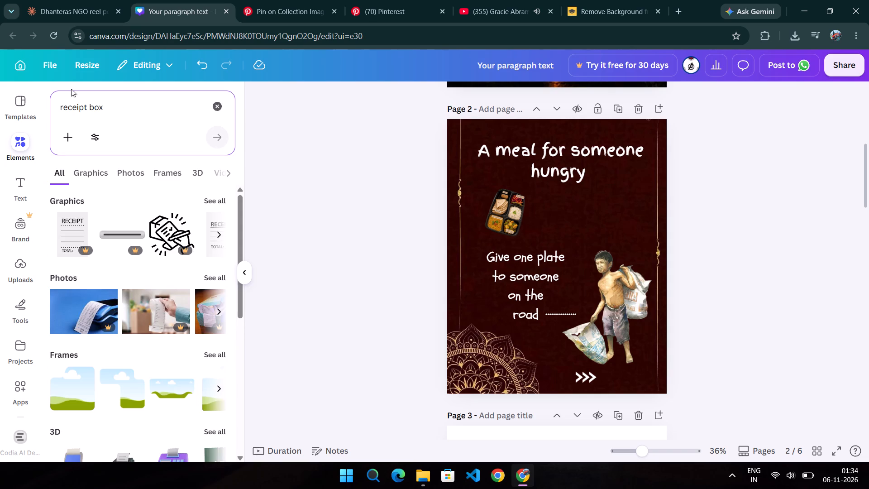
# Look through the "receipt box" graphics, including the full results list, for a blank receipt suited to the slide.
pyautogui.click(217, 238)
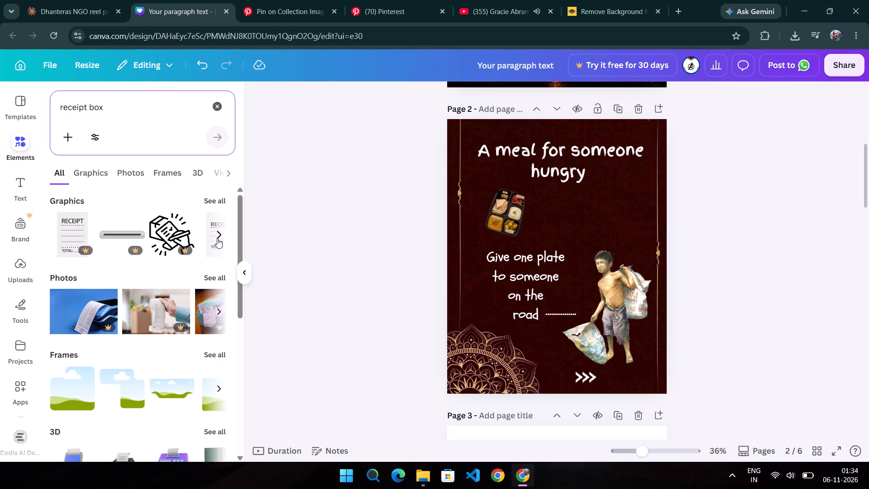
pyautogui.click(217, 238)
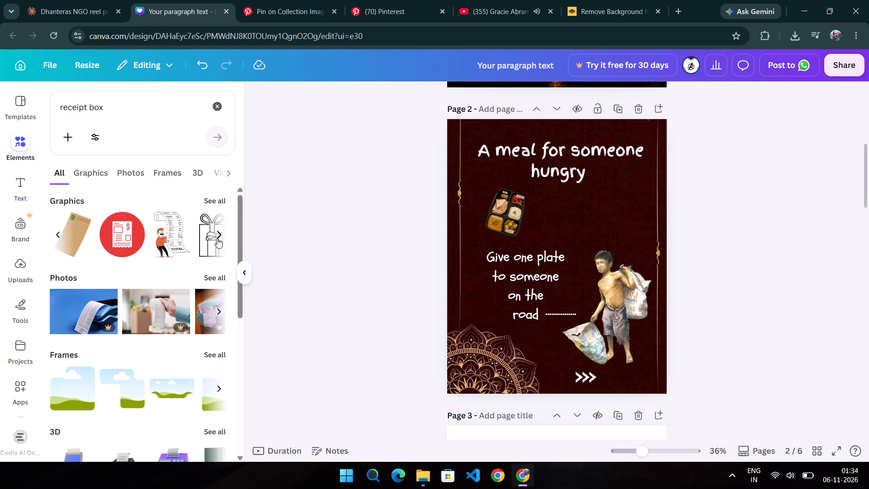
pyautogui.click(217, 238)
pyautogui.click(217, 238)
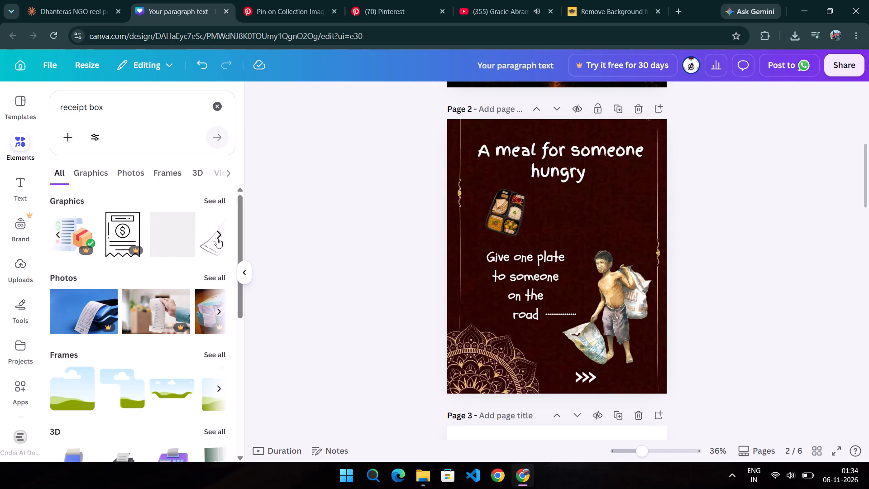
pyautogui.click(217, 238)
pyautogui.click(217, 238)
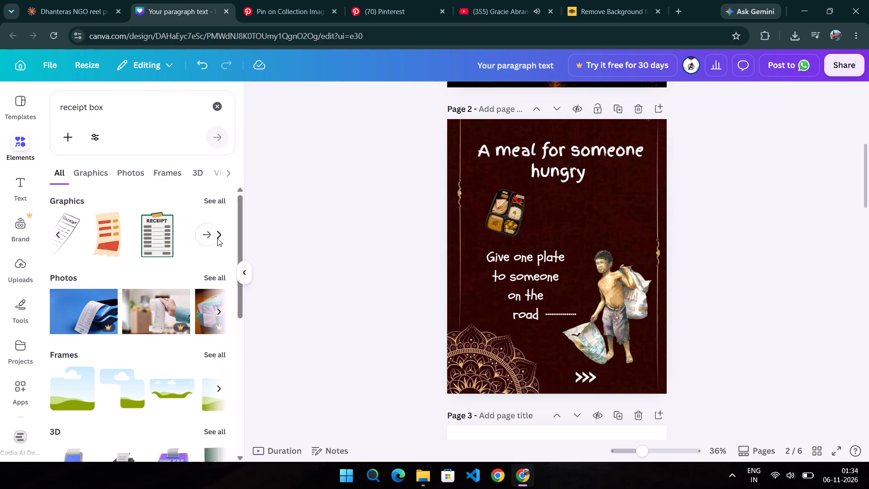
pyautogui.click(222, 201)
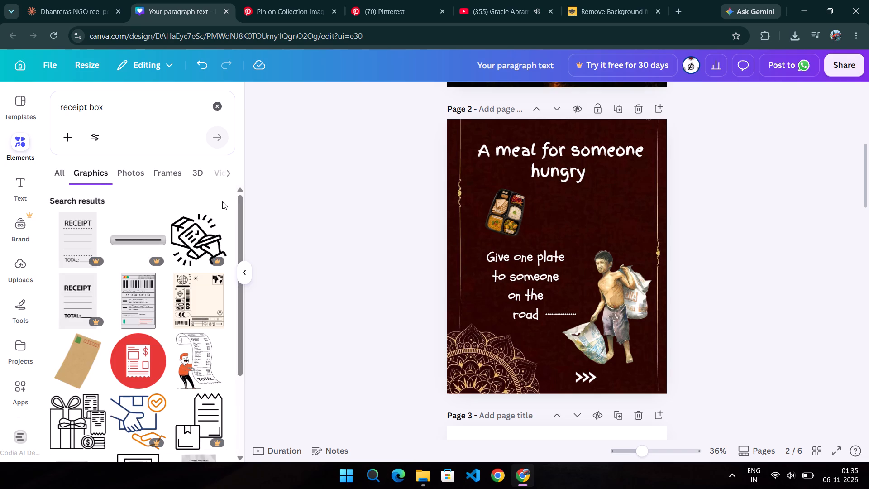
pyautogui.scroll(-5, 180, 334)
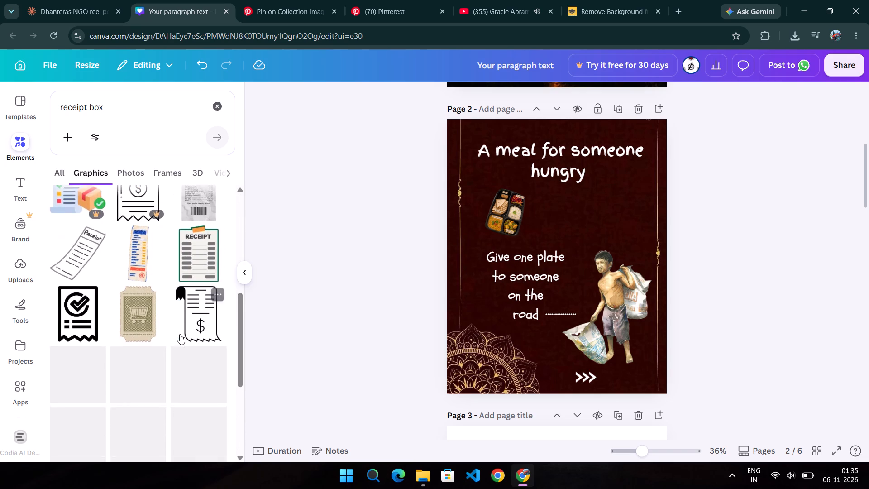
pyautogui.scroll(-4, 180, 334)
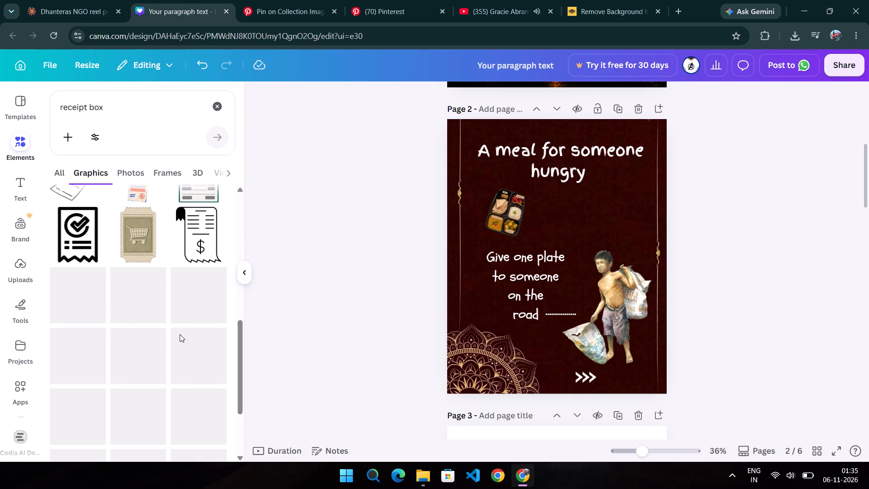
pyautogui.scroll(-4, 180, 334)
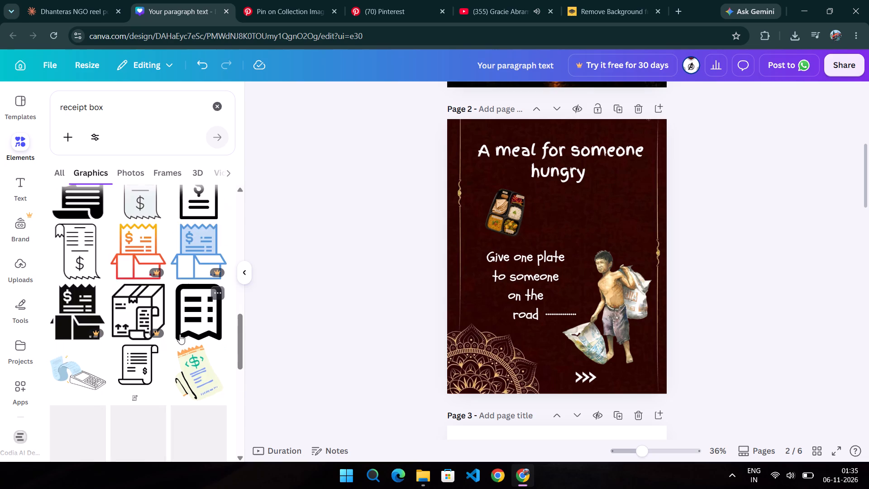
pyautogui.scroll(-2, 180, 334)
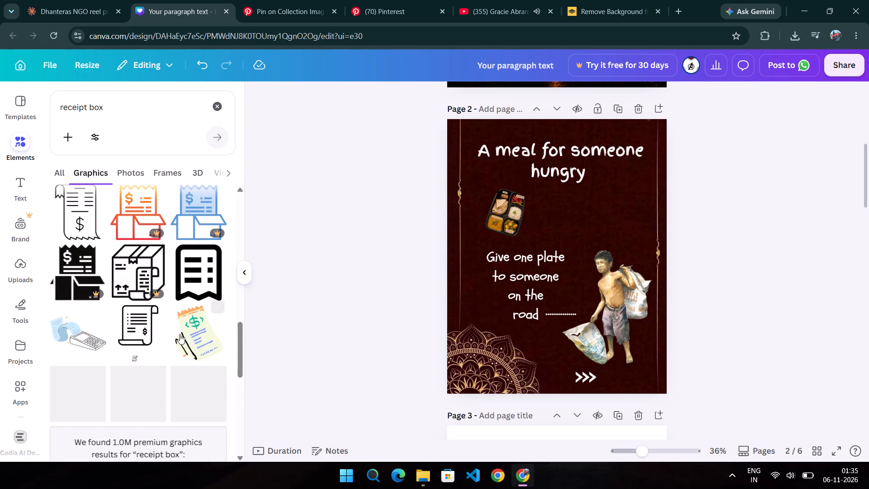
pyautogui.scroll(3, 180, 334)
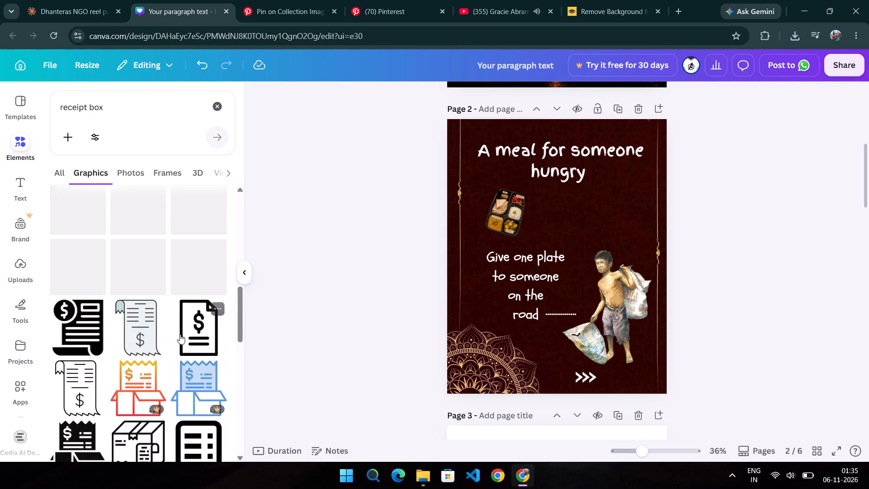
pyautogui.scroll(8, 180, 334)
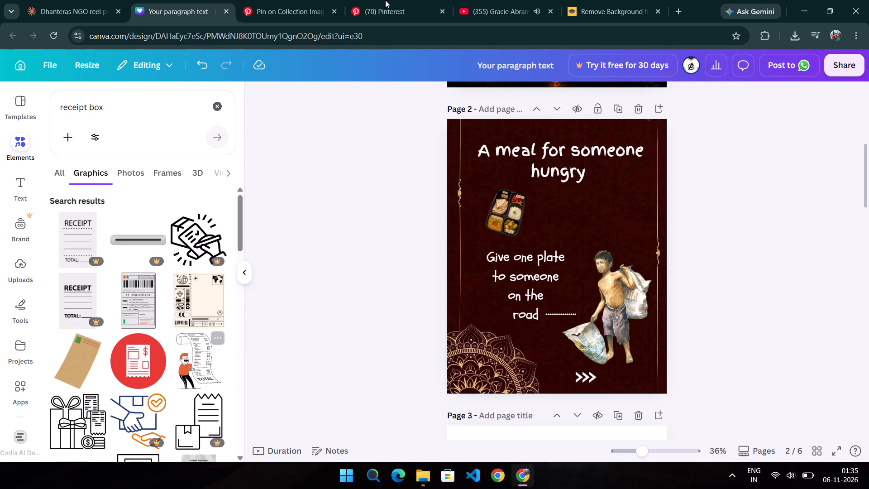
# Switch to Pinterest and replace the "blank white bill" search with "receipt box".
pyautogui.click(414, 2)
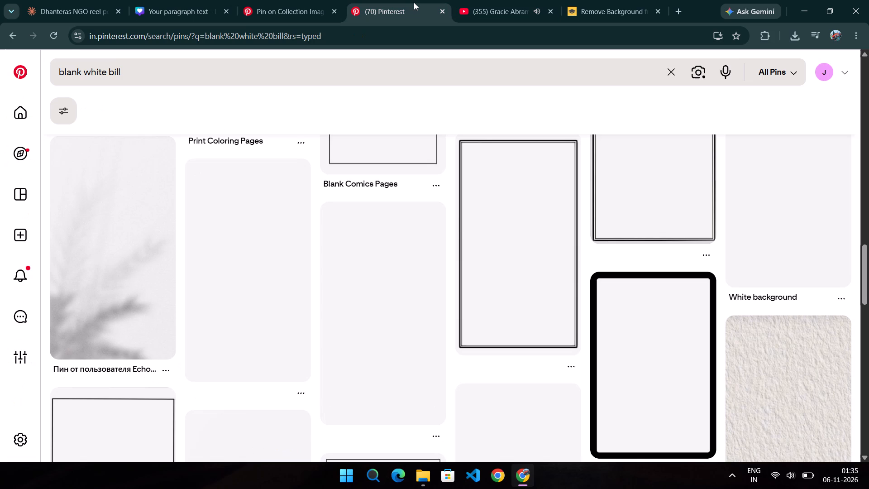
pyautogui.click(162, 68)
pyautogui.press('BackSpace')
pyautogui.press('BackSpace')
pyautogui.press('BackSpace')
pyautogui.press('BackSpace')
pyautogui.press('BackSpace')
pyautogui.press('BackSpace')
pyautogui.press('BackSpace')
pyautogui.press('BackSpace')
pyautogui.press('BackSpace')
pyautogui.press('BackSpace')
pyautogui.press('BackSpace')
pyautogui.press('BackSpace')
pyautogui.press('BackSpace')
pyautogui.press('BackSpace')
pyautogui.press('BackSpace')
pyautogui.press('BackSpace')
pyautogui.press('BackSpace')
pyautogui.press('BackSpace')
pyautogui.press('BackSpace')
pyautogui.press('BackSpace')
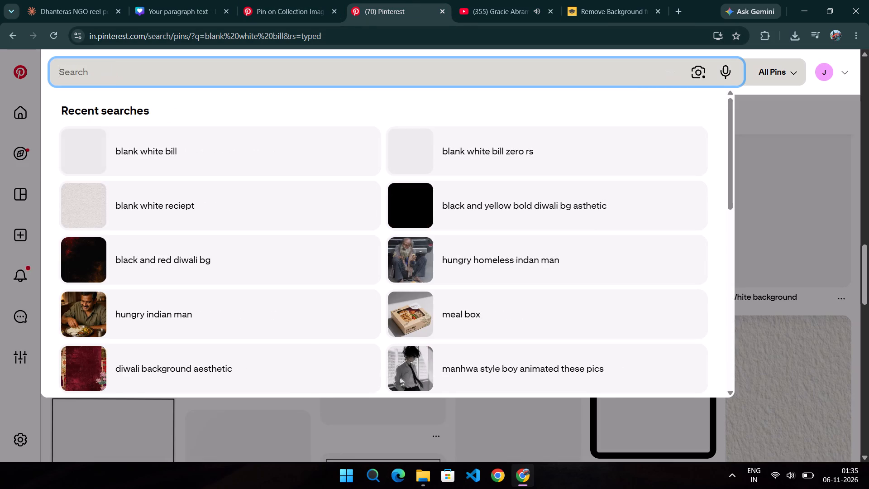
pyautogui.write('receipt bo')
pyautogui.press('x')
pyautogui.press('Return')
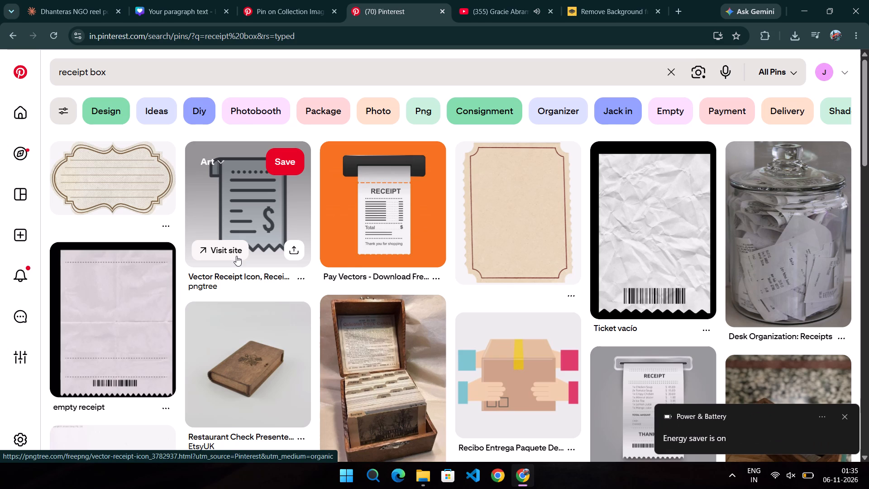
# Look through the Pinterest "receipt box" results for a blank receipt image suited to the slide.
pyautogui.hscroll(1, 529, 304)
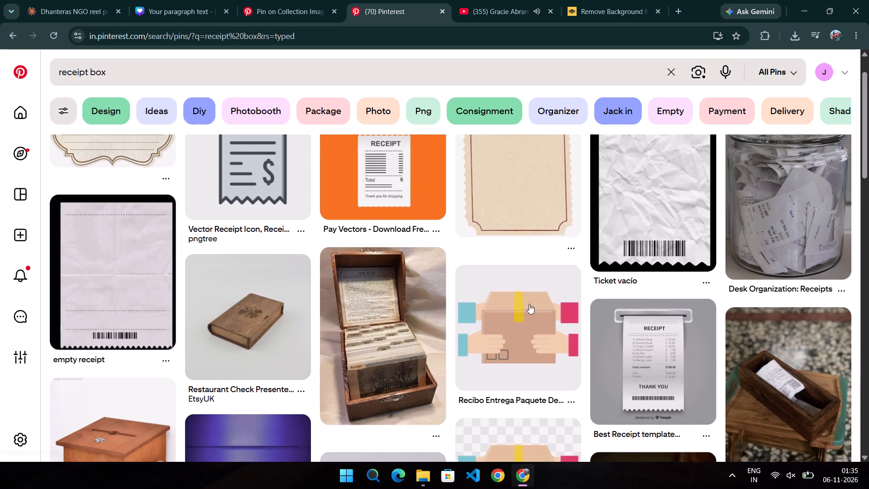
pyautogui.hscroll(1, 529, 304)
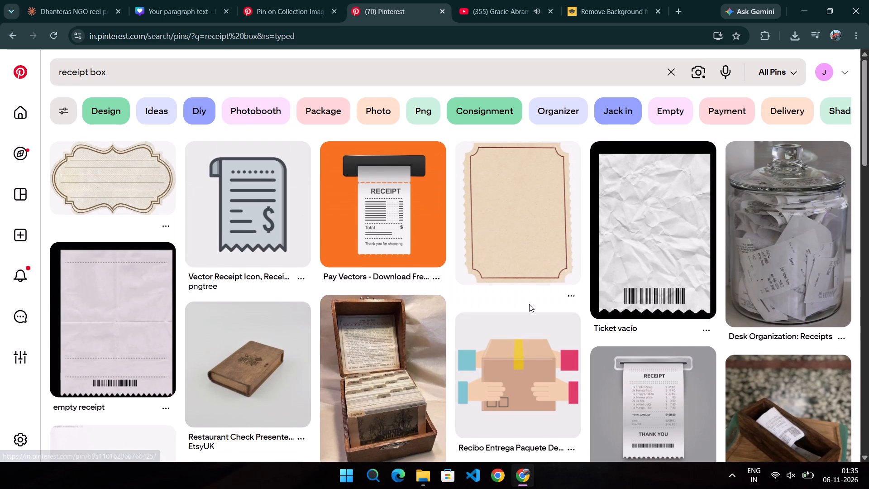
pyautogui.scroll(-4, 529, 304)
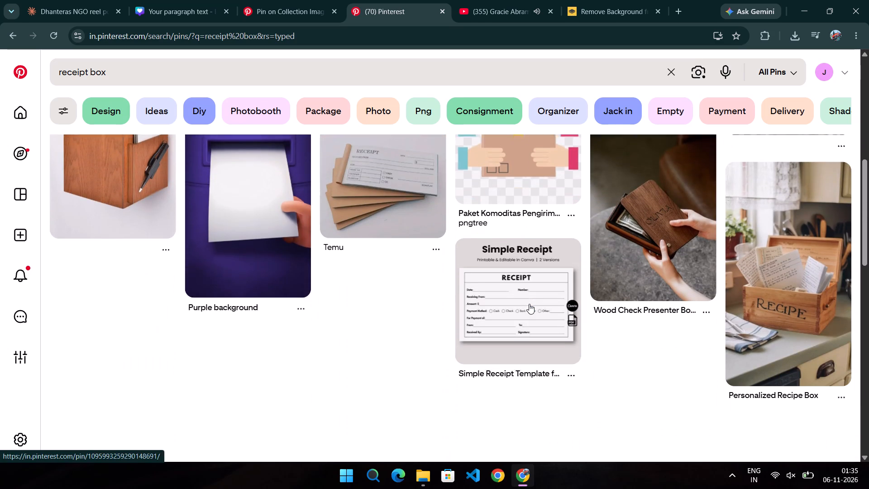
pyautogui.scroll(-3, 529, 304)
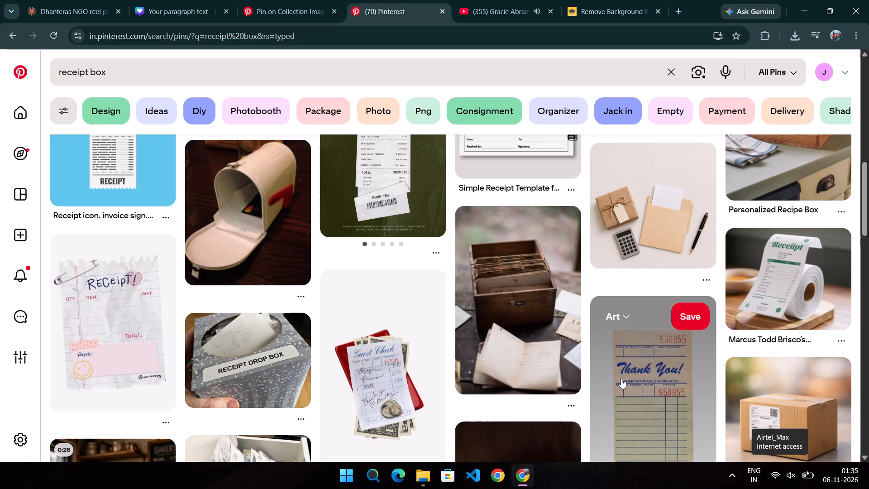
pyautogui.scroll(-2, 621, 379)
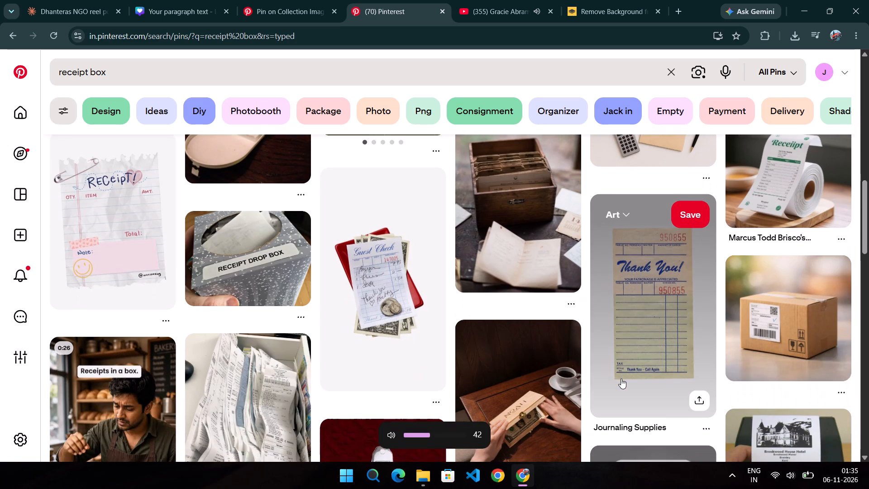
pyautogui.scroll(-3, 621, 379)
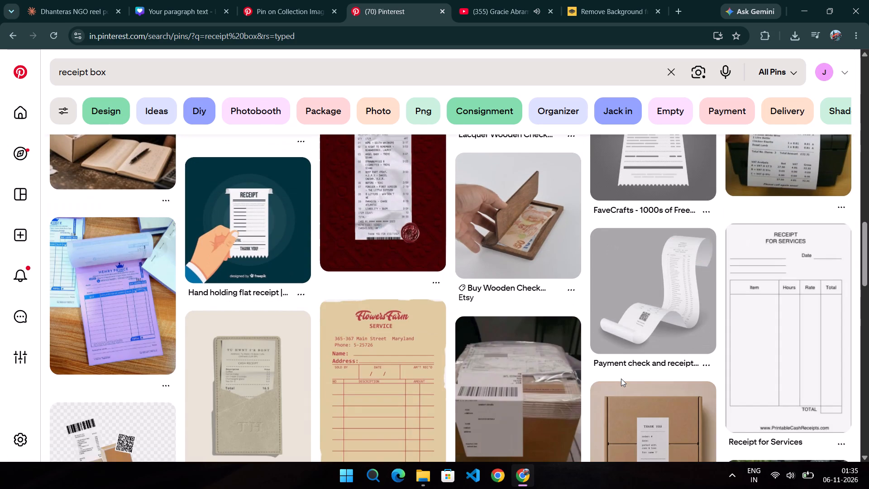
pyautogui.scroll(-1, 621, 379)
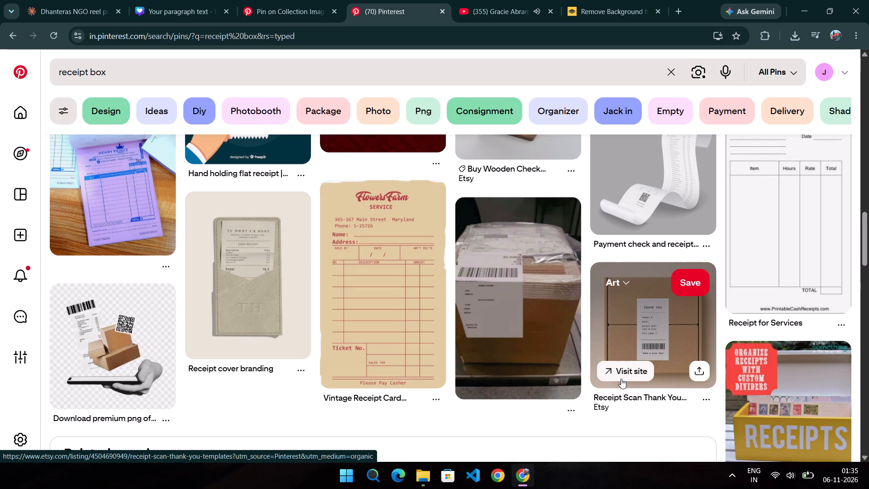
pyautogui.scroll(-5, 621, 379)
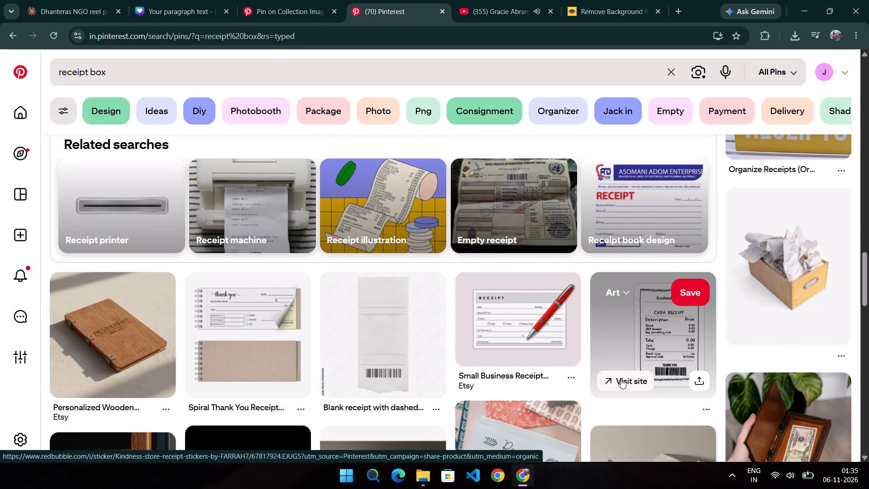
pyautogui.scroll(-3, 621, 379)
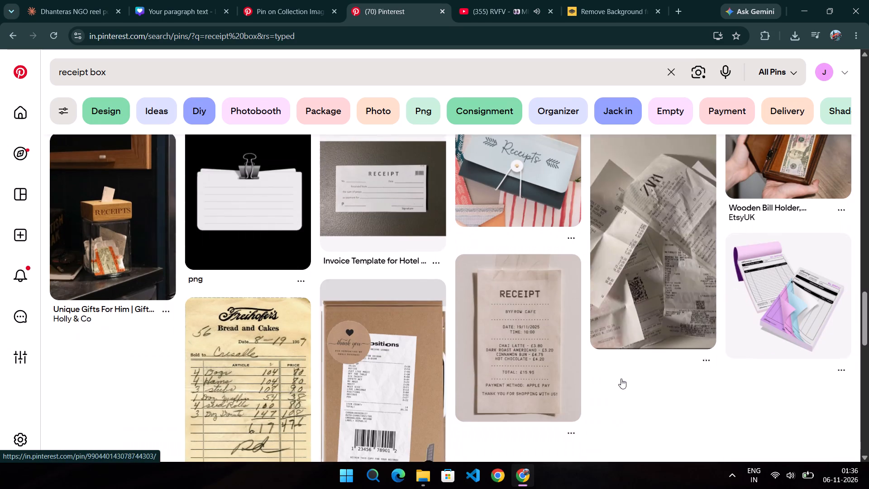
pyautogui.scroll(-1, 621, 379)
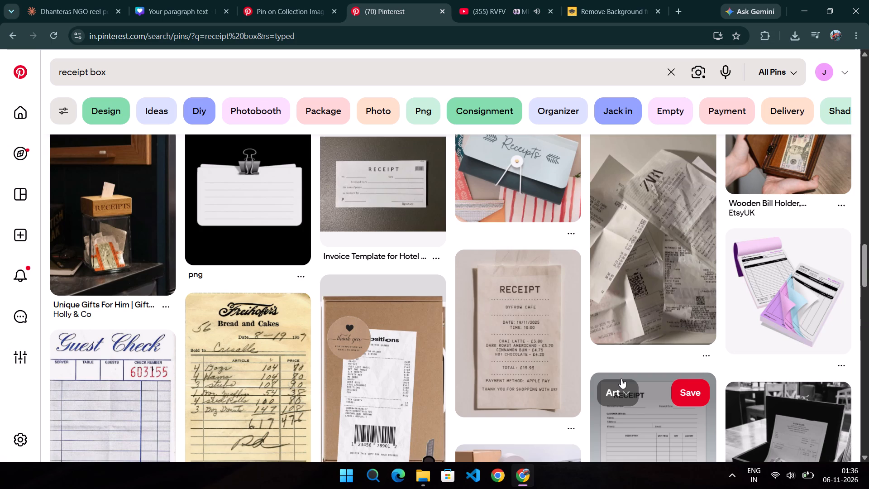
pyautogui.scroll(-4, 621, 379)
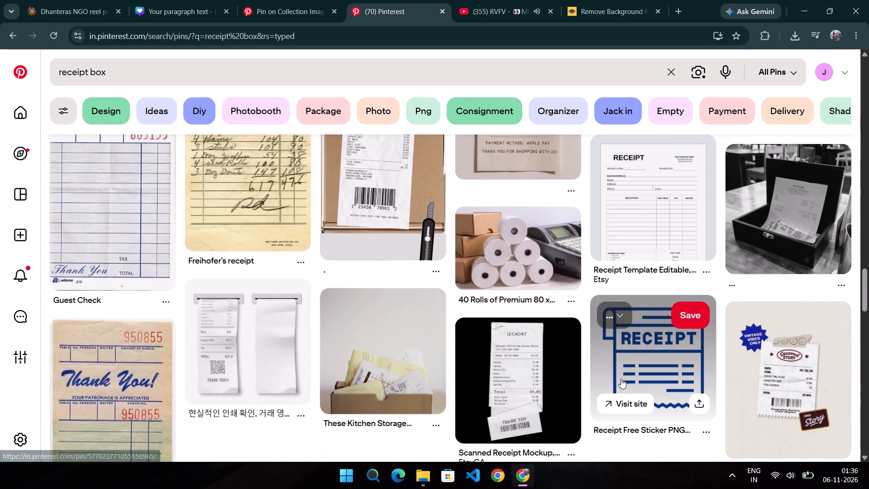
pyautogui.scroll(-1, 621, 379)
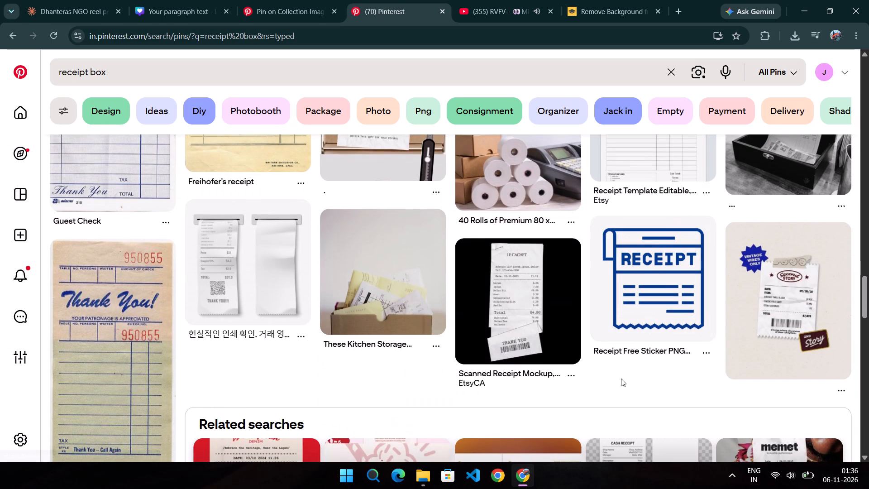
pyautogui.scroll(-1, 621, 379)
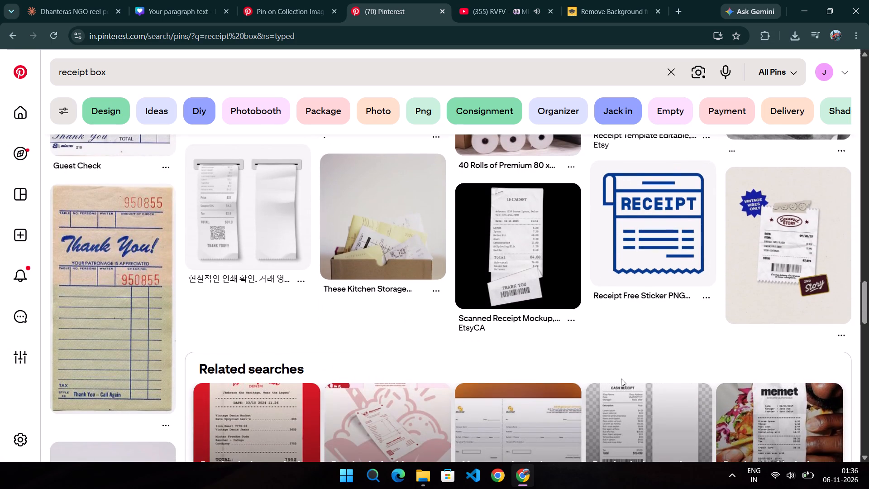
pyautogui.scroll(-3, 621, 379)
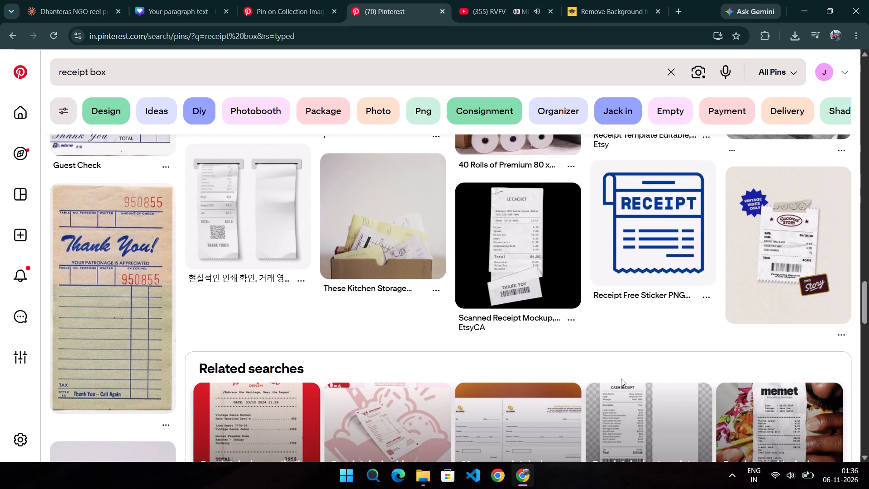
pyautogui.scroll(-2, 621, 379)
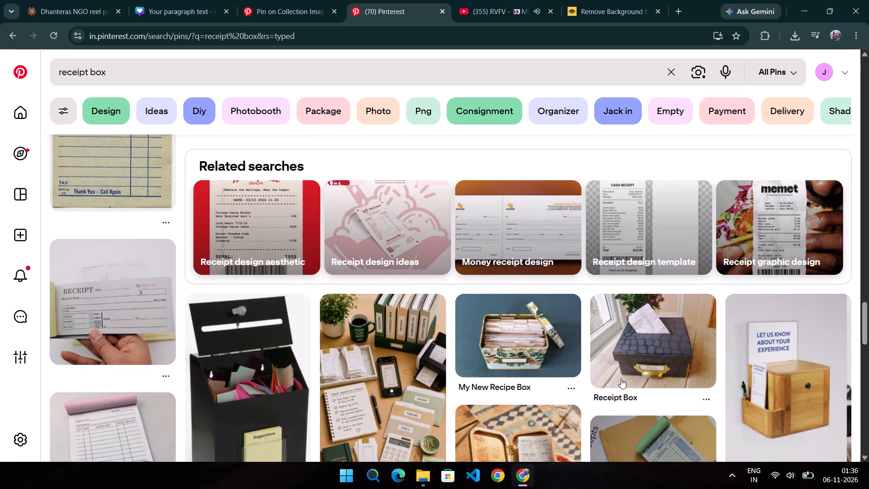
pyautogui.scroll(-1, 621, 379)
pyautogui.scroll(12, 621, 379)
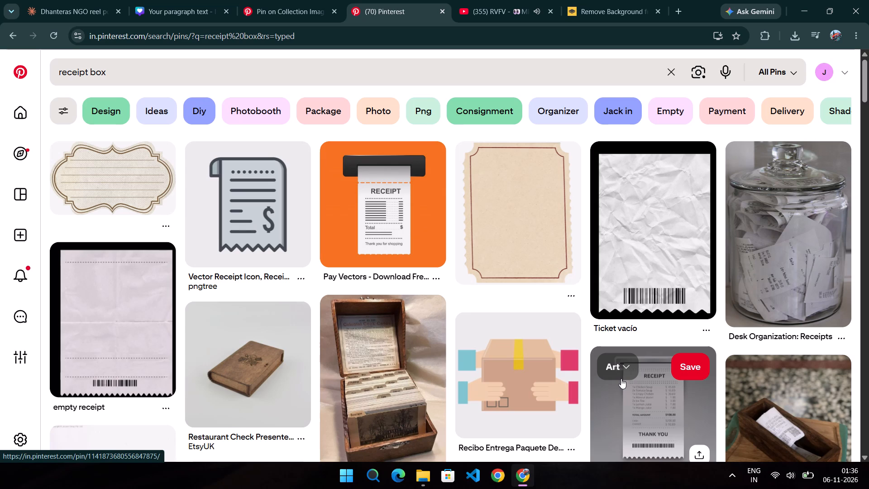
# Download the Pinterest image showing a printed receipt beside a blank one, each hanging from a printer slot, to the Downloads folder.
pyautogui.scroll(-5, 621, 379)
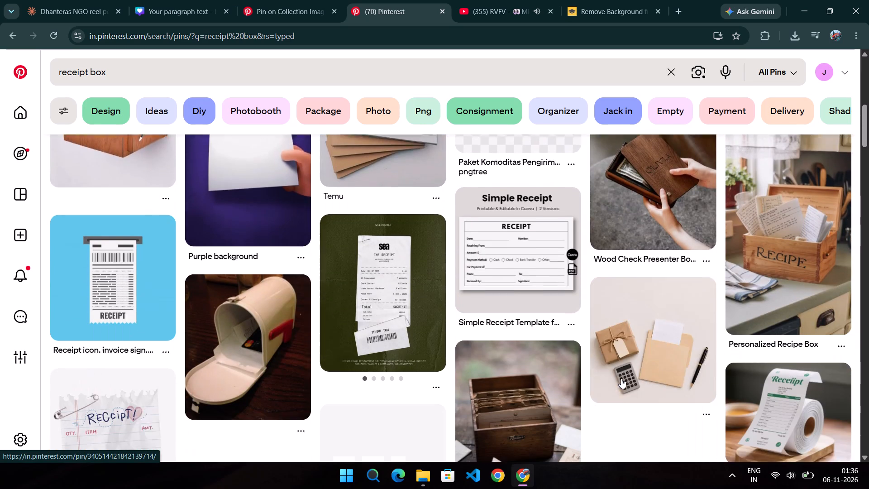
pyautogui.scroll(-5, 621, 379)
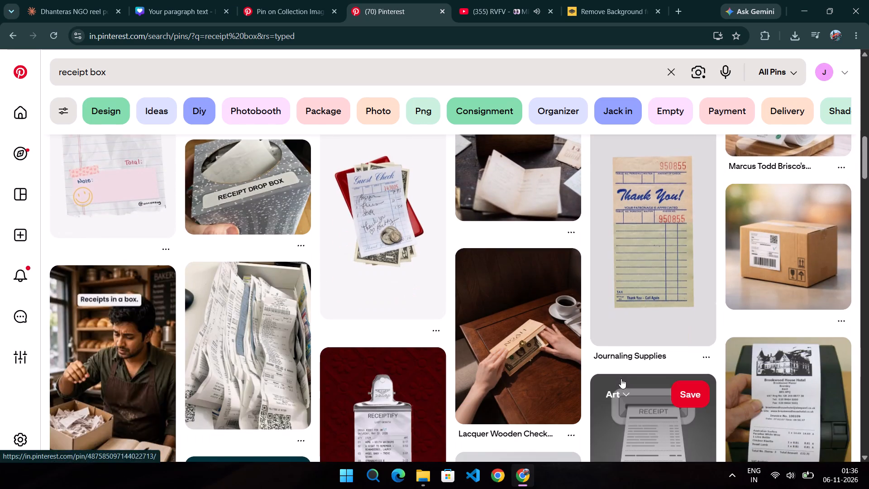
pyautogui.scroll(-7, 621, 379)
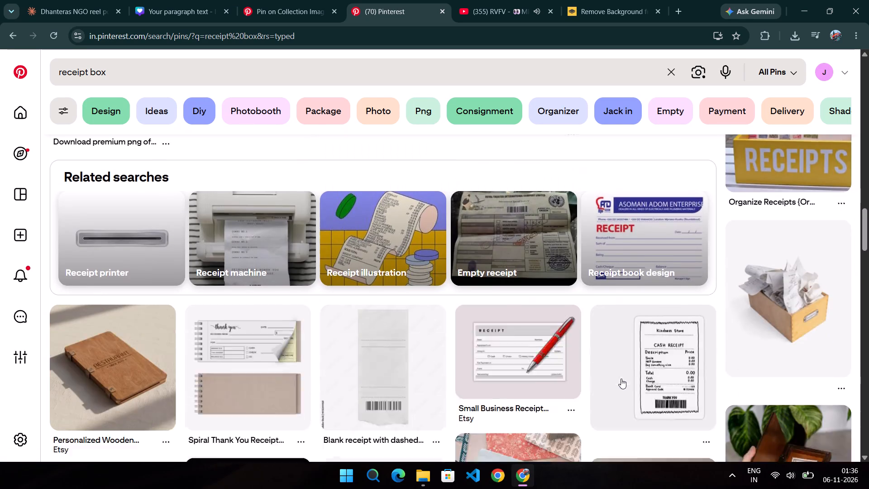
pyautogui.scroll(-2, 621, 379)
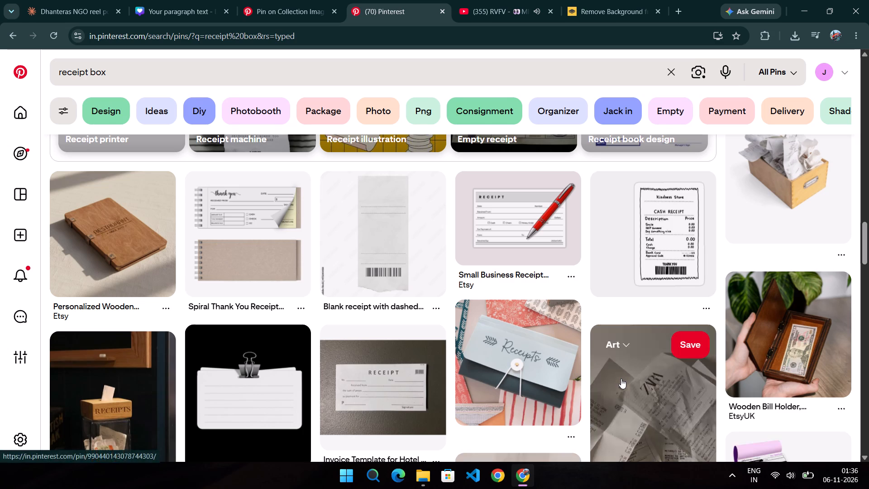
pyautogui.scroll(-5, 621, 379)
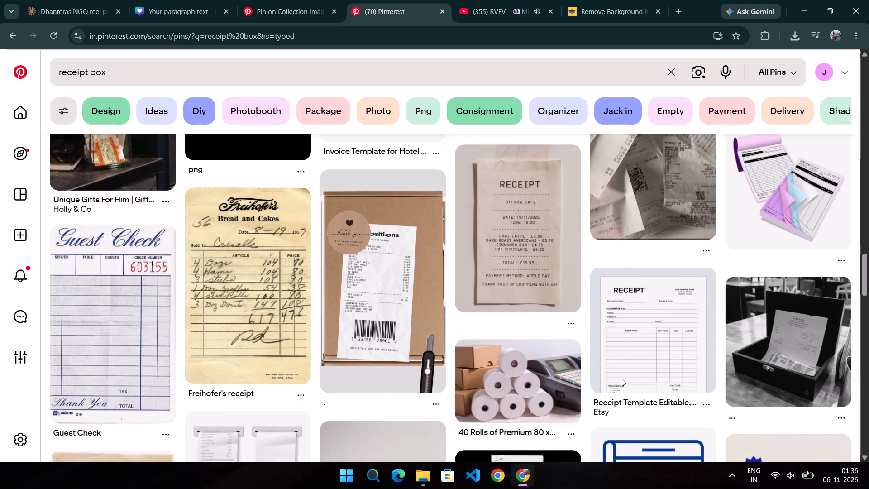
pyautogui.scroll(-3, 621, 379)
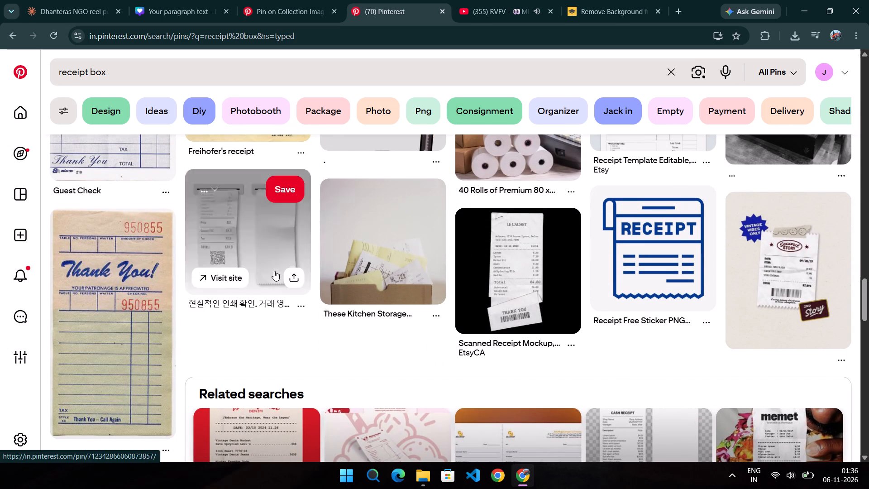
pyautogui.click(303, 306)
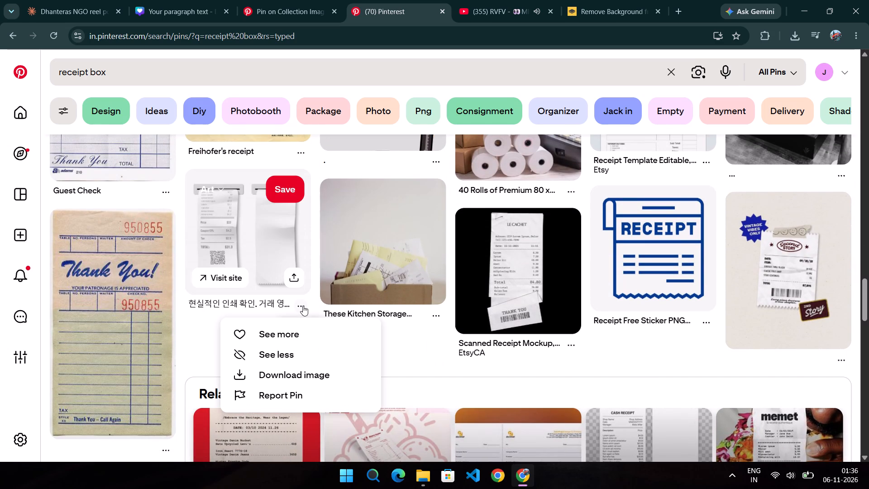
pyautogui.click(280, 372)
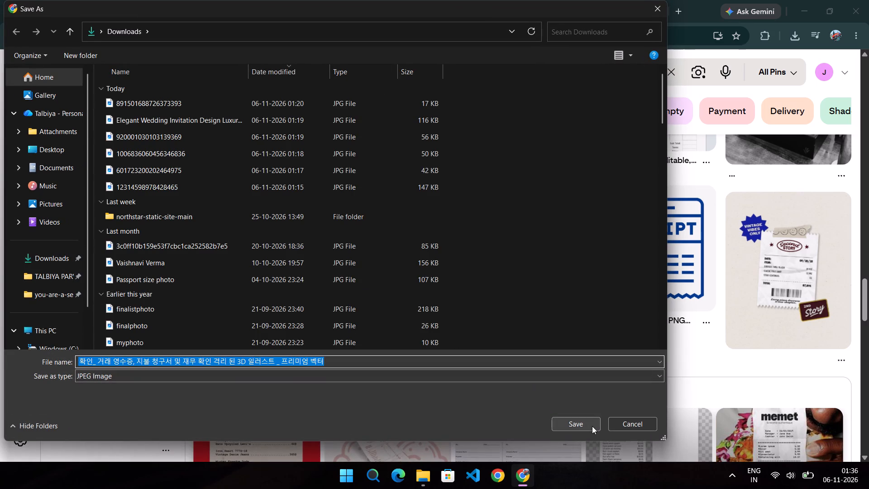
pyautogui.click(592, 426)
# Switch to remove.bg and upload the newly downloaded receipt JPG from Downloads for background removal.
pyautogui.click(583, 0)
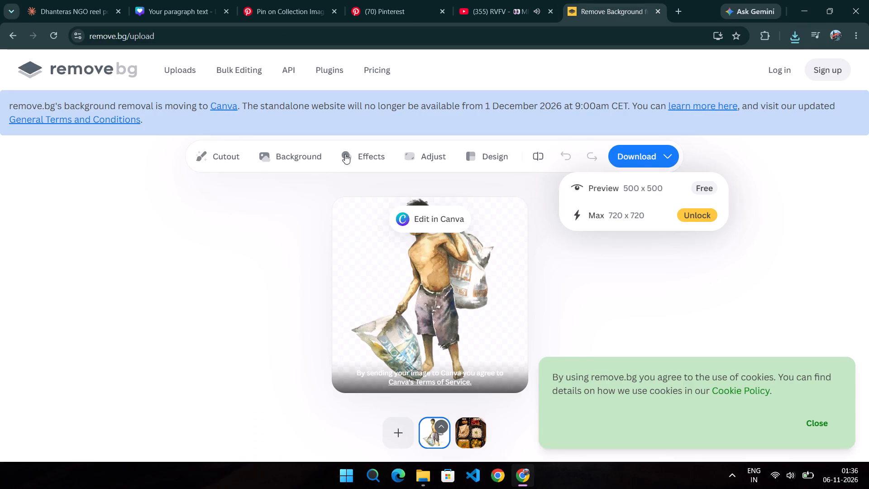
pyautogui.click(85, 68)
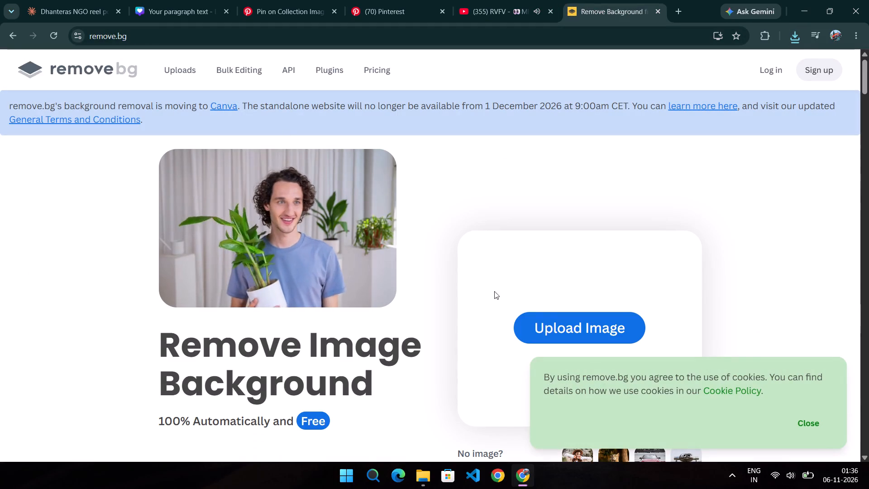
pyautogui.click(523, 320)
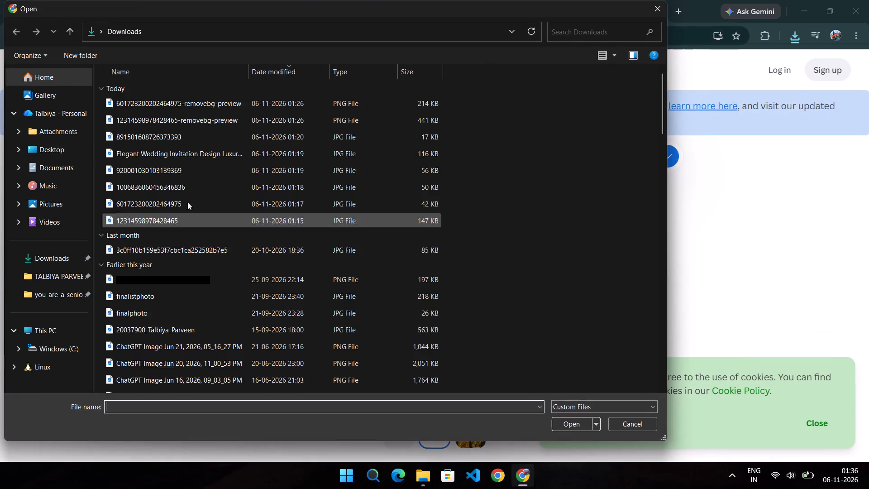
pyautogui.click(154, 108)
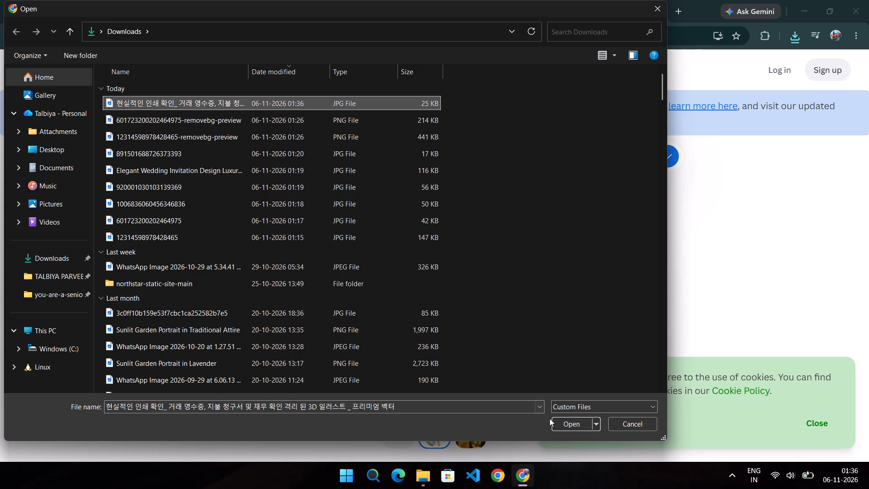
pyautogui.click(562, 425)
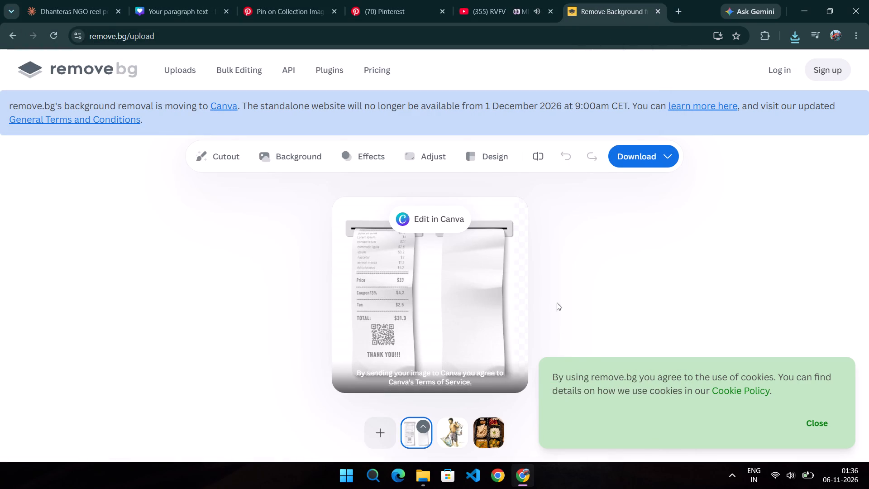
# Download the free 499 x 499 preview of the receipt cutout as a PNG into Downloads.
pyautogui.click(630, 156)
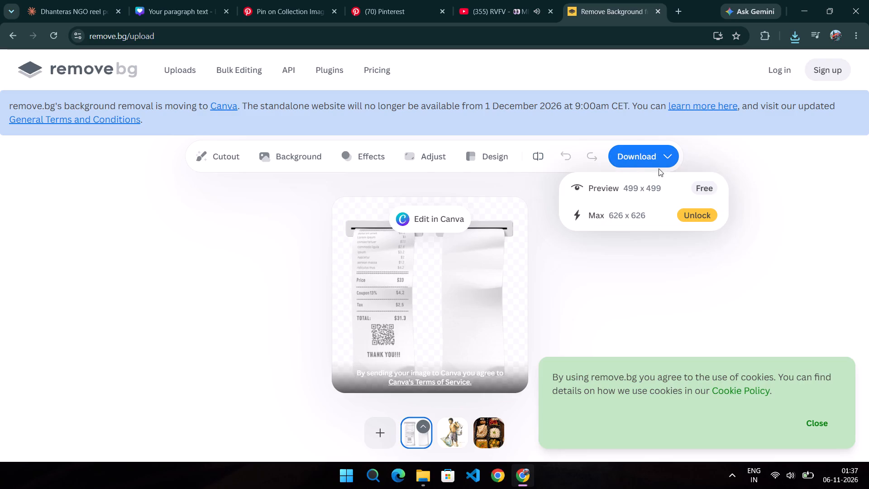
pyautogui.click(690, 190)
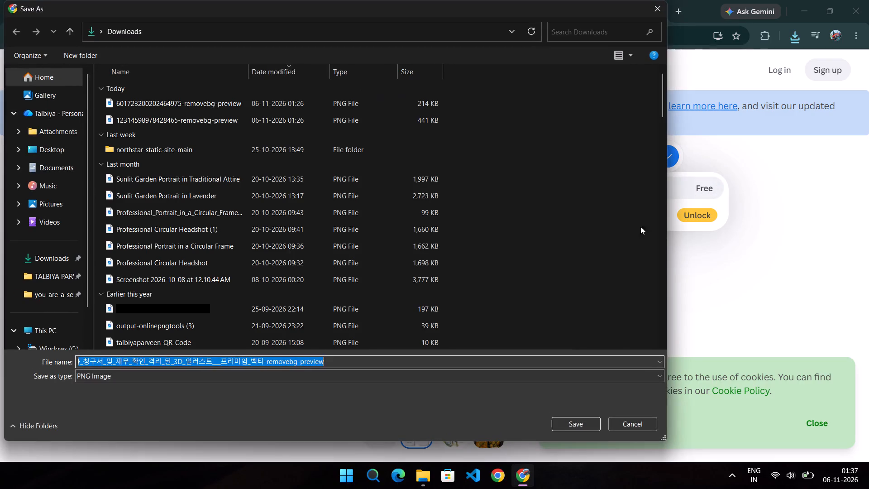
pyautogui.click(569, 422)
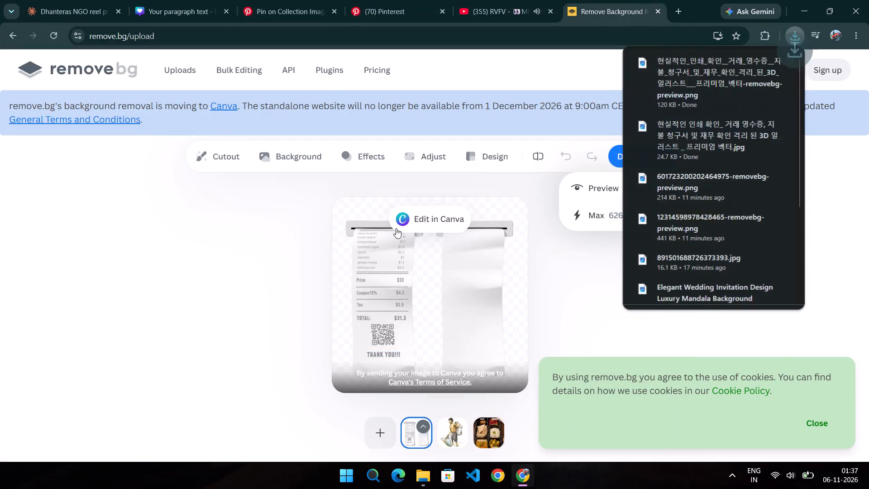
# Switch to the Canva design, upload the newest removebg-preview PNG from Downloads, and add the receipt cutout to page 2.
pyautogui.click(178, 0)
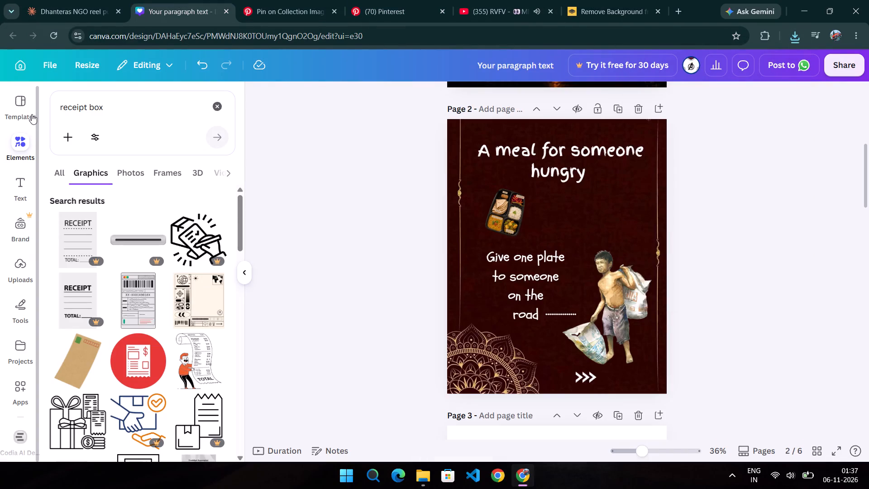
pyautogui.click(23, 262)
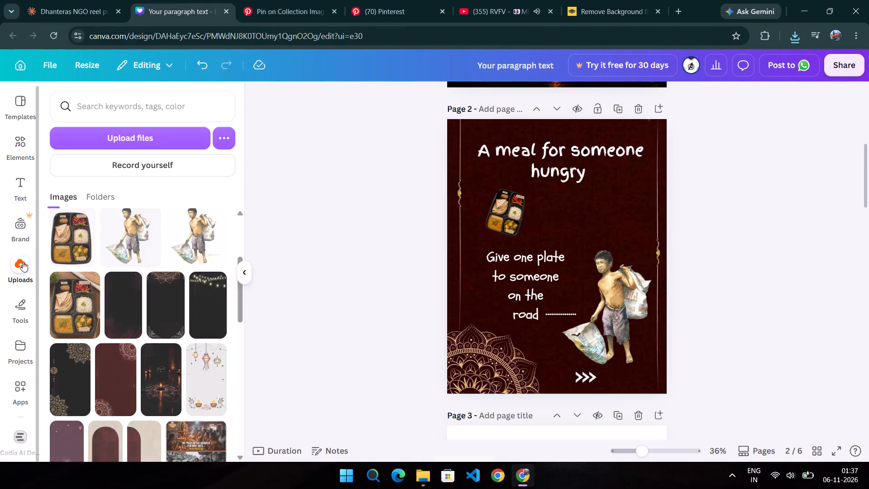
pyautogui.click(100, 132)
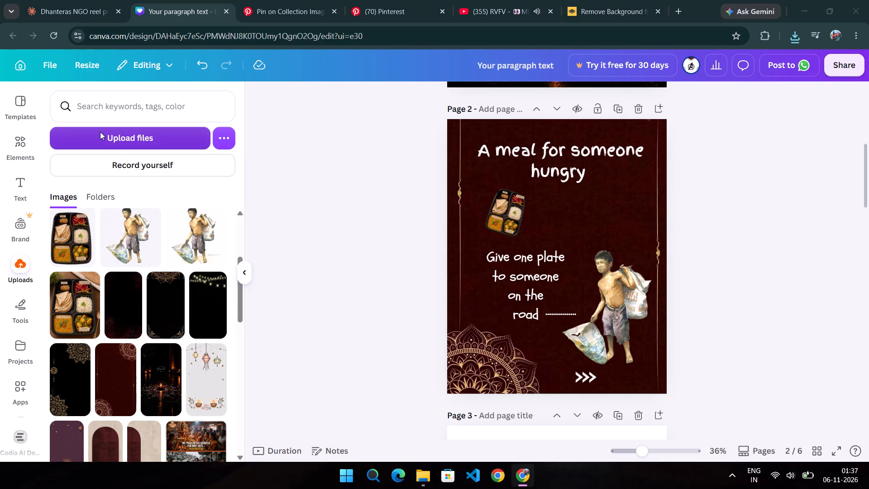
pyautogui.click(148, 100)
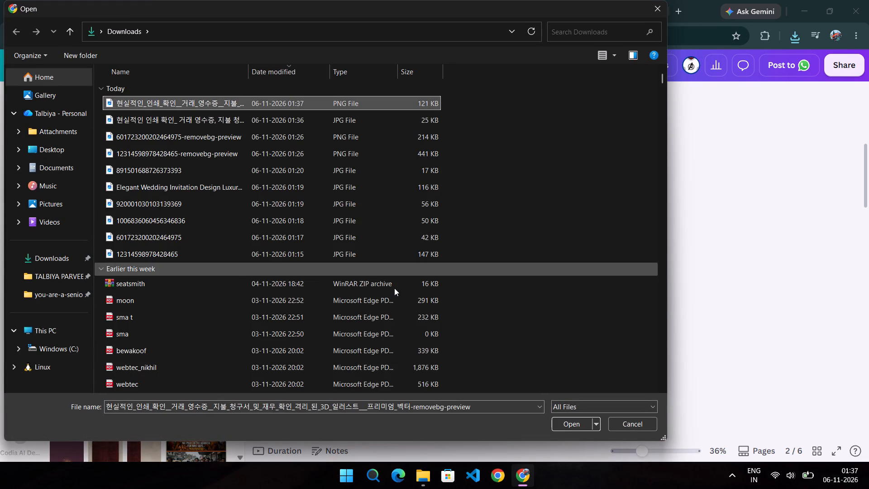
pyautogui.click(585, 427)
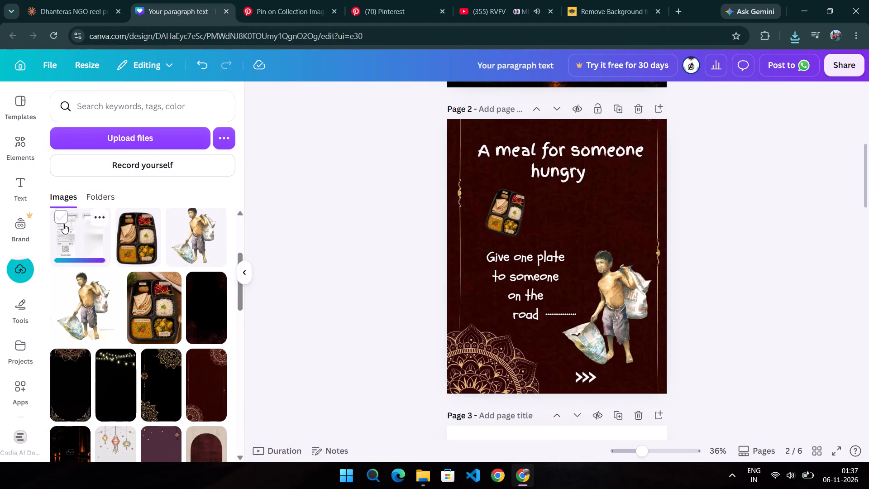
pyautogui.click(76, 243)
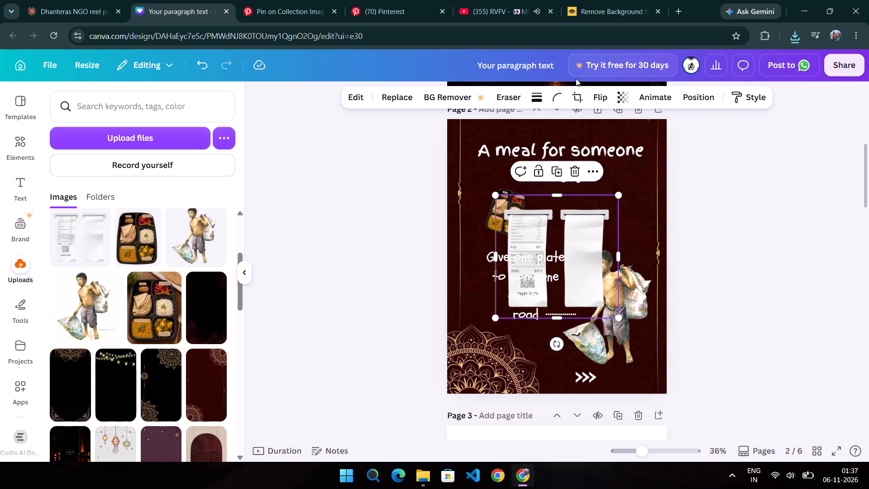
# Crop the receipt image on page 2 so only the blank receipt remains, cutting off the printed one.
pyautogui.click(576, 97)
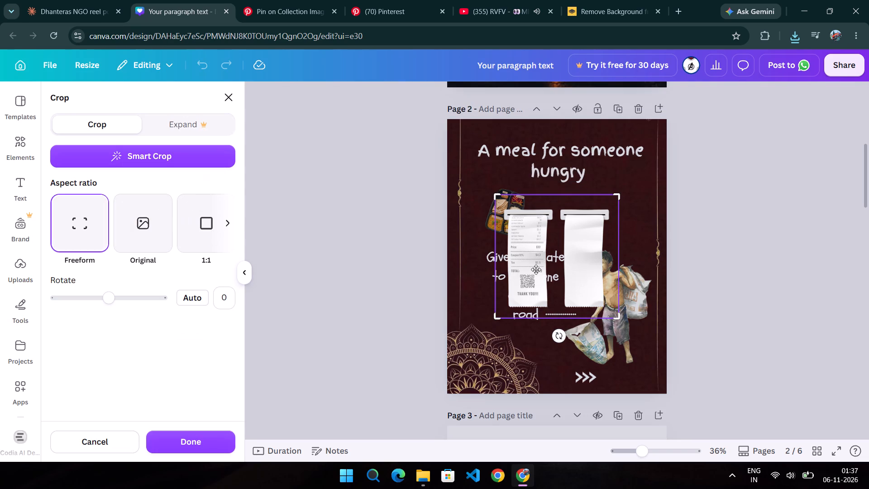
pyautogui.moveTo(498, 320); pyautogui.dragTo(537, 327)
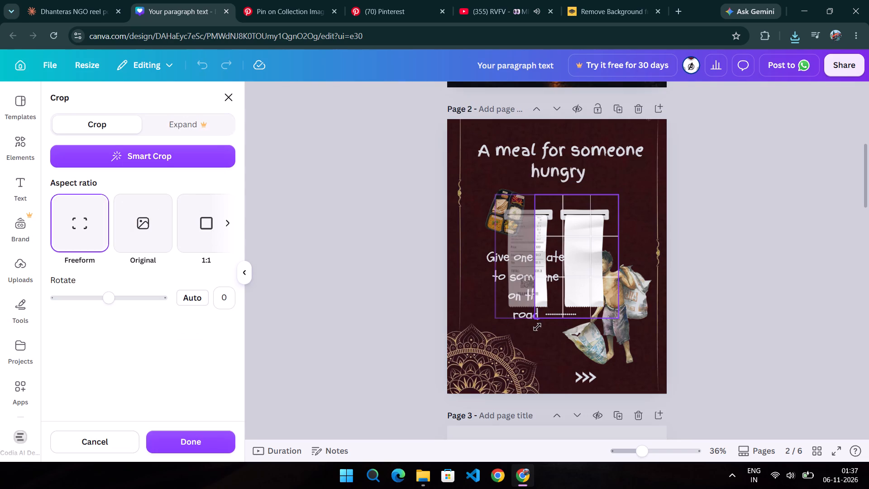
pyautogui.moveTo(537, 327); pyautogui.dragTo(559, 328)
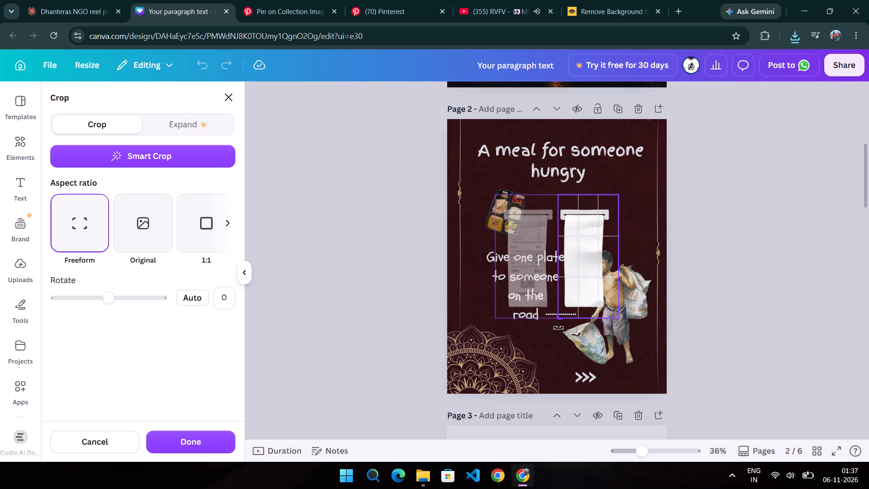
pyautogui.moveTo(559, 328); pyautogui.dragTo(558, 328)
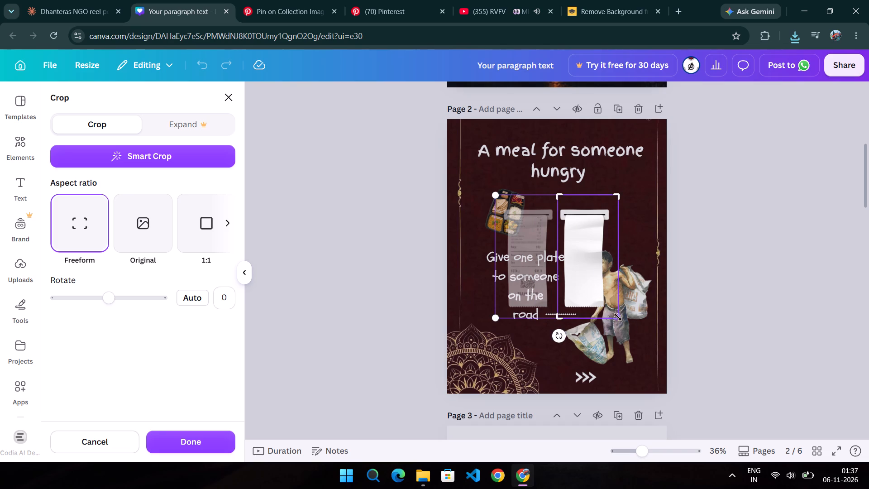
pyautogui.moveTo(617, 318); pyautogui.dragTo(611, 318)
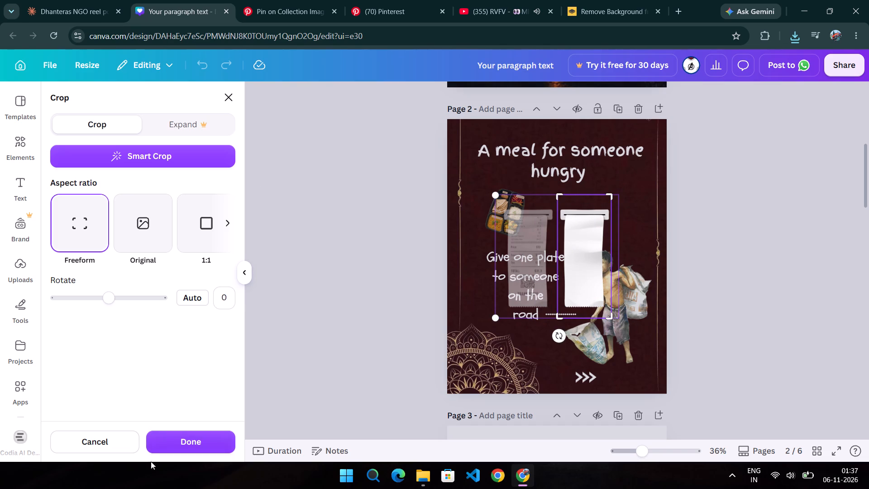
pyautogui.click(181, 437)
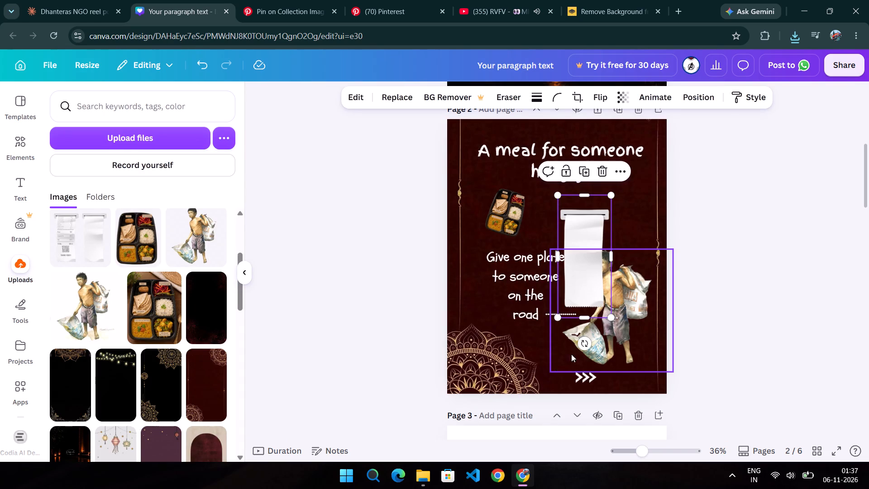
# Rotate the blank receipt to -90° so it lies horizontally.
pyautogui.moveTo(583, 347); pyautogui.dragTo(672, 254)
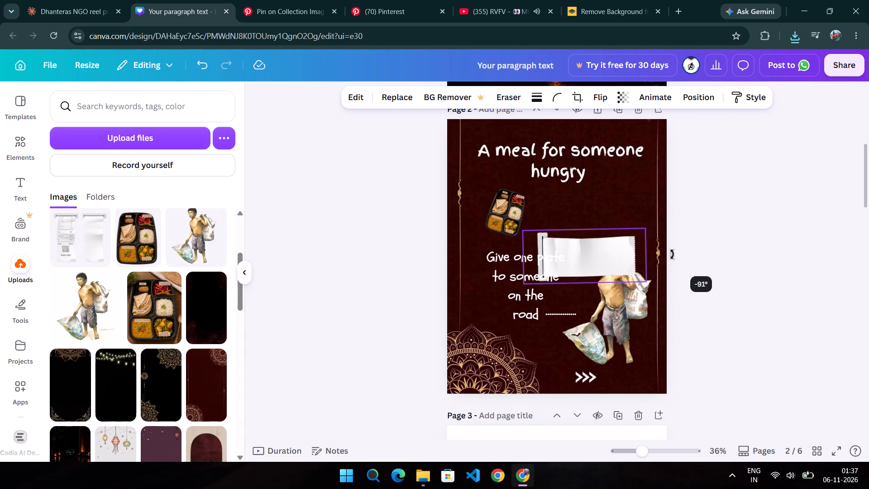
pyautogui.moveTo(672, 254); pyautogui.dragTo(671, 254)
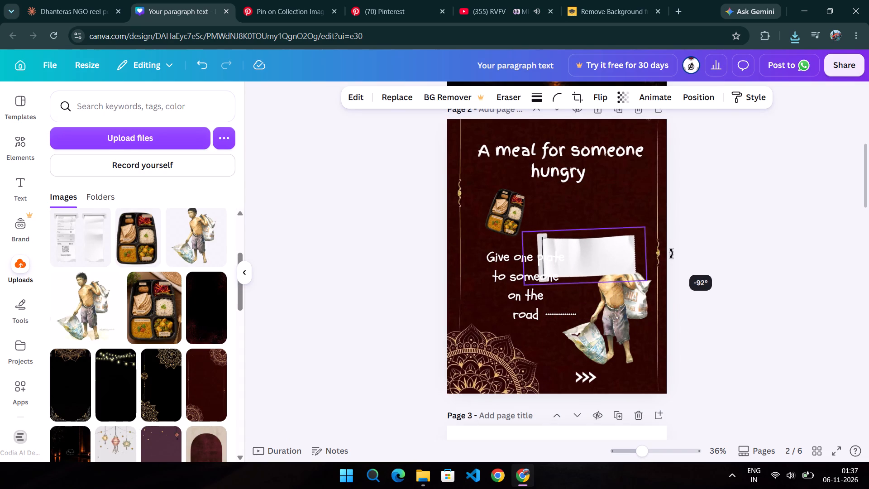
pyautogui.moveTo(671, 254); pyautogui.dragTo(674, 258)
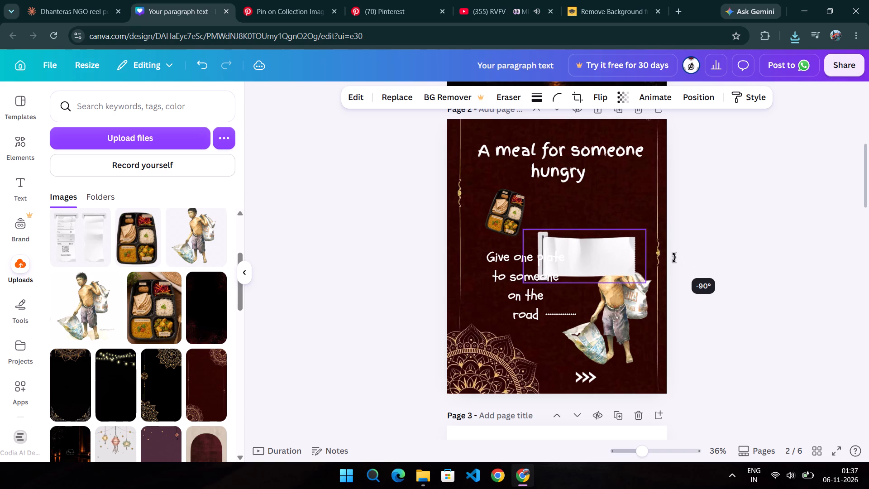
pyautogui.moveTo(674, 258); pyautogui.dragTo(674, 257)
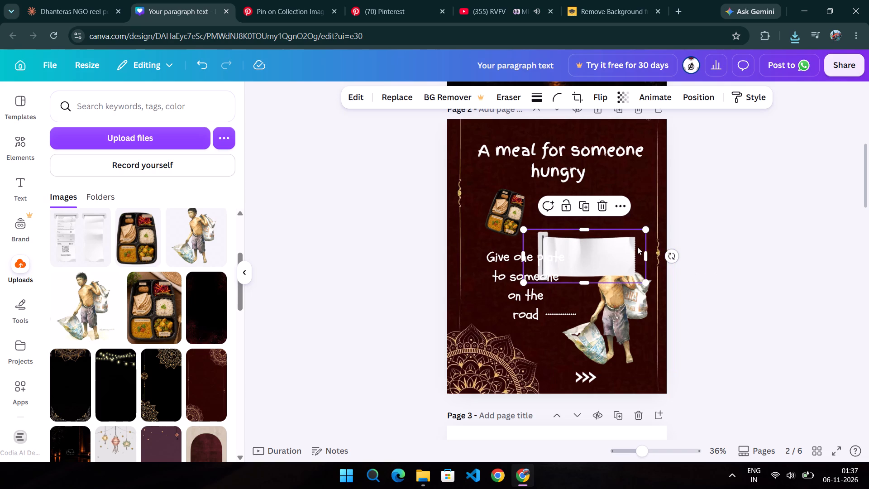
# Shrink the horizontal receipt and place it beside the food tray, below the heading on page 2.
pyautogui.moveTo(615, 247); pyautogui.dragTo(621, 208)
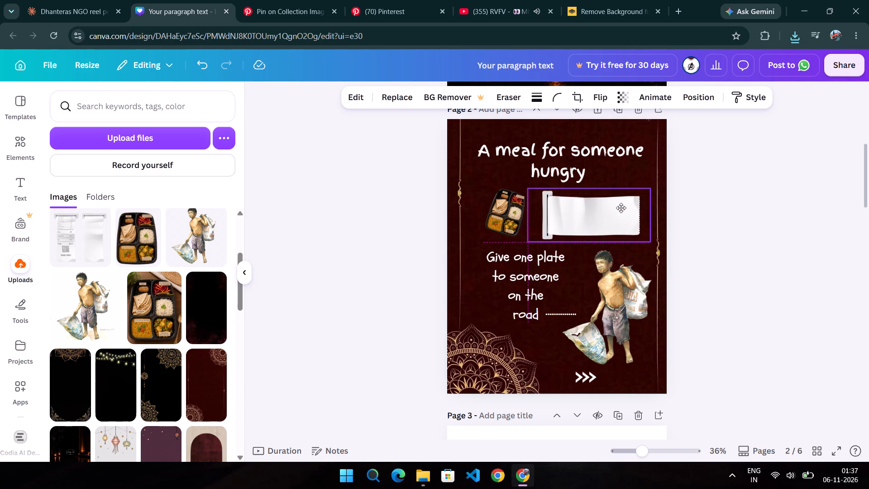
pyautogui.moveTo(621, 208); pyautogui.dragTo(621, 208)
pyautogui.click(588, 190)
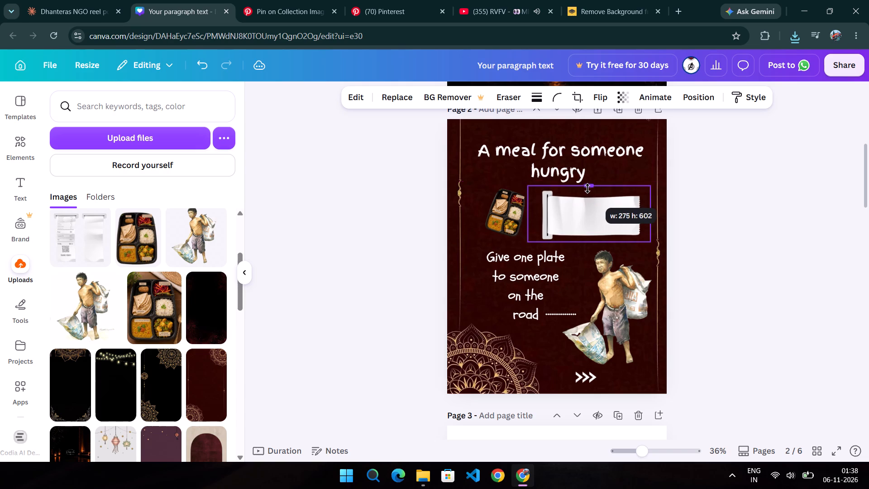
pyautogui.moveTo(530, 186); pyautogui.dragTo(544, 196)
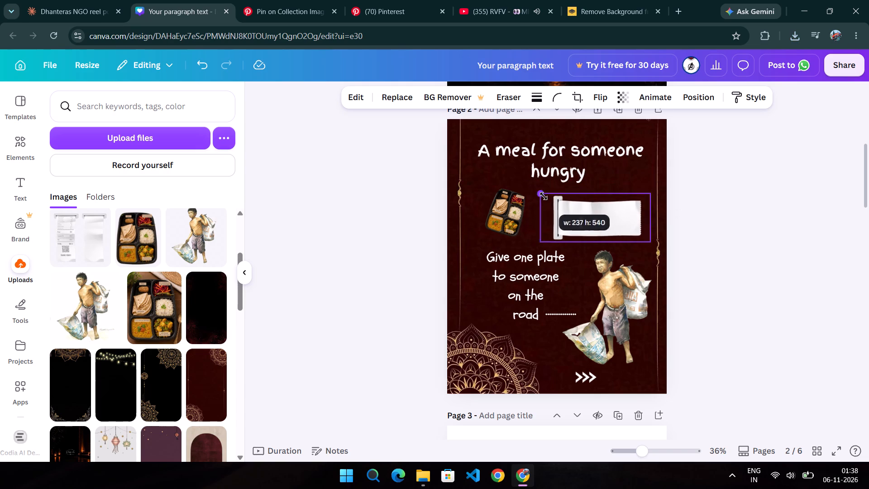
pyautogui.moveTo(544, 196); pyautogui.dragTo(568, 206)
pyautogui.moveTo(624, 225); pyautogui.dragTo(606, 214)
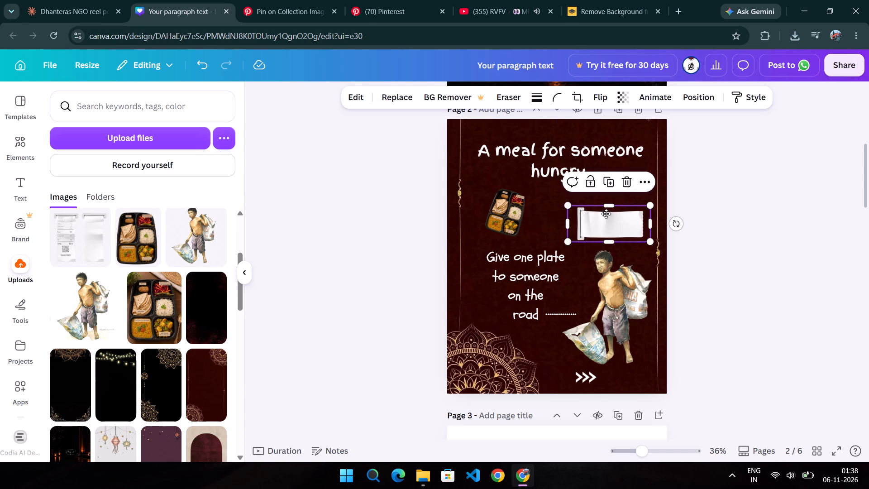
pyautogui.moveTo(606, 214); pyautogui.dragTo(596, 213)
pyautogui.click(780, 225)
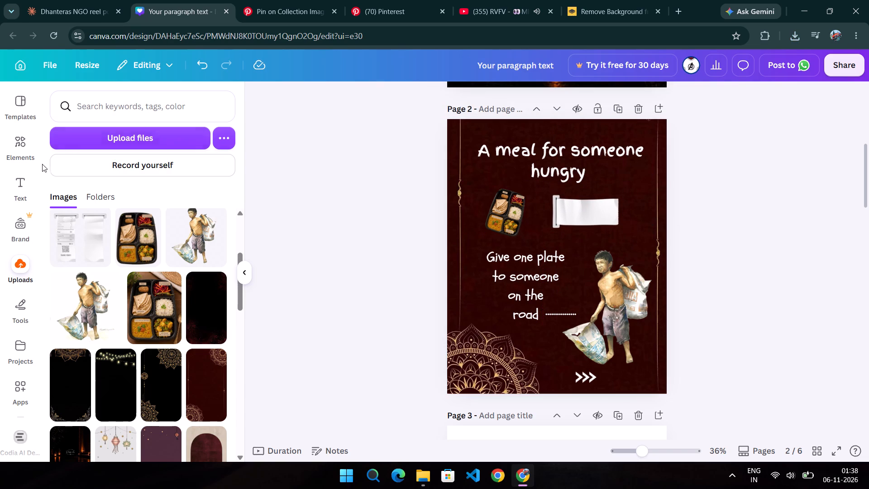
# Add a text box reading "Rs. 0" to page 2, just below the blank receipt.
pyautogui.click(25, 177)
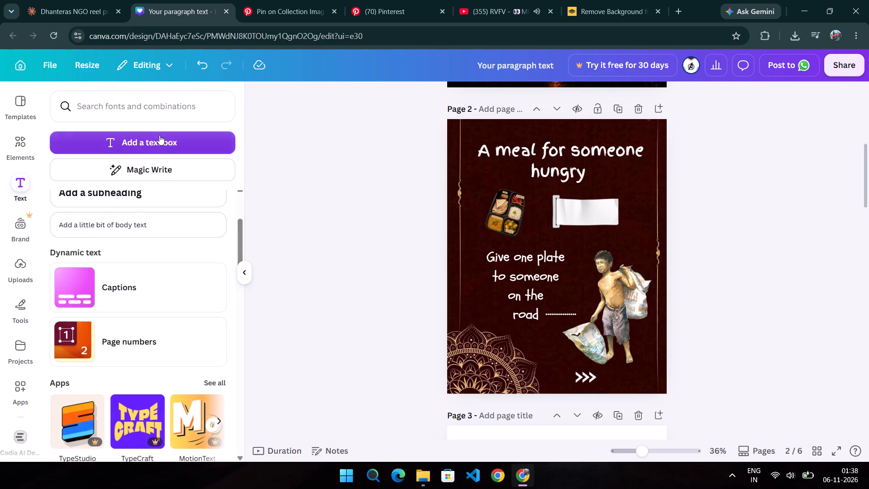
pyautogui.click(159, 134)
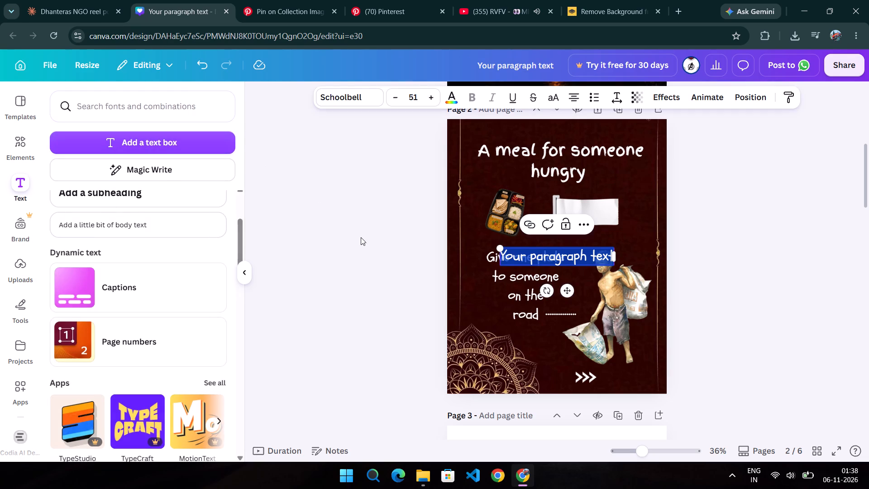
pyautogui.press('BackSpace')
pyautogui.write('Rs')
pyautogui.write('.')
pyautogui.press('space')
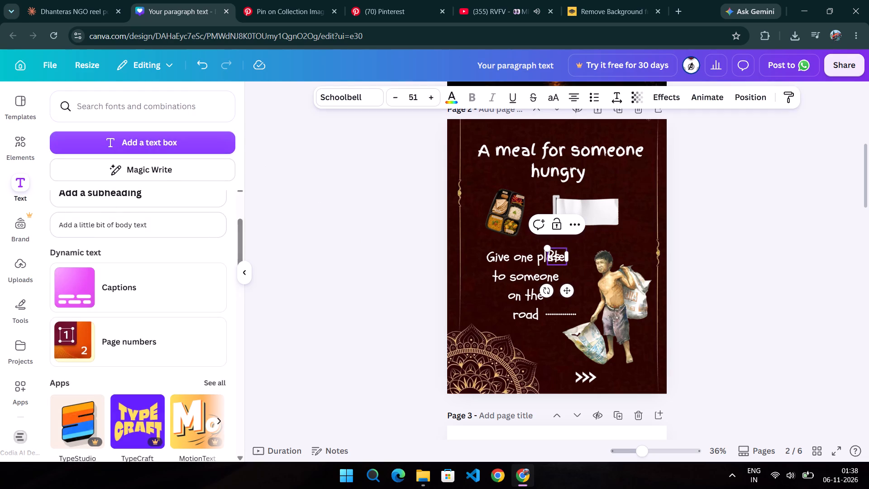
pyautogui.press('Insert')
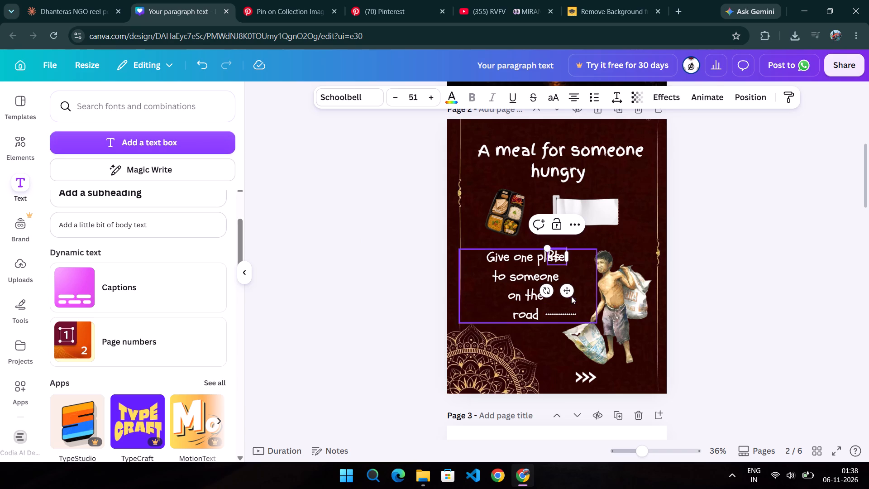
pyautogui.moveTo(569, 292); pyautogui.dragTo(592, 275)
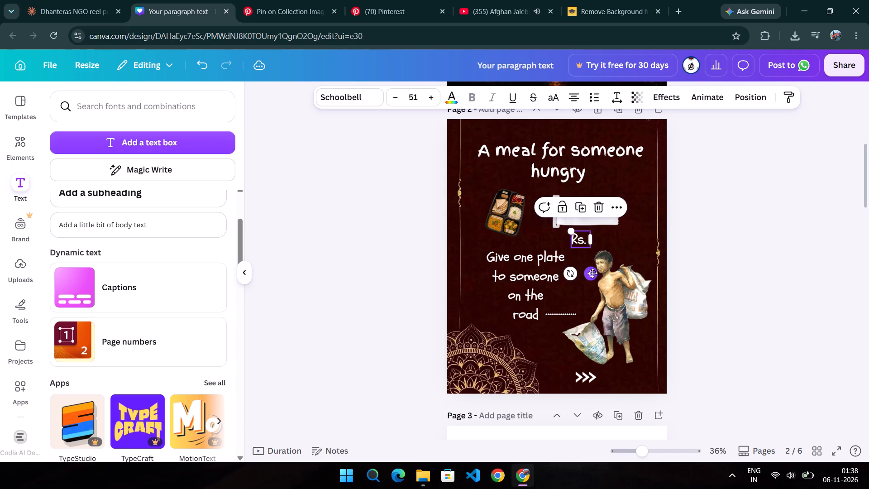
pyautogui.click(586, 243)
pyautogui.press('space')
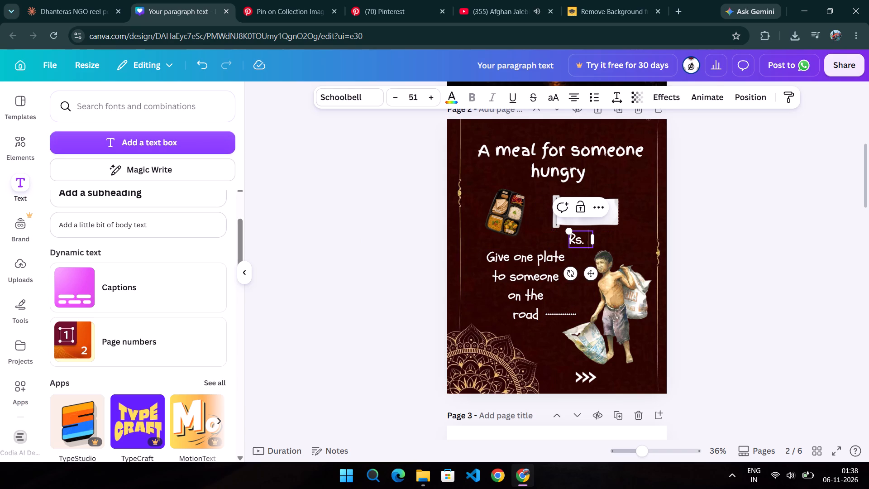
pyautogui.press('0')
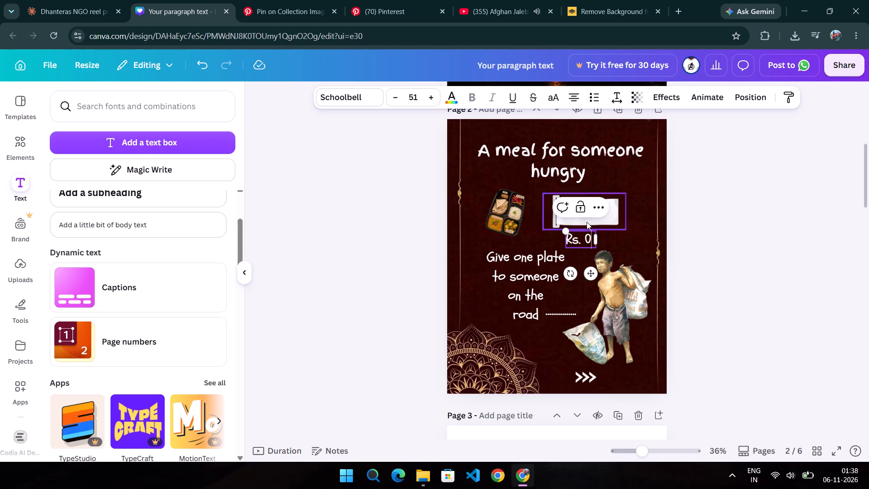
# Change the colour of the "Rs. 0" text to black.
pyautogui.moveTo(590, 240); pyautogui.dragTo(569, 242)
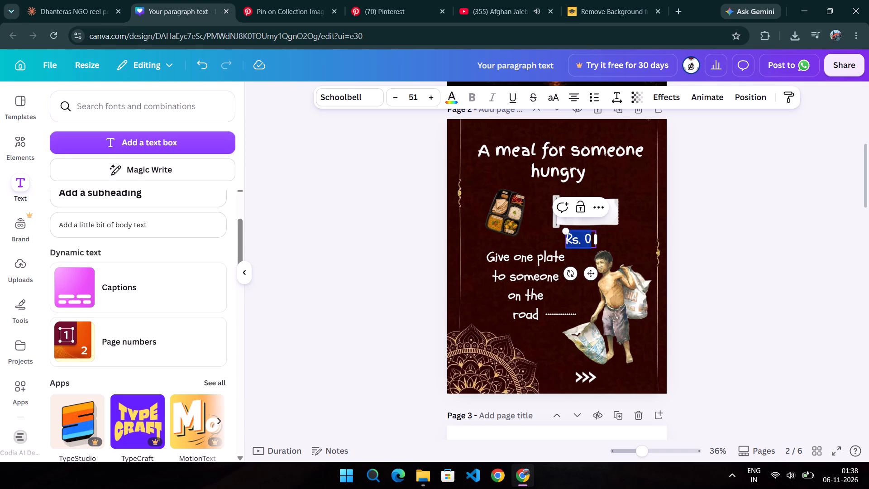
pyautogui.moveTo(569, 242); pyautogui.dragTo(566, 242)
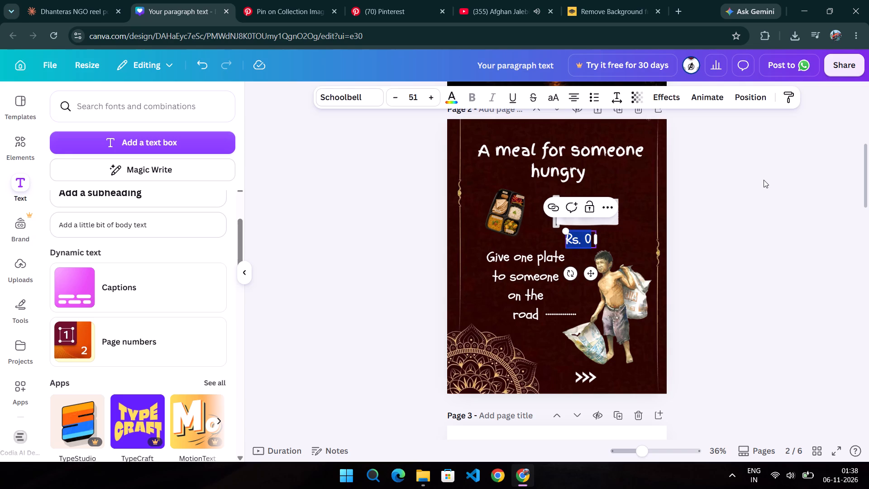
pyautogui.click(764, 180)
pyautogui.click(583, 237)
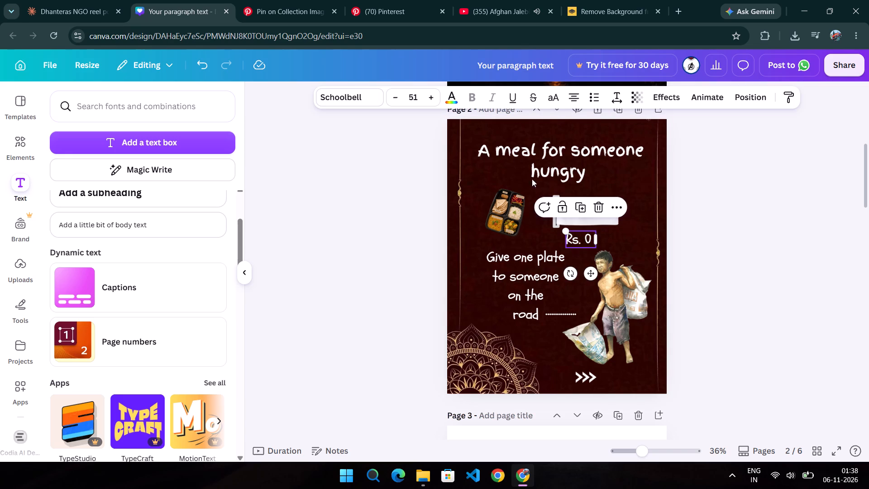
pyautogui.click(454, 94)
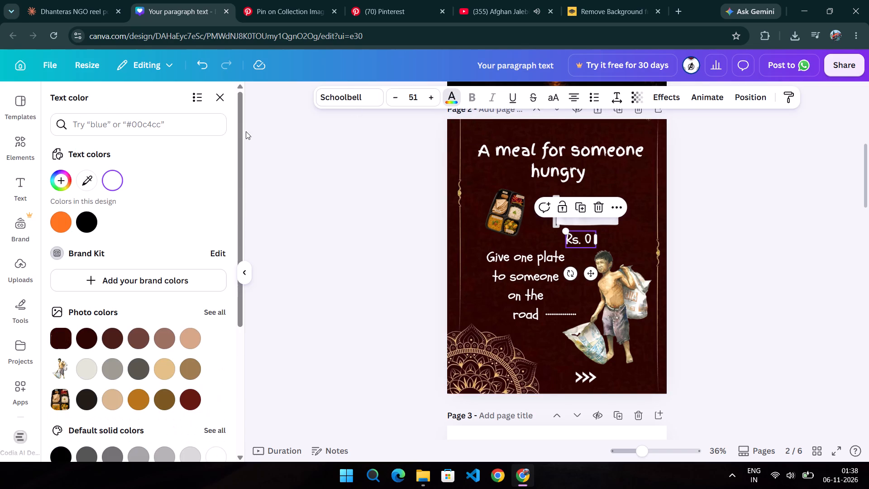
pyautogui.click(88, 220)
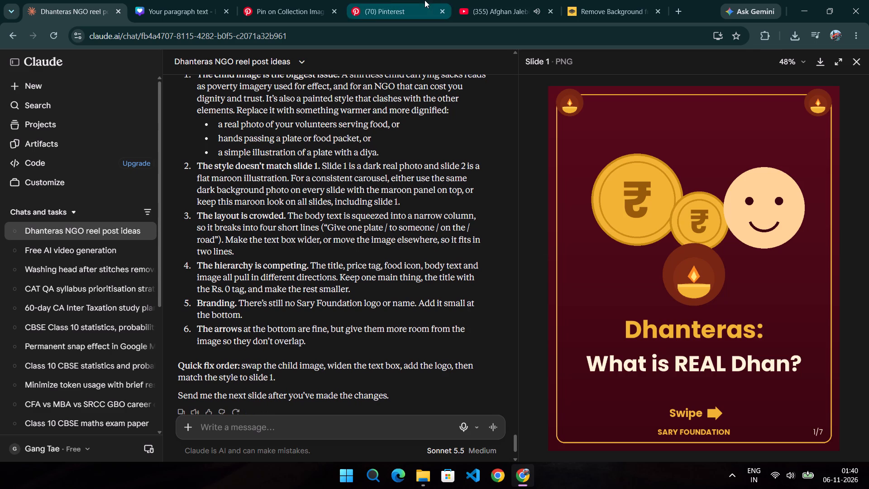
# Switch back to the Canva design and delete the triple-chevron arrow graphic at the bottom of page 2.
pyautogui.click(182, 0)
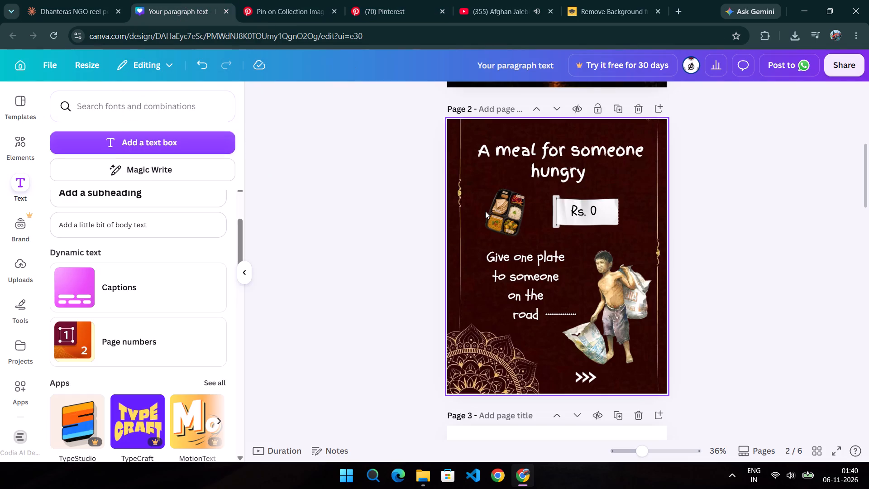
pyautogui.click(588, 383)
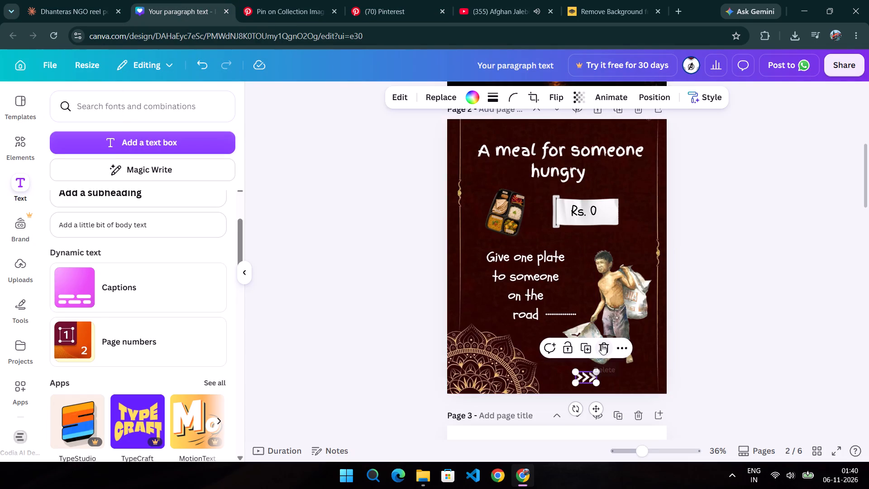
pyautogui.click(602, 345)
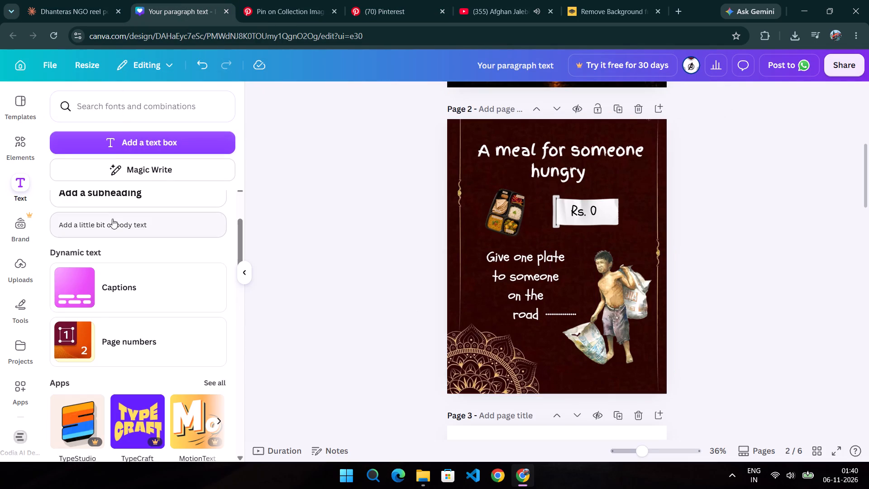
# Search the Elements graphics for "arrow", replacing the previous search text.
pyautogui.click(19, 151)
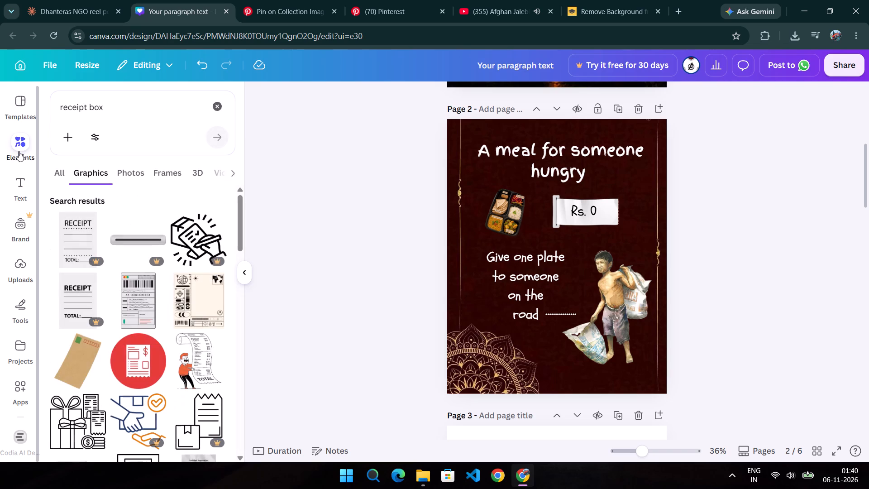
pyautogui.click(127, 101)
pyautogui.press('BackSpace')
pyautogui.press('BackSpace')
pyautogui.press('BackSpace')
pyautogui.press('BackSpace')
pyautogui.press('BackSpace')
pyautogui.press('BackSpace')
pyautogui.press('BackSpace')
pyautogui.press('BackSpace')
pyautogui.press('BackSpace')
pyautogui.press('BackSpace')
pyautogui.press('BackSpace')
pyautogui.press('BackSpace')
pyautogui.press('BackSpace')
pyautogui.press('BackSpace')
pyautogui.press('BackSpace')
pyautogui.press('BackSpace')
pyautogui.press('BackSpace')
pyautogui.press('BackSpace')
pyautogui.press('BackSpace')
pyautogui.press('BackSpace')
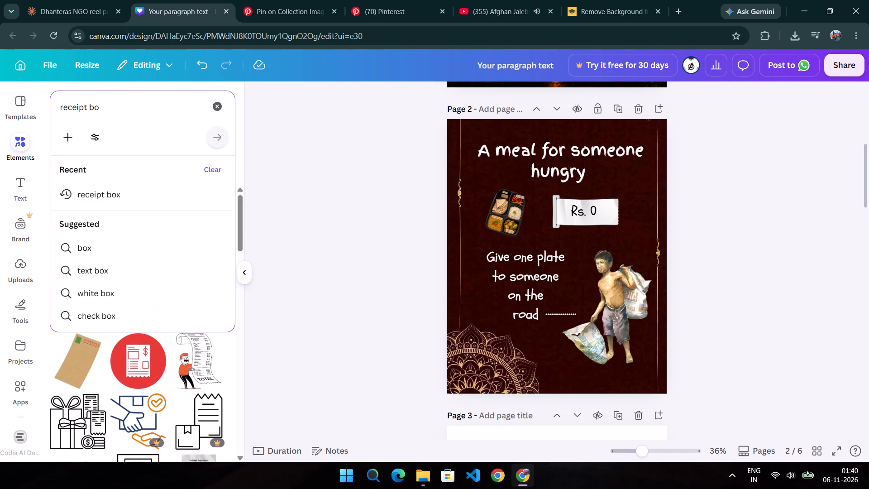
pyautogui.write('arrow')
pyautogui.press('Return')
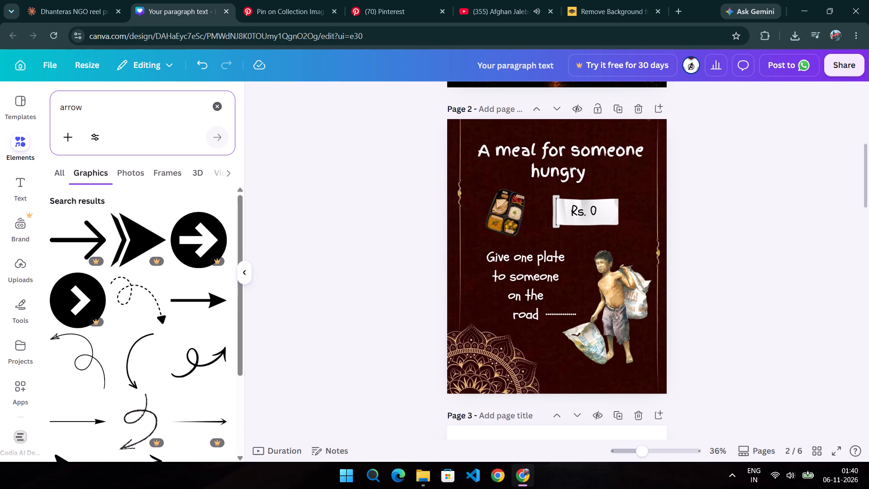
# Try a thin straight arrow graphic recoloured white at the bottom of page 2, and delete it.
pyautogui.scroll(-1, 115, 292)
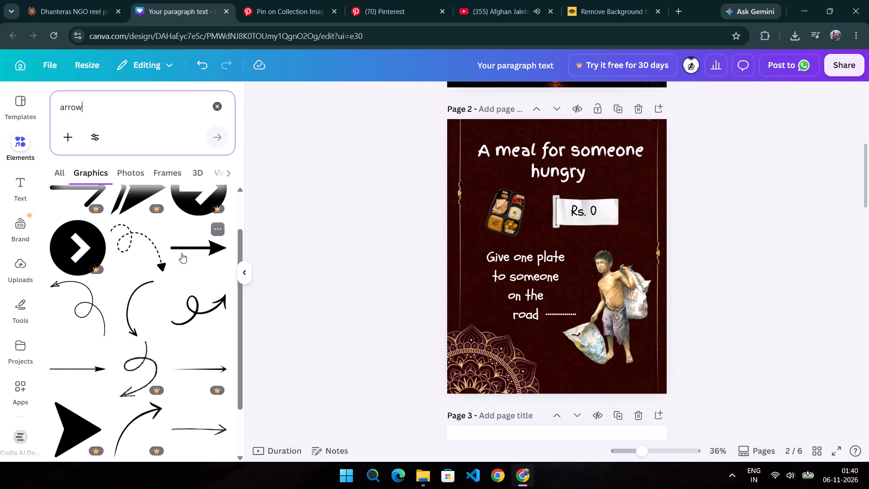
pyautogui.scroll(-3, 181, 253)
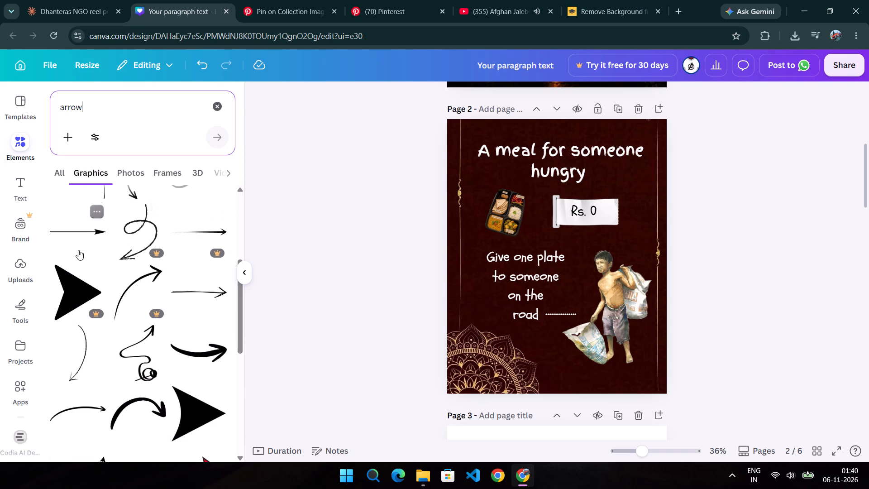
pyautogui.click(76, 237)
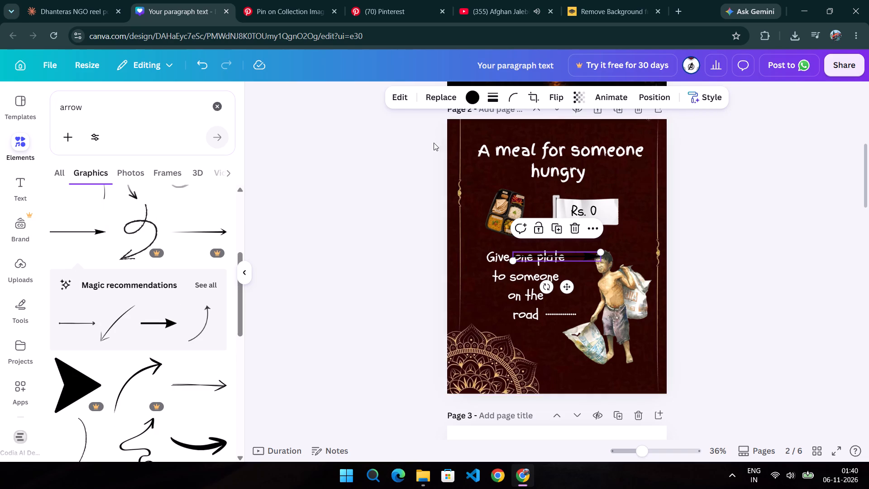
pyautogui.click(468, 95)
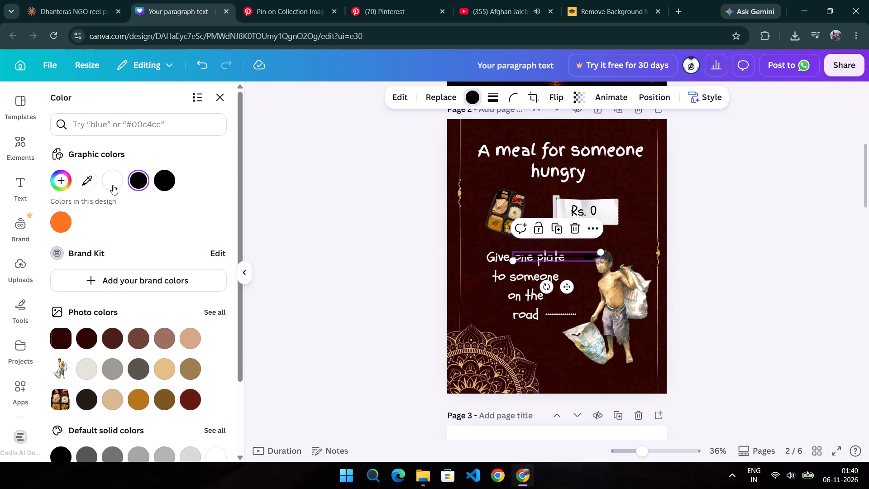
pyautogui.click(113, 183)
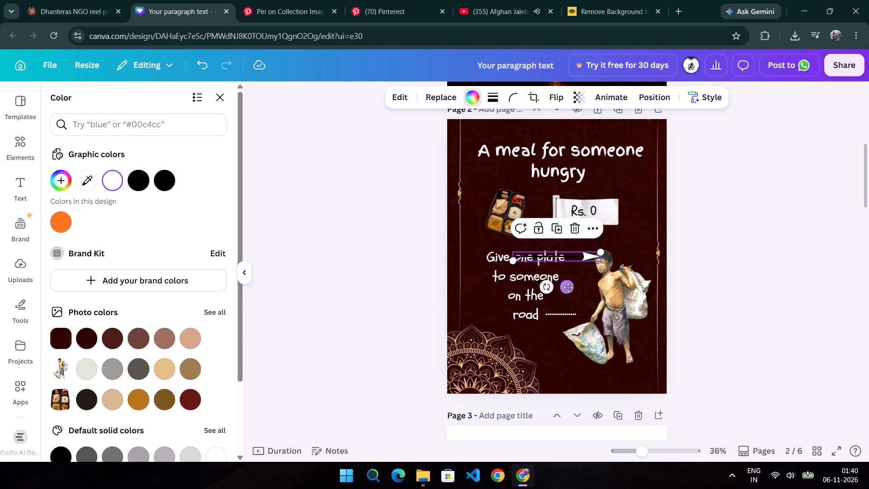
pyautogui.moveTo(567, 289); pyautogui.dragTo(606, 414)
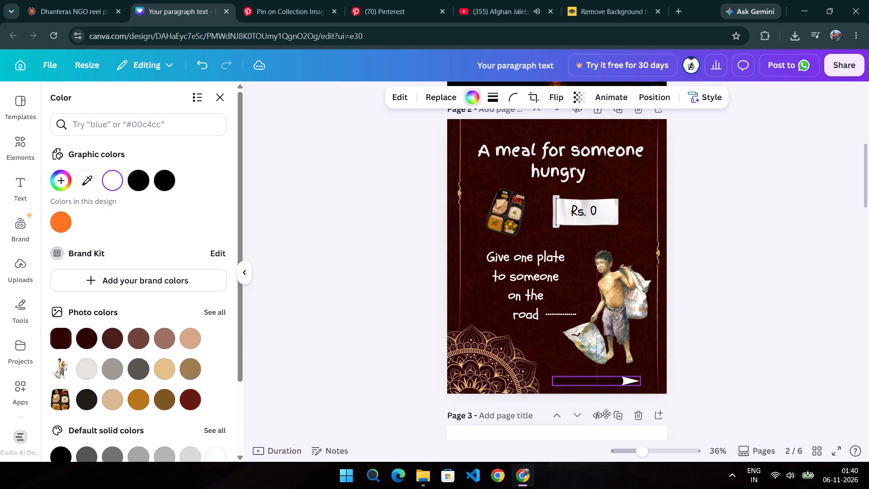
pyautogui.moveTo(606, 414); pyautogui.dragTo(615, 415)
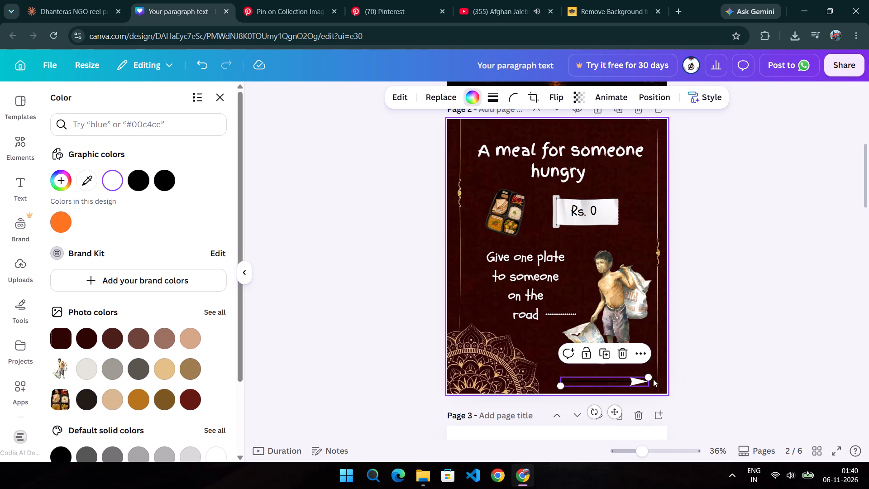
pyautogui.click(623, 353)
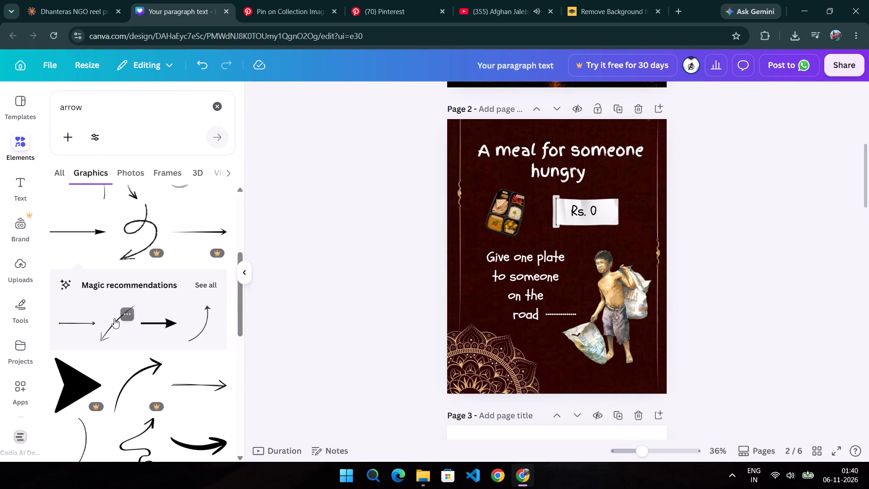
# Add the hand-drawn diagonal arrow from the arrow graphics results to page 2 and recolour it white.
pyautogui.scroll(-6, 114, 318)
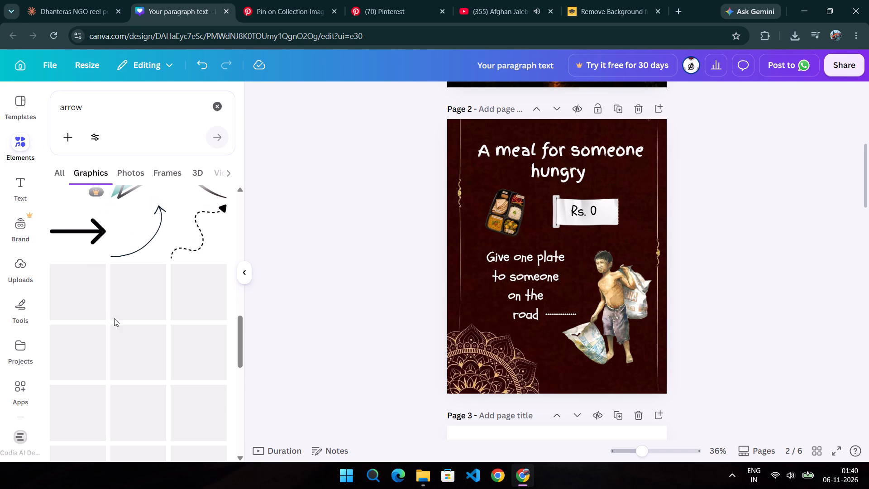
pyautogui.scroll(-3, 114, 318)
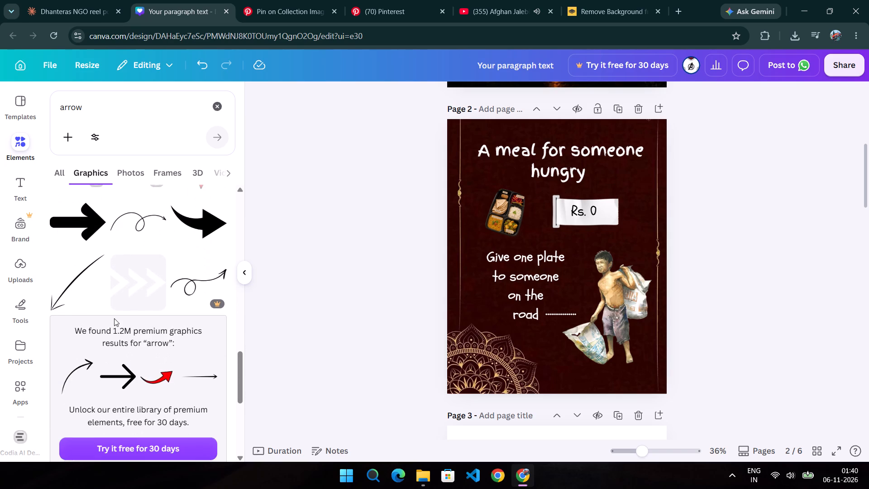
pyautogui.scroll(-6, 114, 318)
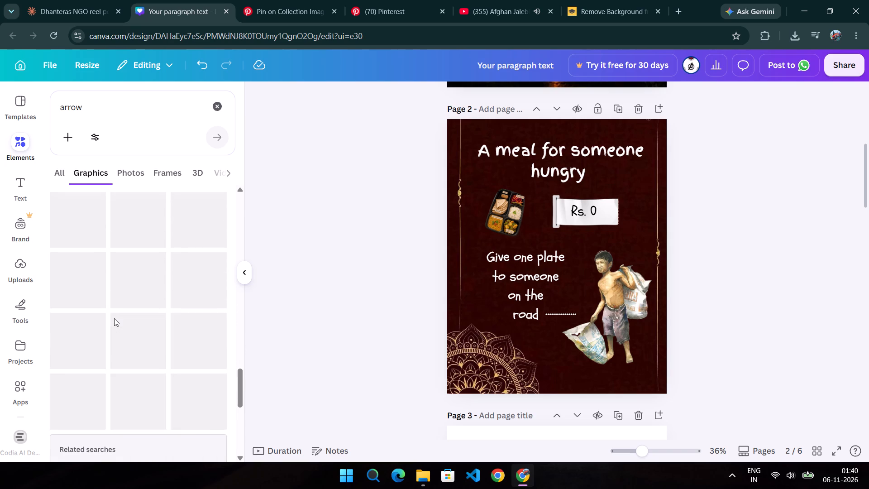
pyautogui.scroll(-1, 114, 318)
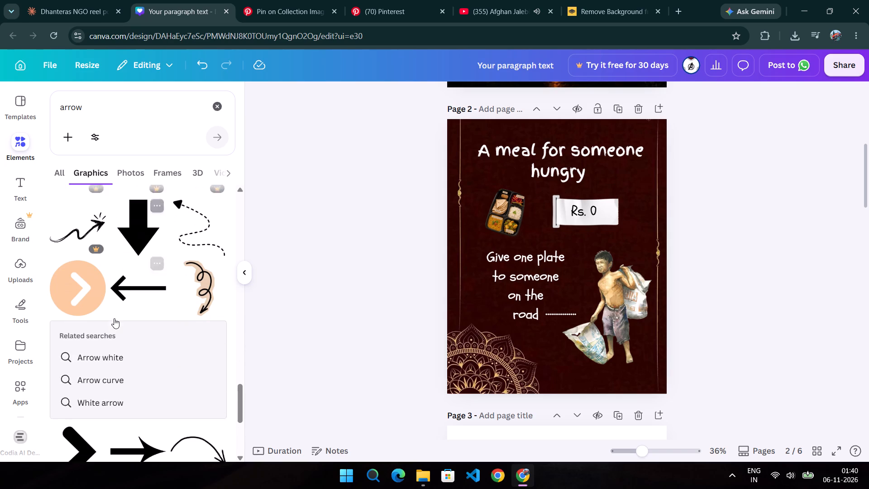
pyautogui.scroll(-4, 114, 318)
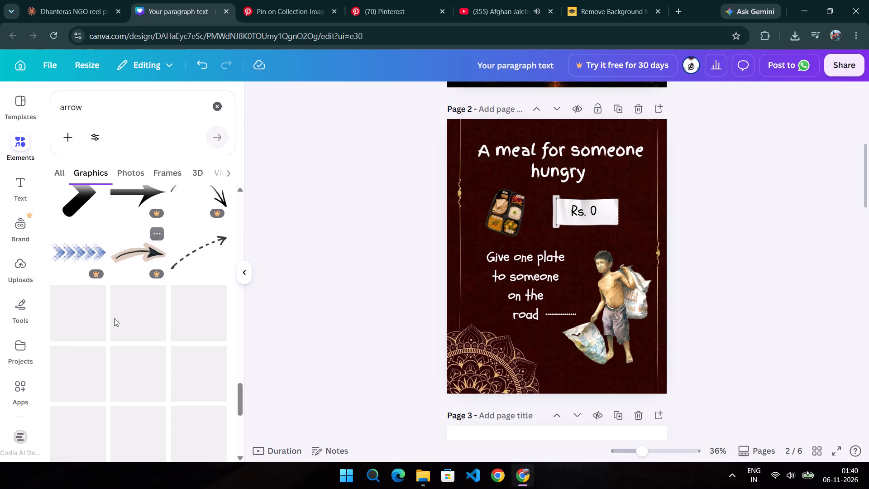
pyautogui.scroll(-1, 114, 318)
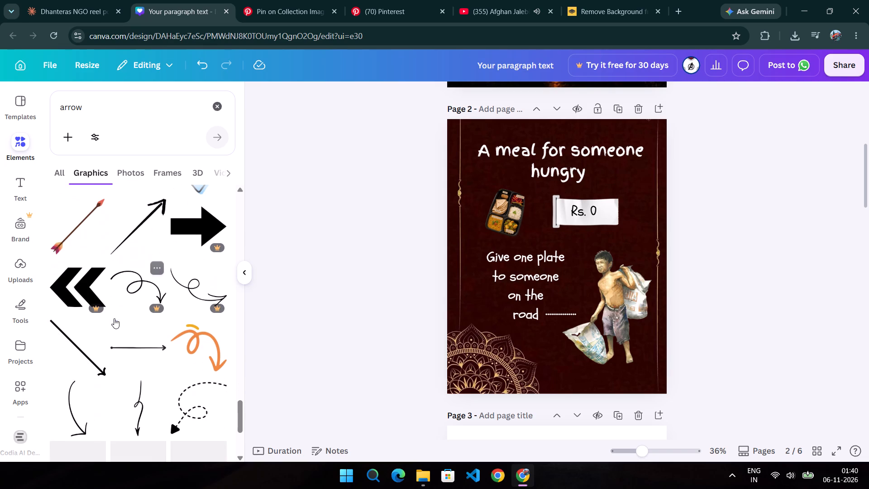
pyautogui.scroll(-1, 114, 318)
pyautogui.click(135, 225)
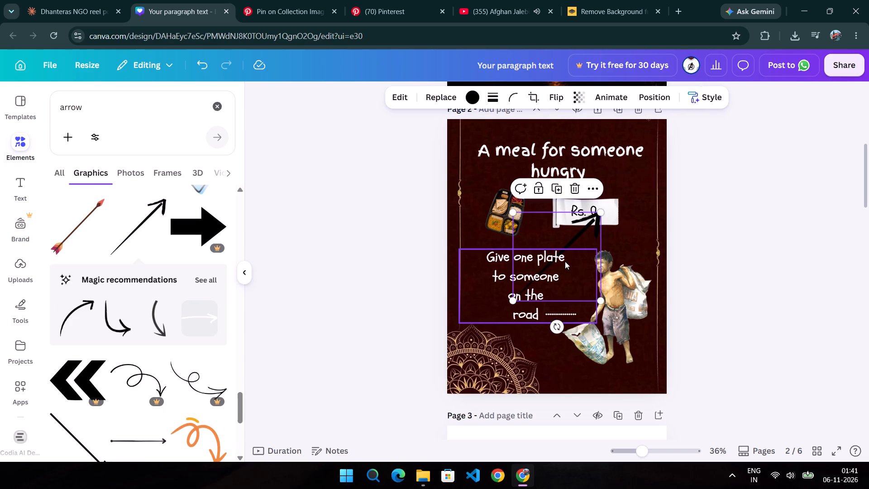
pyautogui.click(474, 101)
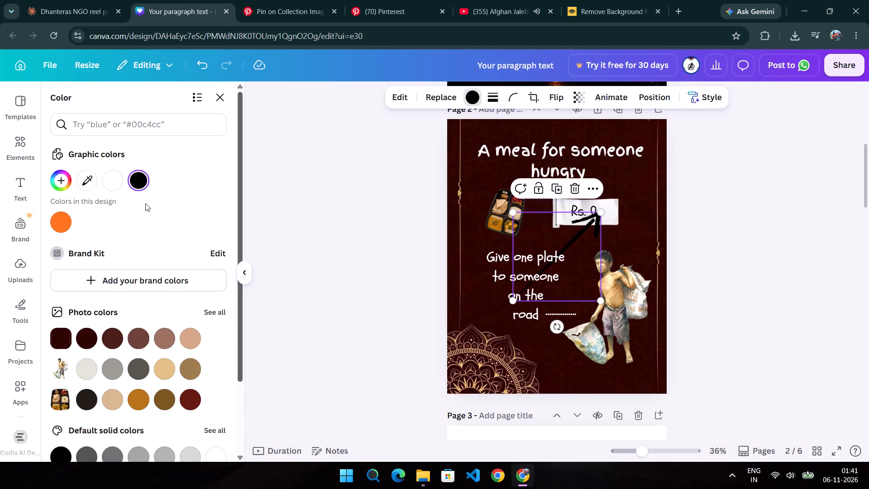
pyautogui.click(111, 177)
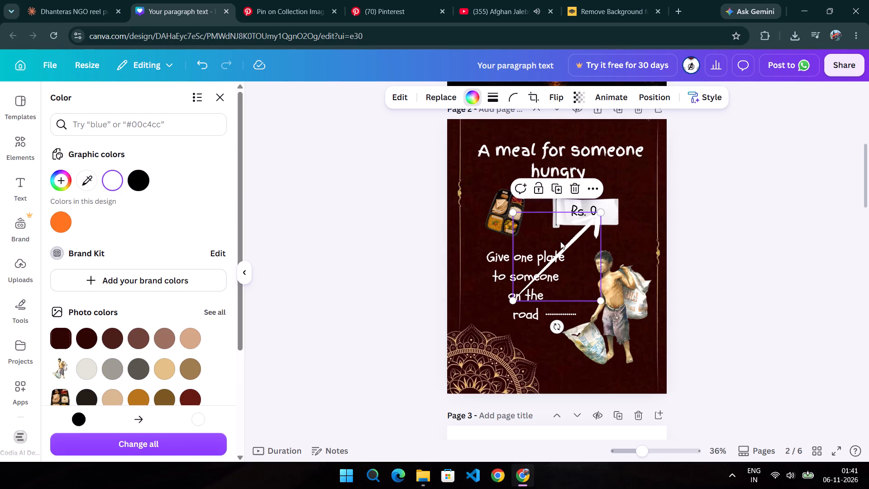
# Rotate the white arrow to point horizontally right, shrink it, and place it at the bottom of page 2, just right of centre.
pyautogui.moveTo(557, 330); pyautogui.dragTo(531, 316)
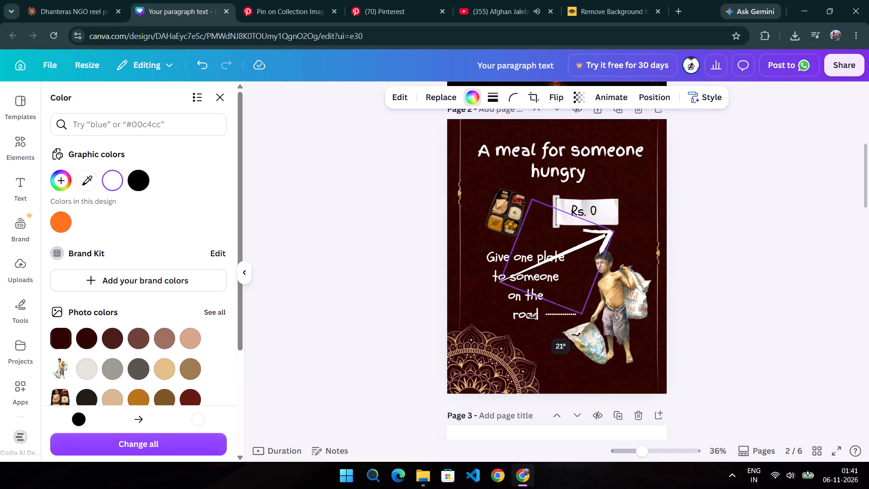
pyautogui.moveTo(531, 316); pyautogui.dragTo(518, 292)
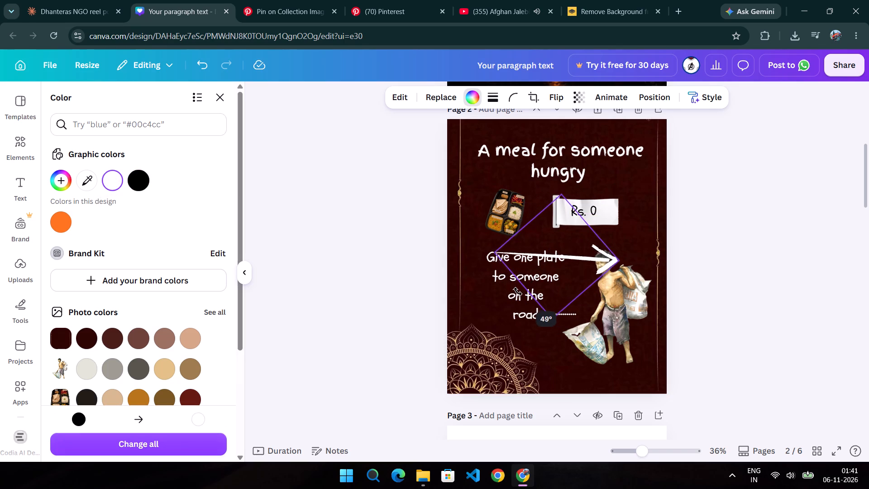
pyautogui.moveTo(518, 292); pyautogui.dragTo(518, 294)
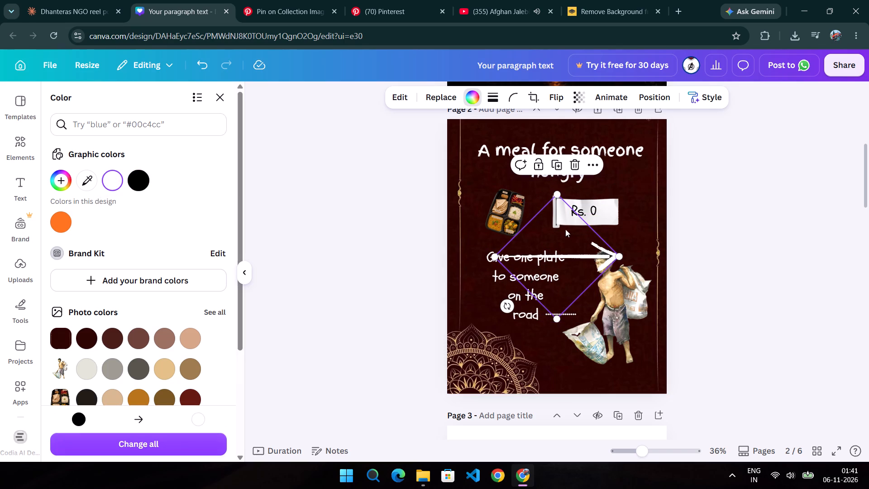
pyautogui.moveTo(558, 193); pyautogui.dragTo(559, 218)
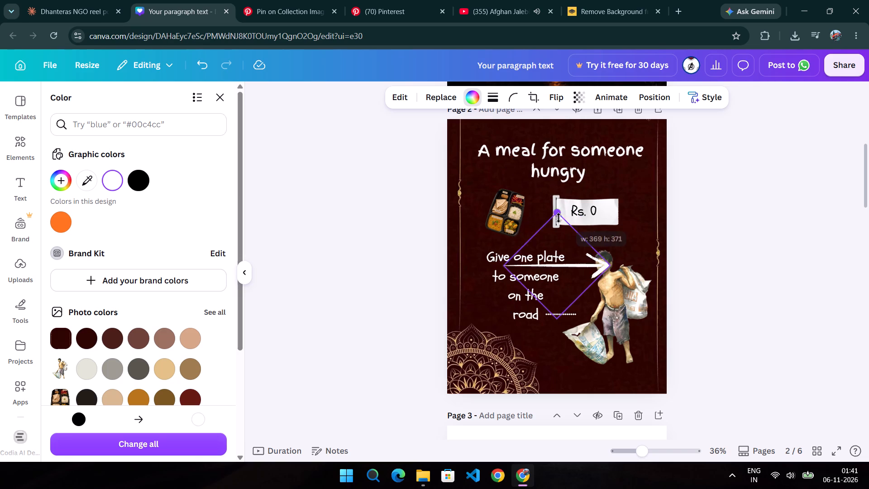
pyautogui.moveTo(559, 218); pyautogui.dragTo(561, 269)
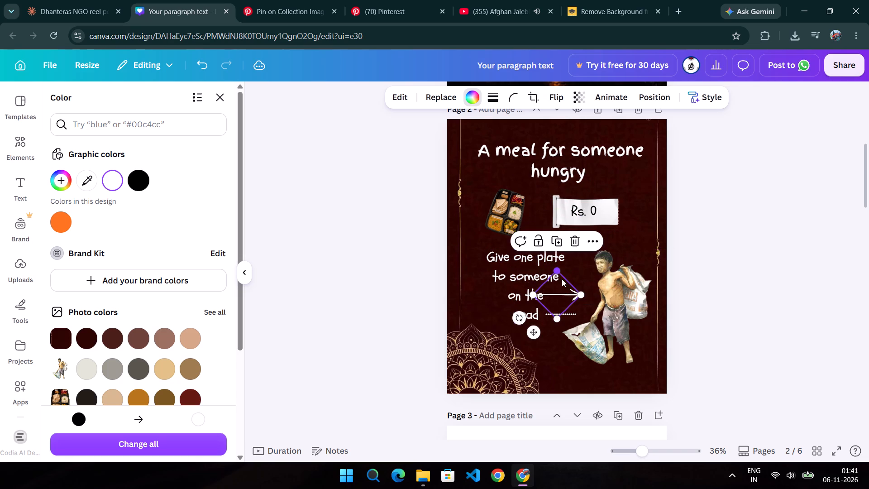
pyautogui.moveTo(563, 290); pyautogui.dragTo(614, 381)
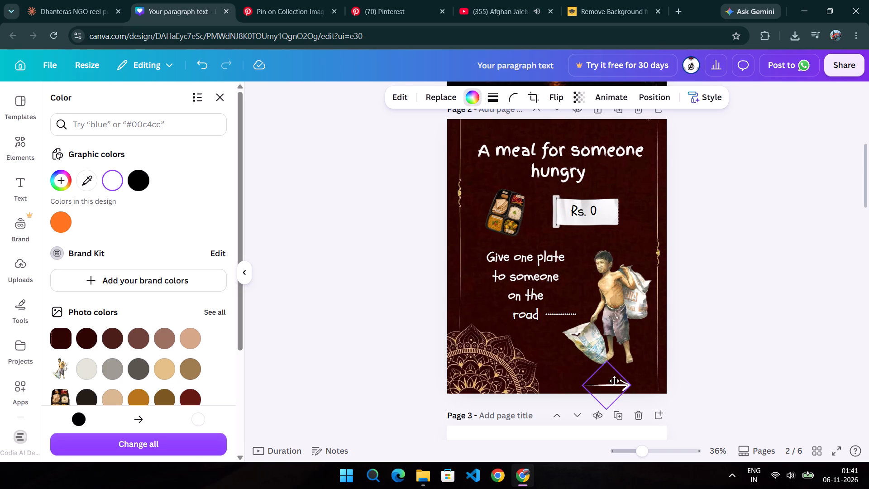
pyautogui.moveTo(614, 381); pyautogui.dragTo(583, 378)
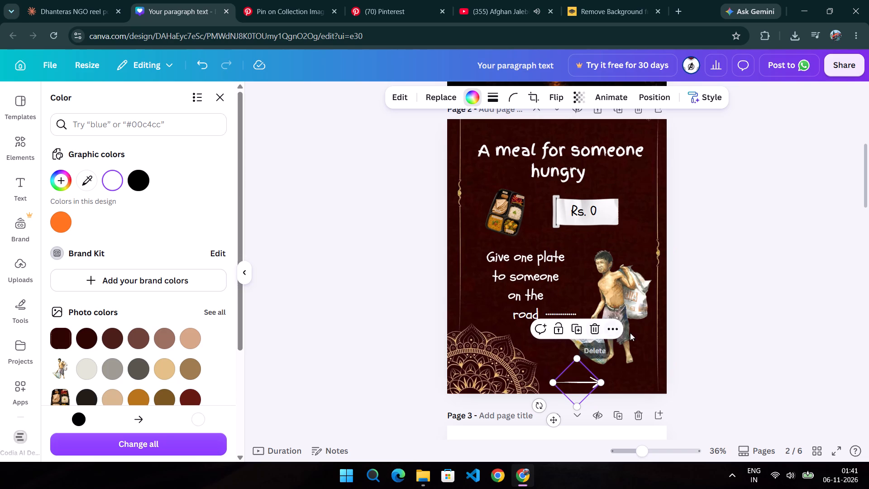
pyautogui.click(719, 359)
pyautogui.click(719, 359)
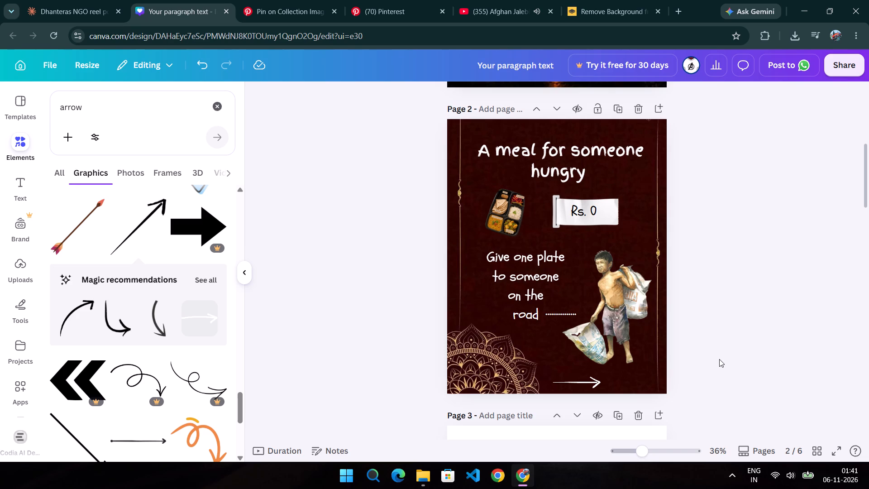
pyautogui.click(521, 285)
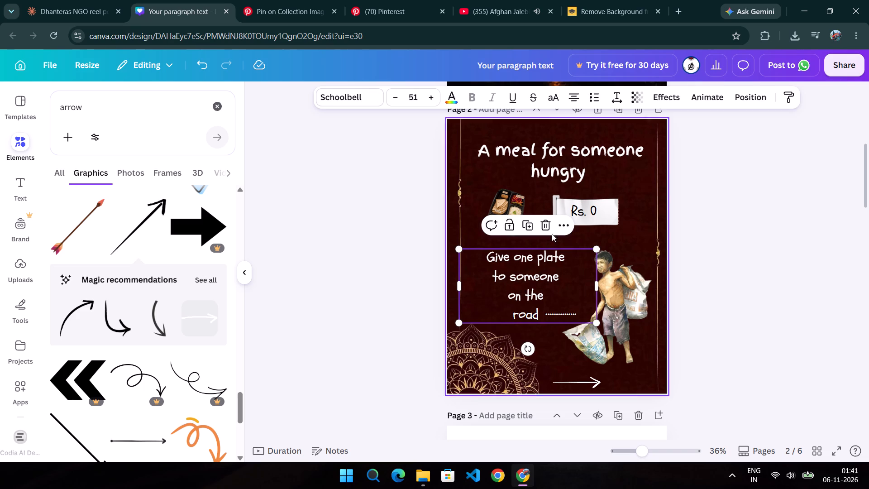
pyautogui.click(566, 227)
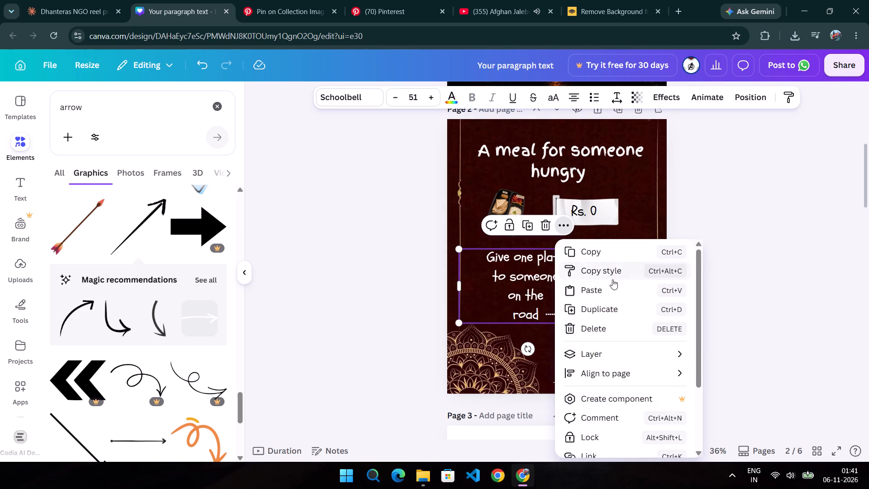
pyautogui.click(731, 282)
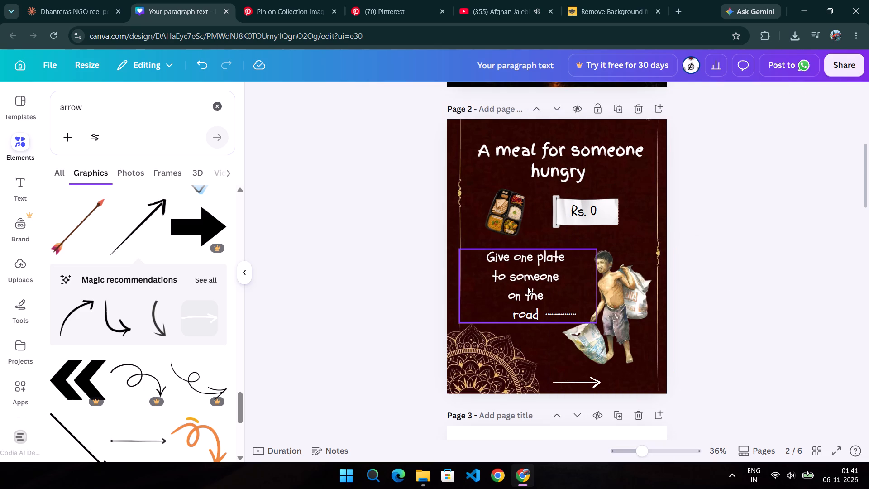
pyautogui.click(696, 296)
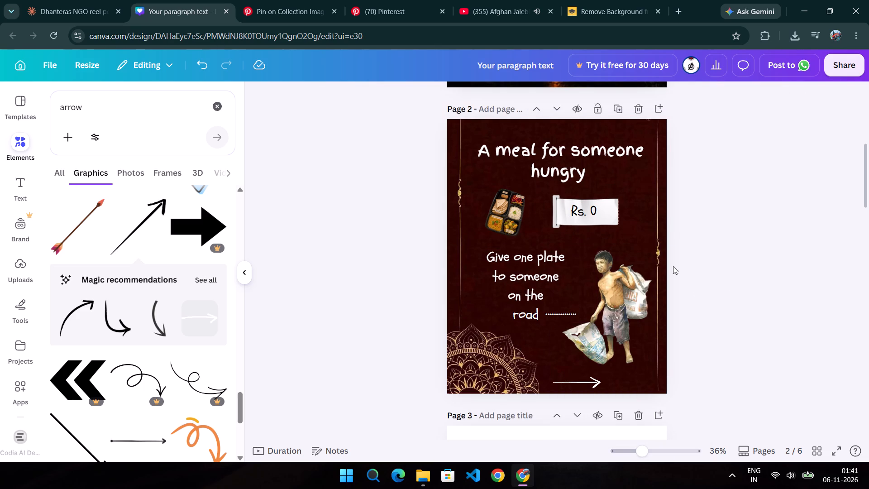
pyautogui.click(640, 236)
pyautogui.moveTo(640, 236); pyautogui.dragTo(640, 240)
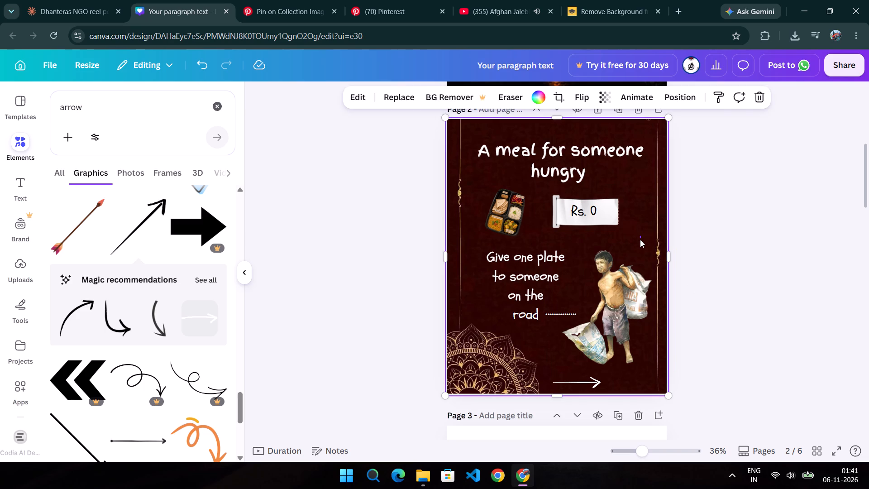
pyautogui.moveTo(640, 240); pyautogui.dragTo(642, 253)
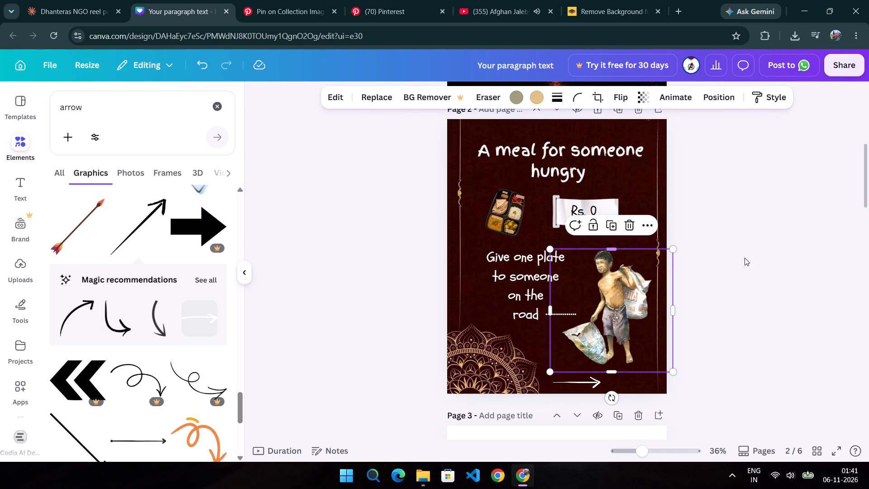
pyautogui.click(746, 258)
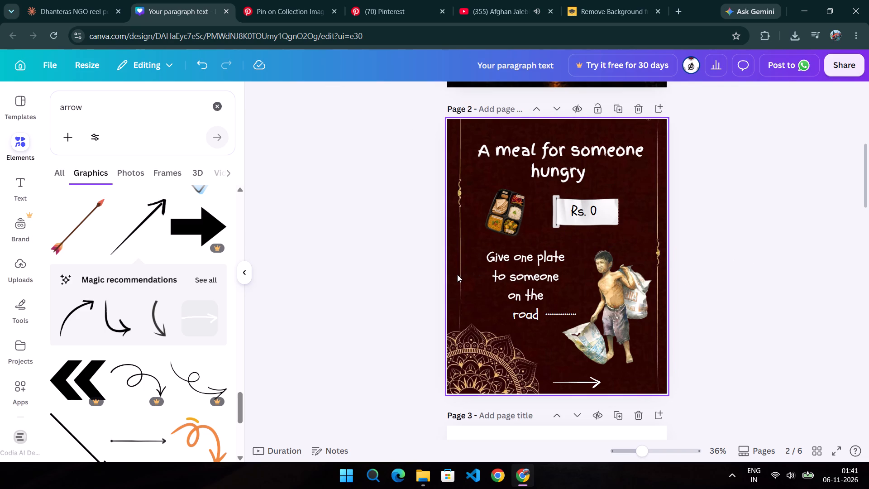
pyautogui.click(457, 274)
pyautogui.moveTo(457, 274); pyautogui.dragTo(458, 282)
# Resize and shift page 2's background image downward so its upper-right mandala corner shows while it still covers the whole page.
pyautogui.click(452, 306)
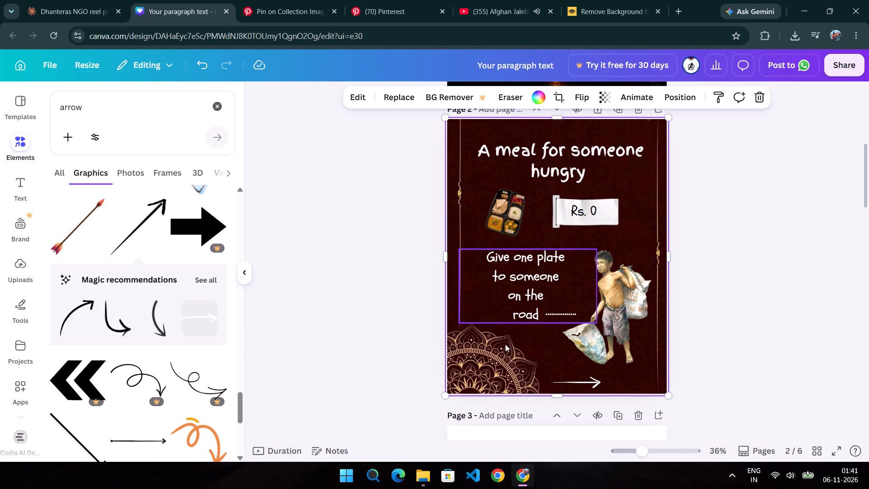
pyautogui.moveTo(555, 398); pyautogui.dragTo(558, 382)
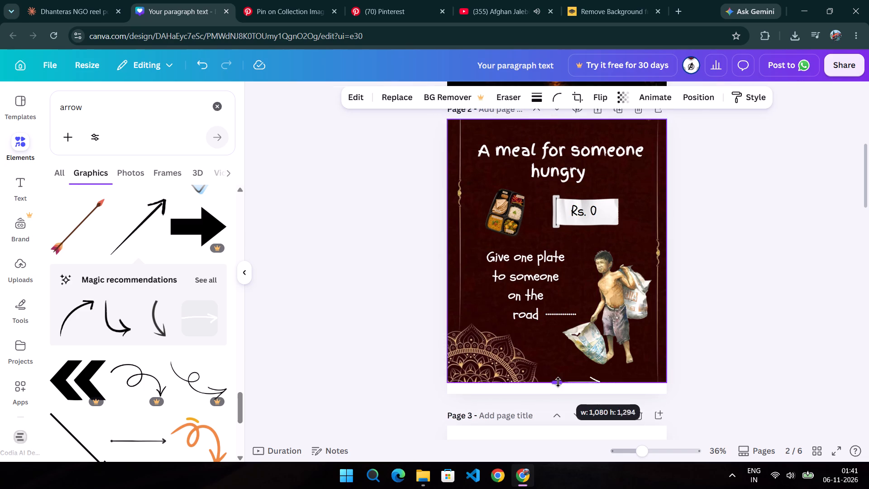
pyautogui.moveTo(558, 382); pyautogui.dragTo(558, 379)
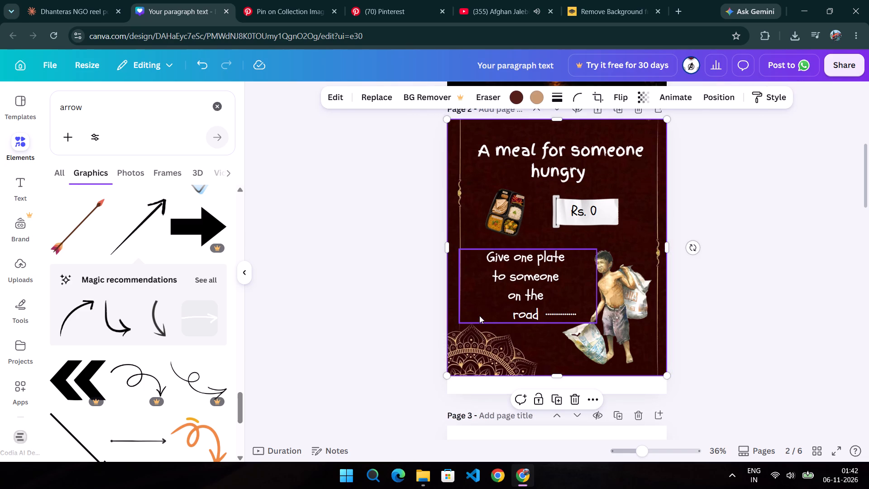
pyautogui.click(479, 316)
pyautogui.click(472, 218)
pyautogui.moveTo(472, 218); pyautogui.dragTo(472, 239)
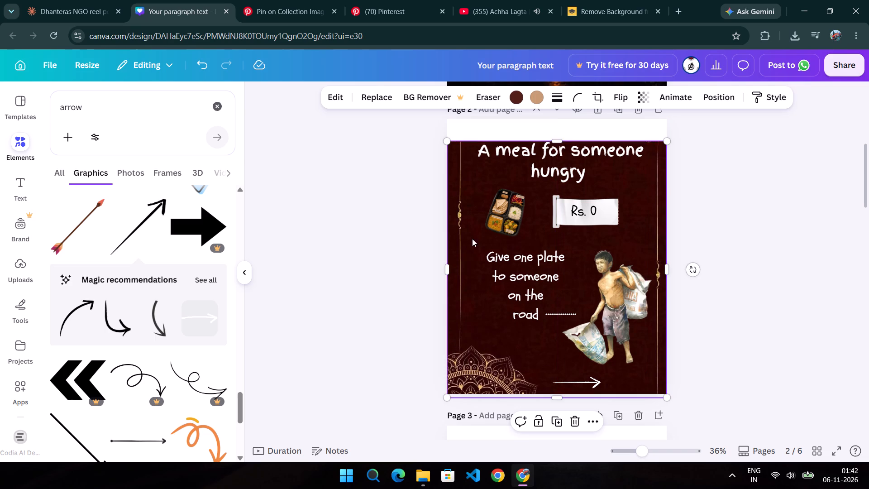
pyautogui.moveTo(559, 140); pyautogui.dragTo(560, 129)
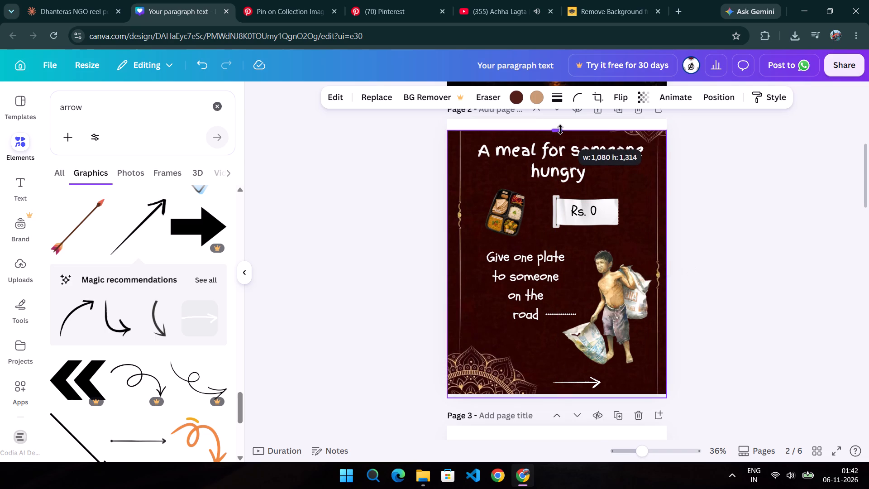
pyautogui.moveTo(560, 129); pyautogui.dragTo(559, 112)
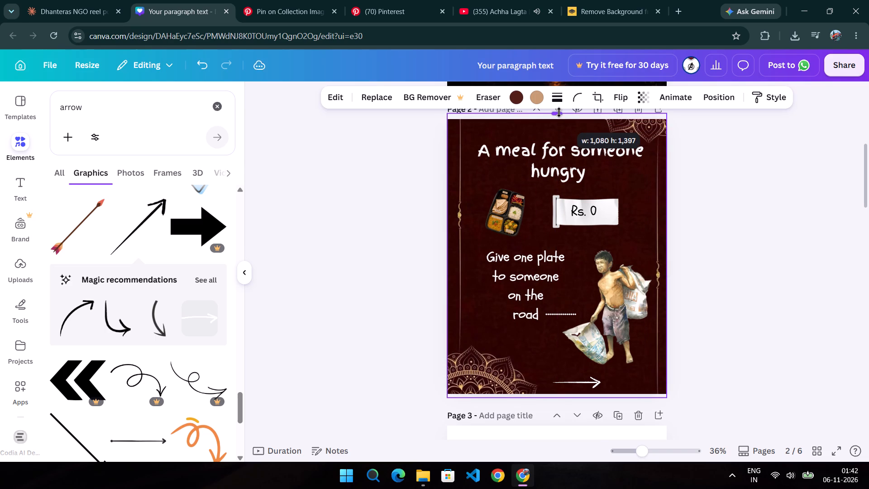
pyautogui.moveTo(559, 112); pyautogui.dragTo(558, 120)
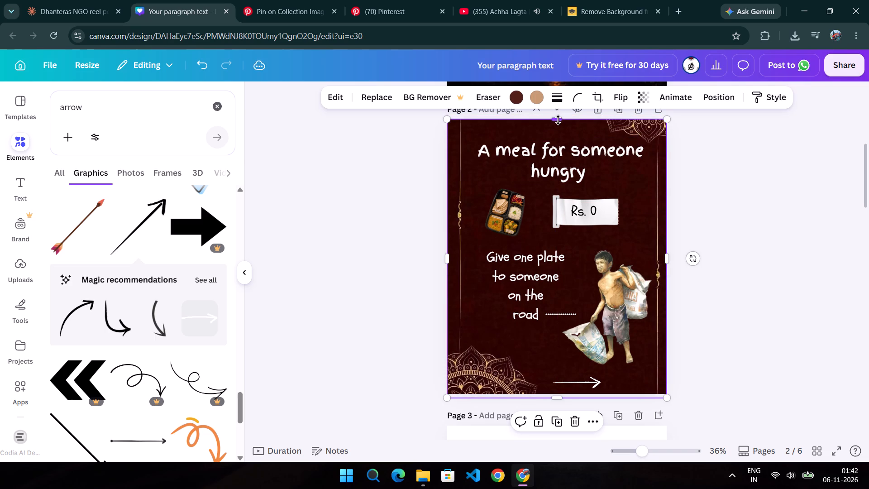
pyautogui.click(704, 226)
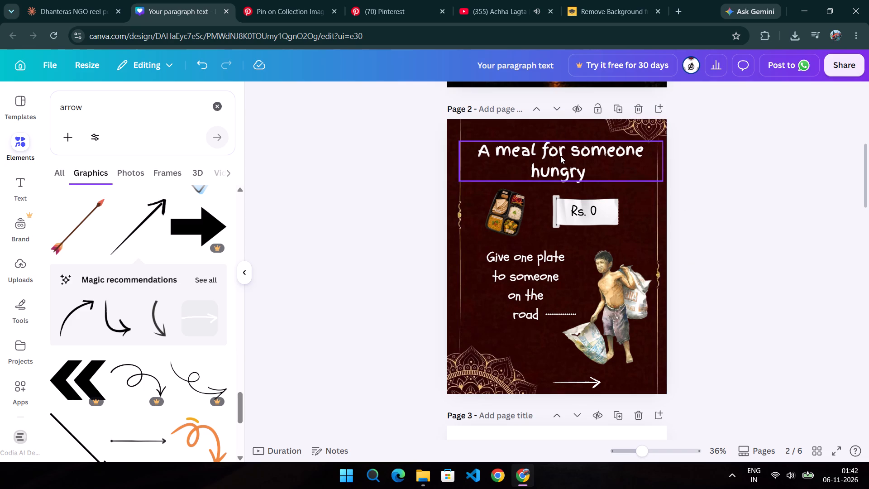
# Move the heading "A meal for someone hungry" slightly up and to the right on page 2.
pyautogui.click(561, 156)
pyautogui.click(561, 156)
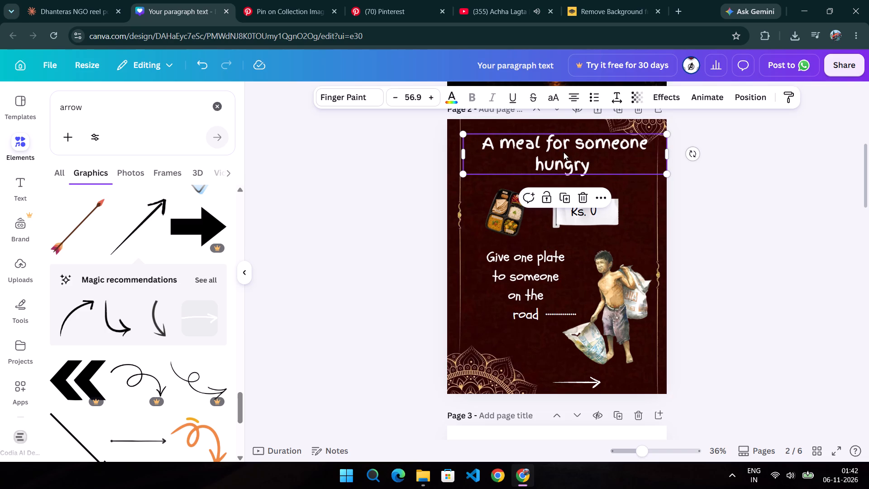
pyautogui.click(753, 237)
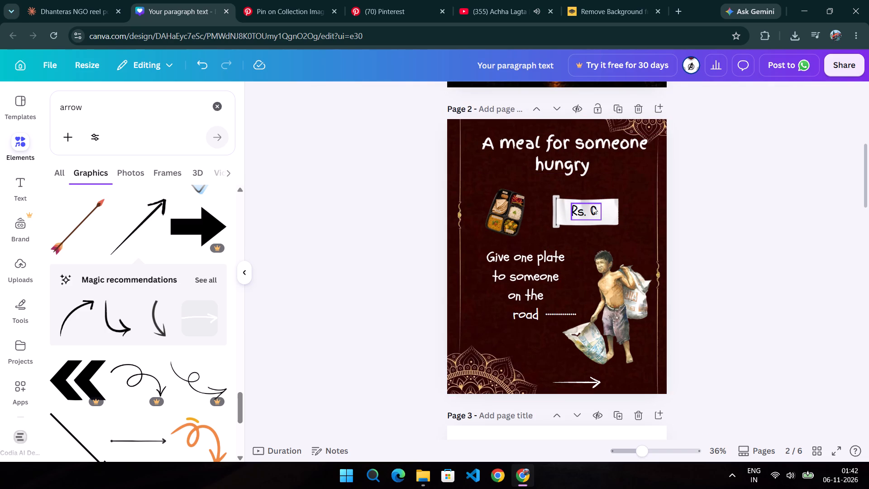
# Shift the caption "Give one plate to someone on the road" slightly down and left on page 2, centring "road" beneath its other lines.
pyautogui.click(606, 211)
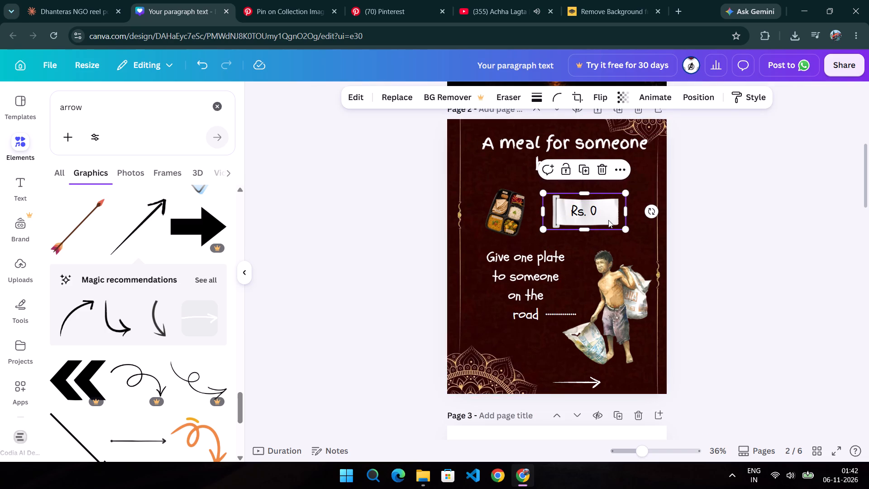
pyautogui.click(722, 258)
pyautogui.click(543, 272)
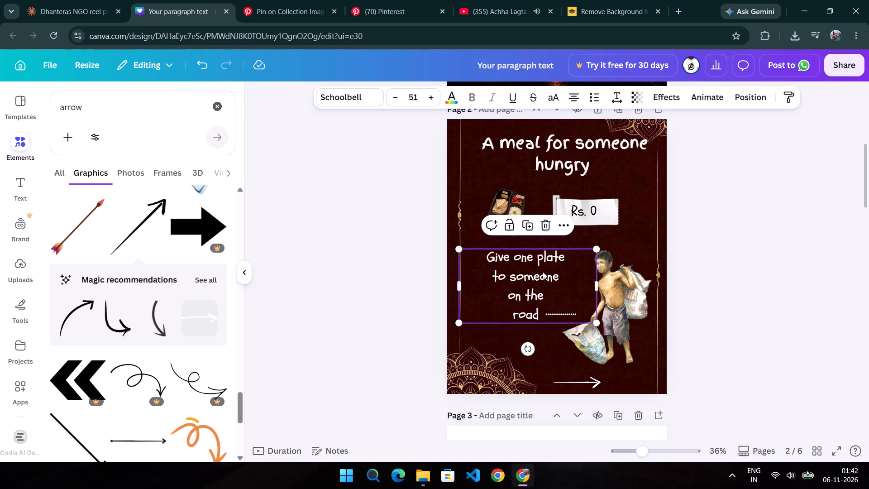
pyautogui.moveTo(543, 272); pyautogui.dragTo(532, 281)
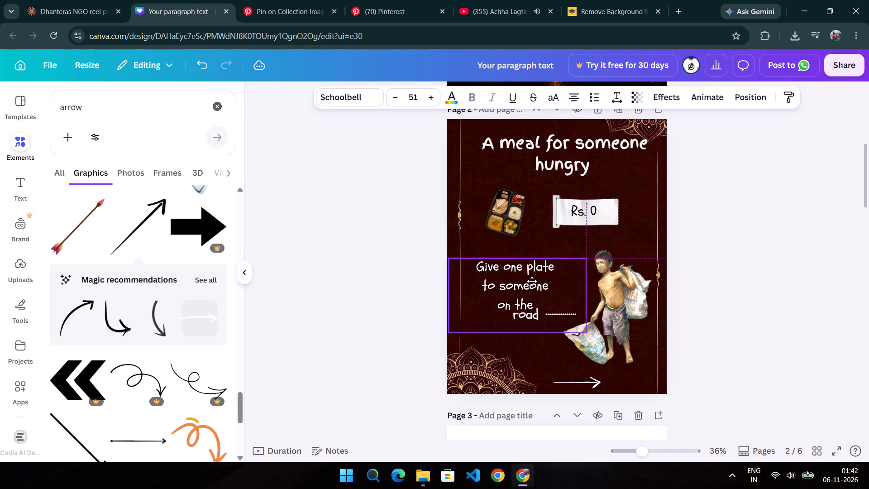
pyautogui.moveTo(532, 281); pyautogui.dragTo(532, 281)
pyautogui.click(533, 314)
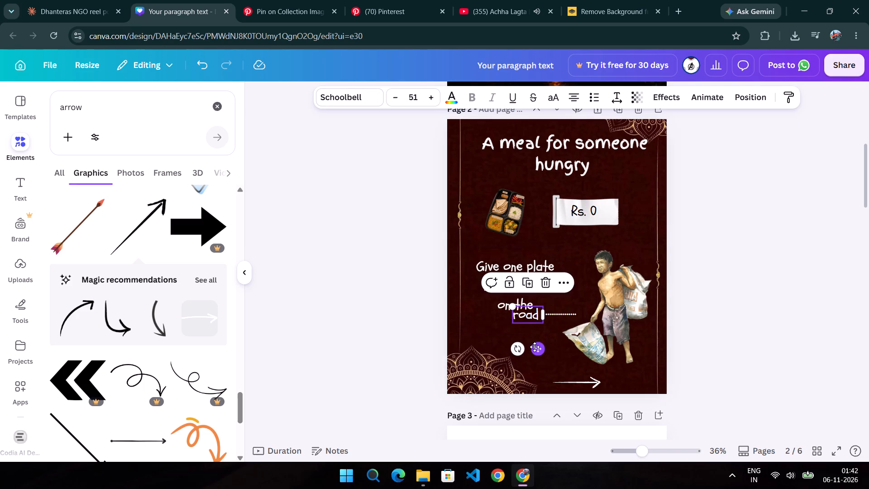
pyautogui.moveTo(535, 347); pyautogui.dragTo(527, 351)
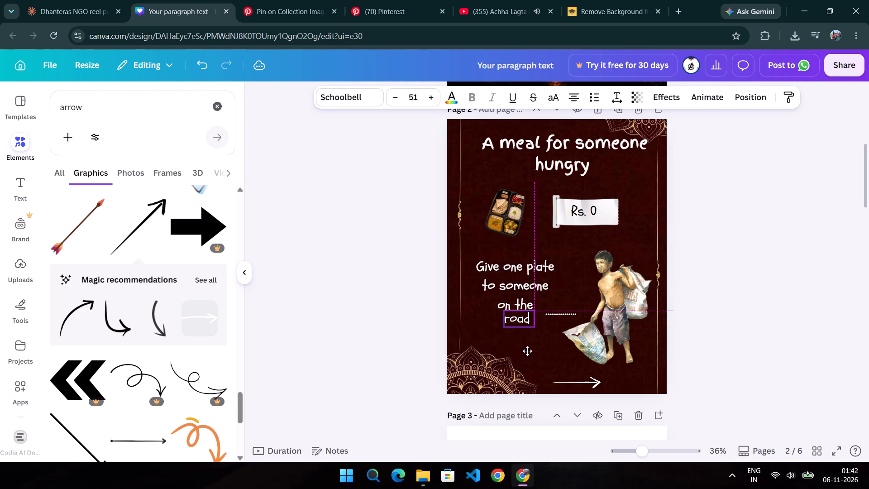
pyautogui.moveTo(527, 351); pyautogui.dragTo(522, 355)
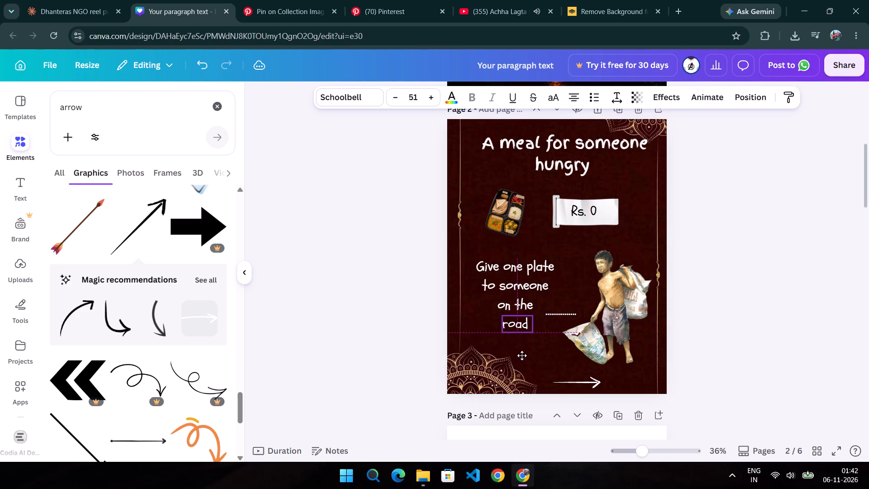
pyautogui.moveTo(522, 355); pyautogui.dragTo(522, 355)
pyautogui.click(687, 331)
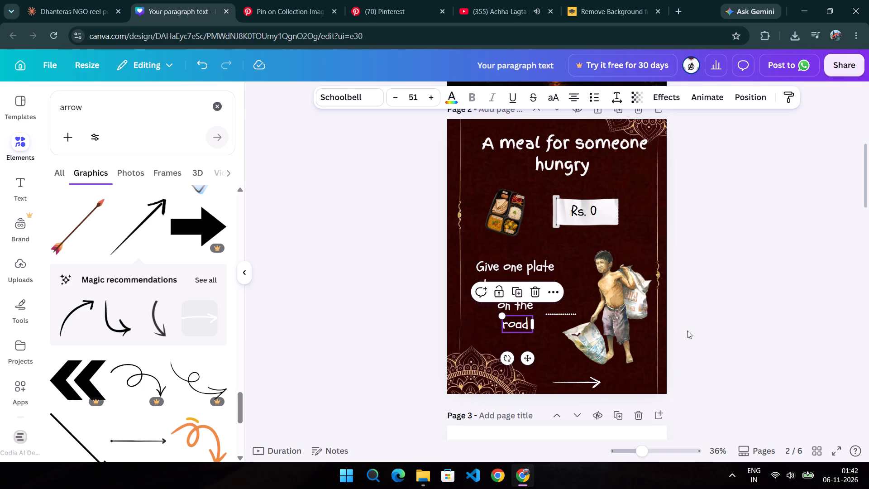
# Move the dotted line down and left so it directly follows the word "road" on page 2.
pyautogui.click(564, 317)
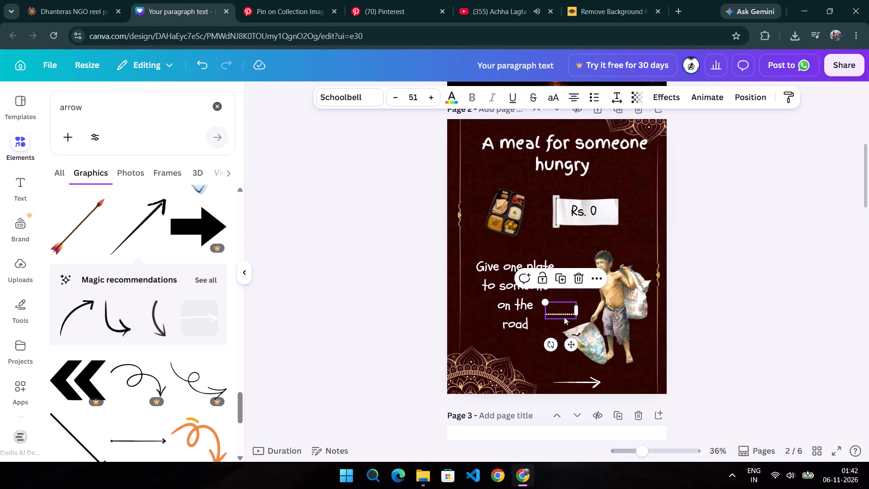
pyautogui.moveTo(568, 345); pyautogui.dragTo(556, 356)
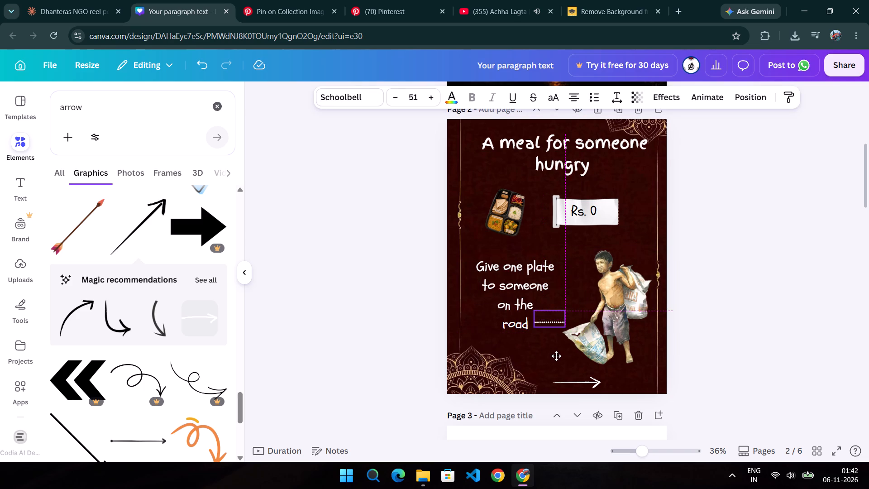
pyautogui.moveTo(556, 356); pyautogui.dragTo(556, 357)
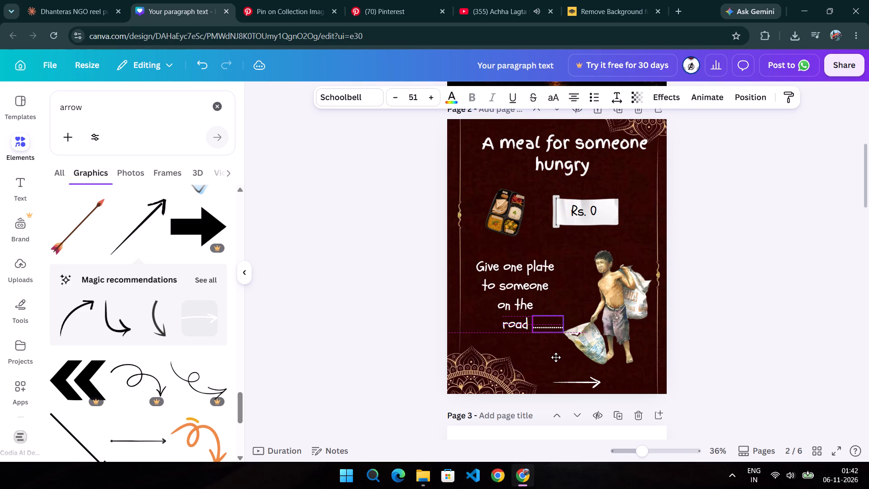
pyautogui.moveTo(556, 357); pyautogui.dragTo(557, 355)
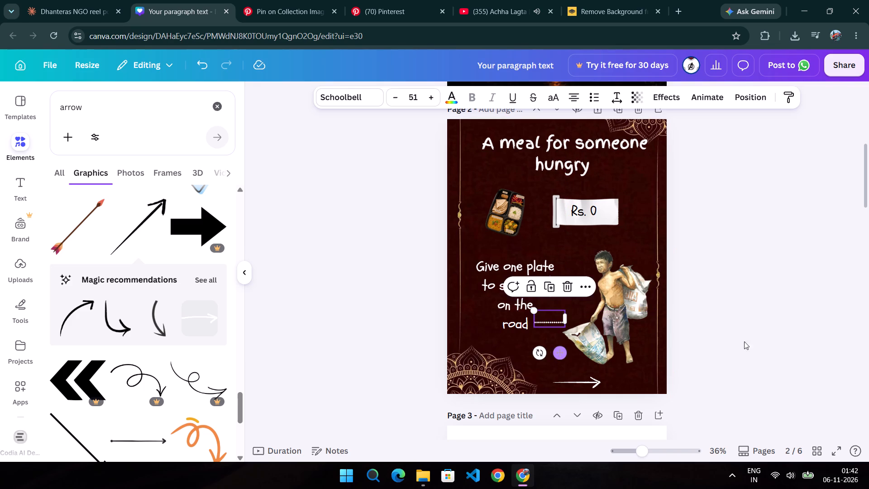
pyautogui.click(779, 345)
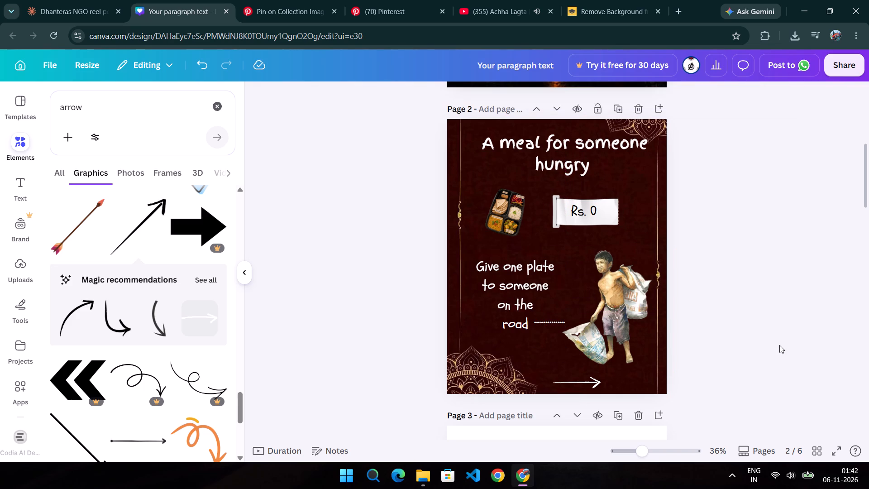
# Move the image of the boy carrying sacks slightly down on page 2.
pyautogui.click(627, 326)
pyautogui.moveTo(627, 326); pyautogui.dragTo(626, 331)
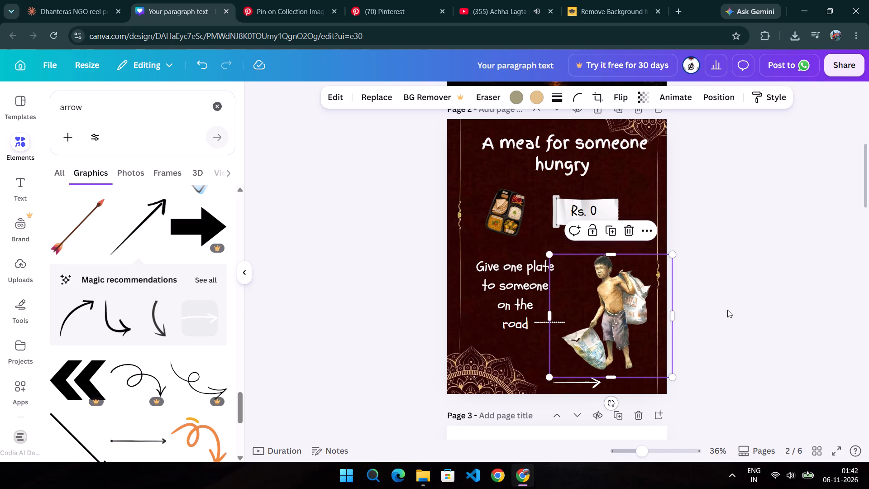
pyautogui.click(727, 310)
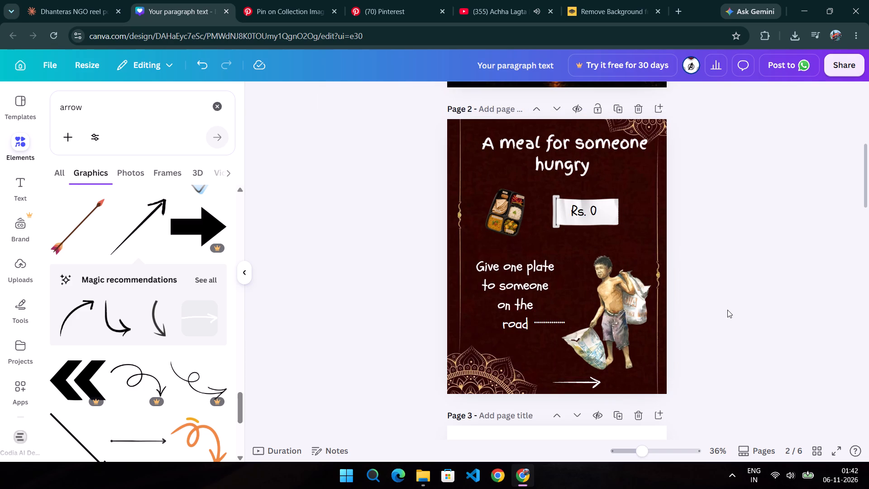
# Enlarge the meal tray image slightly and move it right, closer to the price label on page 2.
pyautogui.click(505, 218)
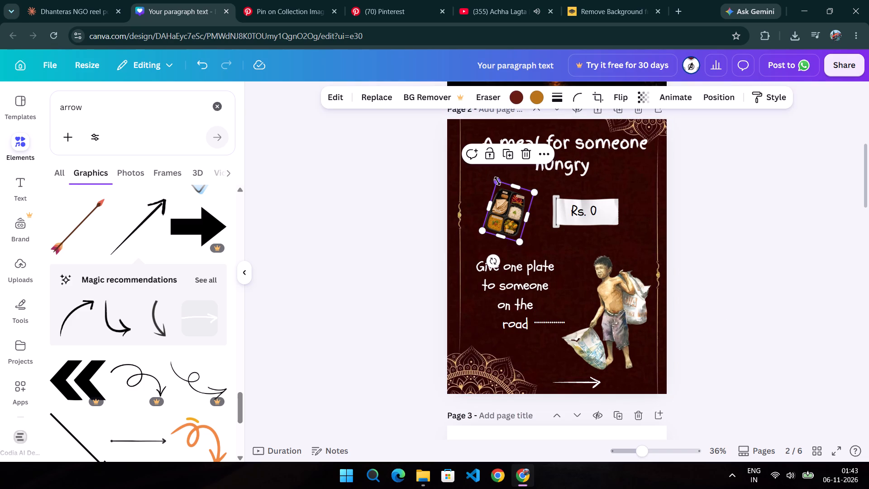
pyautogui.moveTo(497, 179); pyautogui.dragTo(497, 175)
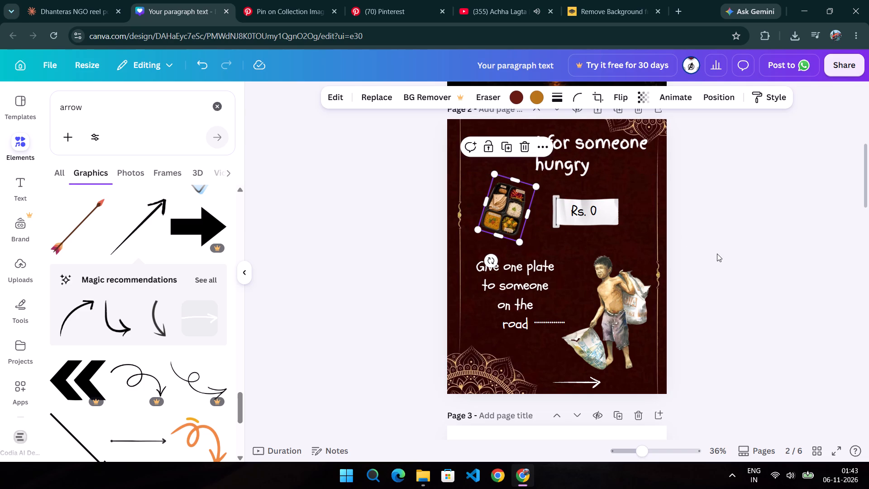
pyautogui.click(717, 254)
pyautogui.moveTo(506, 217); pyautogui.dragTo(517, 221)
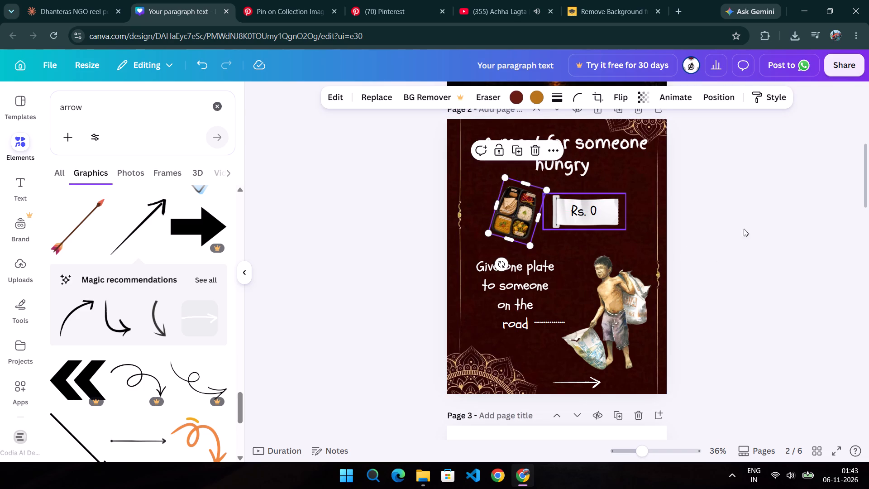
pyautogui.click(783, 244)
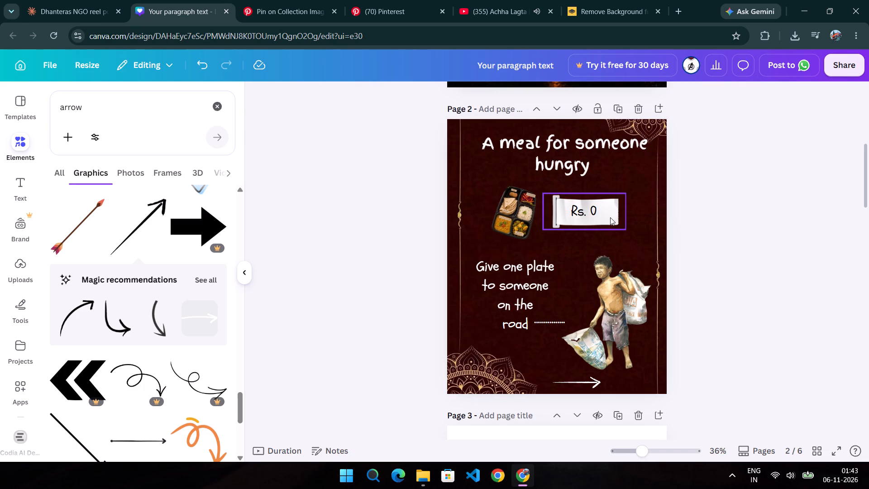
# Shrink the white paper price label slightly and recentre the "Rs. 0" text on it.
pyautogui.click(610, 217)
pyautogui.moveTo(542, 193); pyautogui.dragTo(553, 196)
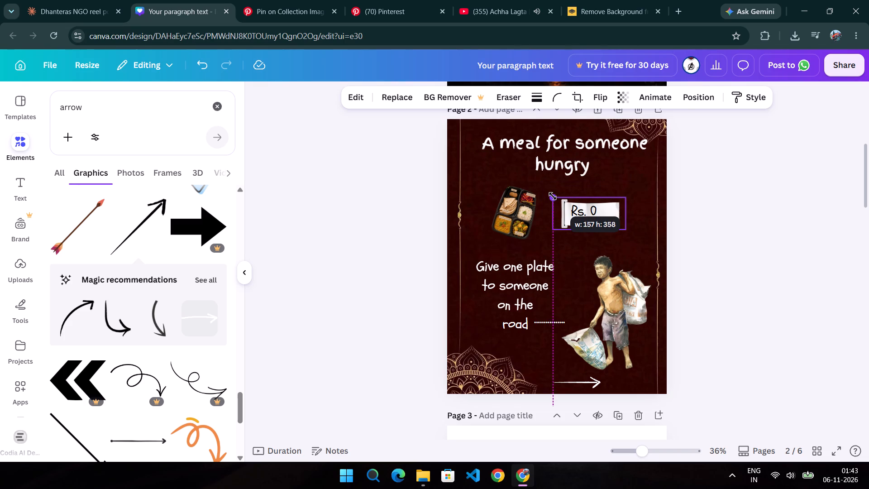
pyautogui.moveTo(553, 196); pyautogui.dragTo(553, 197)
pyautogui.click(585, 211)
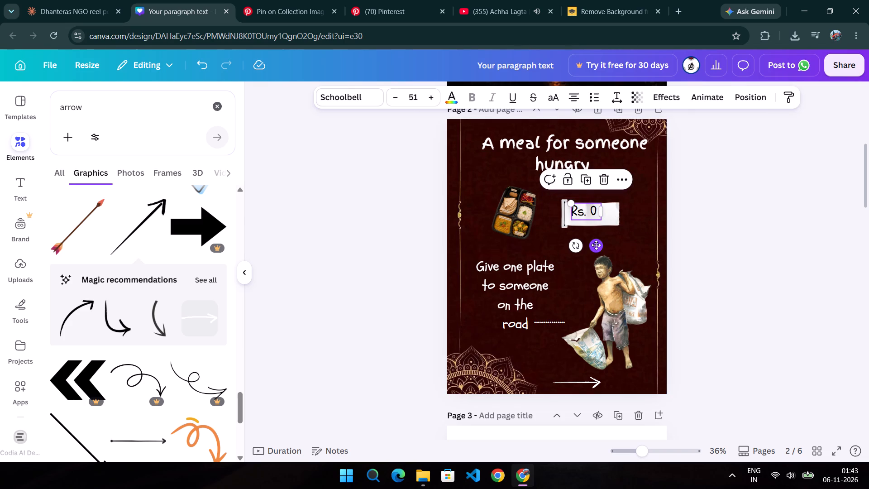
pyautogui.moveTo(596, 245); pyautogui.dragTo(601, 247)
pyautogui.click(728, 248)
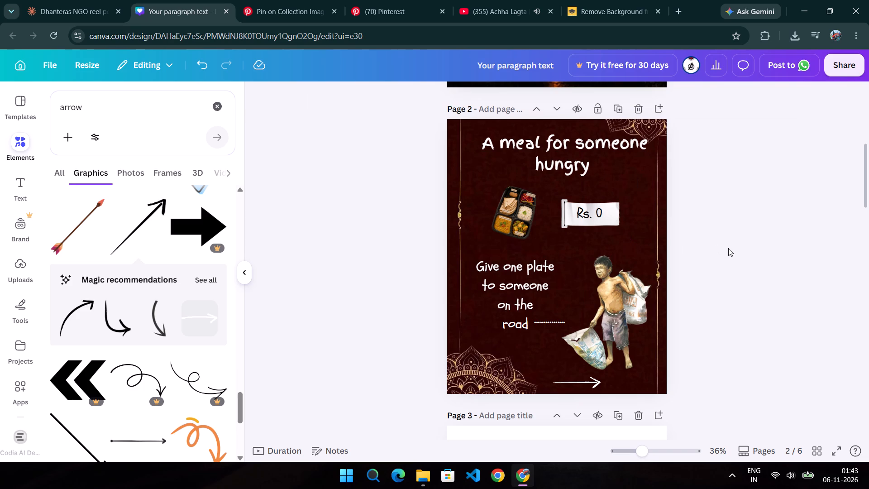
# Duplicate page 2's maroon mandala background image and place the copy over the blank page 3.
pyautogui.click(636, 179)
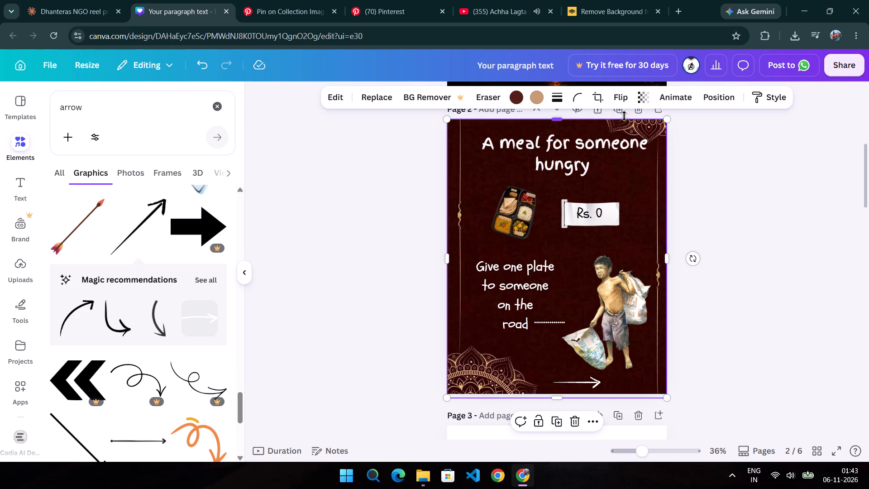
pyautogui.rightClick(471, 182)
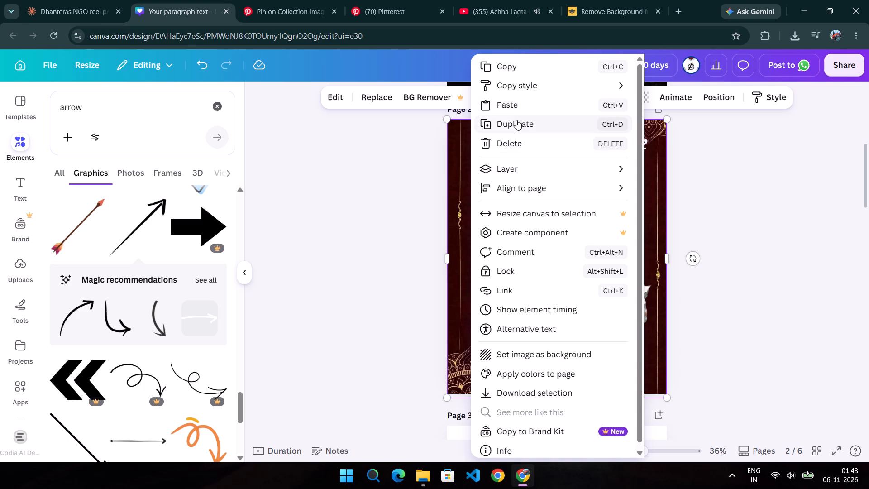
pyautogui.click(516, 120)
pyautogui.scroll(-2, 739, 288)
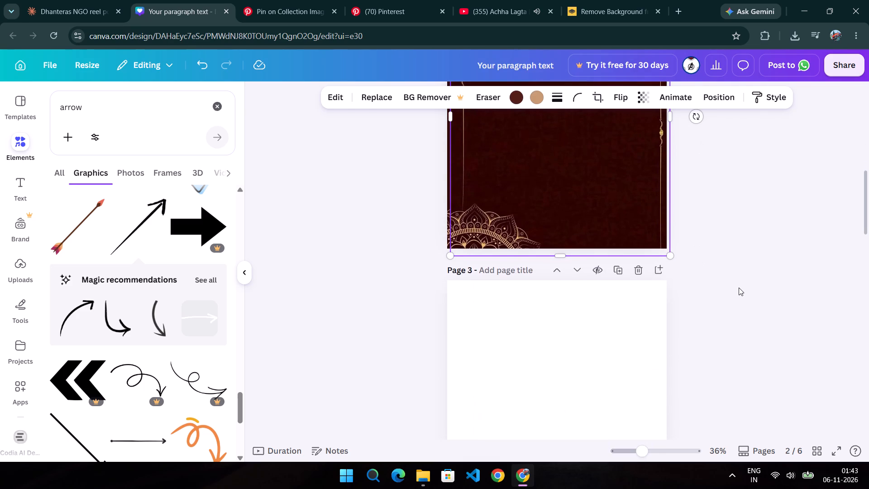
pyautogui.scroll(-1, 739, 288)
pyautogui.moveTo(604, 192); pyautogui.dragTo(591, 388)
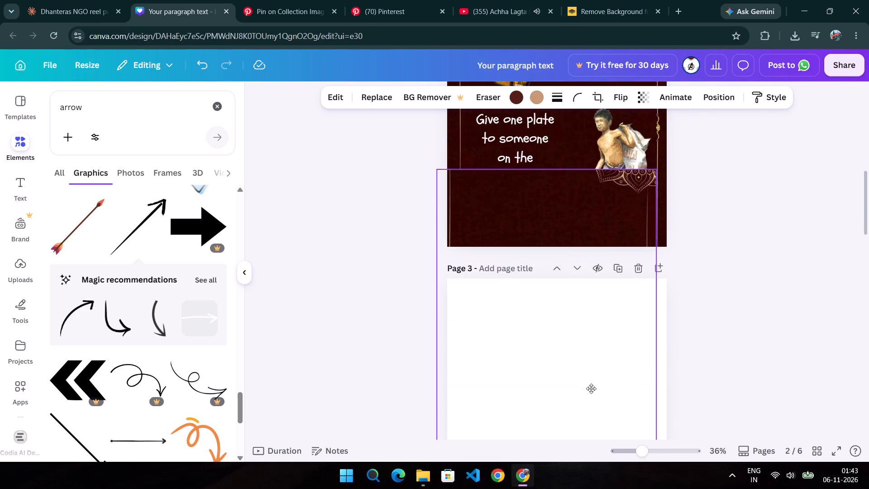
pyautogui.moveTo(591, 388); pyautogui.dragTo(600, 488)
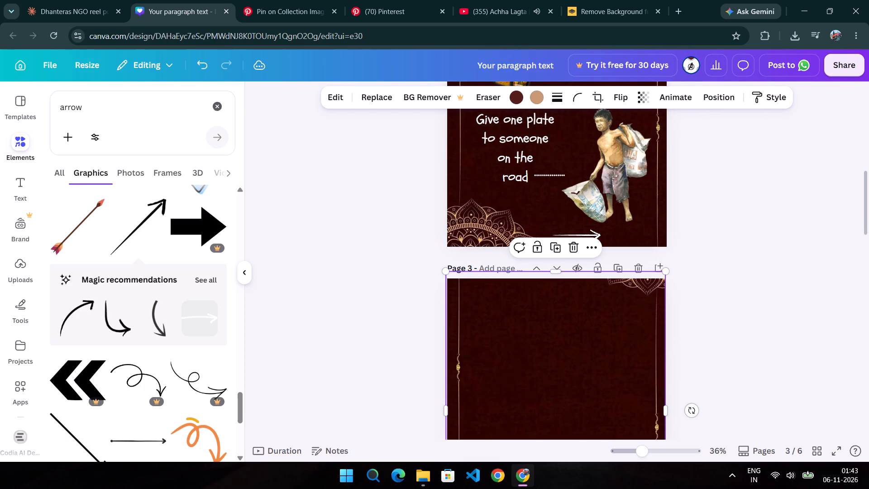
# Move the heading "A meal for someone hungry" slightly left so it is centred horizontally on page 2.
pyautogui.scroll(1, 740, 339)
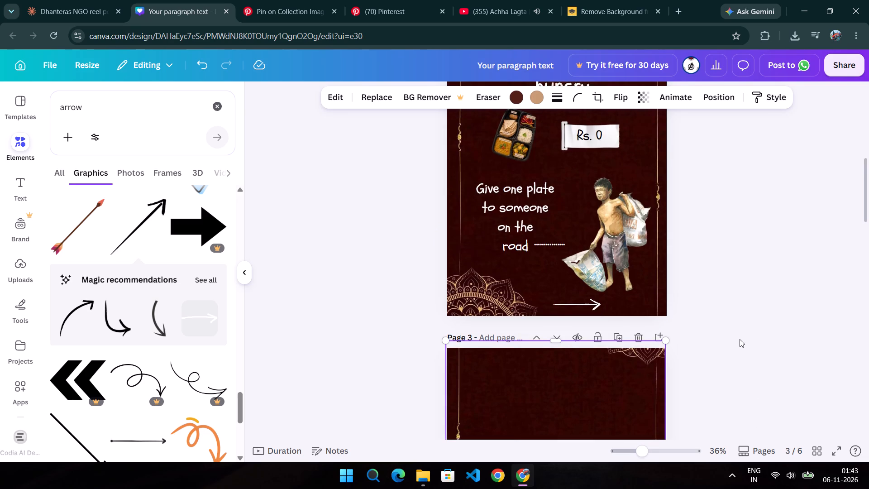
pyautogui.scroll(2, 740, 339)
pyautogui.click(740, 339)
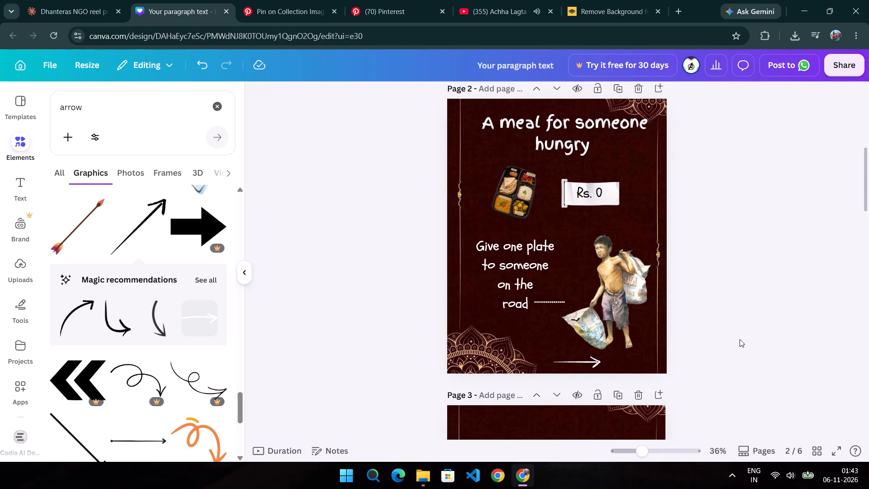
pyautogui.scroll(1, 740, 339)
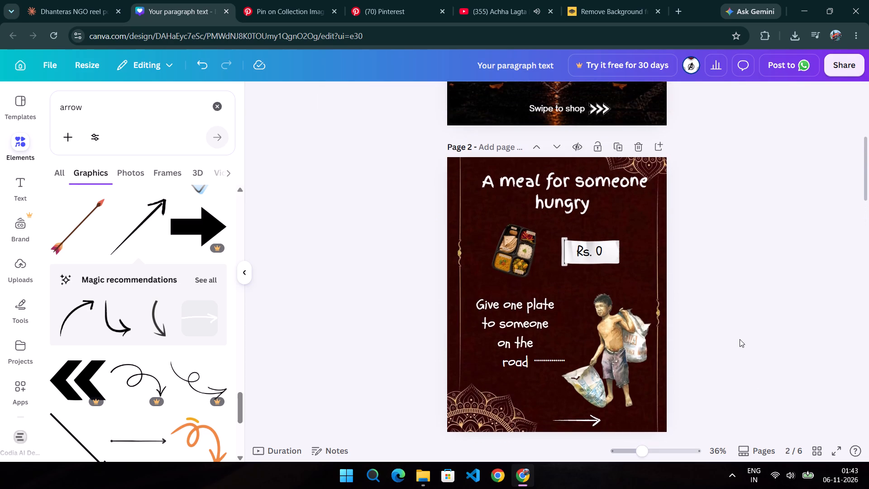
pyautogui.click(570, 205)
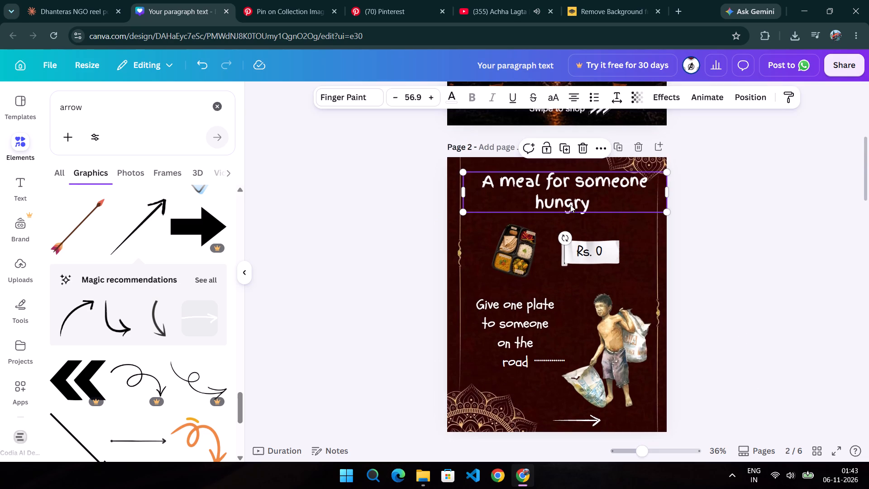
pyautogui.moveTo(571, 196); pyautogui.dragTo(563, 192)
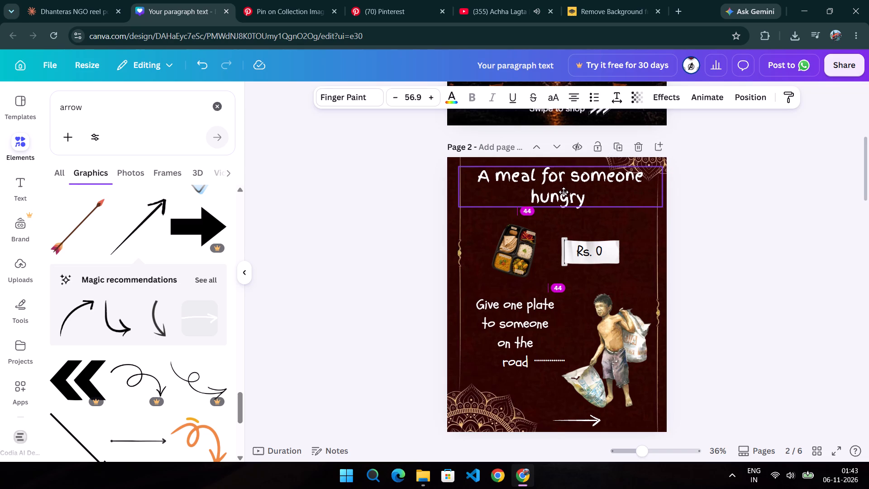
pyautogui.moveTo(563, 192); pyautogui.dragTo(564, 192)
pyautogui.click(740, 298)
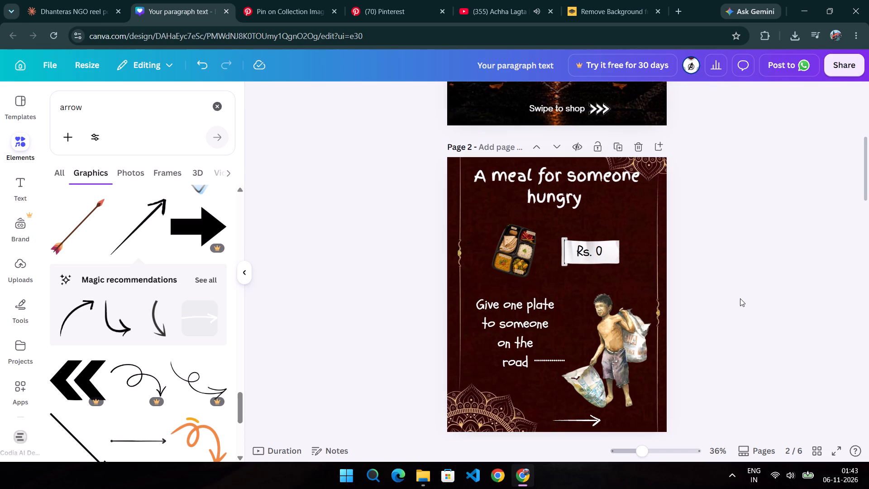
pyautogui.click(577, 199)
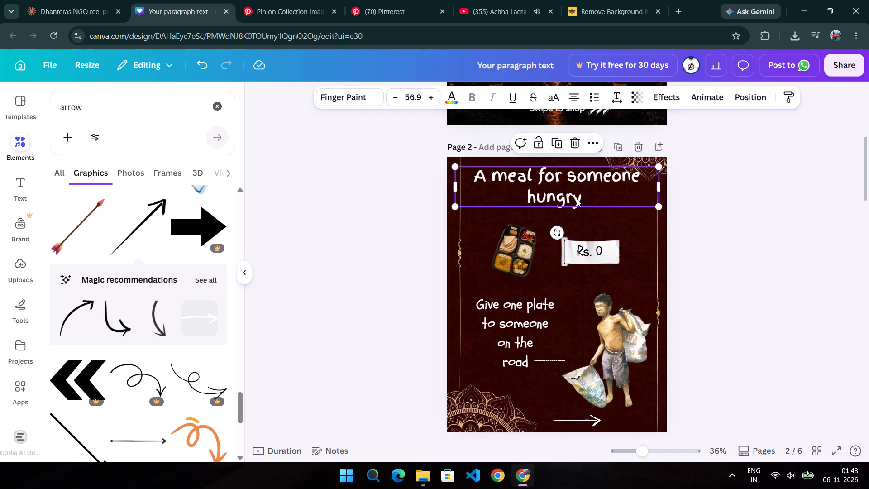
pyautogui.moveTo(577, 199); pyautogui.dragTo(578, 203)
pyautogui.click(740, 251)
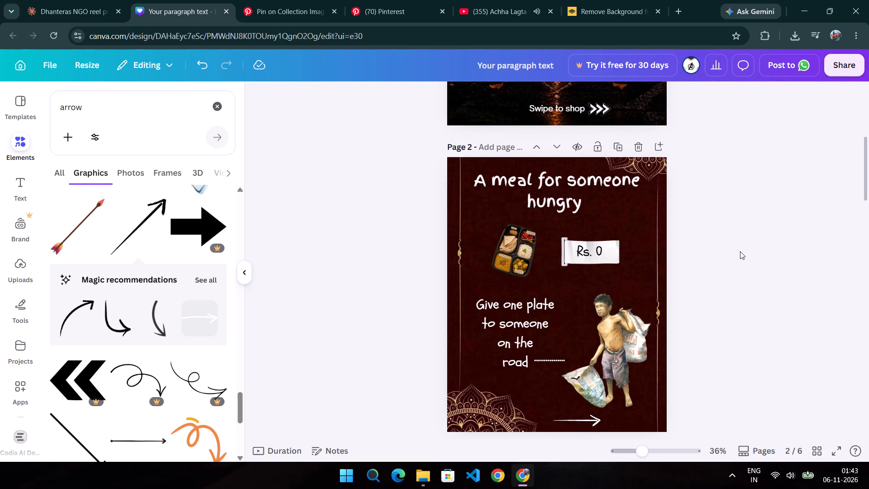
pyautogui.hscroll(1, 740, 251)
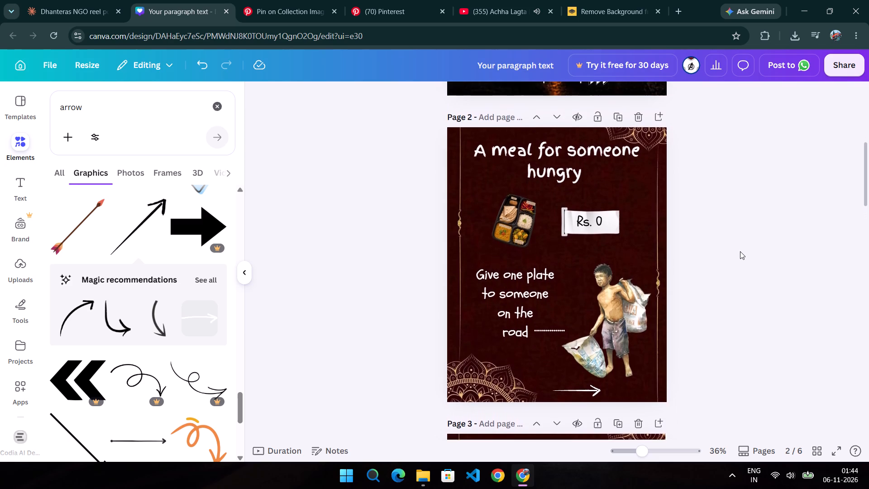
pyautogui.hscroll(1, 740, 251)
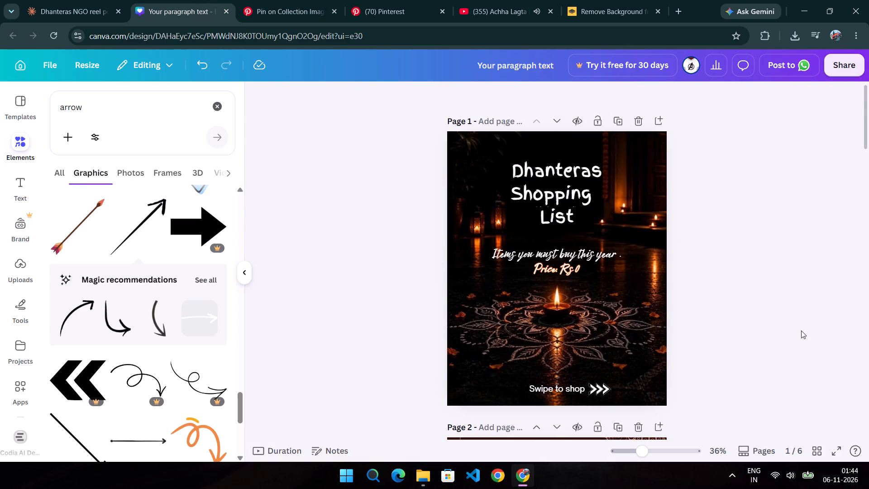
pyautogui.scroll(-5, 801, 331)
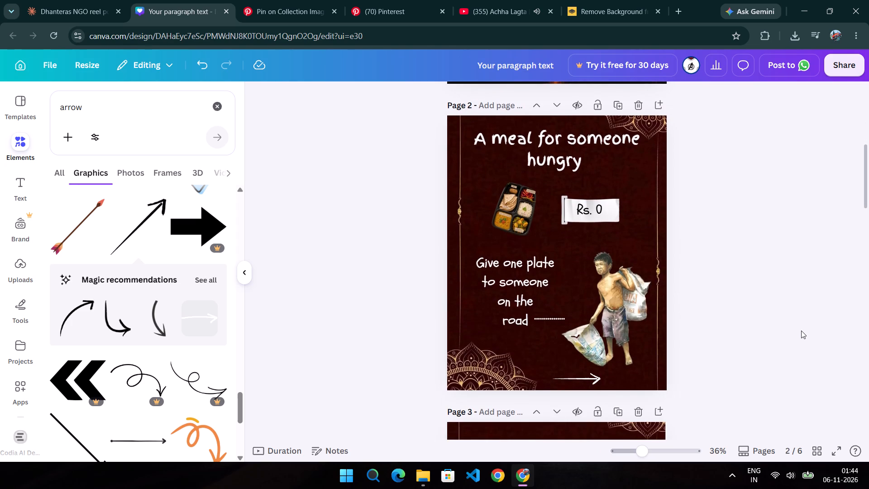
pyautogui.click(801, 331)
pyautogui.scroll(-1, 801, 331)
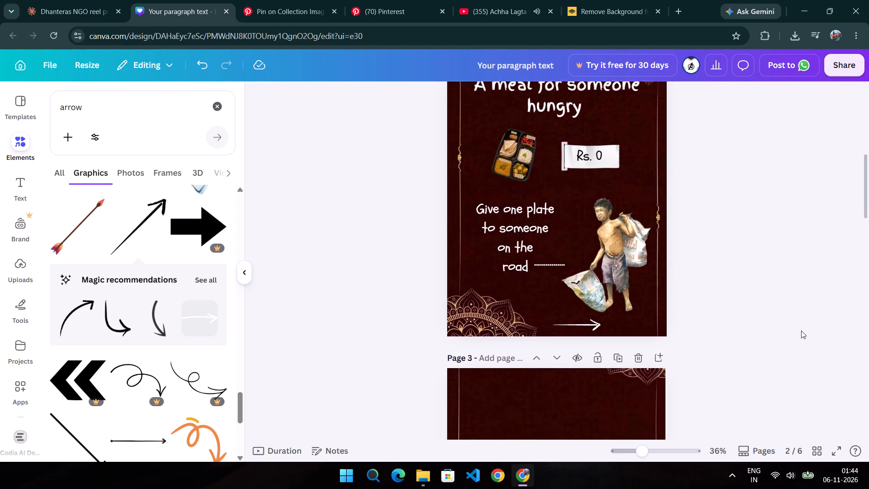
pyautogui.scroll(-6, 801, 331)
pyautogui.scroll(4, 801, 331)
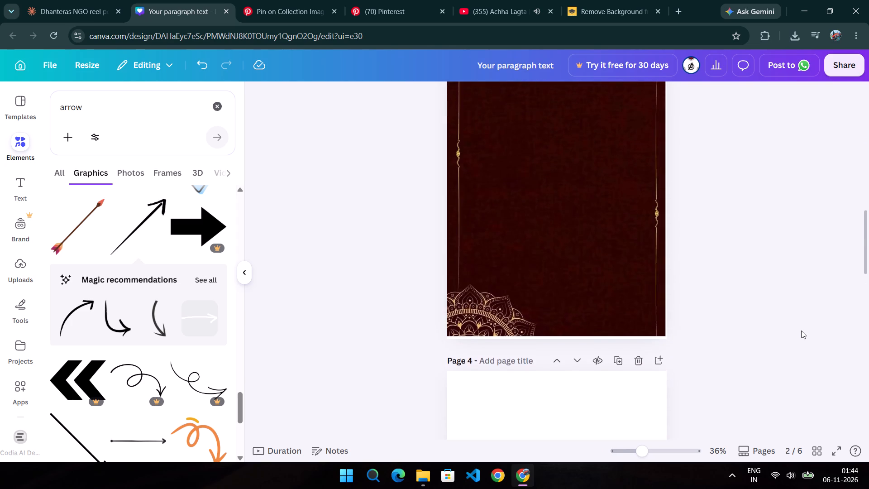
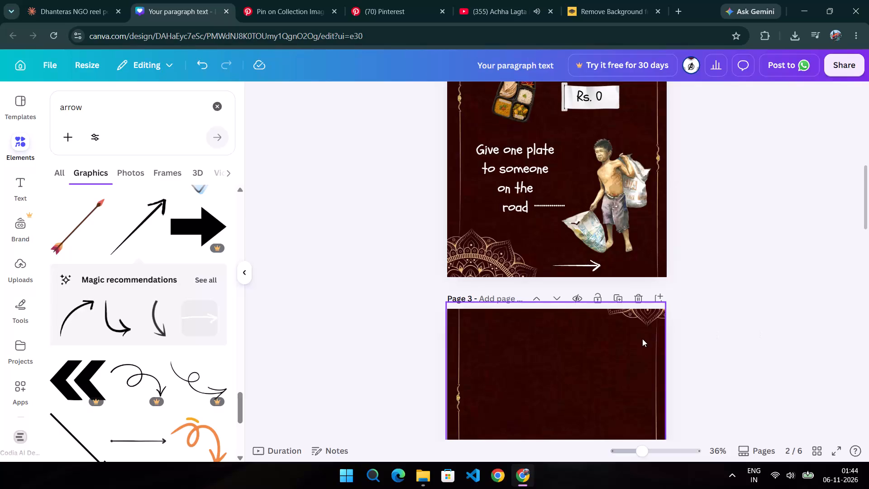
# Widen page 3's maroon background image on both sides until it extends slightly past the page edges.
pyautogui.scroll(-1, 815, 317)
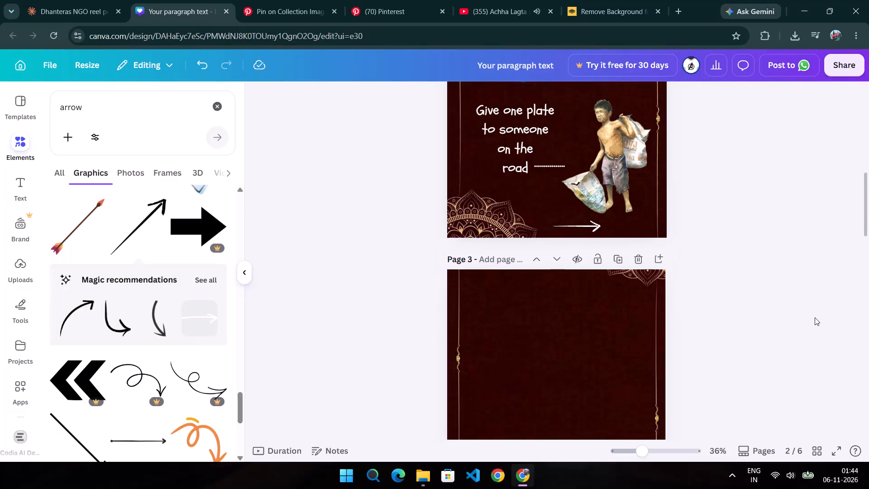
pyautogui.scroll(-4, 815, 317)
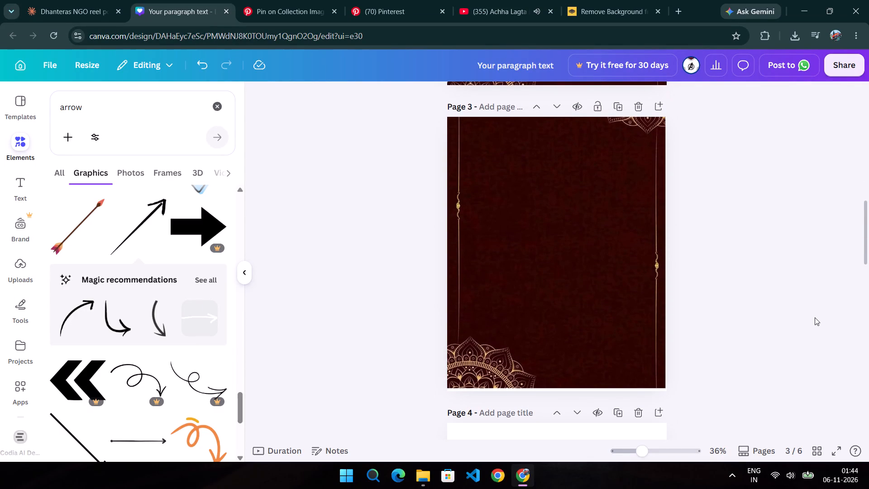
pyautogui.click(588, 234)
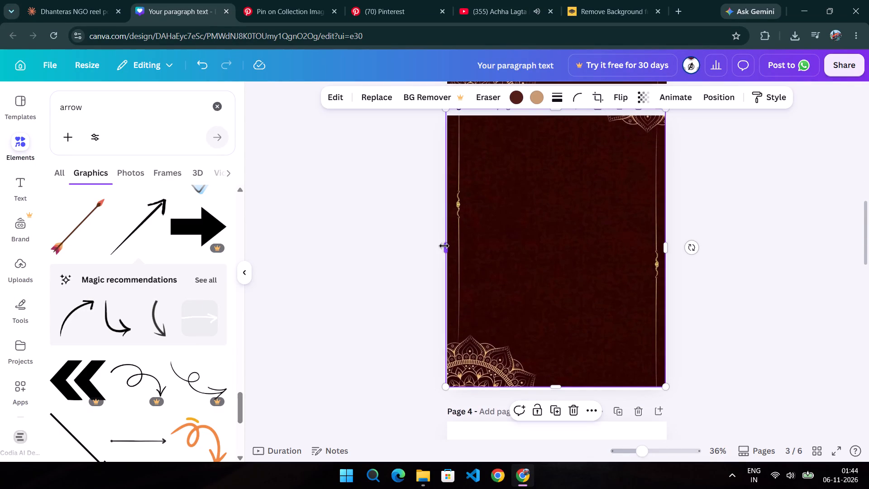
pyautogui.moveTo(444, 247); pyautogui.dragTo(439, 248)
pyautogui.moveTo(665, 250); pyautogui.dragTo(673, 249)
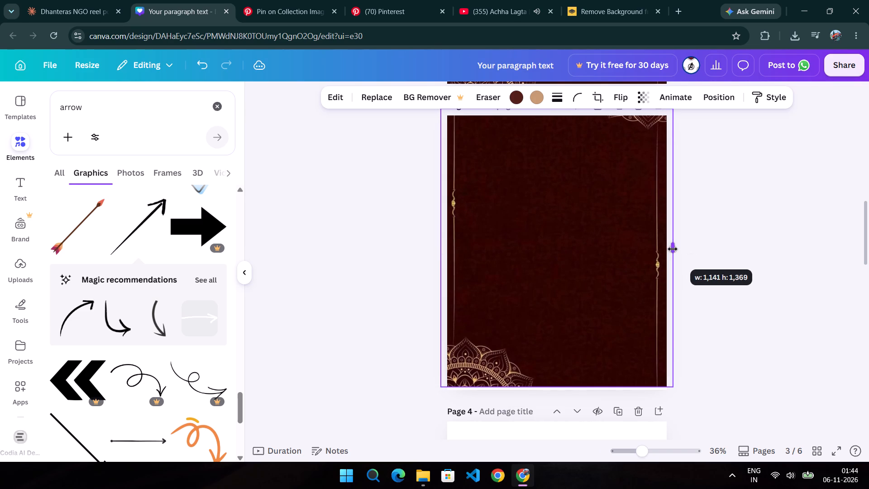
pyautogui.moveTo(673, 249); pyautogui.dragTo(676, 248)
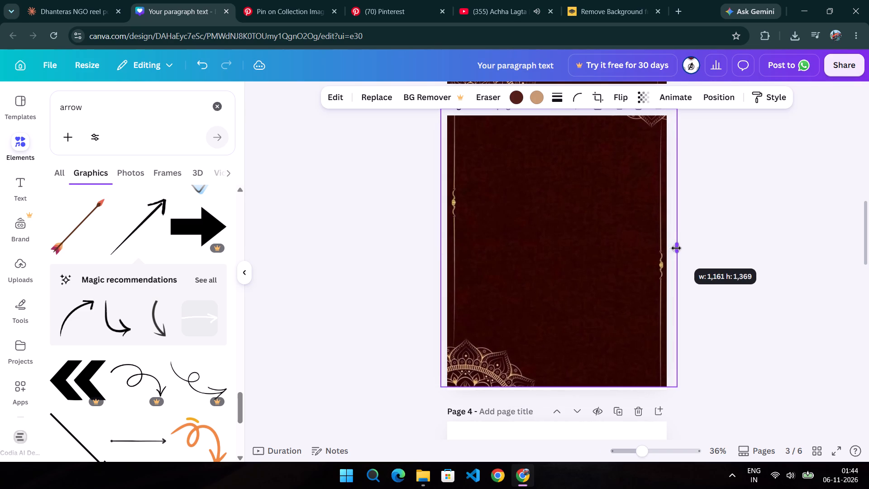
pyautogui.moveTo(676, 248); pyautogui.dragTo(675, 248)
pyautogui.click(758, 298)
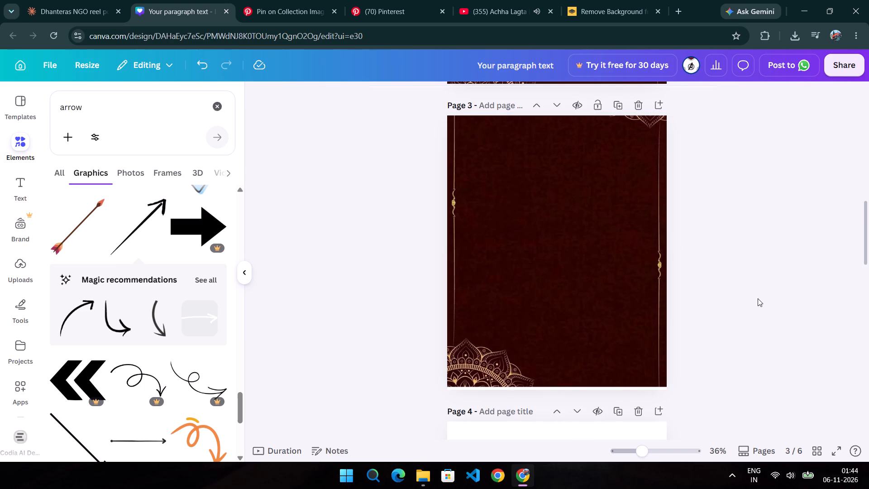
# Widen page 2's maroon background image on both sides so it extends slightly past the page edges.
pyautogui.scroll(2, 758, 298)
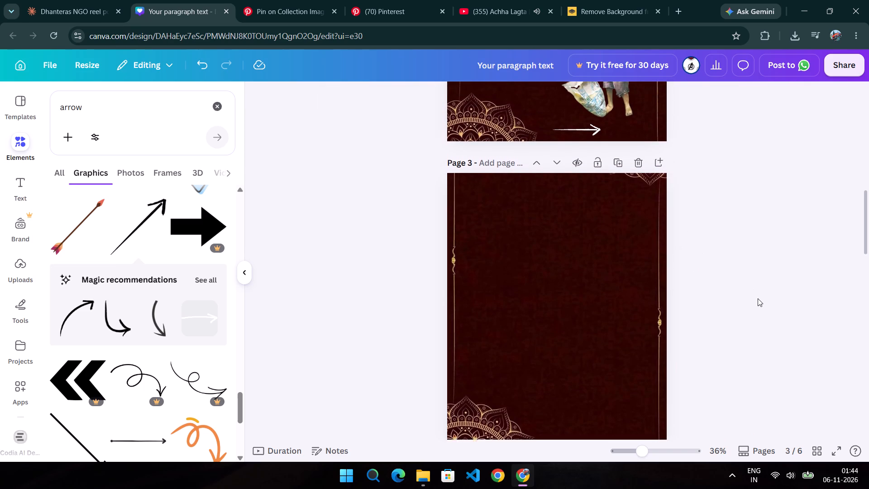
pyautogui.scroll(4, 758, 298)
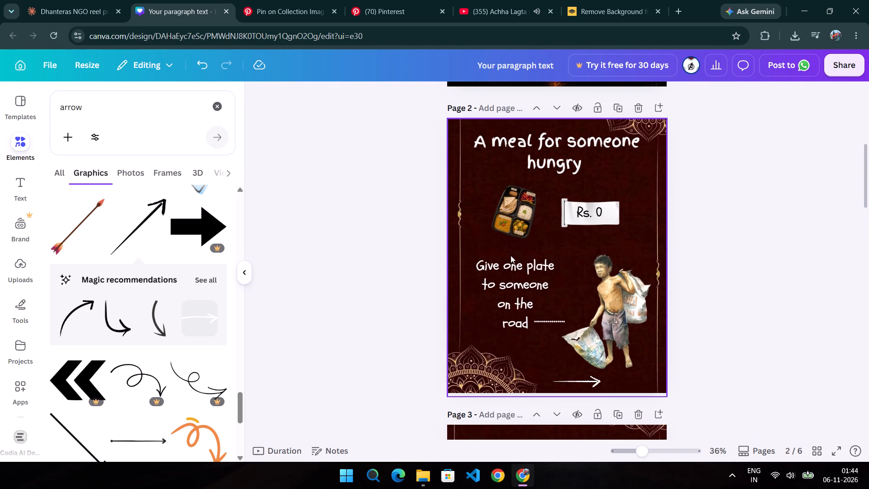
pyautogui.click(477, 228)
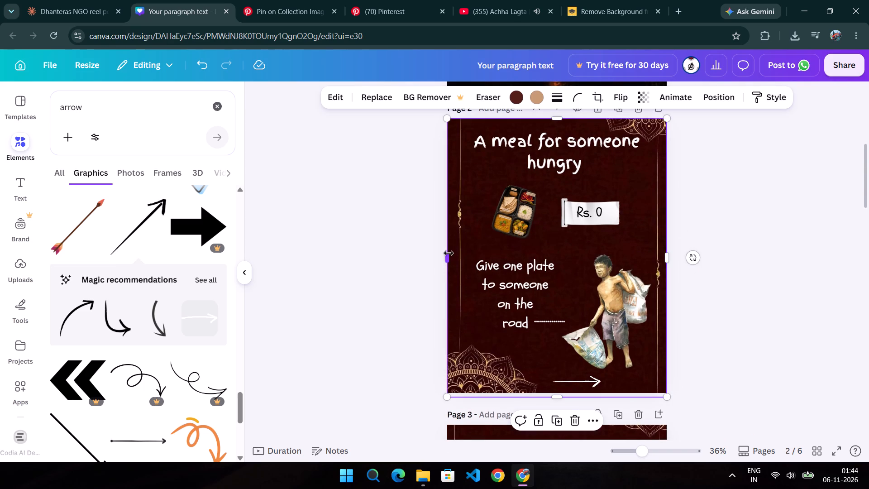
pyautogui.moveTo(447, 258); pyautogui.dragTo(442, 258)
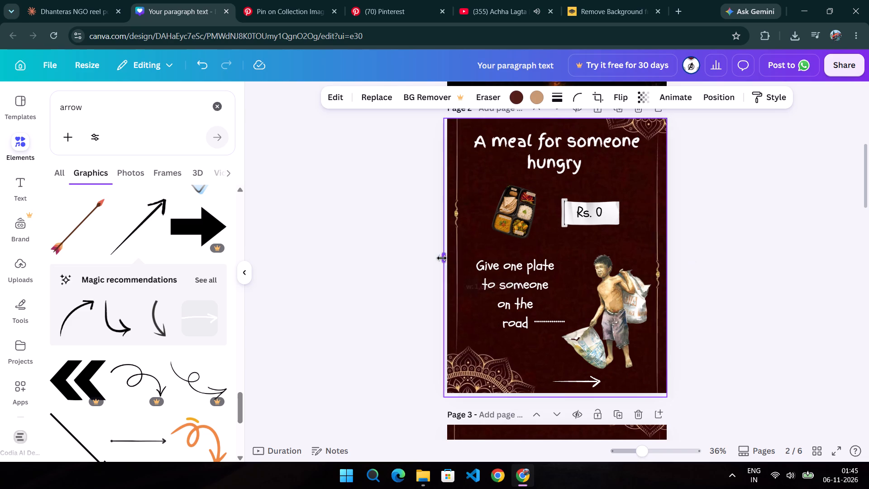
pyautogui.moveTo(442, 258); pyautogui.dragTo(441, 258)
pyautogui.moveTo(668, 260); pyautogui.dragTo(680, 260)
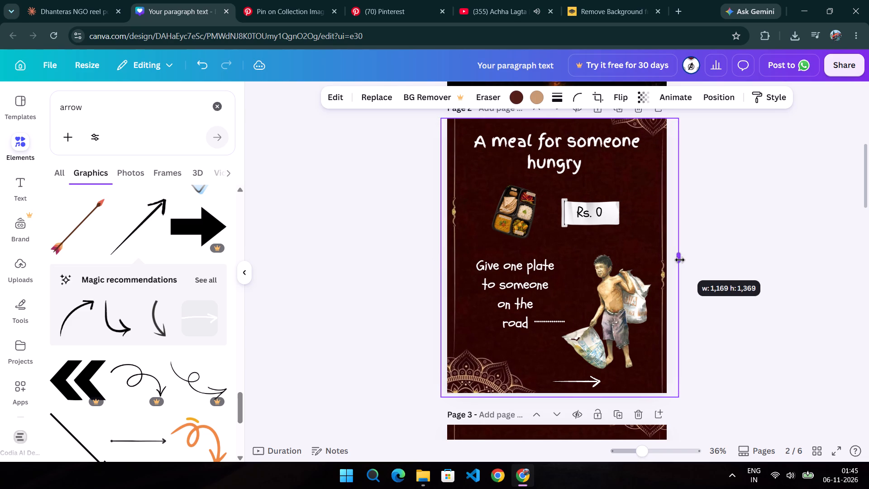
pyautogui.moveTo(680, 260); pyautogui.dragTo(678, 260)
pyautogui.click(749, 306)
# Nudge the image of the boy carrying sacks on page 2 slightly toward the page's right border.
pyautogui.scroll(1, 749, 306)
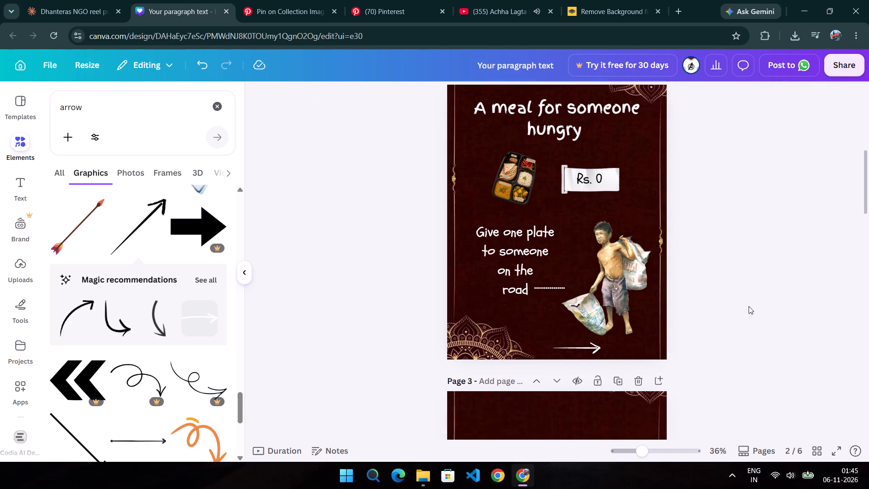
pyautogui.scroll(2, 749, 306)
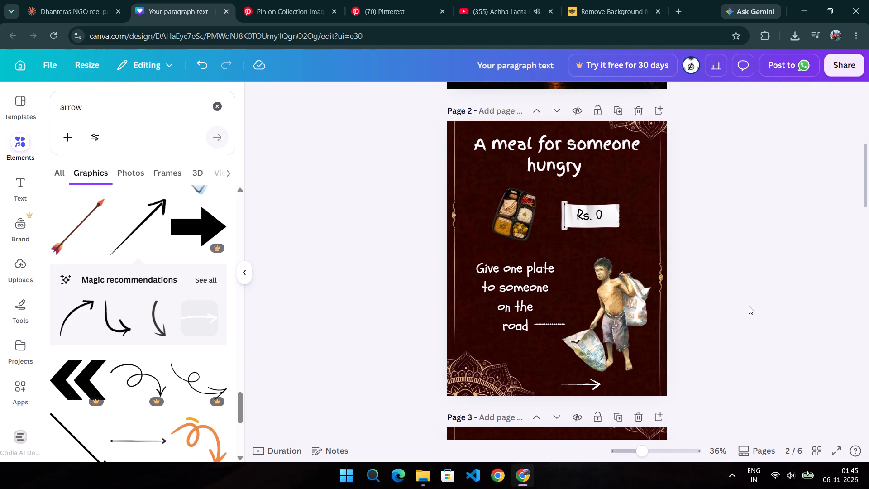
pyautogui.click(624, 308)
pyautogui.moveTo(624, 308); pyautogui.dragTo(627, 305)
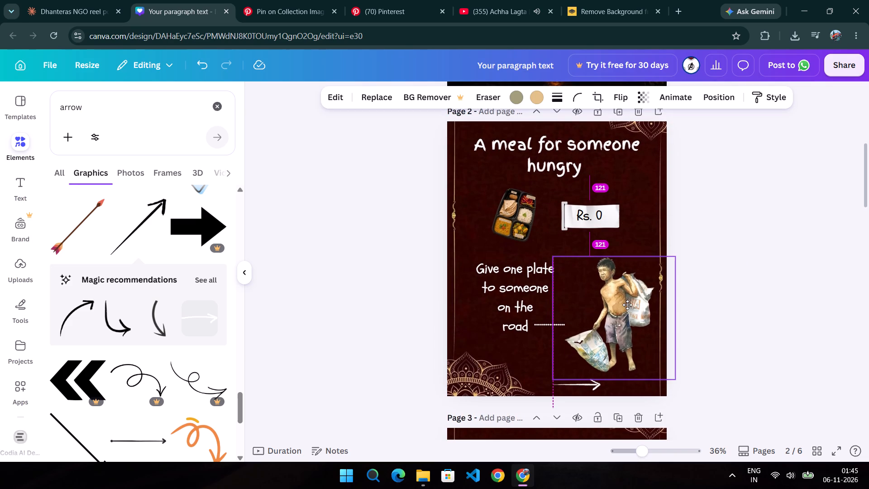
pyautogui.moveTo(627, 305); pyautogui.dragTo(627, 303)
pyautogui.click(782, 343)
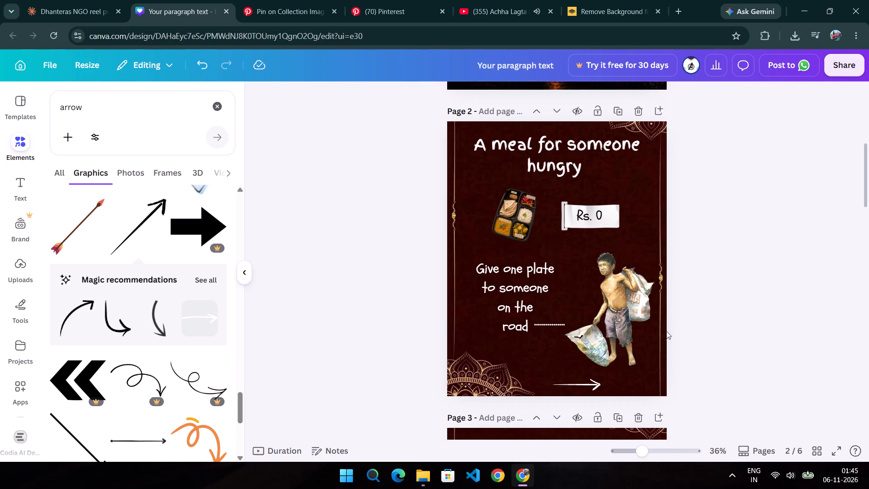
pyautogui.click(636, 329)
pyautogui.moveTo(636, 329); pyautogui.dragTo(636, 333)
pyautogui.click(704, 422)
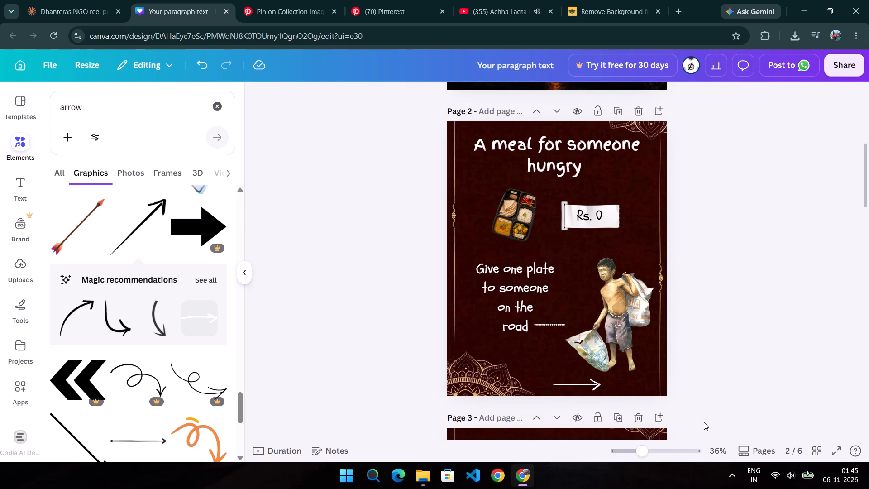
# Shift the white arrow at the bottom of page 2 slightly to the left.
pyautogui.click(582, 387)
pyautogui.moveTo(582, 387); pyautogui.dragTo(575, 387)
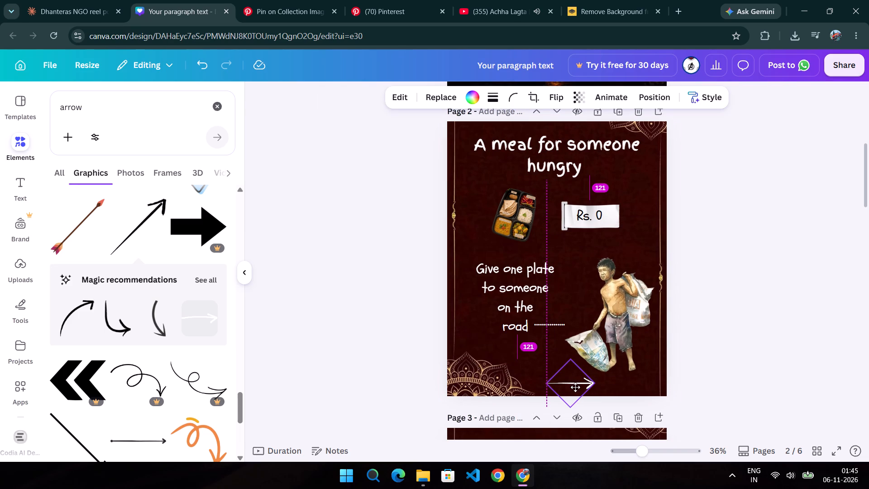
pyautogui.moveTo(575, 387); pyautogui.dragTo(577, 387)
pyautogui.click(745, 351)
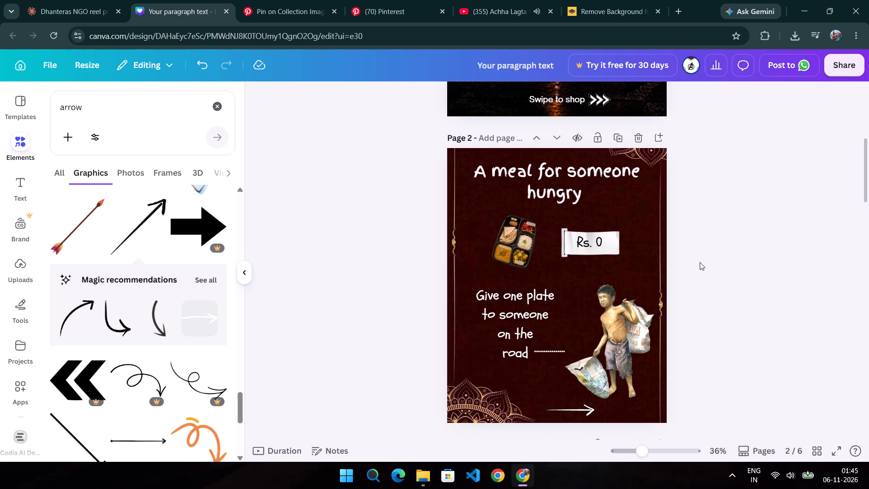
# Move the heading "A meal for someone hungry" slightly down on page 2.
pyautogui.moveTo(564, 187); pyautogui.dragTo(564, 196)
pyautogui.click(789, 276)
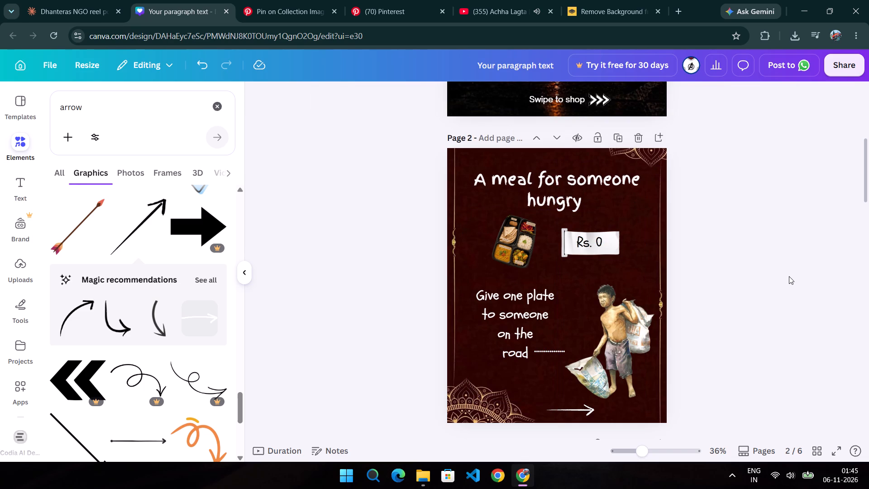
# Enlarge the meal tray image slightly and move it a little left, farther from the "Rs. 0" tag.
pyautogui.click(506, 240)
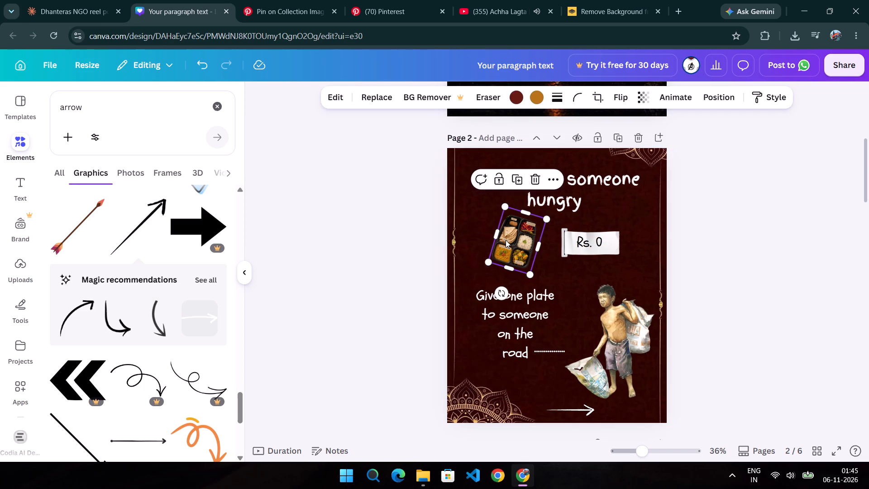
pyautogui.moveTo(506, 209); pyautogui.dragTo(506, 203)
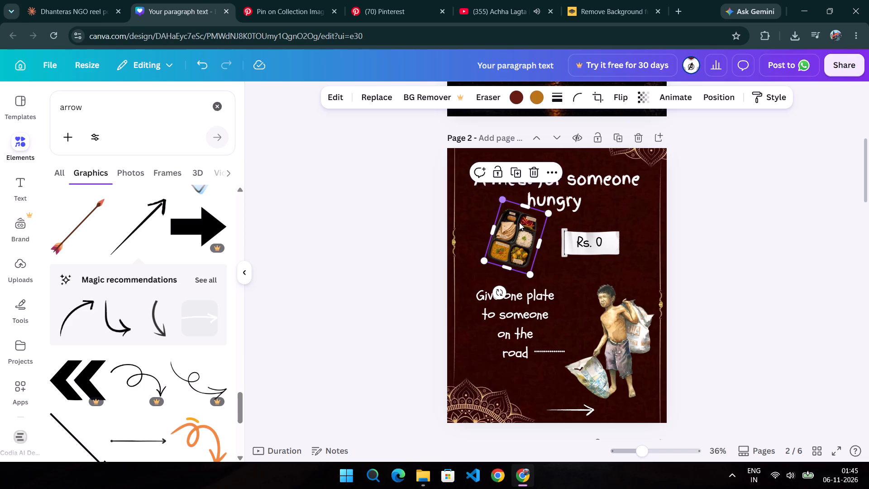
pyautogui.moveTo(520, 225); pyautogui.dragTo(515, 227)
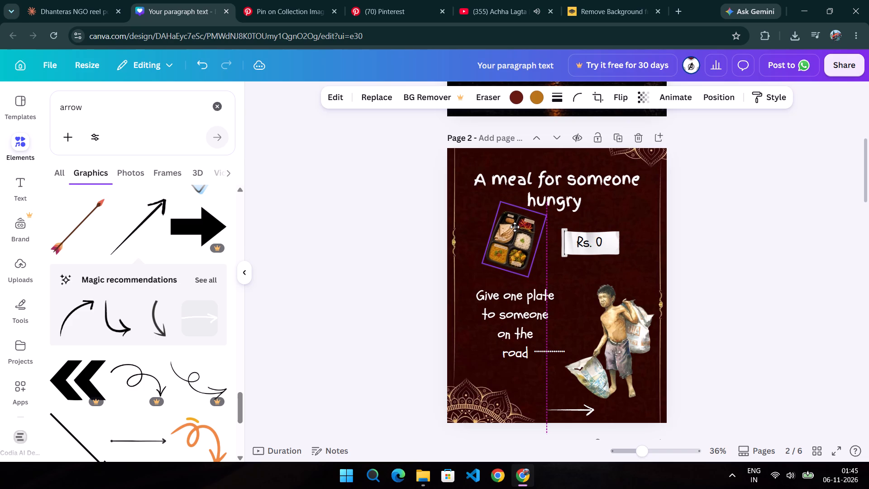
pyautogui.moveTo(515, 227); pyautogui.dragTo(512, 228)
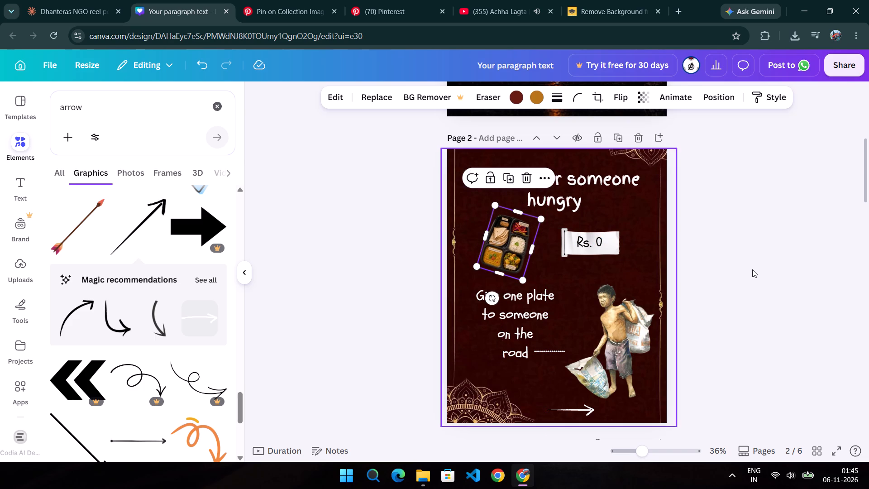
pyautogui.click(752, 269)
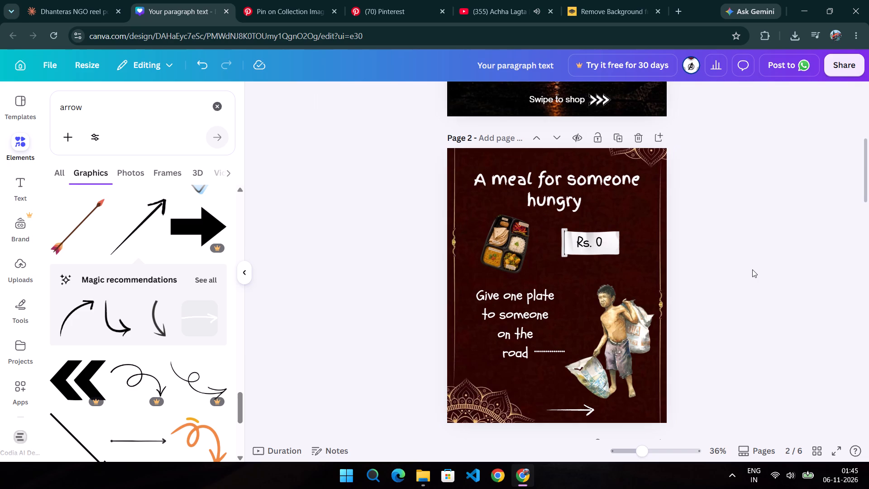
# Move the text "Give one plate to someone on the" slightly down and left, and realign "road" centred beneath it.
pyautogui.click(520, 313)
pyautogui.moveTo(520, 313); pyautogui.dragTo(514, 321)
pyautogui.click(717, 335)
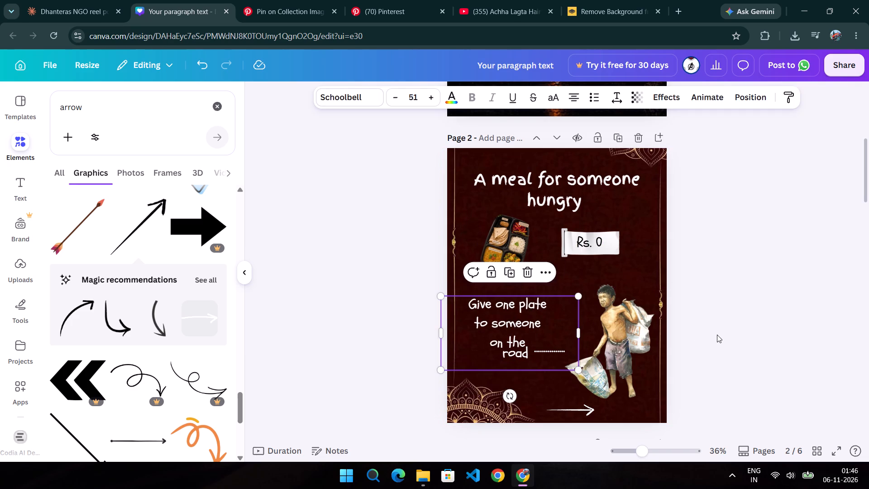
pyautogui.click(516, 356)
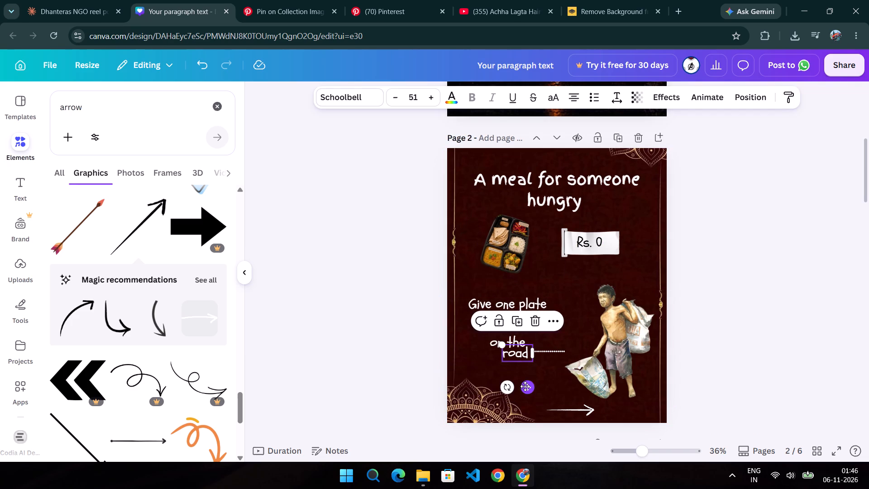
pyautogui.moveTo(525, 386); pyautogui.dragTo(519, 392)
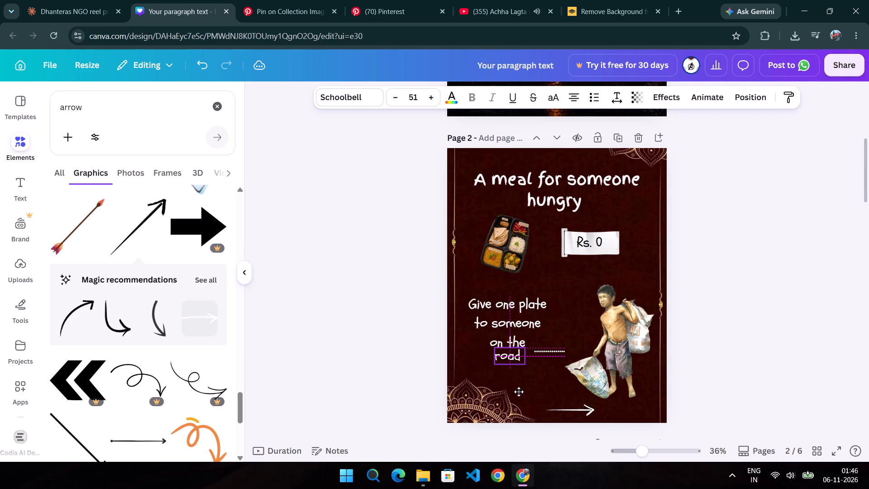
pyautogui.moveTo(519, 392); pyautogui.dragTo(520, 393)
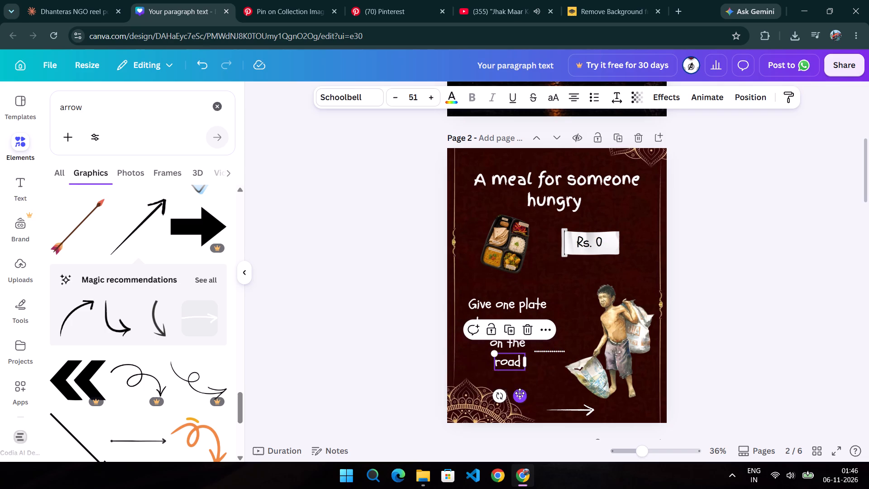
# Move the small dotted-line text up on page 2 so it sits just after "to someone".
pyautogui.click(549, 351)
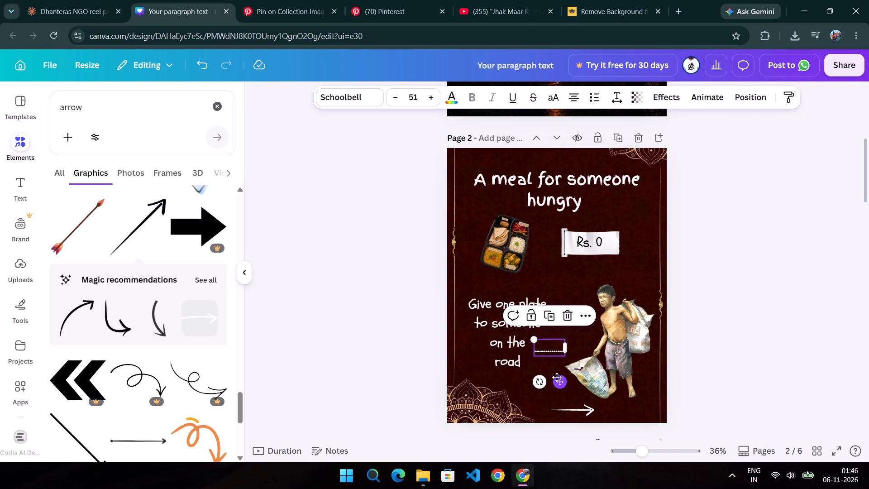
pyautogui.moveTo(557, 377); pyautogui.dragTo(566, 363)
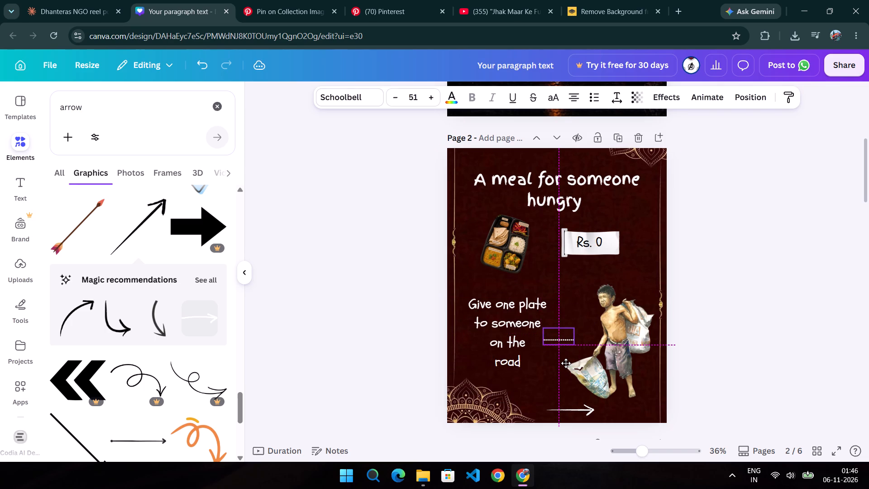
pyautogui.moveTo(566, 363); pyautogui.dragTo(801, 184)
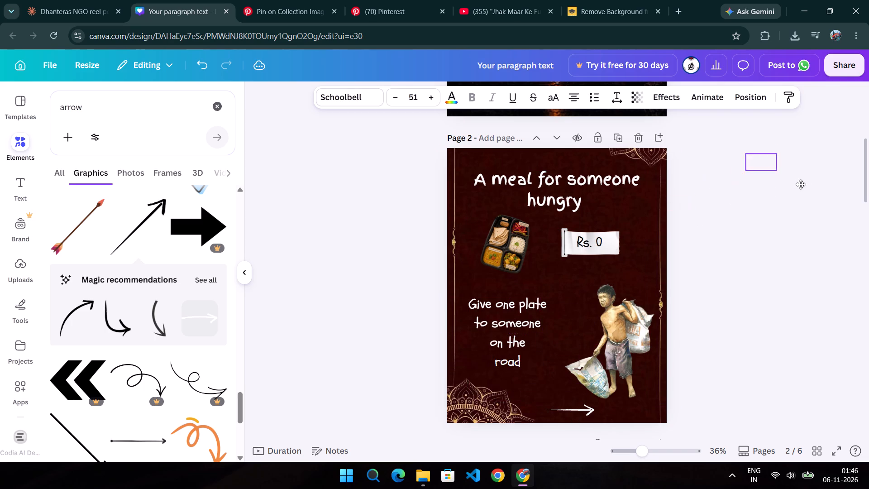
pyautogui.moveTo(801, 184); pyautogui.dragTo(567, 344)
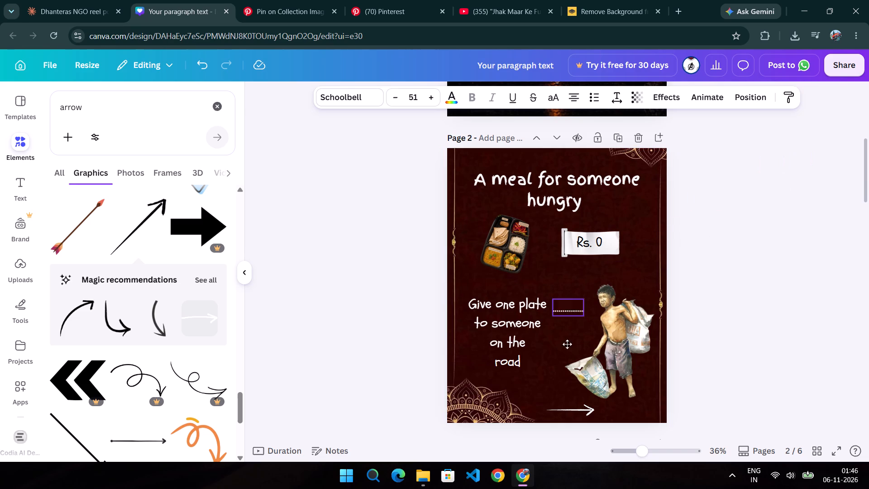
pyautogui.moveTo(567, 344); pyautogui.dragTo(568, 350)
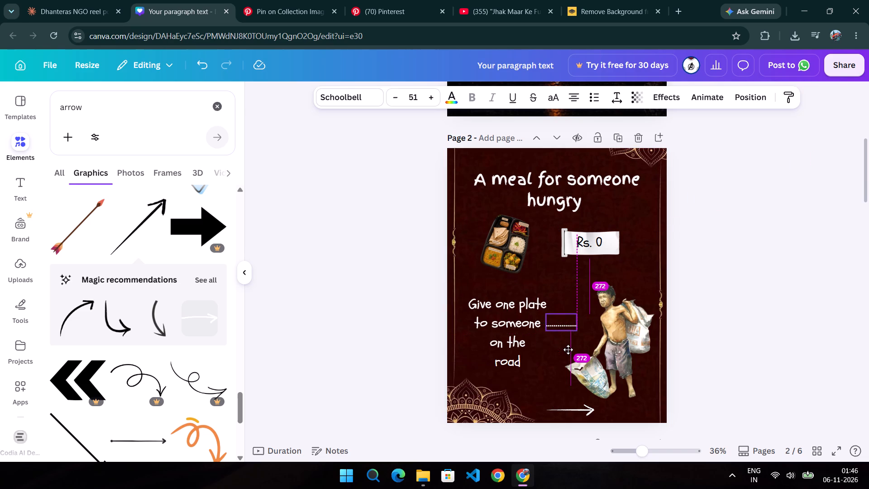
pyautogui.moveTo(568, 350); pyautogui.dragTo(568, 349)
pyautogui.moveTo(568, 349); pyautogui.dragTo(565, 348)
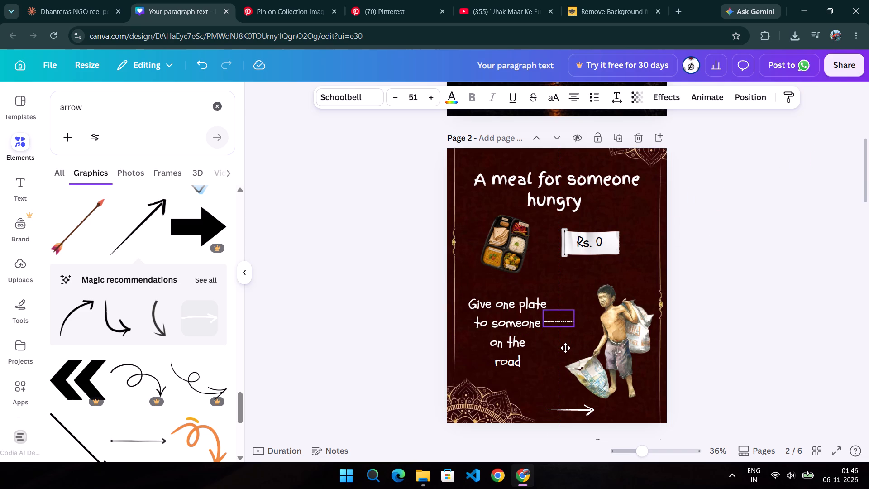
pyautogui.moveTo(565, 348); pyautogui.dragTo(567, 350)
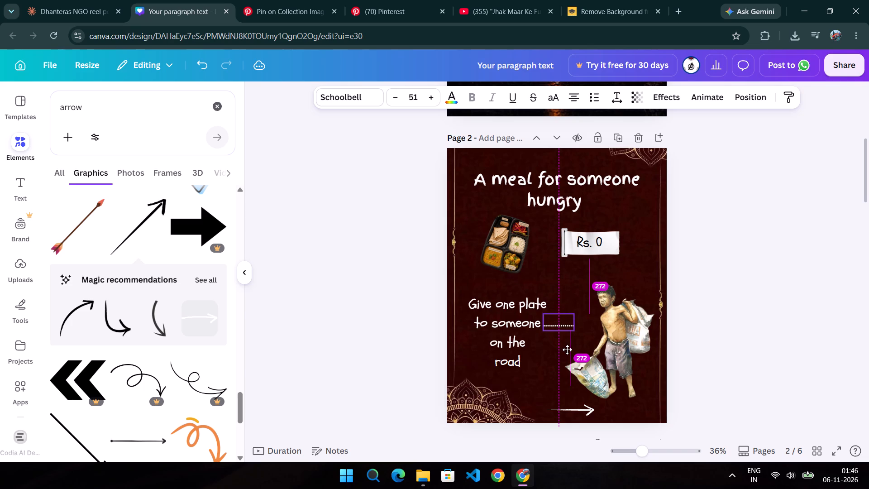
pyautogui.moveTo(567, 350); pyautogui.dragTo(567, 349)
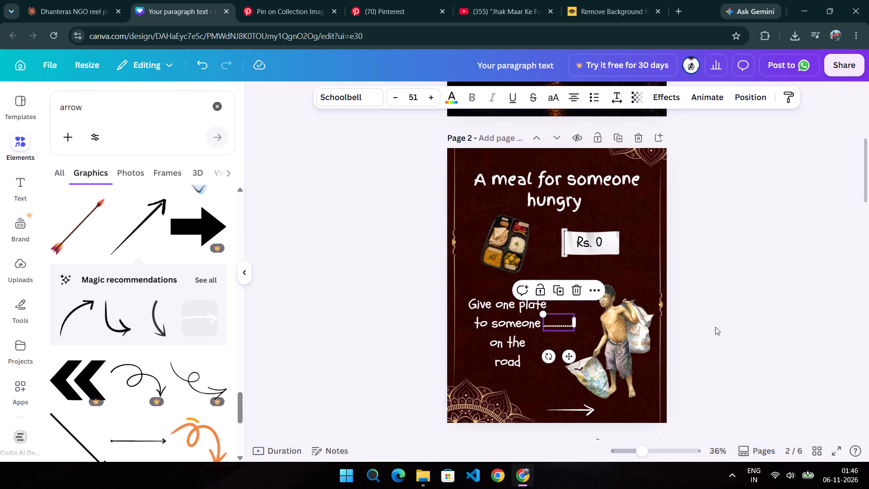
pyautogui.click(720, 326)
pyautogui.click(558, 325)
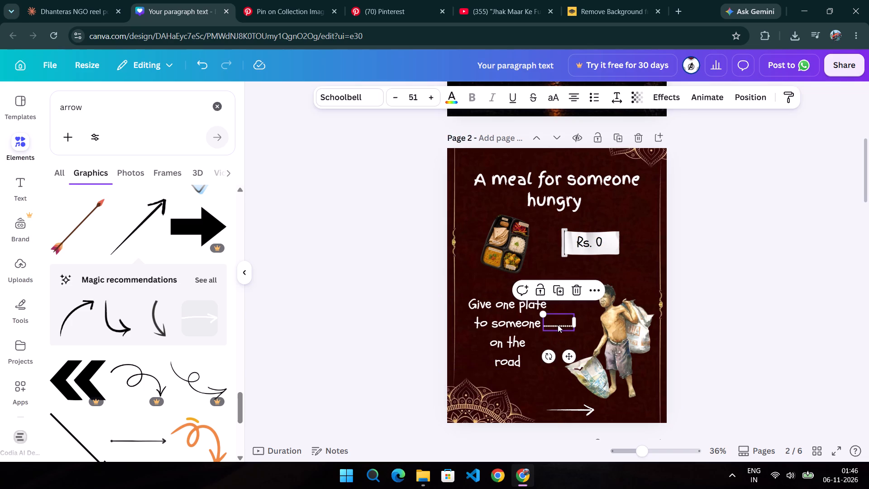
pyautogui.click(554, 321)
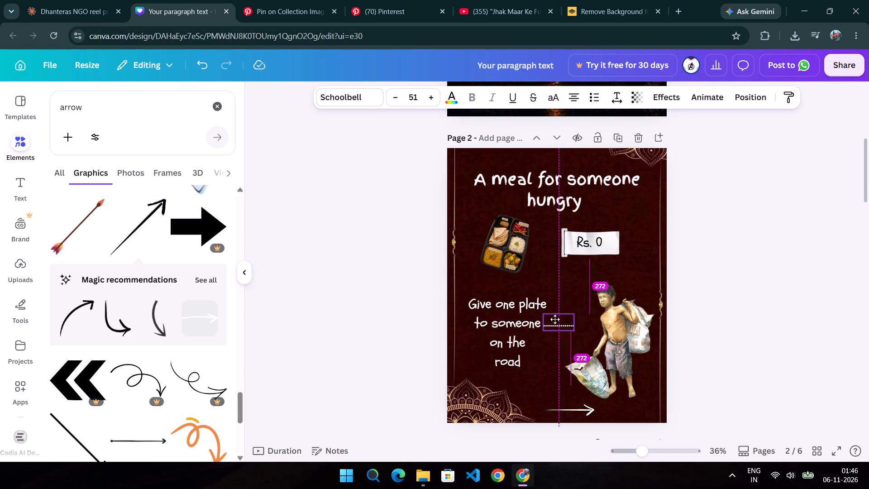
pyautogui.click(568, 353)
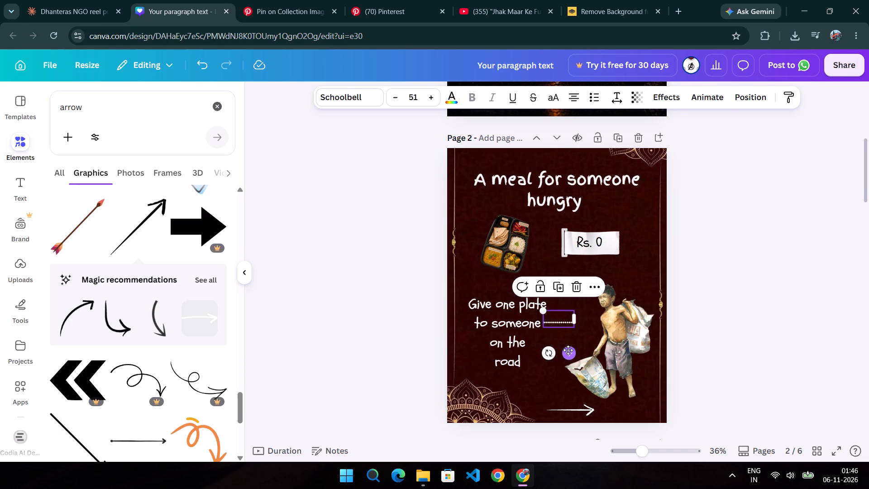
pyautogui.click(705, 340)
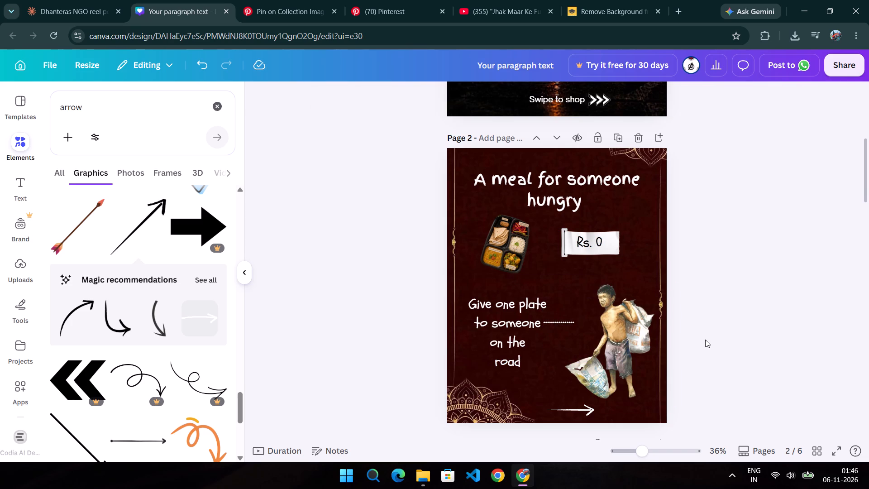
# Delete the dotted-line text beside "to someone" on page 2.
pyautogui.click(550, 319)
pyautogui.click(579, 288)
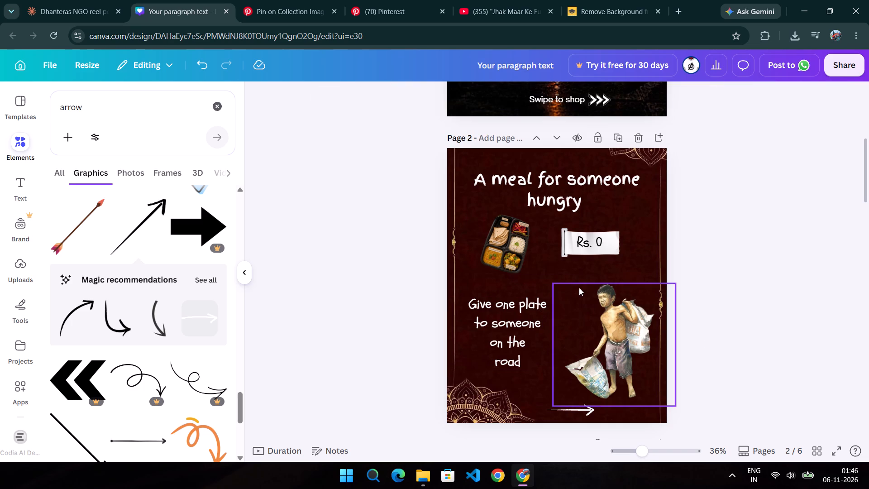
pyautogui.click(826, 340)
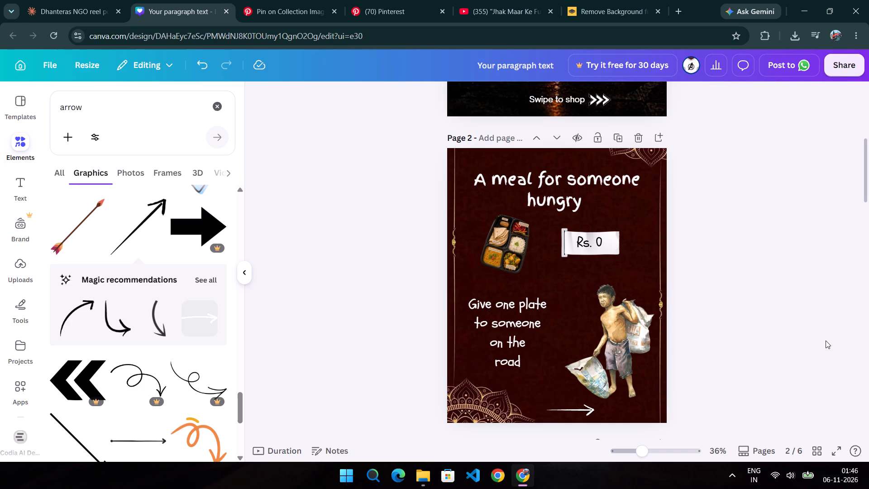
# Move the image of the boy carrying sacks a little left and slightly up on page 2.
pyautogui.moveTo(618, 342); pyautogui.dragTo(606, 340)
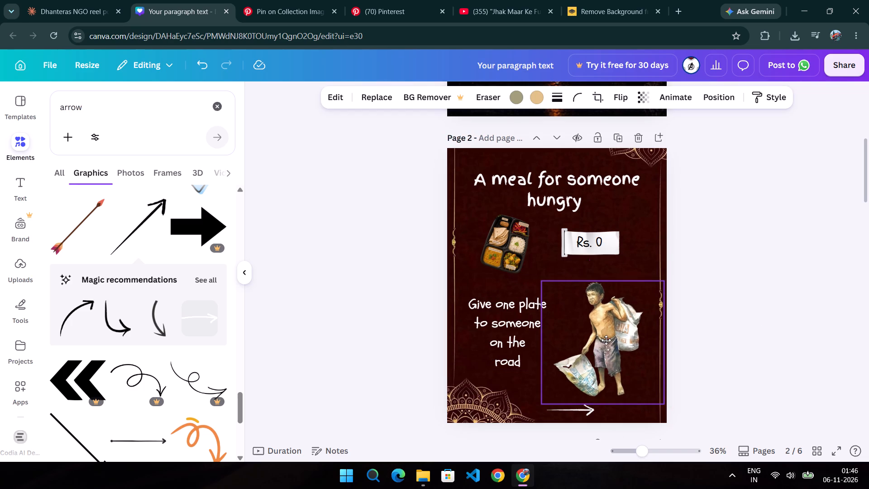
pyautogui.moveTo(606, 340); pyautogui.dragTo(602, 336)
pyautogui.click(811, 372)
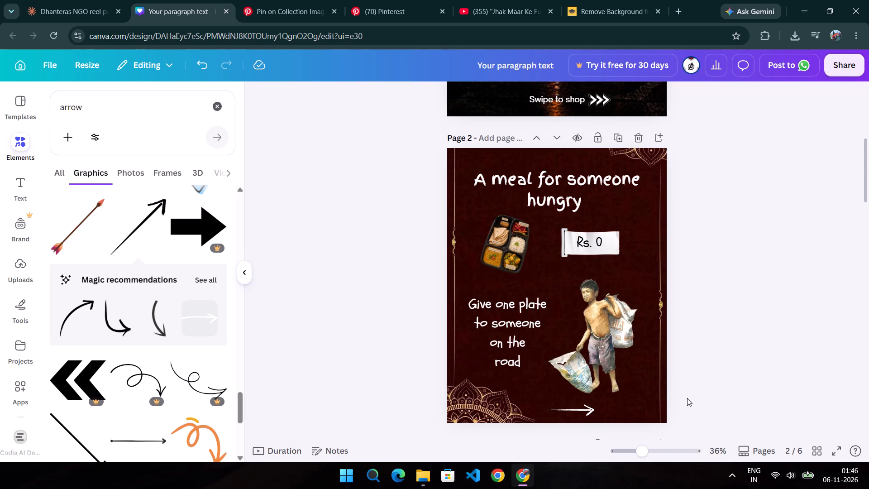
# Move the white arrow at the bottom of page 2 rightward into the page's bottom-right corner.
pyautogui.click(588, 413)
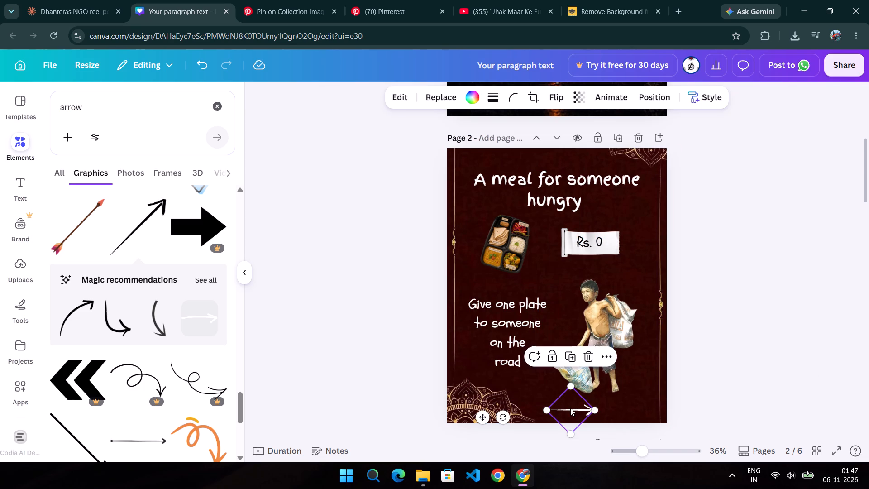
pyautogui.moveTo(482, 417); pyautogui.dragTo(536, 420)
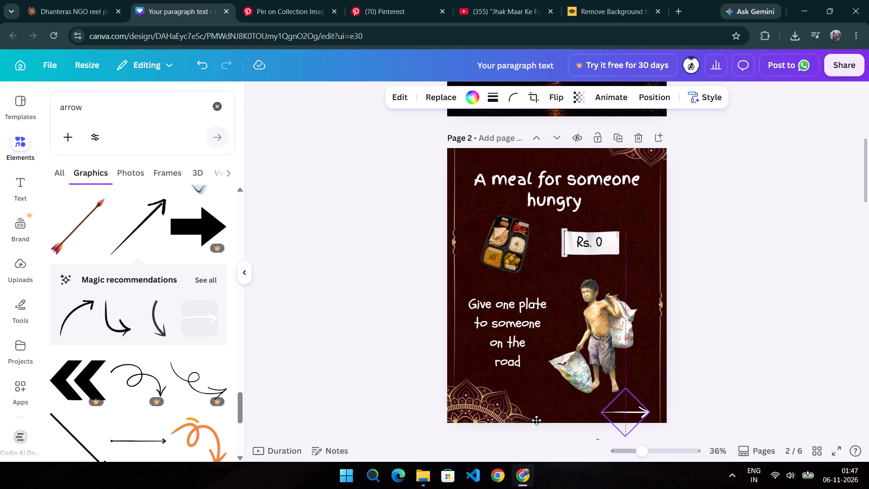
pyautogui.moveTo(536, 420); pyautogui.dragTo(540, 418)
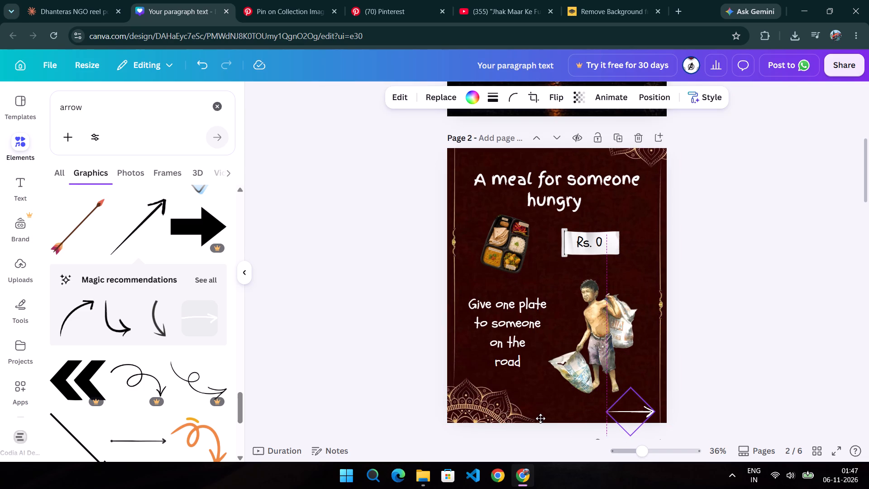
pyautogui.moveTo(540, 418); pyautogui.dragTo(542, 417)
pyautogui.click(690, 386)
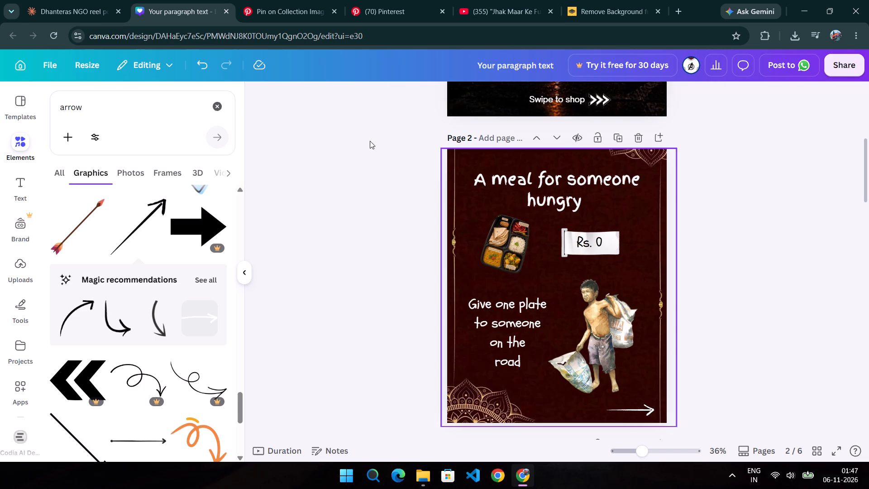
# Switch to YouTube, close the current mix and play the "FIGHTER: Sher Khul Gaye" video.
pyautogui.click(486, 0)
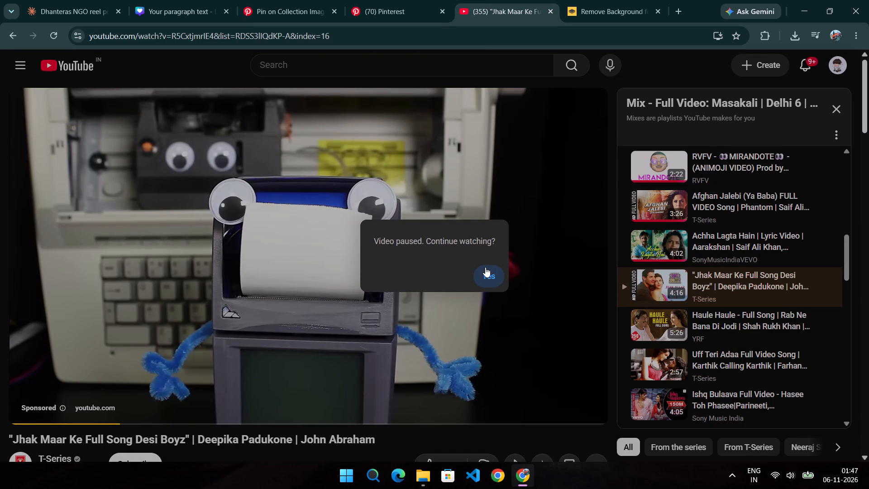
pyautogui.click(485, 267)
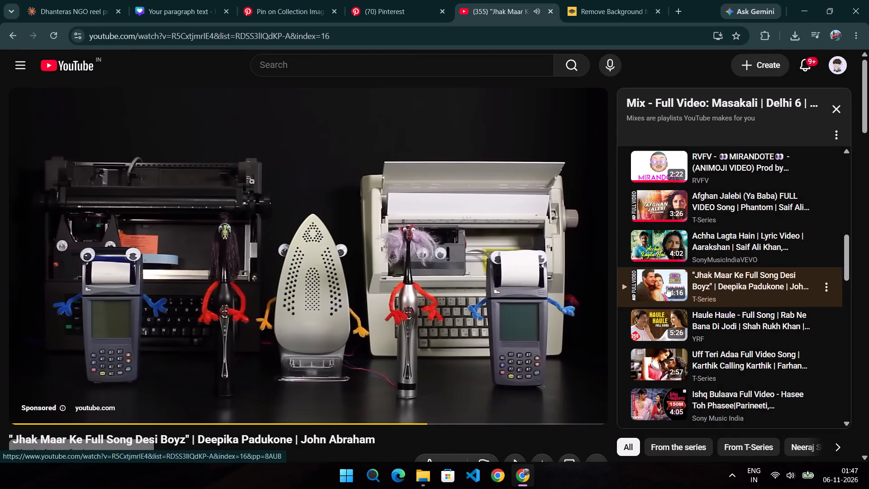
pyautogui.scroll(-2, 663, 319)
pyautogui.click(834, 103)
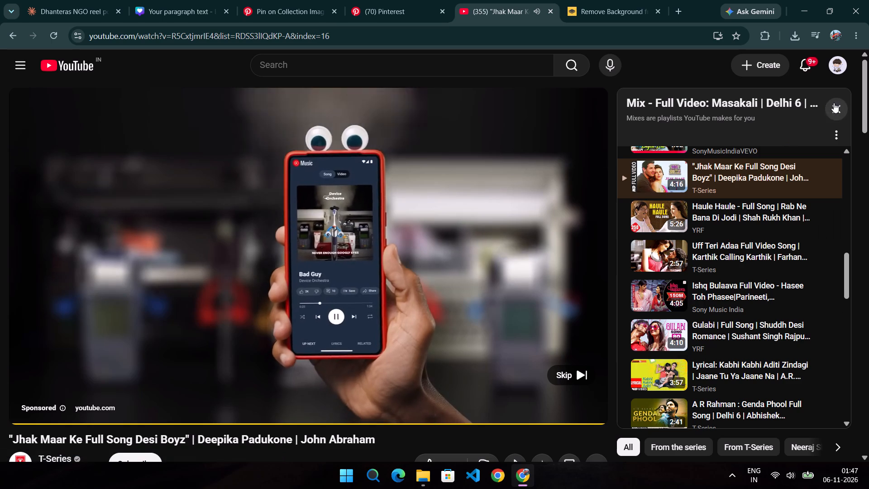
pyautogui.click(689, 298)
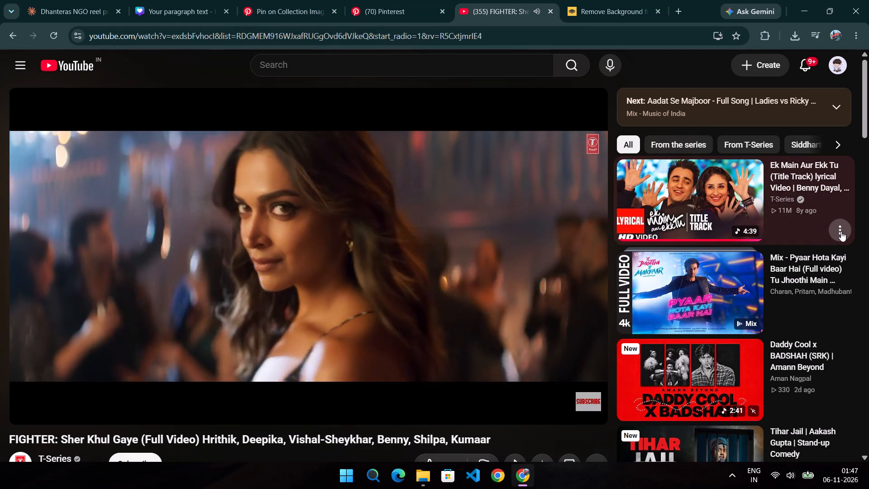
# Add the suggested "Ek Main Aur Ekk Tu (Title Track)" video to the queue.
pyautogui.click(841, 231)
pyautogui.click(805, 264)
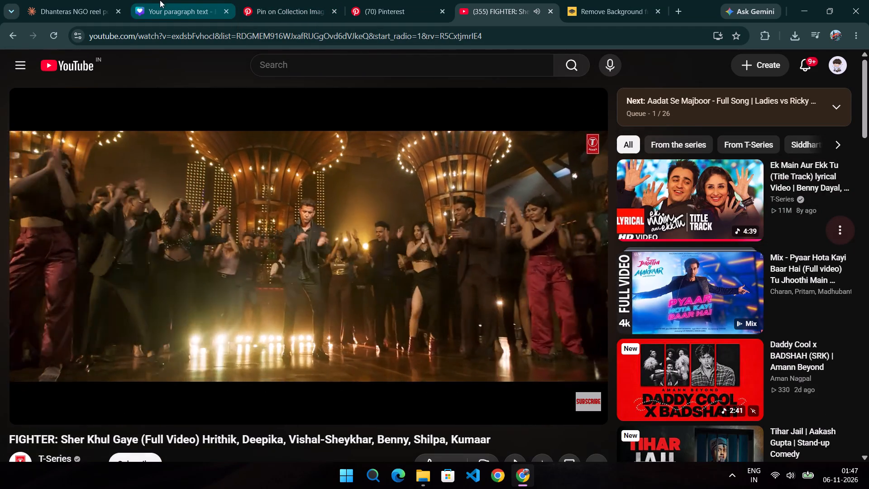
# Back in Canva, move the text "Give one plate to someone on the" slightly right and up on page 2.
pyautogui.click(165, 0)
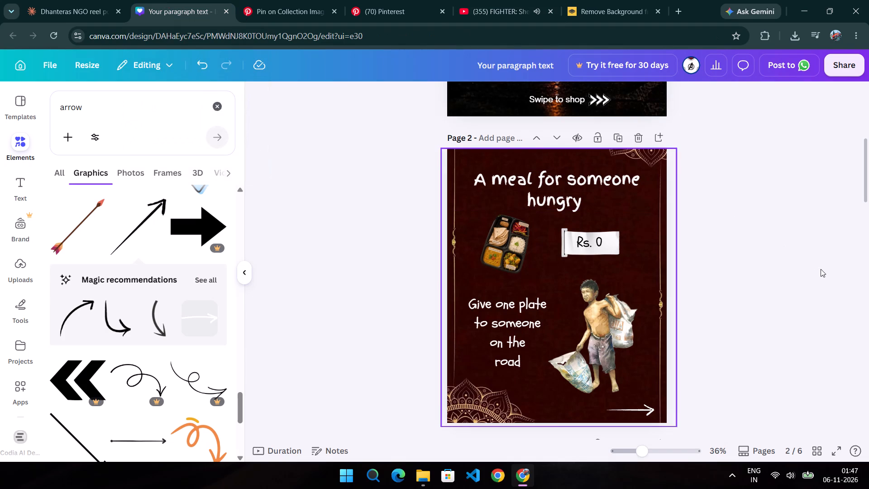
pyautogui.click(821, 269)
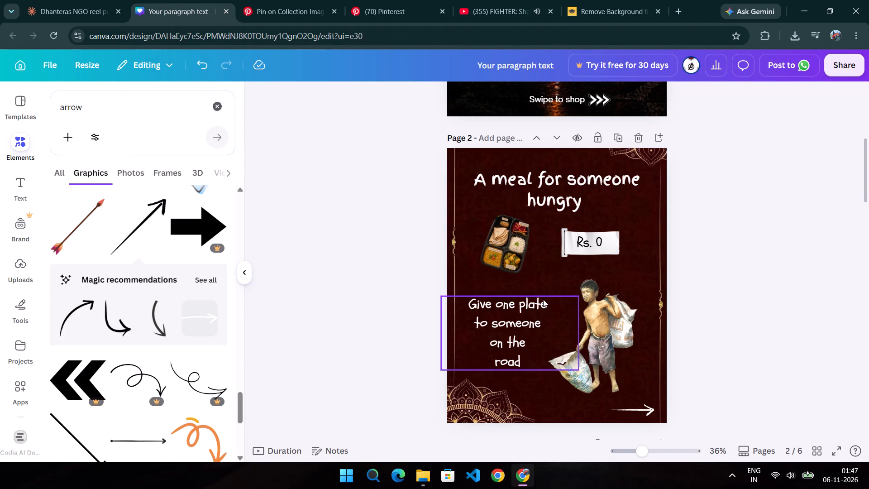
pyautogui.click(525, 313)
pyautogui.moveTo(525, 313); pyautogui.dragTo(532, 313)
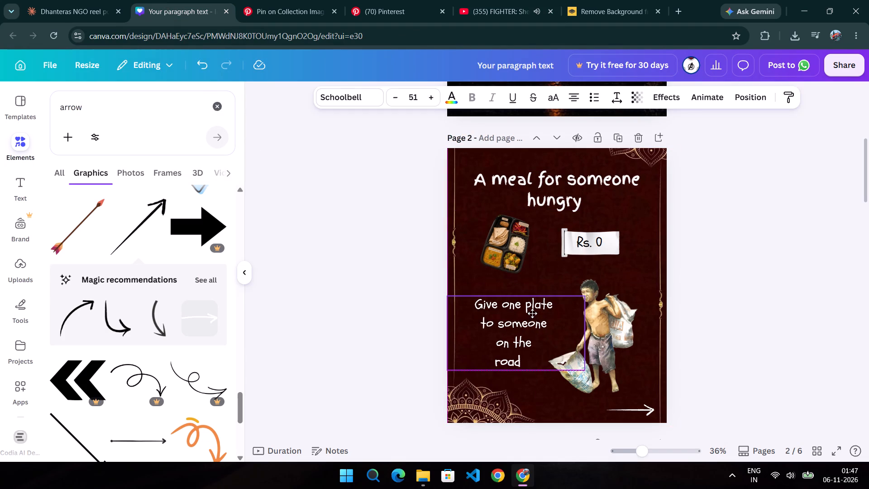
pyautogui.moveTo(532, 313); pyautogui.dragTo(534, 309)
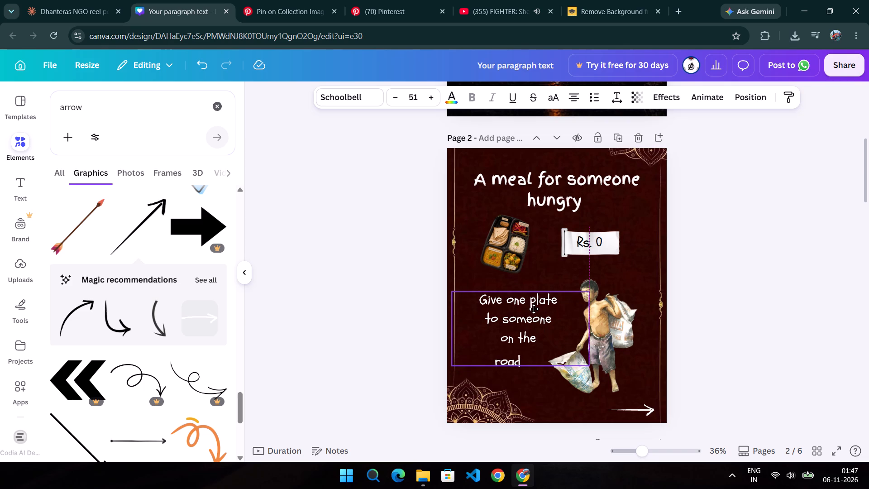
pyautogui.moveTo(534, 309); pyautogui.dragTo(534, 308)
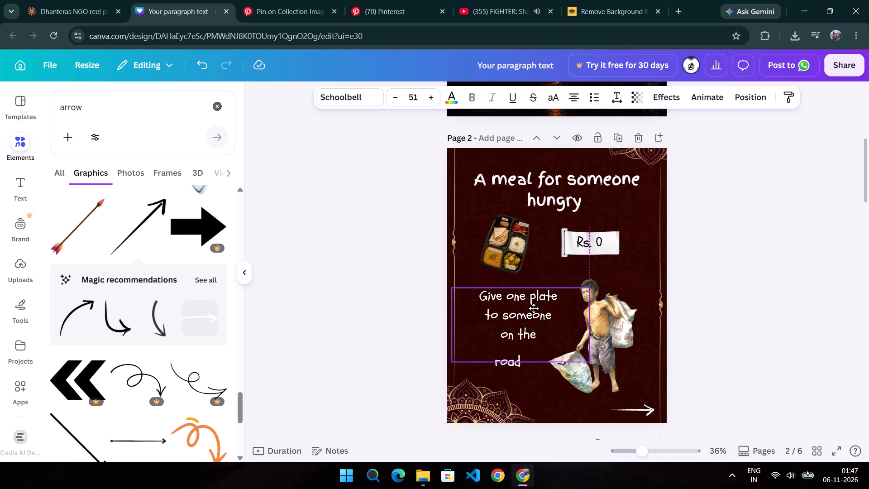
pyautogui.moveTo(534, 308); pyautogui.dragTo(534, 309)
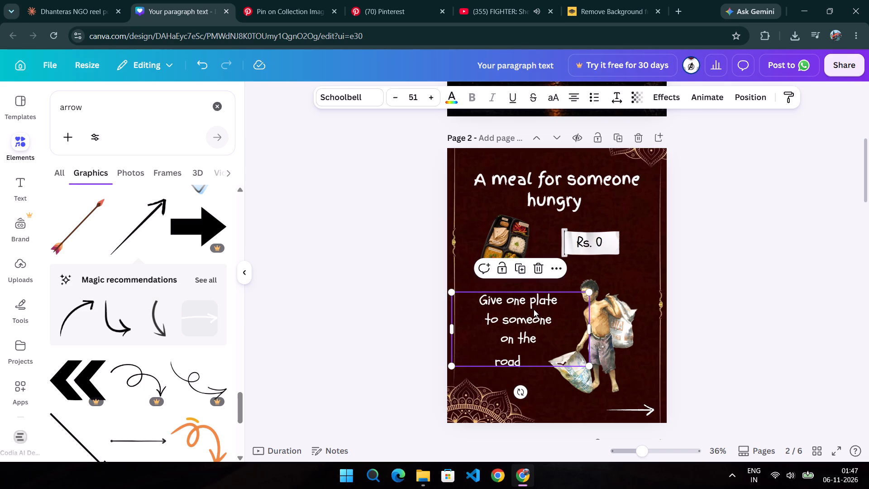
# Cut the word "road" from its separate text box and paste it as a new line below "on the" in page 2's main text.
pyautogui.click(509, 362)
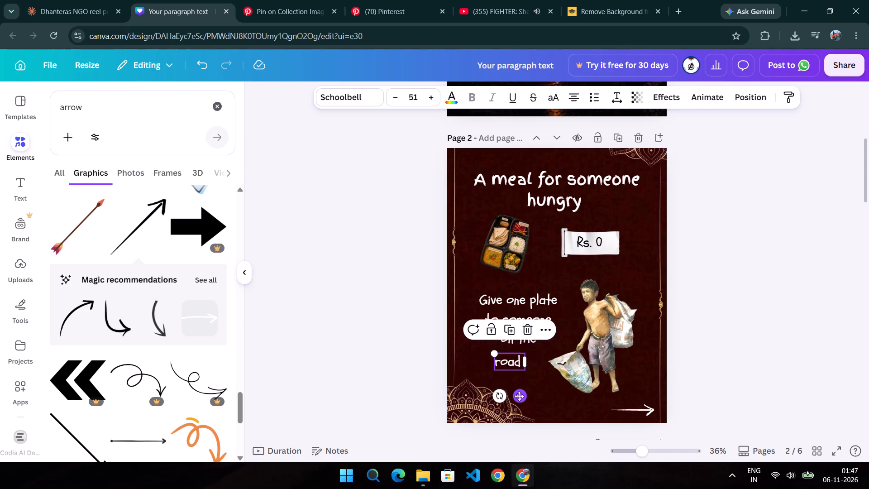
pyautogui.click(520, 366)
pyautogui.moveTo(520, 366); pyautogui.dragTo(495, 367)
pyautogui.rightClick(495, 367)
pyautogui.click(571, 134)
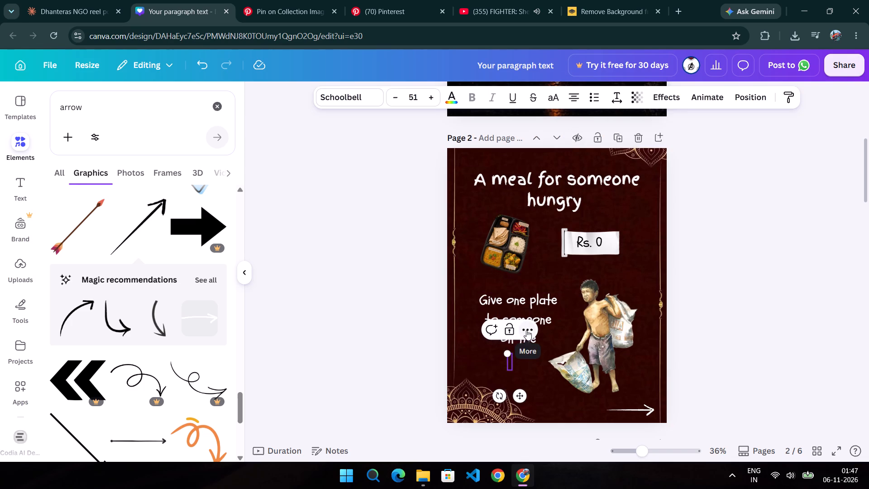
pyautogui.click(526, 330)
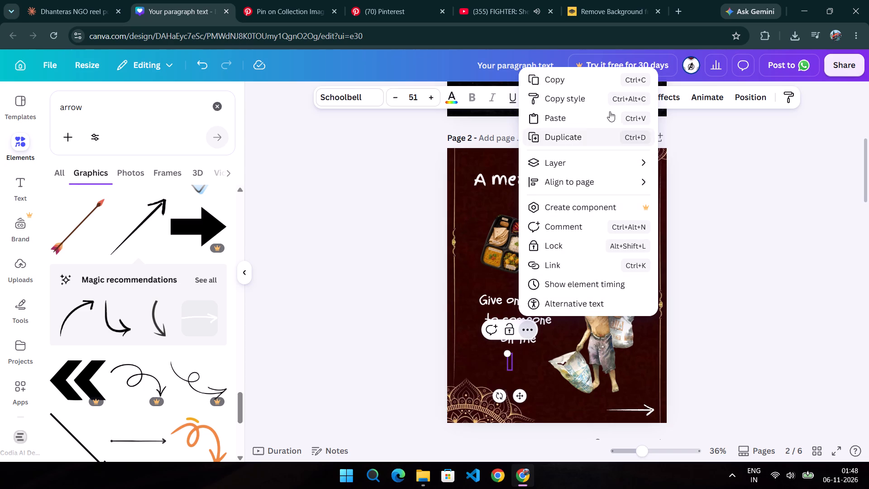
pyautogui.click(748, 232)
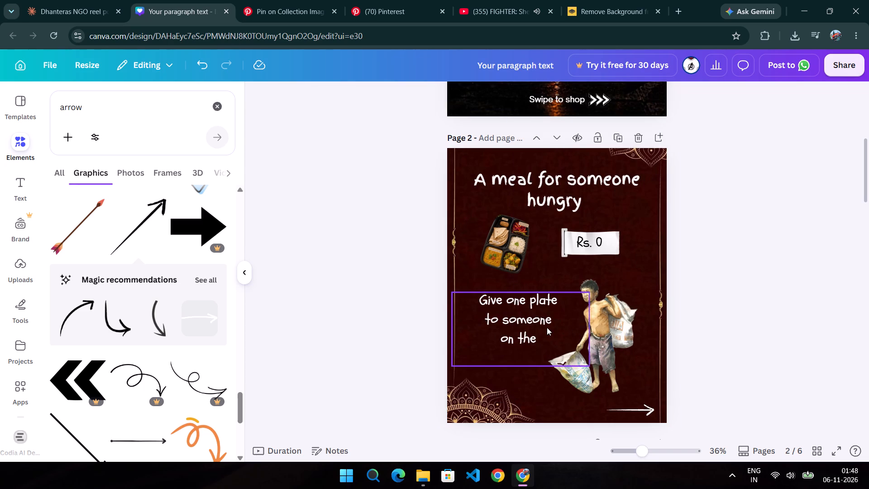
pyautogui.click(544, 328)
pyautogui.click(530, 340)
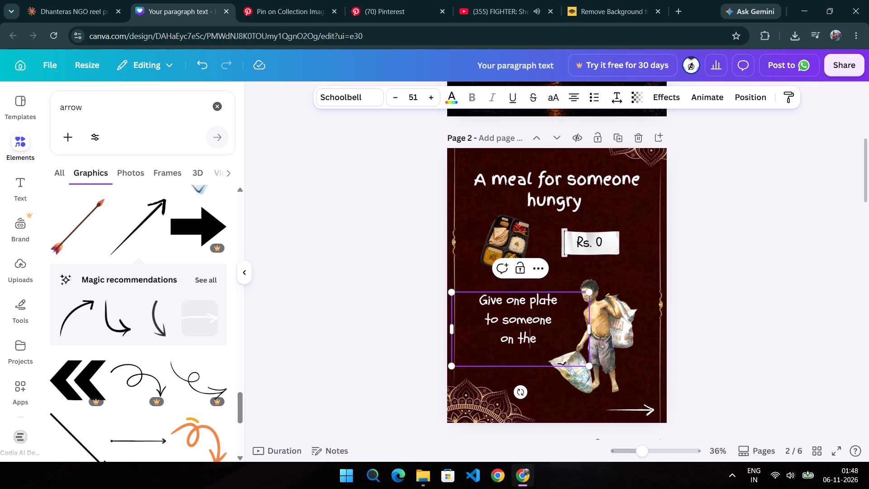
pyautogui.click(540, 340)
pyautogui.press('Return')
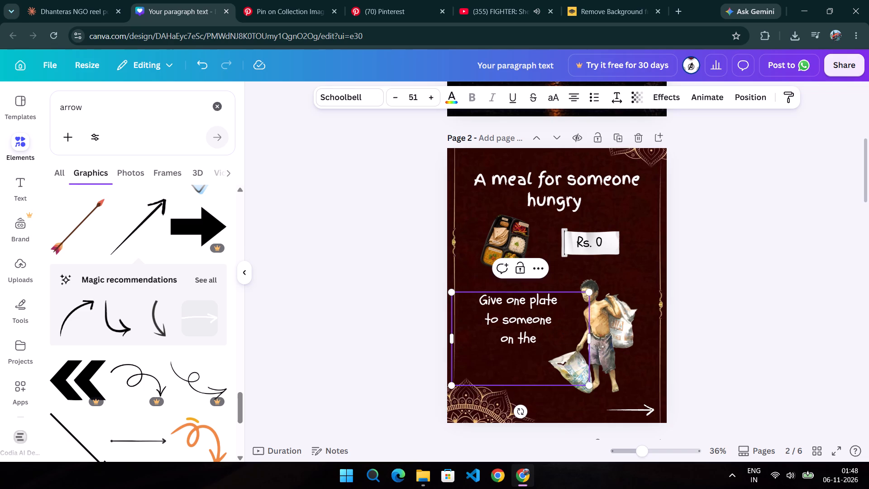
pyautogui.hotkey('ctrl', 'v')
pyautogui.click(750, 317)
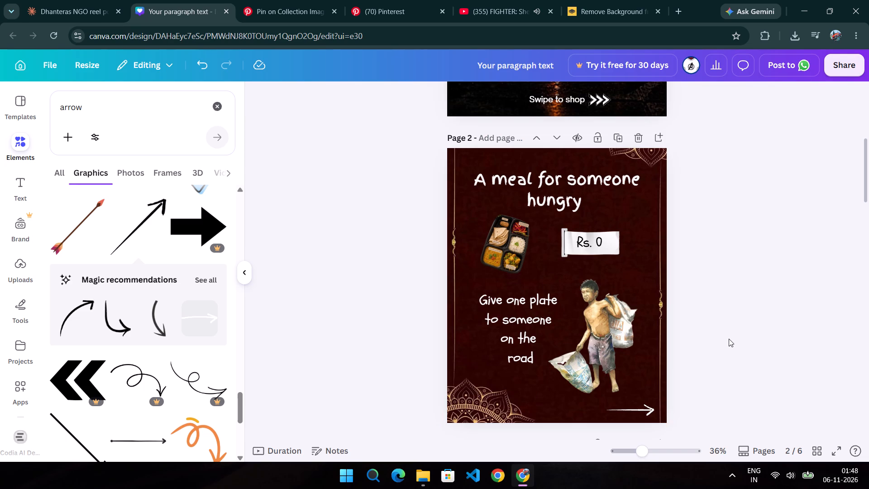
# Add a period directly after "road" at the end of the meal-donation text on page 2.
pyautogui.click(527, 363)
pyautogui.click(527, 363)
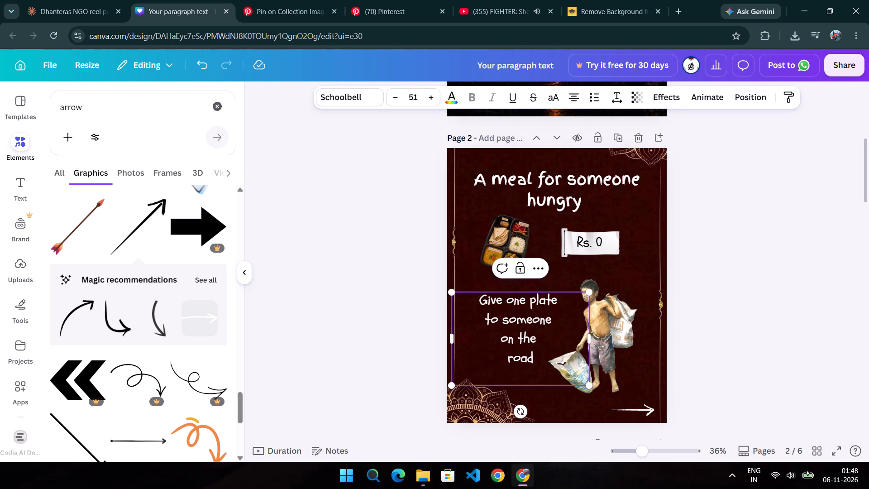
pyautogui.press('Right')
pyautogui.press('.')
pyautogui.press('Left')
pyautogui.press('space')
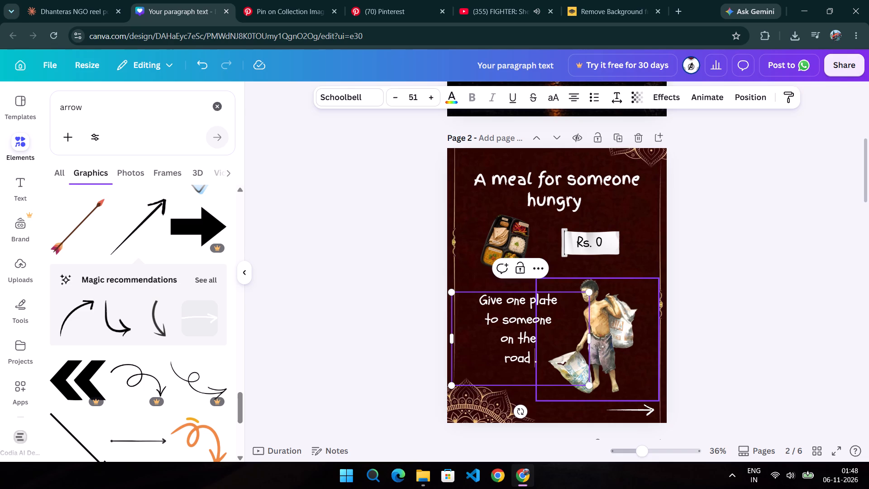
pyautogui.press('BackSpace')
pyautogui.click(868, 325)
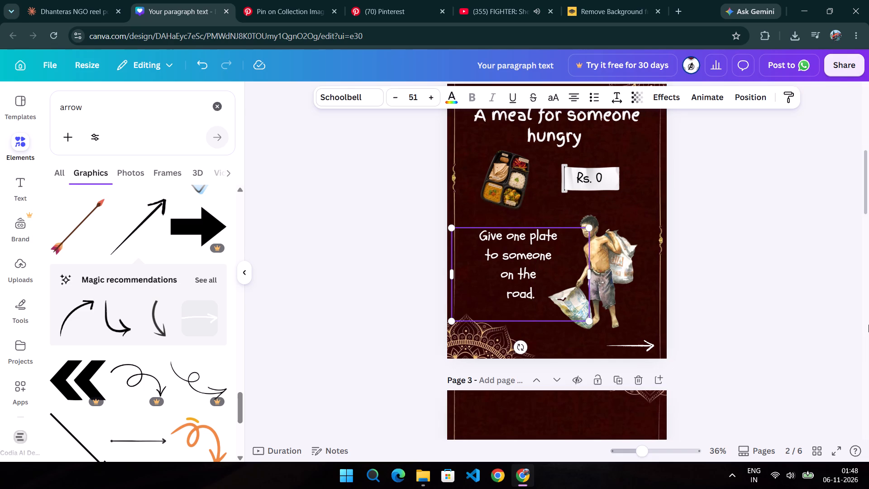
pyautogui.click(765, 266)
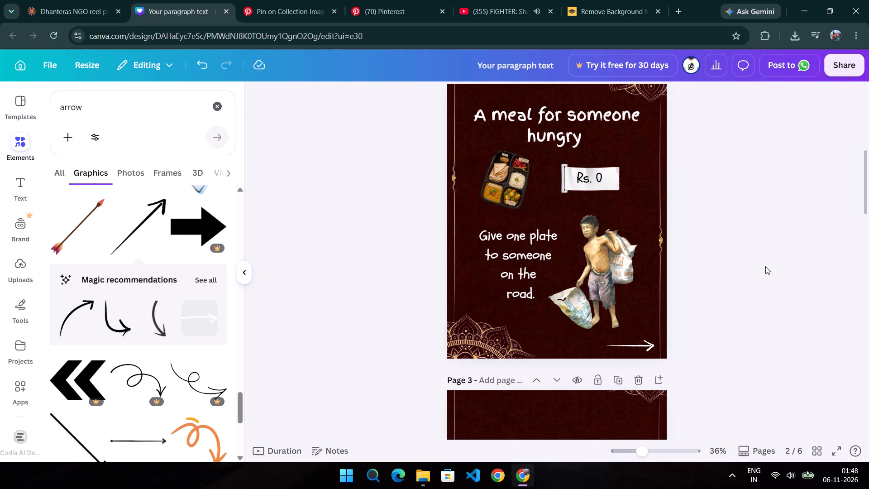
# Duplicate the empty maroon mandala page 3 and its successive copies to add three more identical background pages.
pyautogui.hscroll(1, 765, 266)
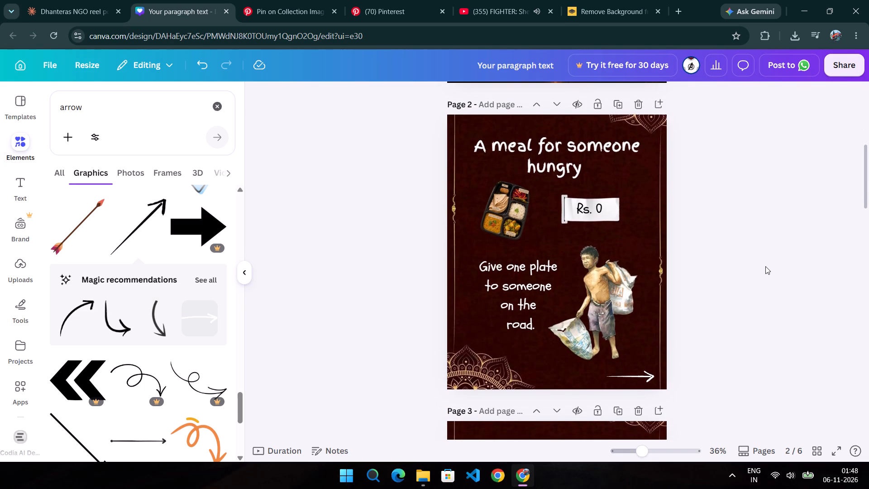
pyautogui.scroll(-4, 765, 266)
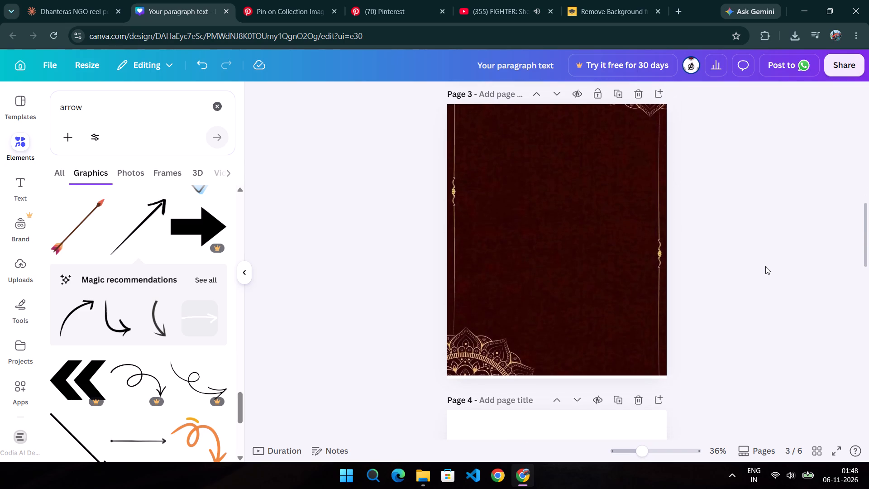
pyautogui.scroll(-2, 765, 266)
pyautogui.scroll(1, 765, 266)
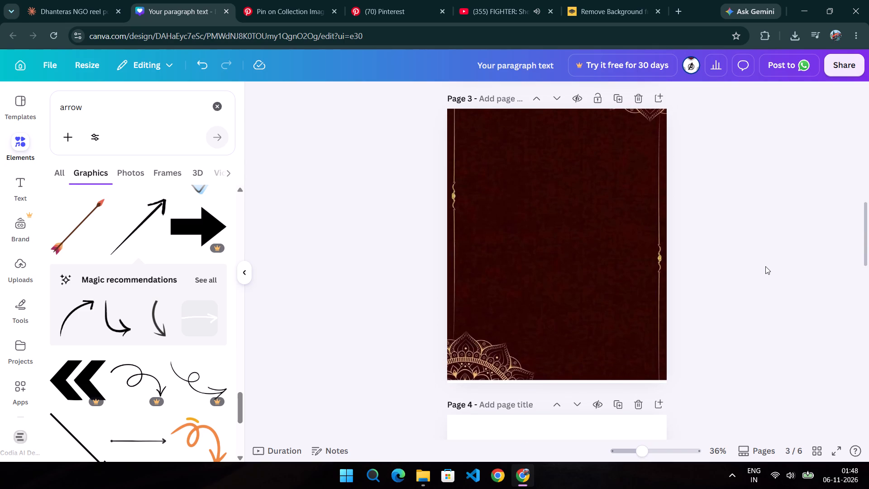
pyautogui.click(628, 187)
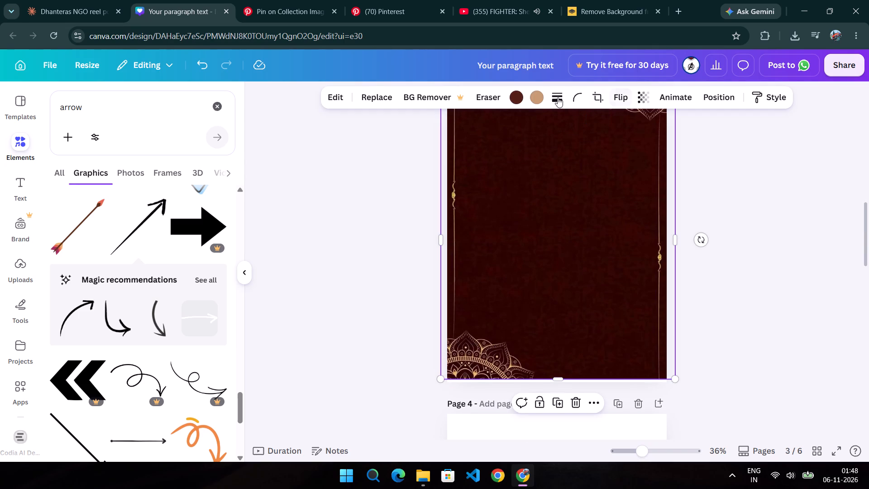
pyautogui.scroll(1, 611, 207)
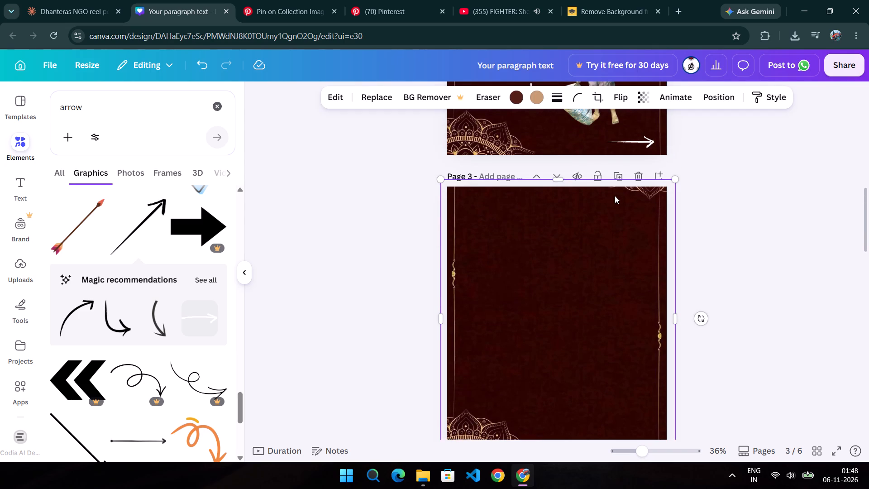
pyautogui.click(618, 170)
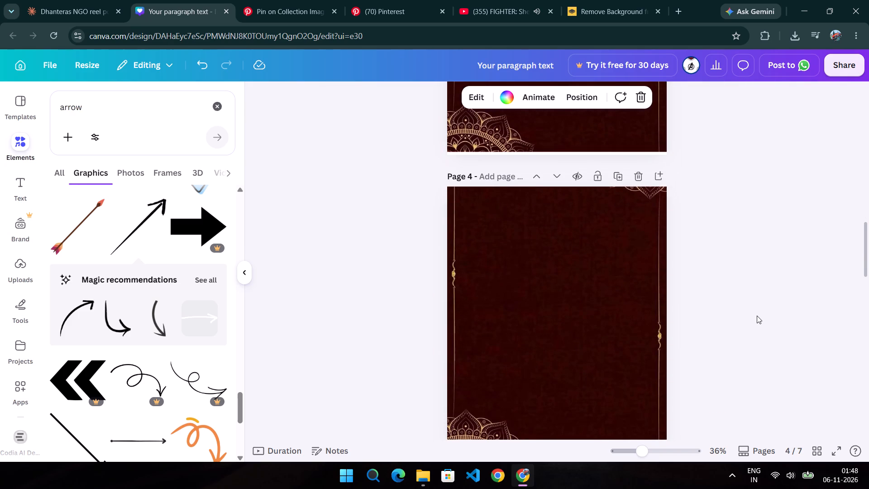
pyautogui.scroll(-3, 757, 316)
pyautogui.scroll(3, 757, 316)
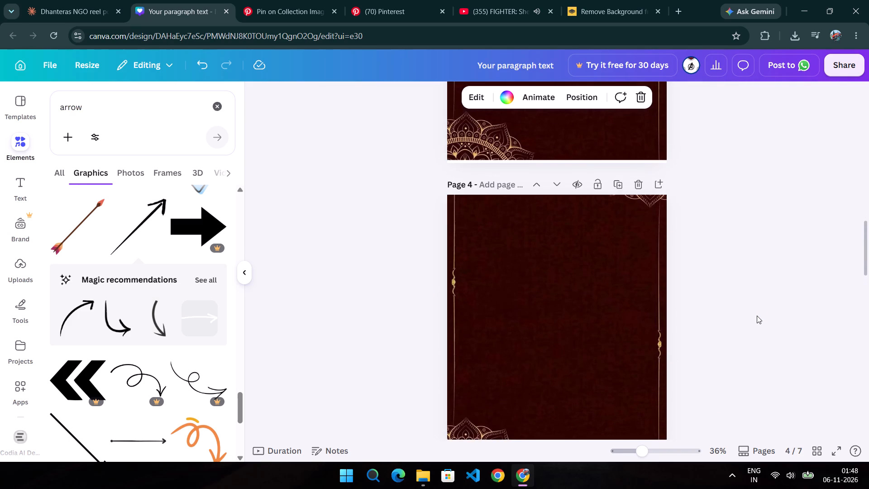
pyautogui.click(619, 189)
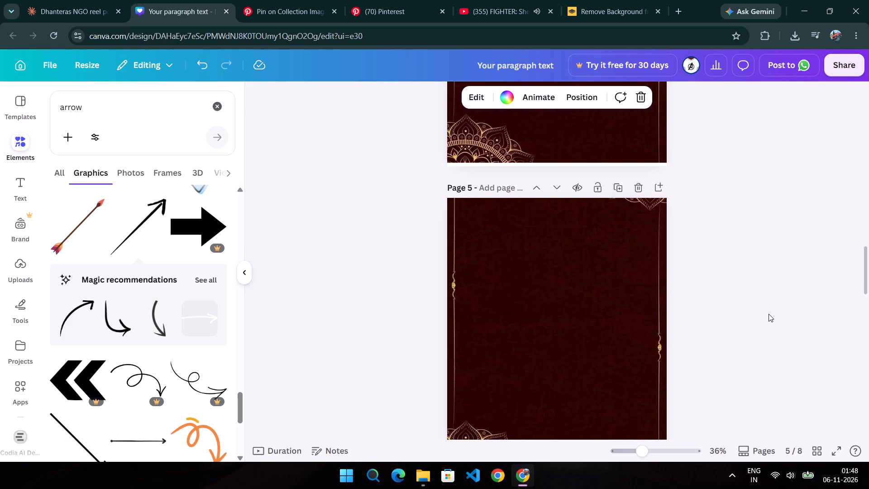
pyautogui.scroll(-3, 769, 314)
pyautogui.scroll(1, 630, 216)
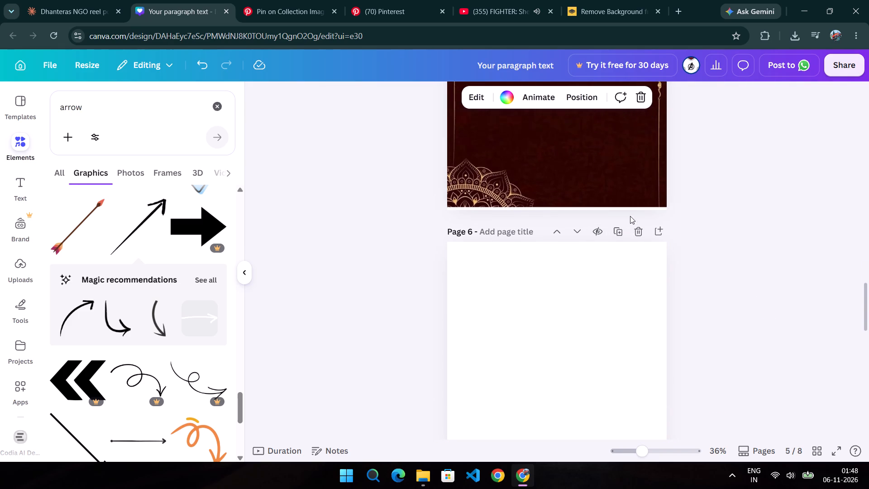
pyautogui.scroll(3, 630, 216)
pyautogui.click(616, 134)
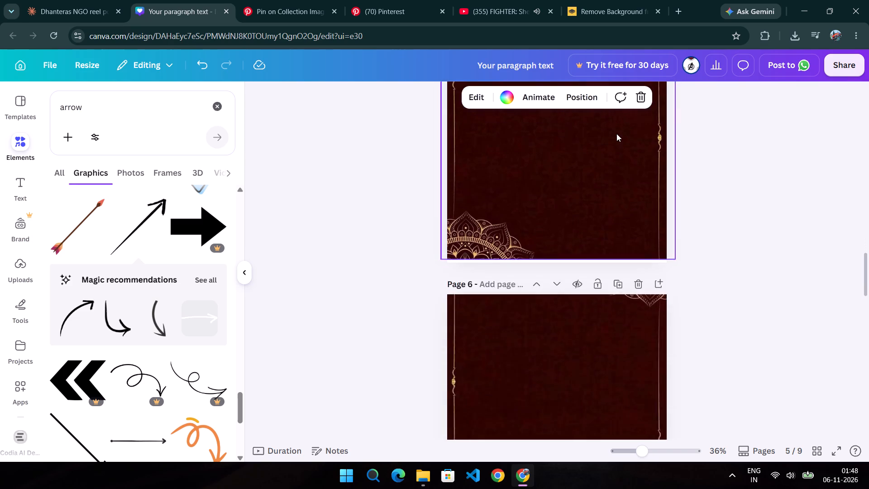
# Delete two of the blank white pages at the end of the design.
pyautogui.scroll(-12, 768, 302)
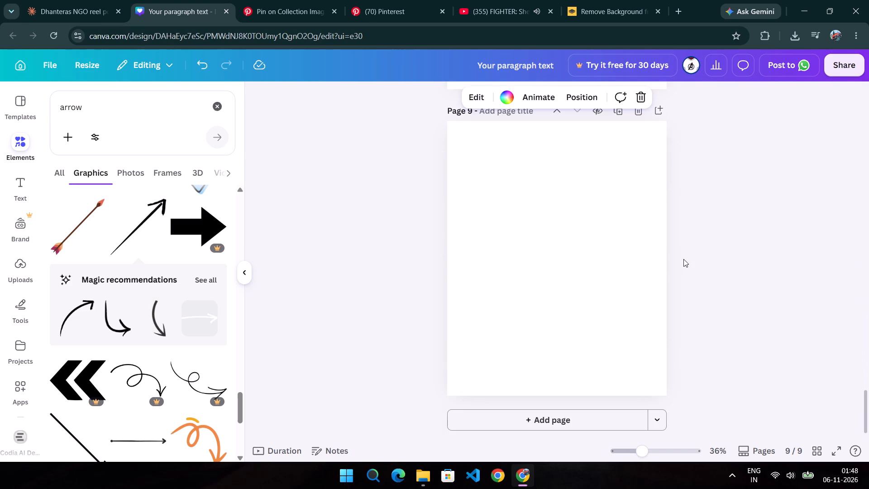
pyautogui.scroll(2, 683, 259)
pyautogui.click(638, 276)
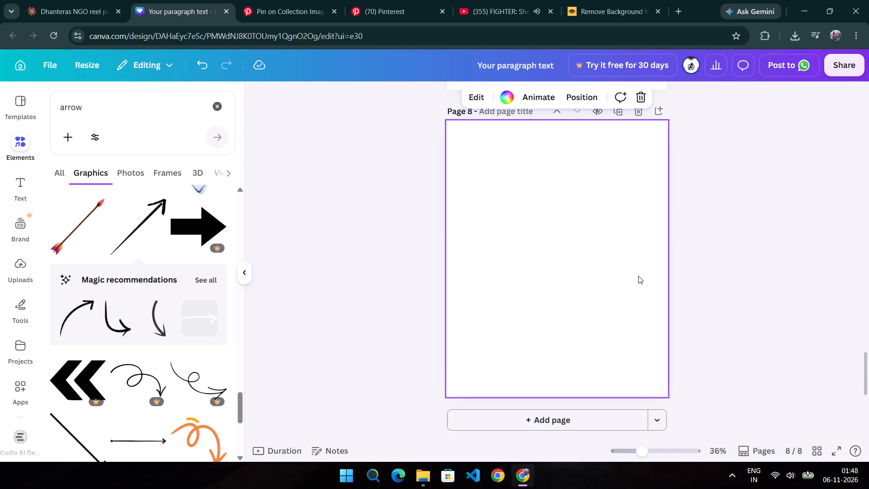
pyautogui.click(636, 115)
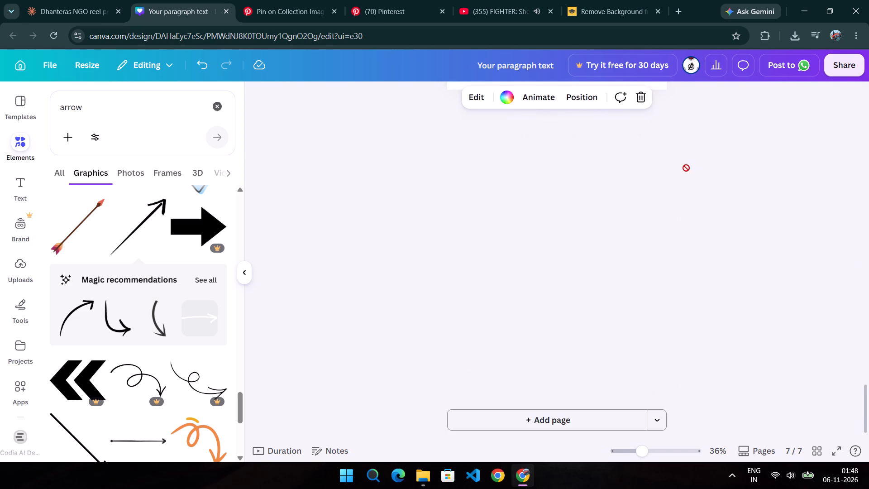
pyautogui.scroll(2, 767, 292)
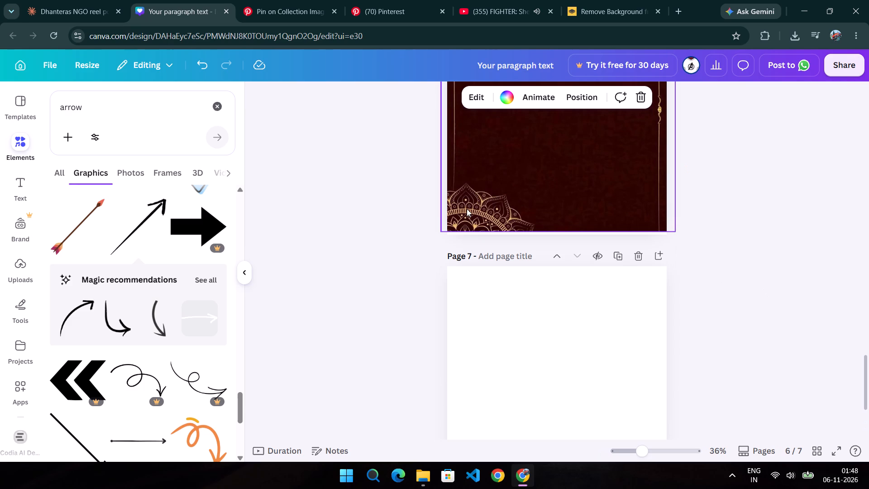
pyautogui.scroll(9, 396, 206)
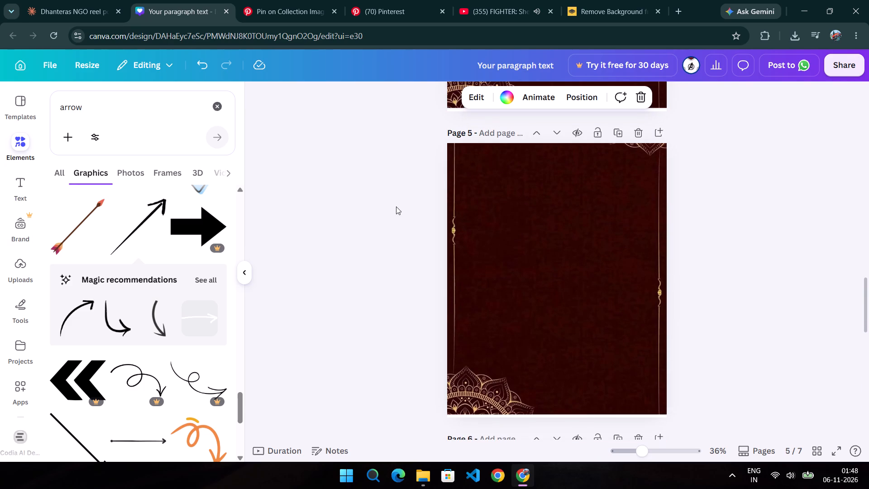
pyautogui.click(480, 205)
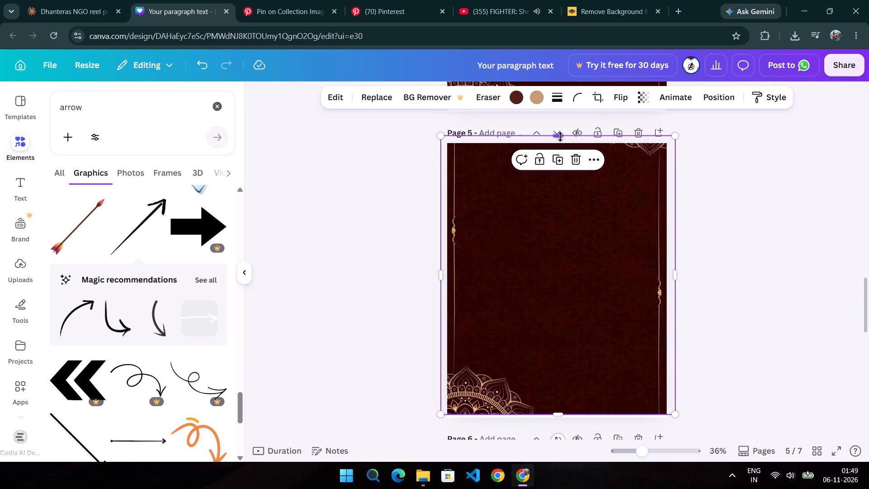
pyautogui.moveTo(560, 137); pyautogui.dragTo(563, 104)
pyautogui.click(581, 254)
pyautogui.moveTo(581, 254); pyautogui.dragTo(582, 247)
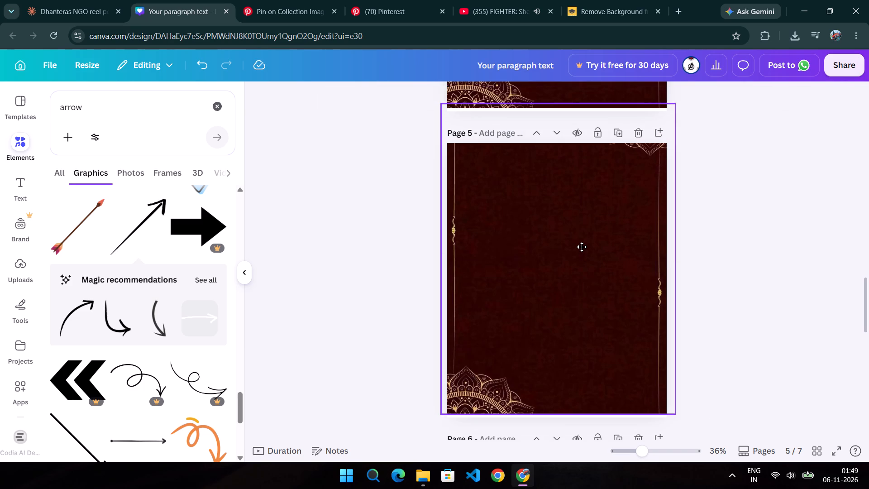
pyautogui.moveTo(582, 247); pyautogui.dragTo(582, 186)
pyautogui.click(548, 166)
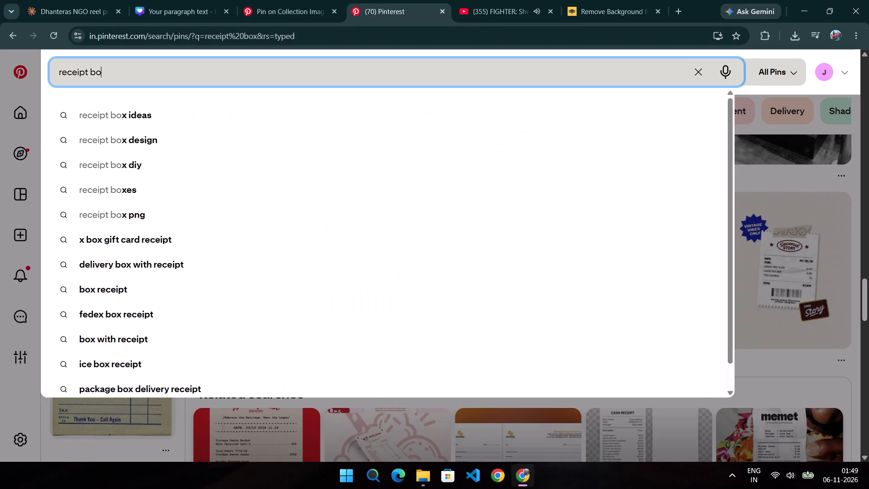
pyautogui.write('diya seller')
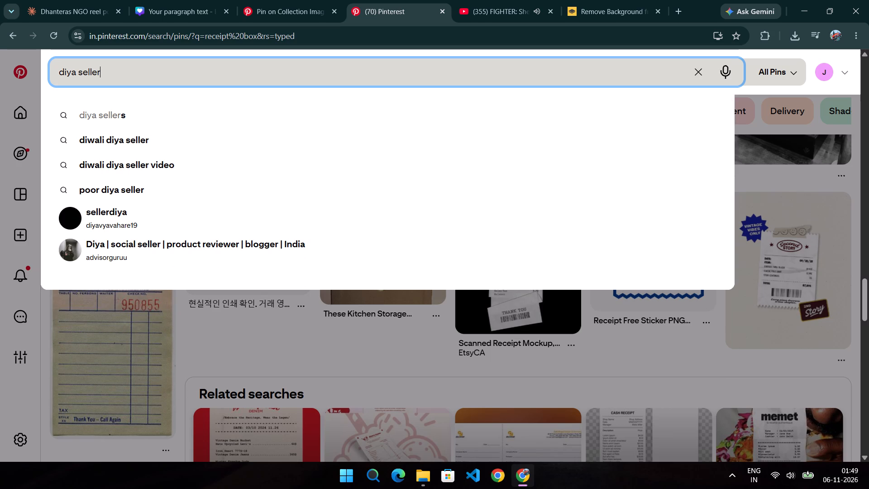
pyautogui.press('space')
pyautogui.write('inda')
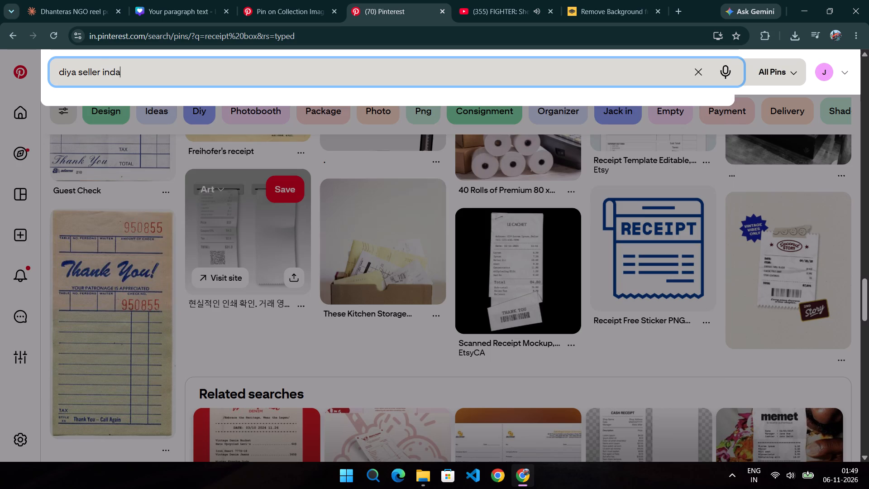
pyautogui.press('BackSpace')
pyautogui.write('ian')
pyautogui.press('space')
pyautogui.press('Return')
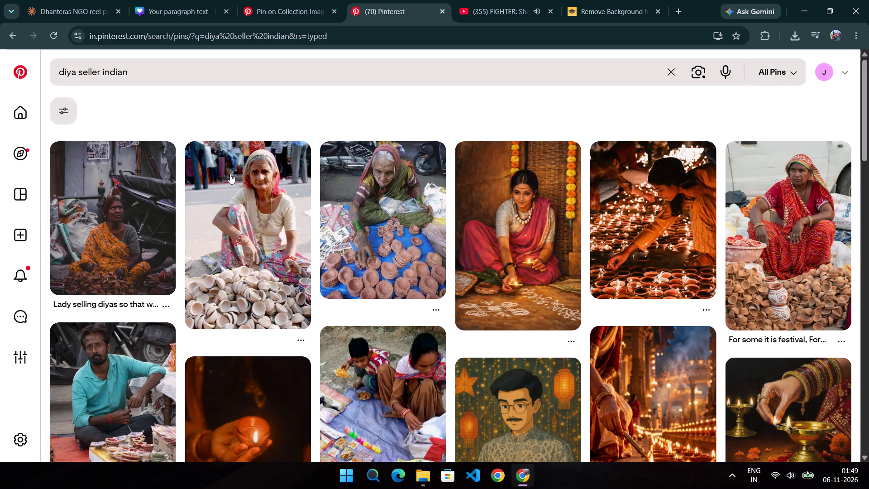
# Browse the diya seller pins and download the photo of the elderly woman seated behind a pile of pale clay diyas to Downloads.
pyautogui.scroll(-1, 230, 175)
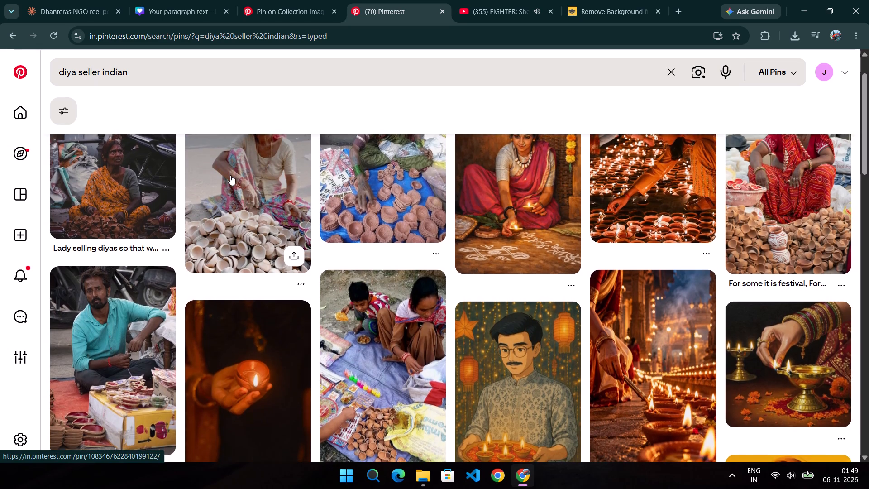
pyautogui.scroll(-1, 230, 175)
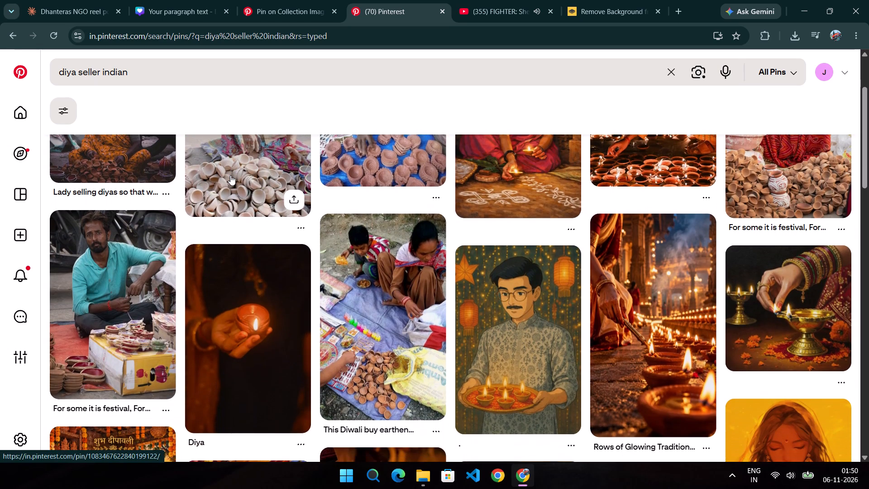
pyautogui.scroll(-2, 230, 175)
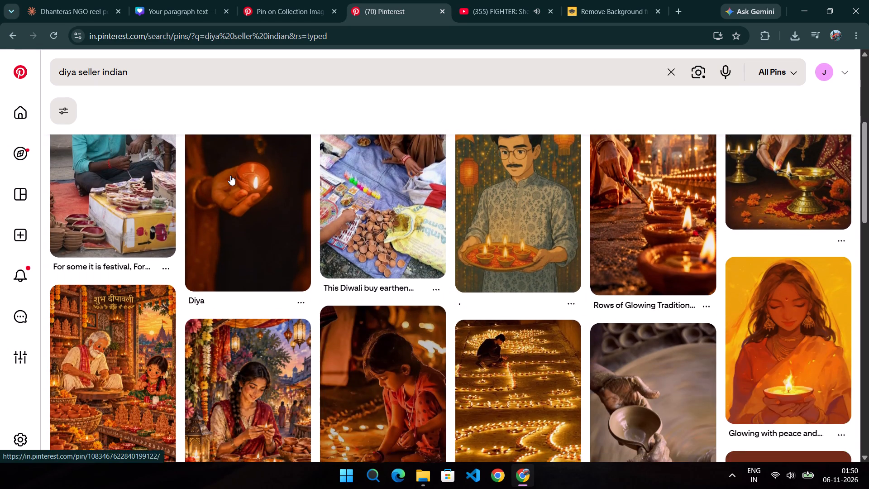
pyautogui.scroll(-5, 230, 175)
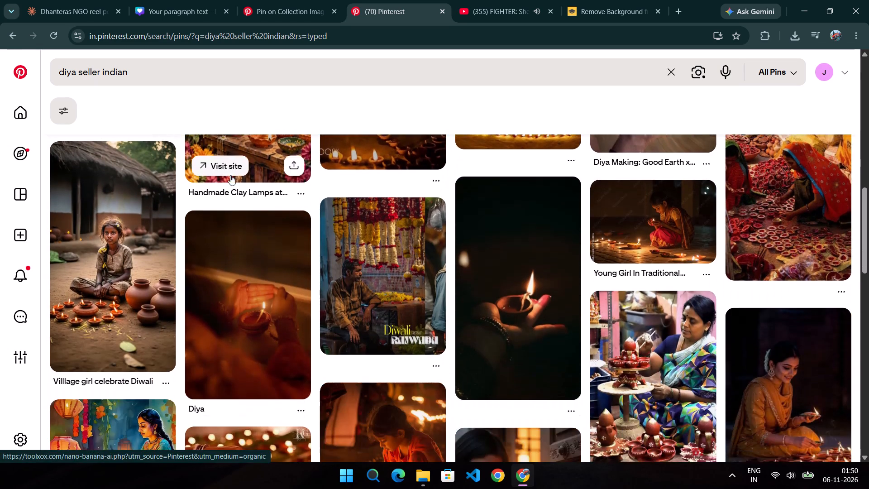
pyautogui.scroll(-3, 230, 175)
pyautogui.scroll(2, 230, 175)
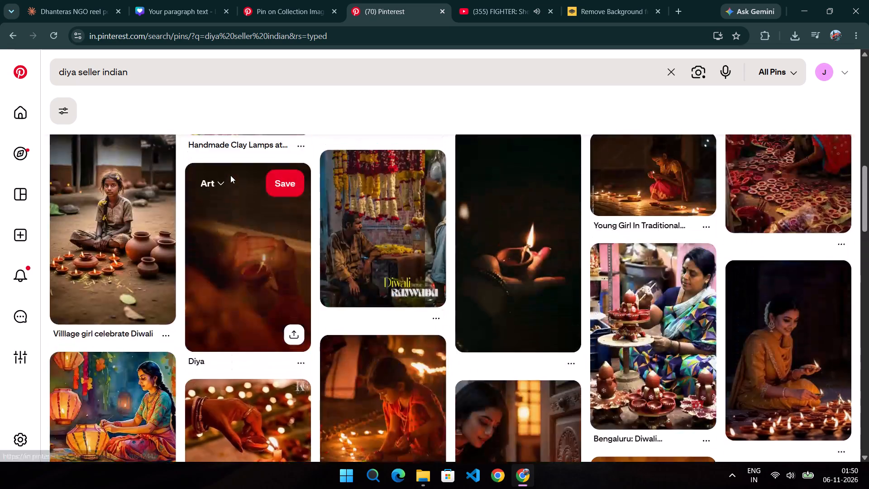
pyautogui.scroll(3, 230, 175)
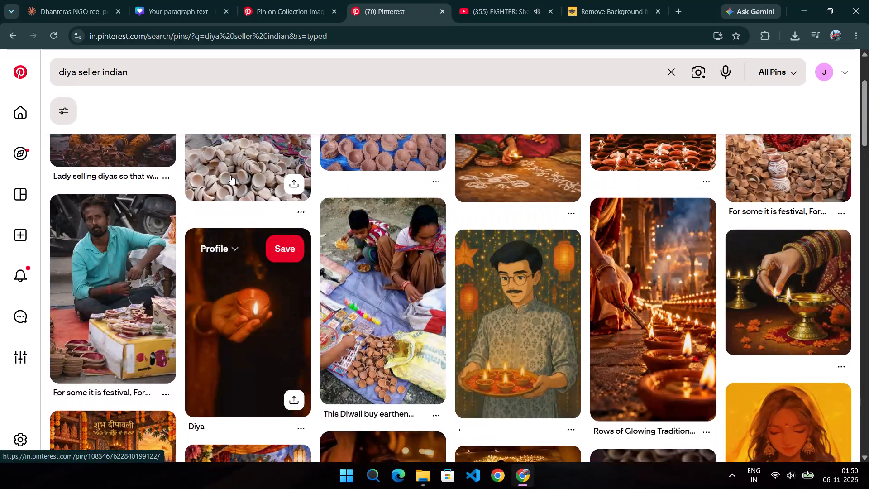
pyautogui.scroll(3, 230, 175)
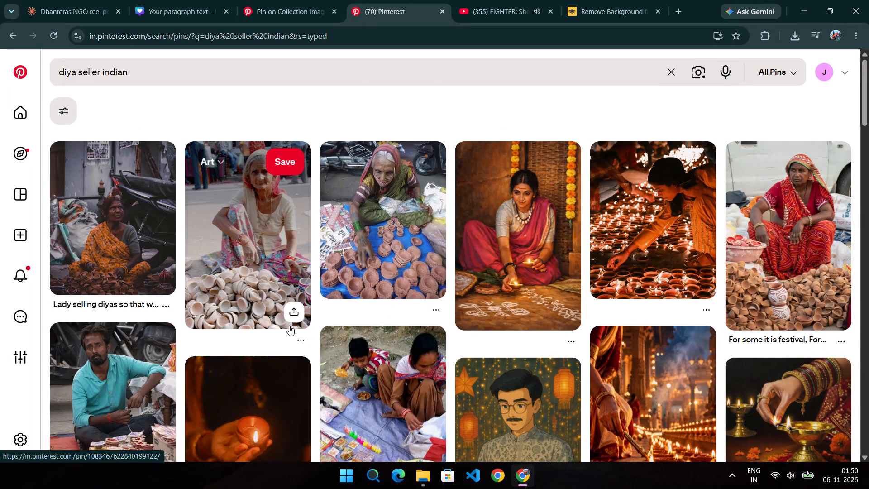
pyautogui.click(298, 337)
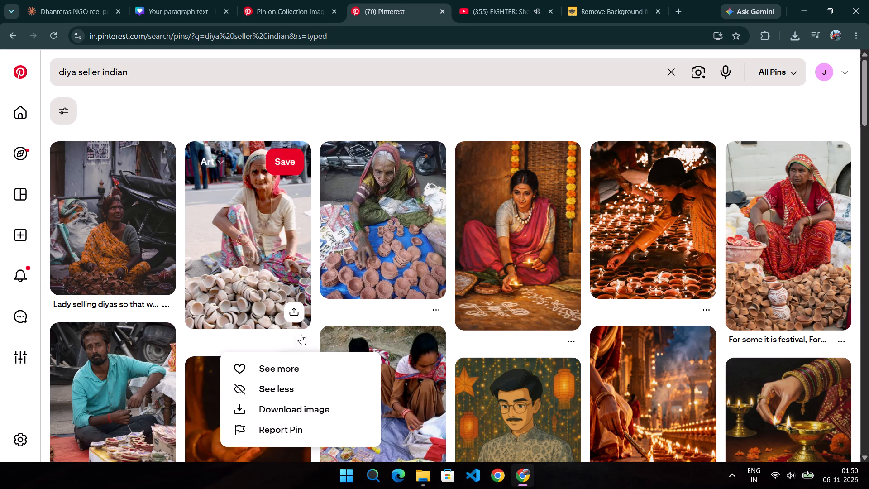
pyautogui.click(269, 406)
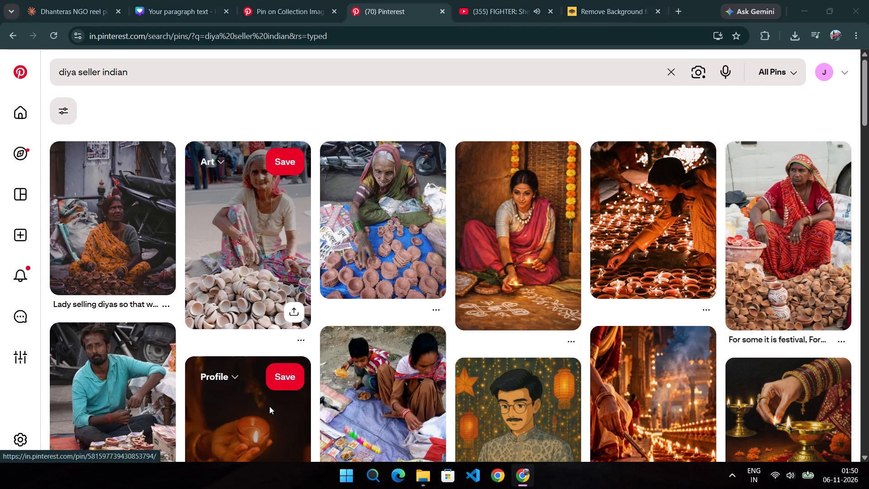
pyautogui.click(588, 426)
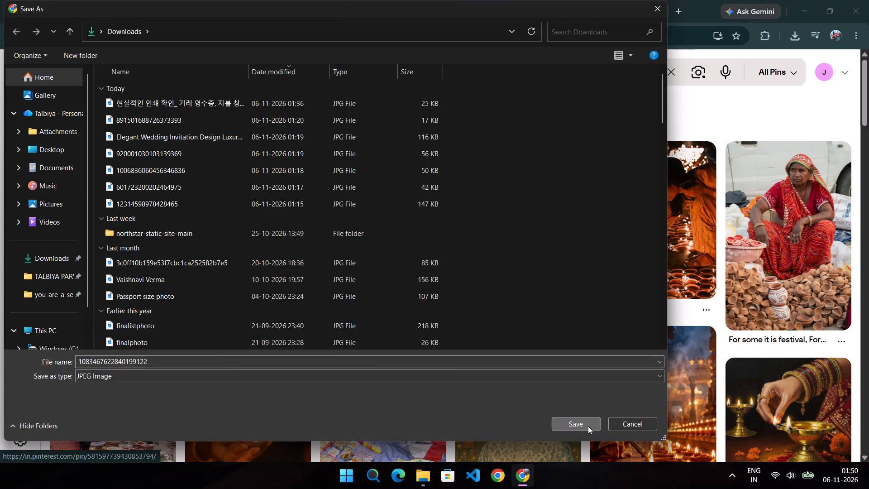
# Switch to remove.bg and upload the newly downloaded diya seller photo from Downloads for background removal.
pyautogui.click(611, 0)
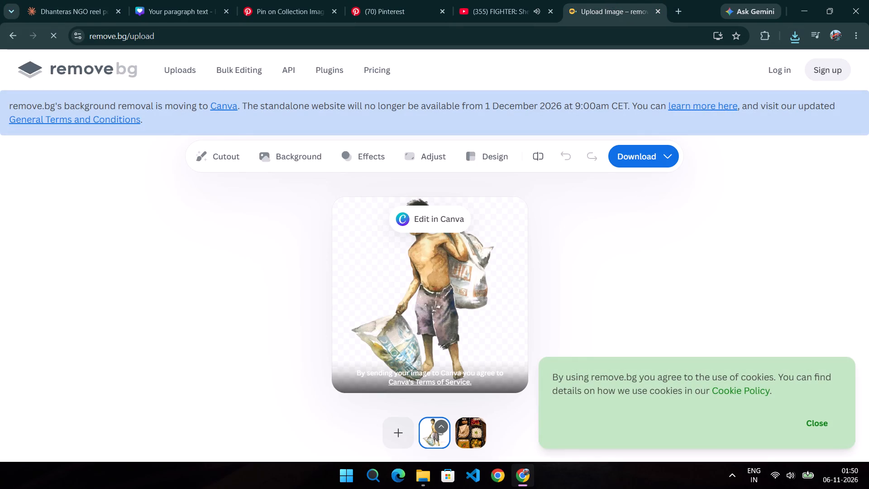
pyautogui.click(91, 62)
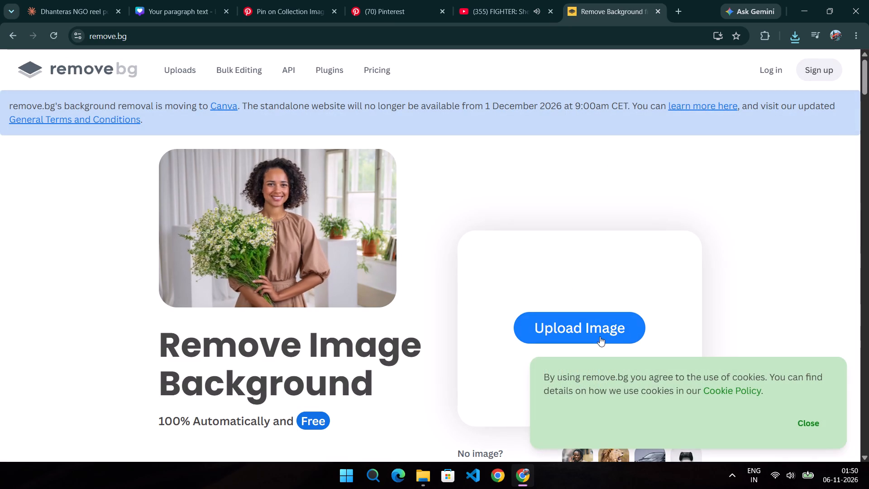
pyautogui.click(600, 336)
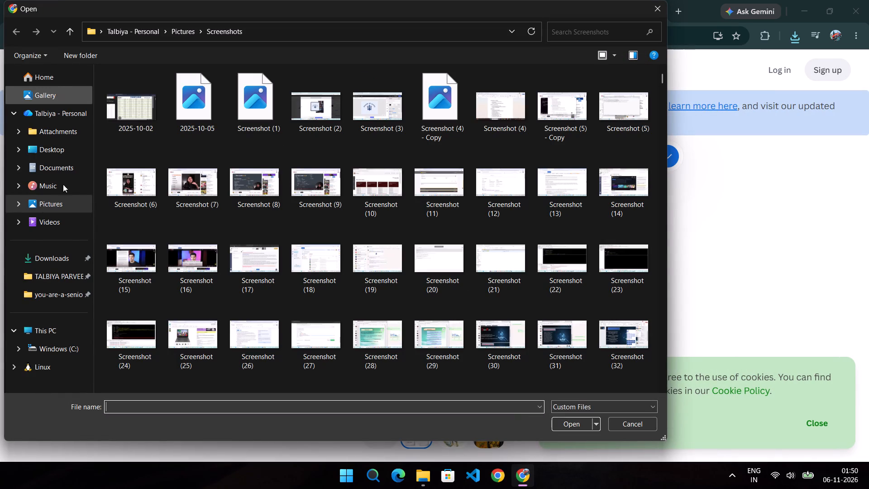
pyautogui.click(70, 263)
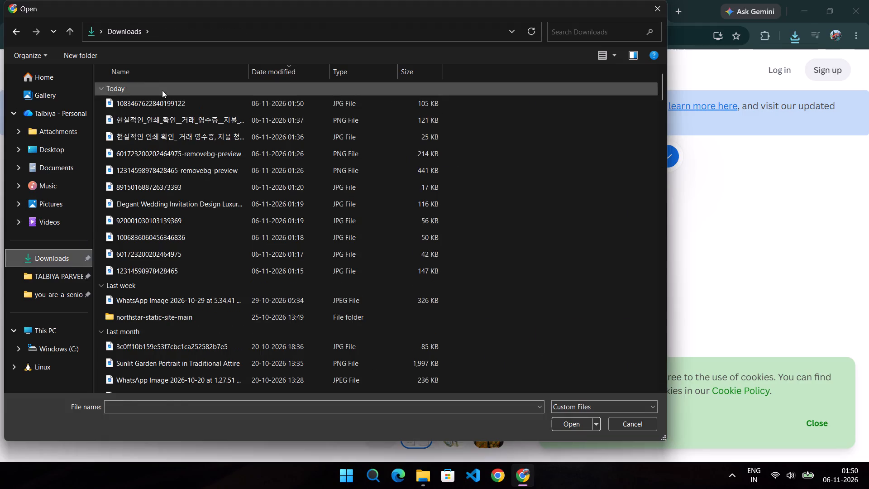
pyautogui.click(159, 102)
pyautogui.click(579, 425)
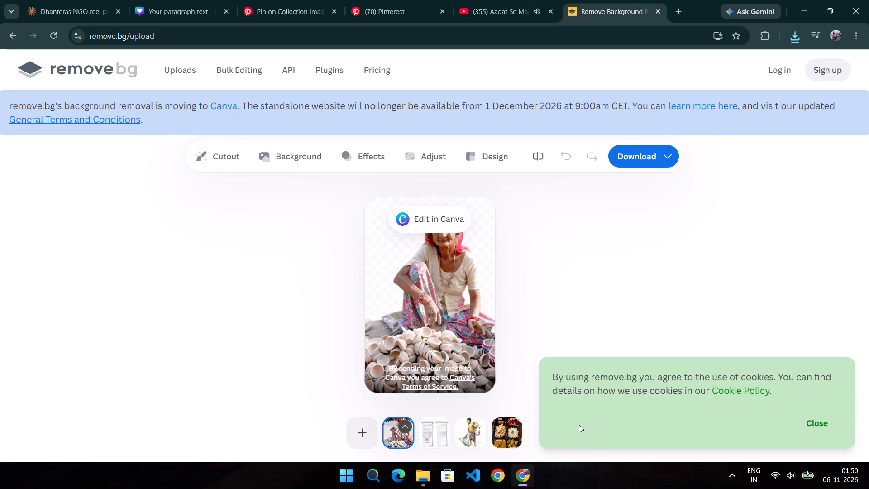
# Download the free preview version of the diya seller cutout as a PNG in Downloads.
pyautogui.click(655, 153)
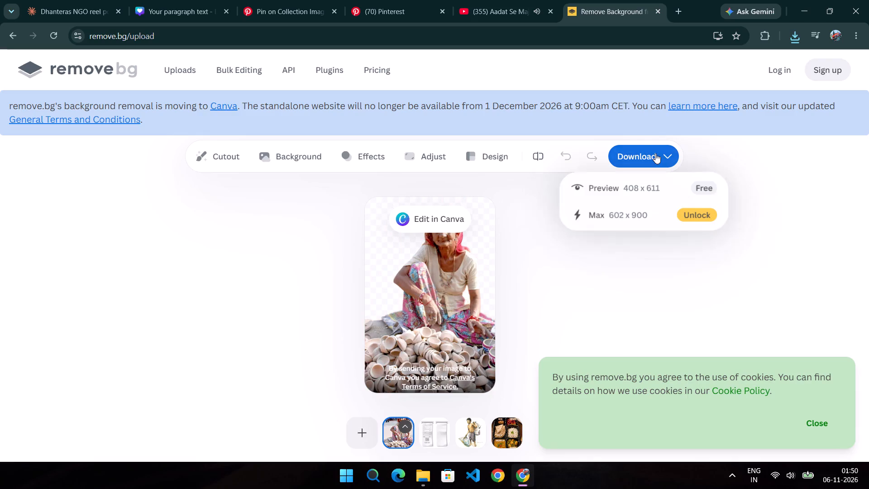
pyautogui.click(677, 190)
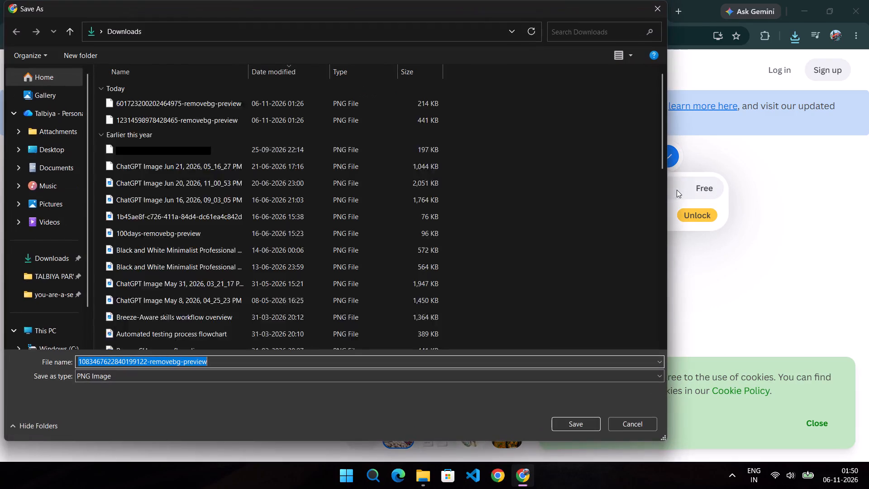
pyautogui.click(573, 428)
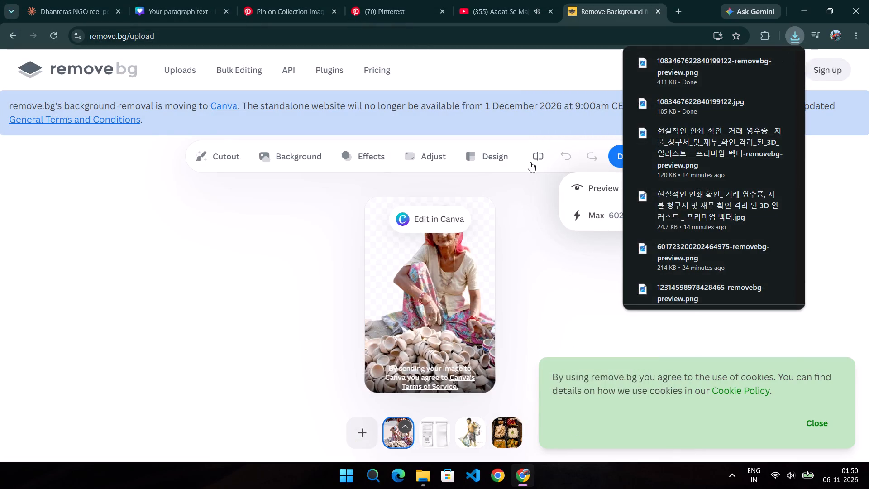
# Switch from remove.bg to the Claude chat and review the carousel script around Slides 4 and 5 for the next image needed.
pyautogui.click(176, 0)
pyautogui.scroll(5, 331, 182)
pyautogui.scroll(-1, 331, 182)
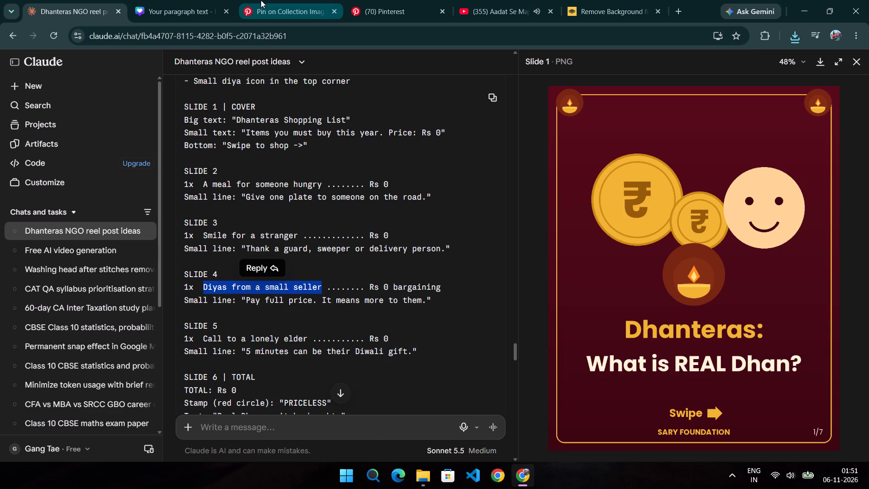
# Switch to the Canva design, check the font of page 2's heading, and add a new text box to the empty page 3.
pyautogui.click(173, 0)
pyautogui.scroll(1, 442, 191)
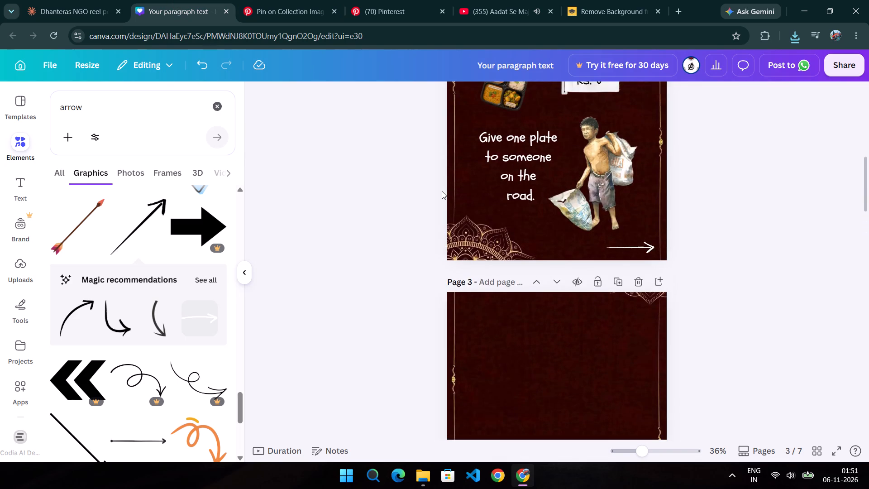
pyautogui.scroll(2, 442, 191)
pyautogui.click(522, 139)
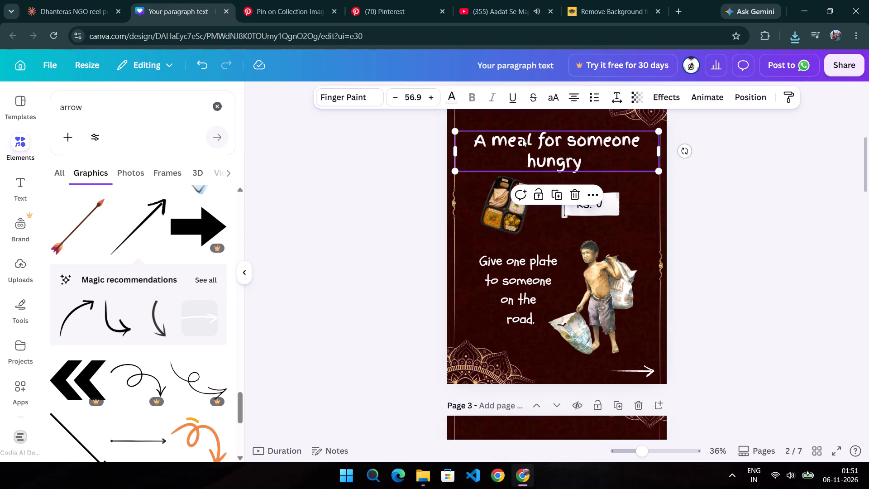
pyautogui.scroll(-3, 753, 235)
pyautogui.click(548, 219)
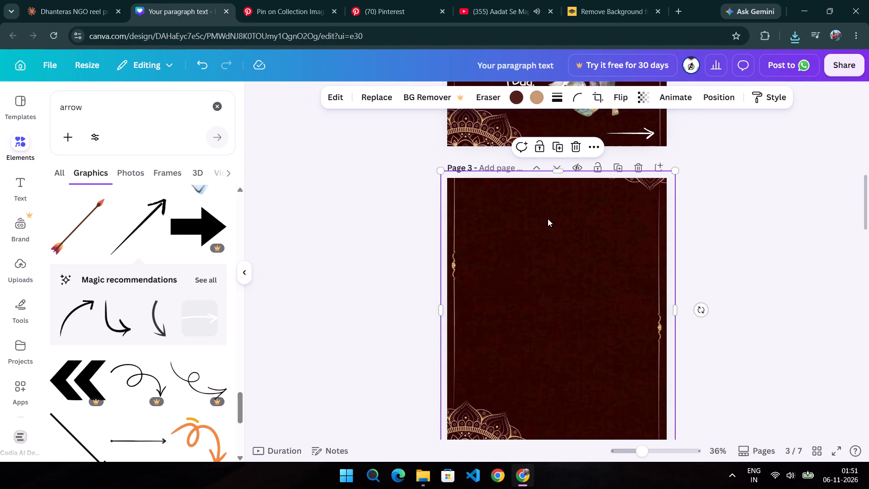
pyautogui.click(24, 192)
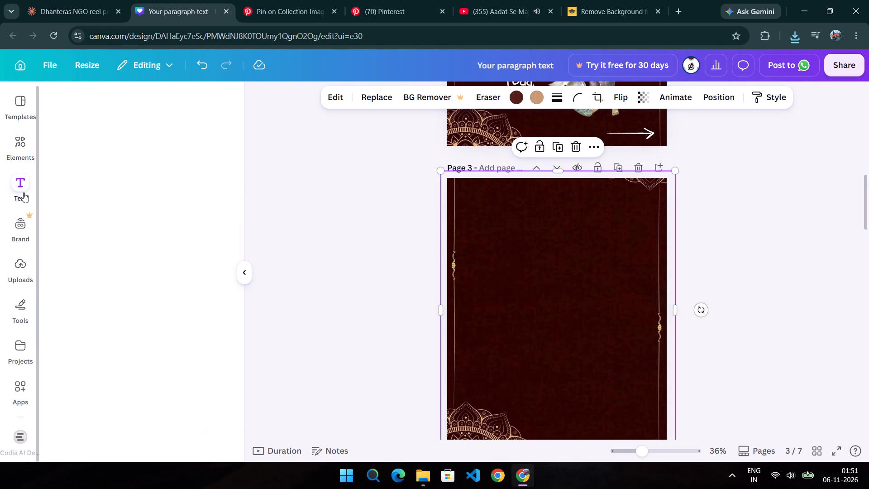
pyautogui.click(118, 140)
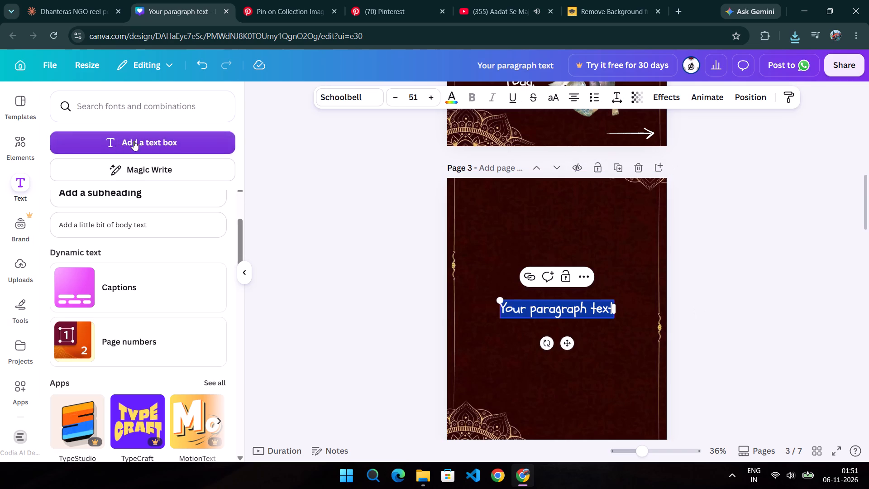
# Set the font of page 3's new text box to Finger Paint from the handwriting fonts.
pyautogui.click(334, 96)
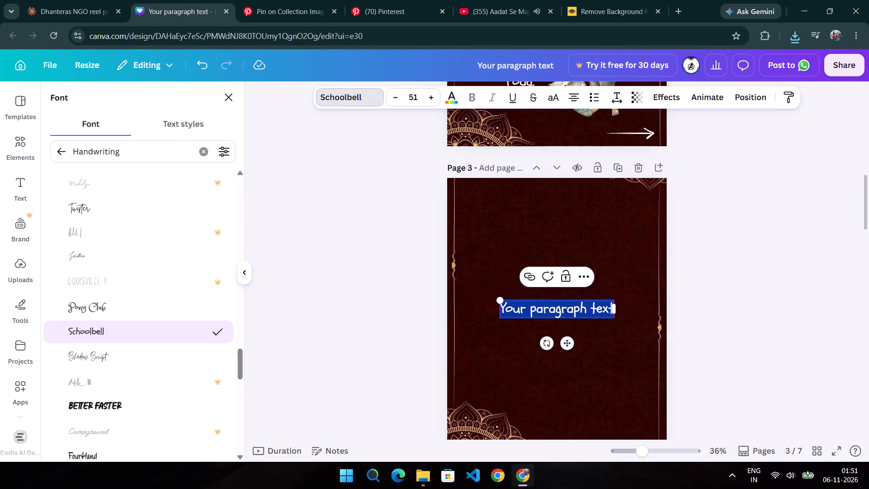
pyautogui.scroll(4, 100, 368)
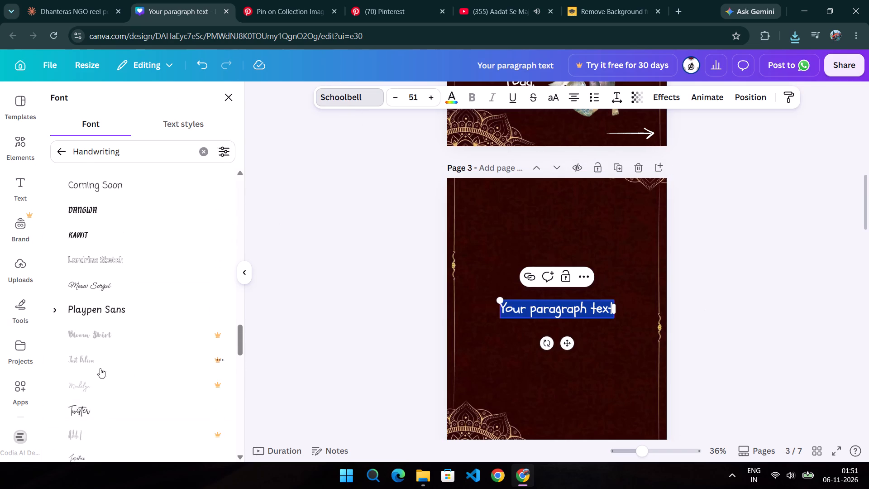
pyautogui.scroll(-4, 100, 368)
pyautogui.scroll(3, 100, 368)
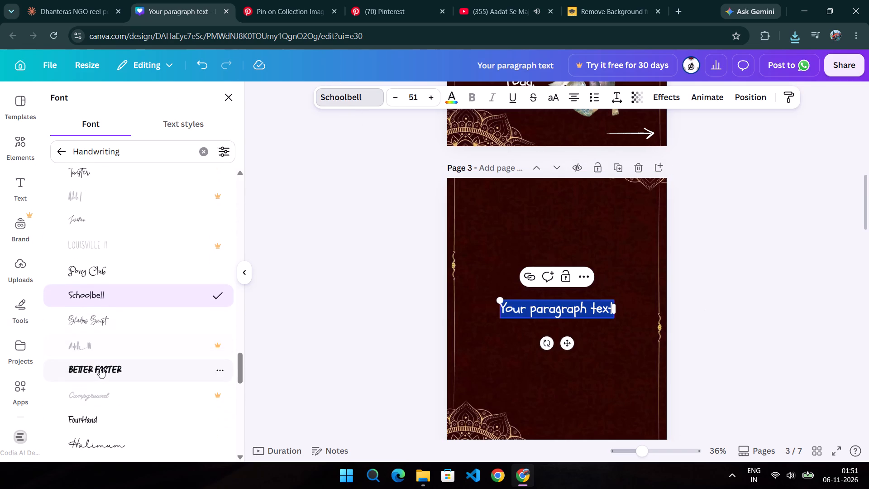
pyautogui.scroll(4, 100, 368)
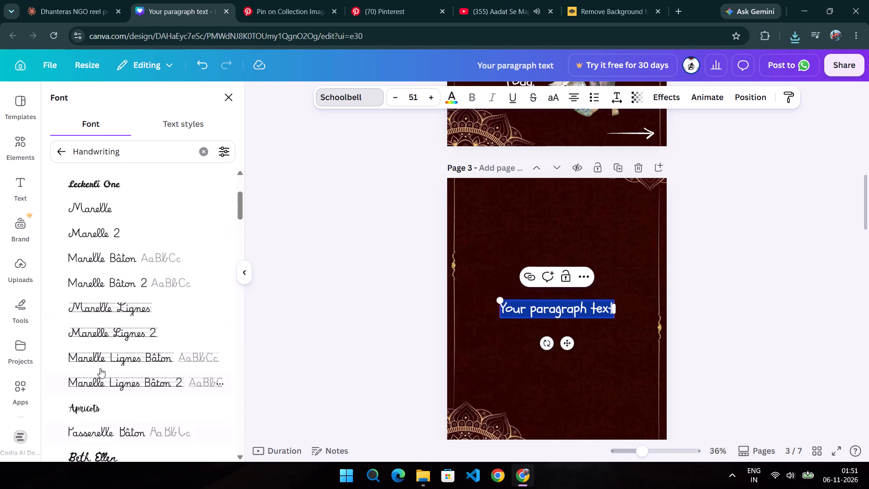
pyautogui.scroll(-6, 100, 368)
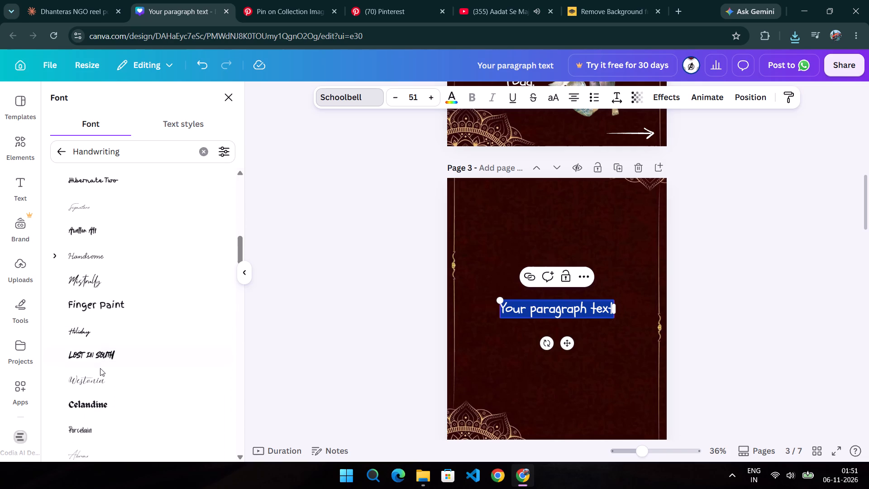
pyautogui.click(112, 303)
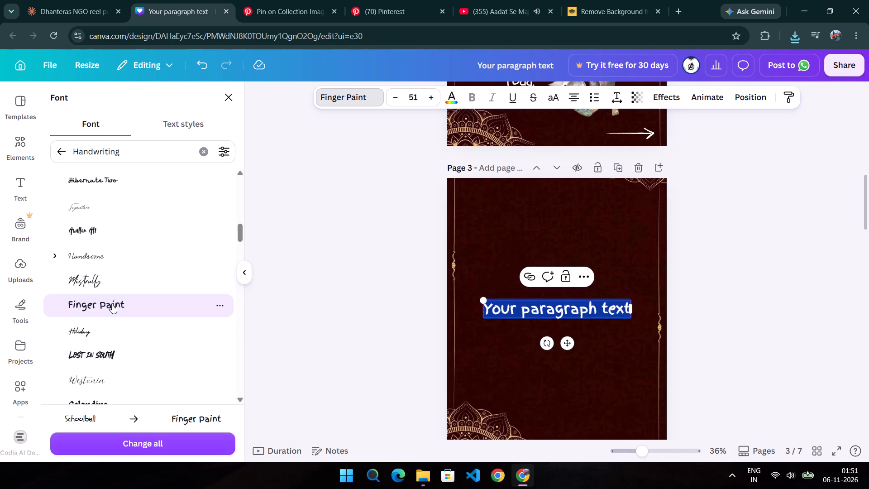
# Replace the placeholder text on page 3 with the copied line "Diyas from a small seller".
pyautogui.press('BackSpace')
pyautogui.hotkey('ctrl', 'b')
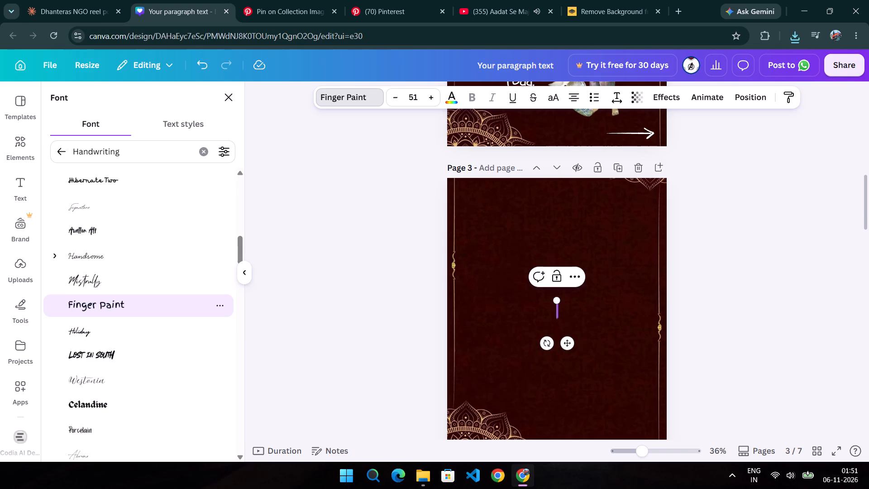
pyautogui.hotkey('ctrl', 'v')
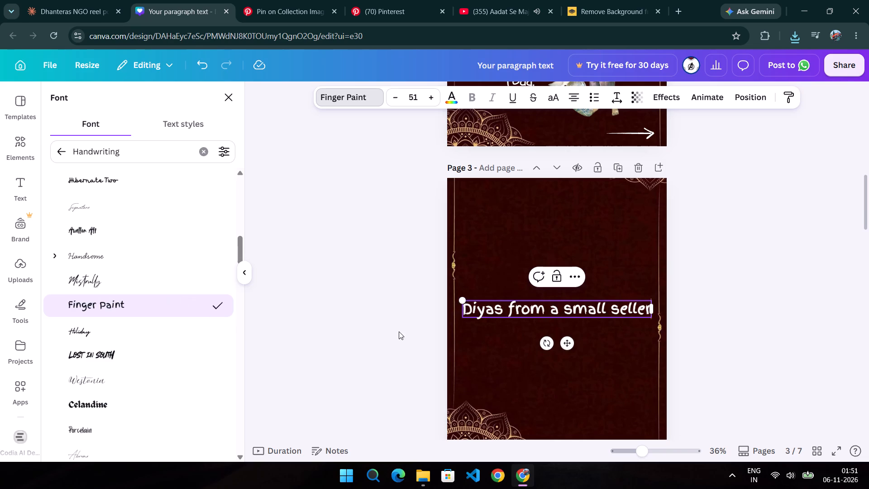
# Insert "Buy" before "Diyas" in page 3's heading and break the line before "small seller".
pyautogui.click(473, 312)
pyautogui.press('Left')
pyautogui.press('Left')
pyautogui.write('Buy')
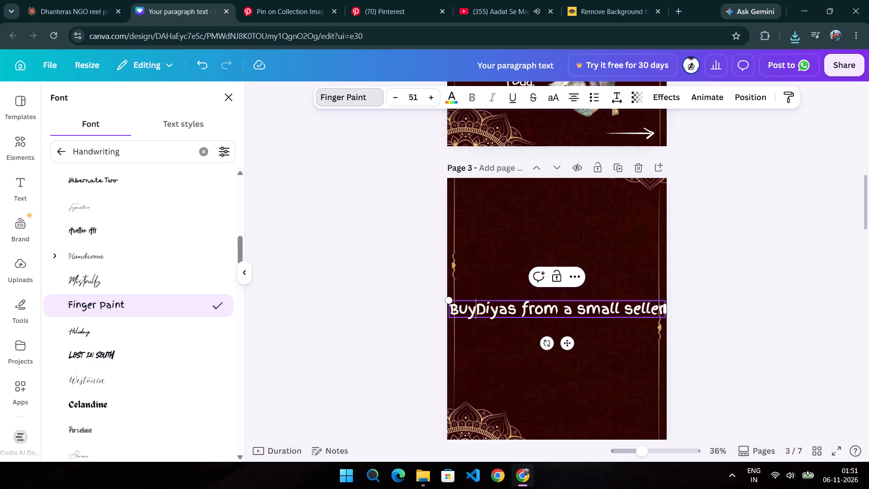
pyautogui.press('space')
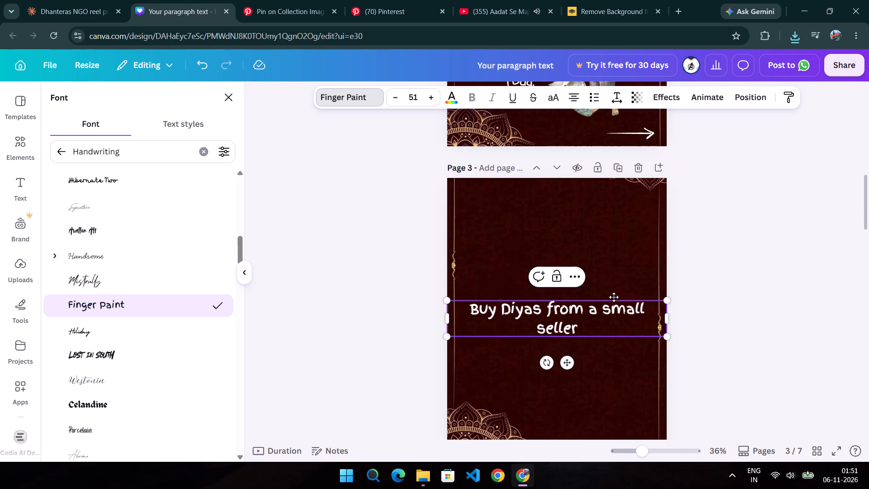
pyautogui.click(602, 311)
pyautogui.press('Return')
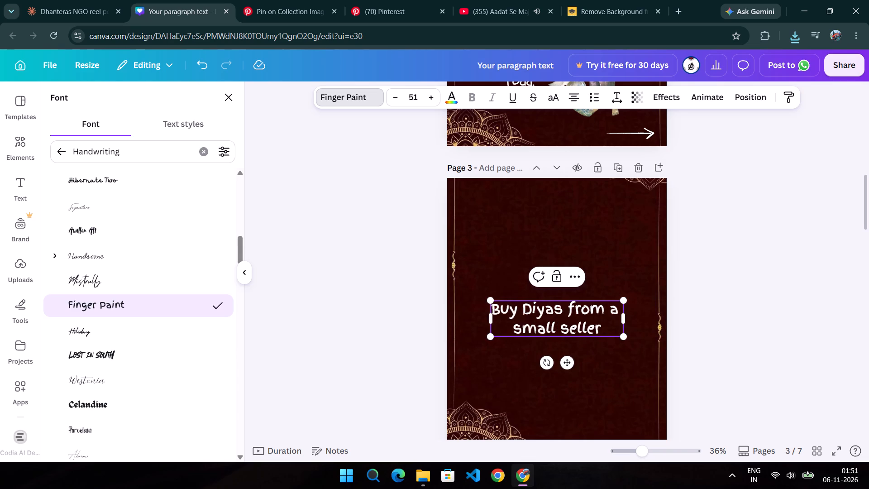
pyautogui.click(623, 323)
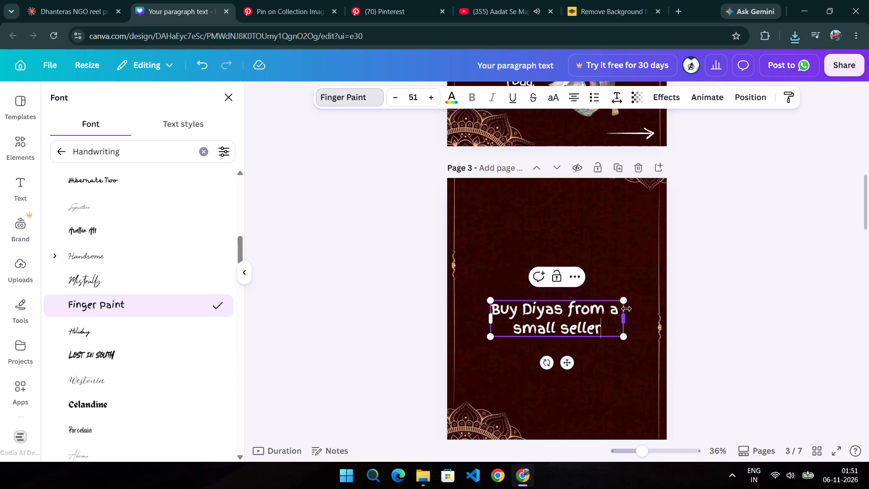
# Widen page 3's heading text box to about 758 wide, keeping "Buy Diyas from a small seller" on two lines.
pyautogui.click(623, 318)
pyautogui.click(621, 318)
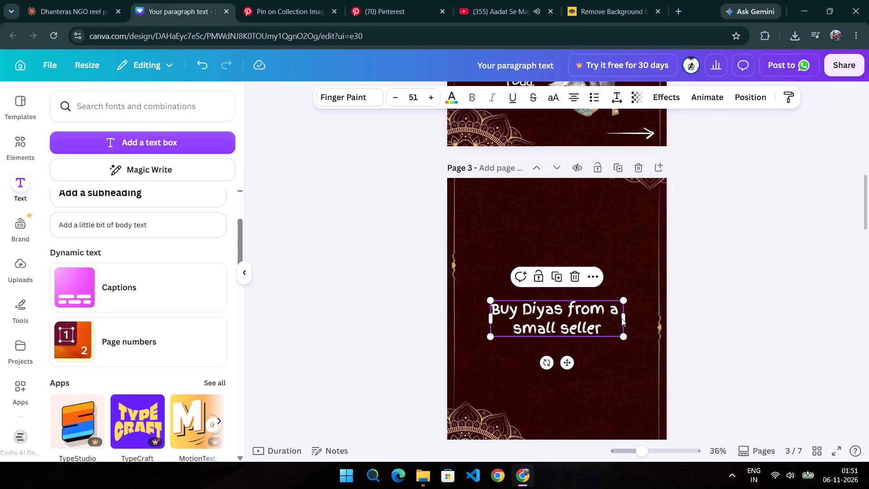
pyautogui.click(623, 316)
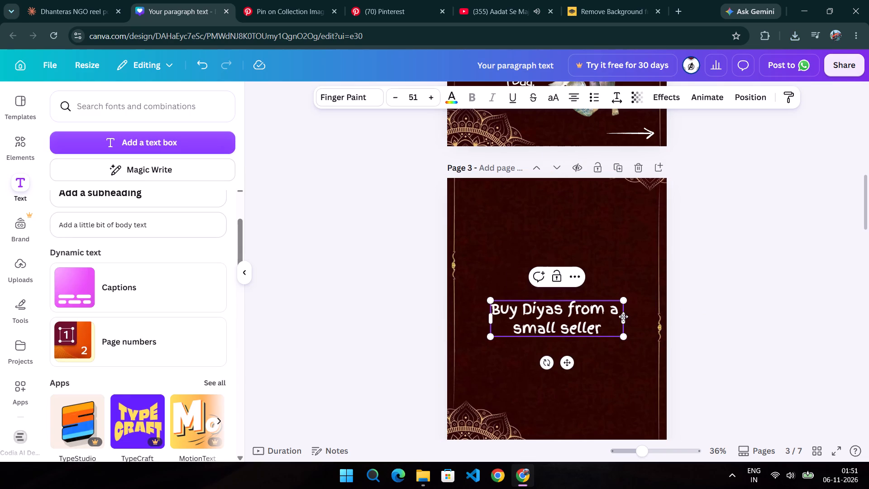
pyautogui.moveTo(625, 318); pyautogui.dragTo(646, 316)
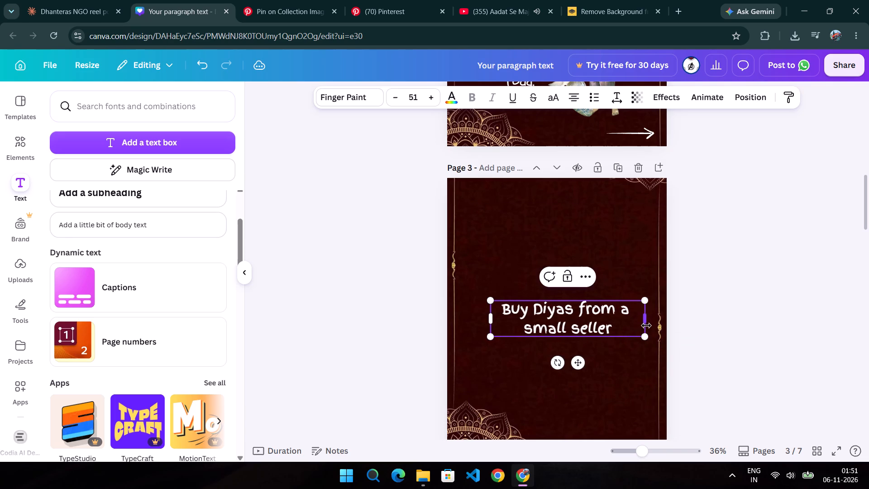
pyautogui.click(646, 336)
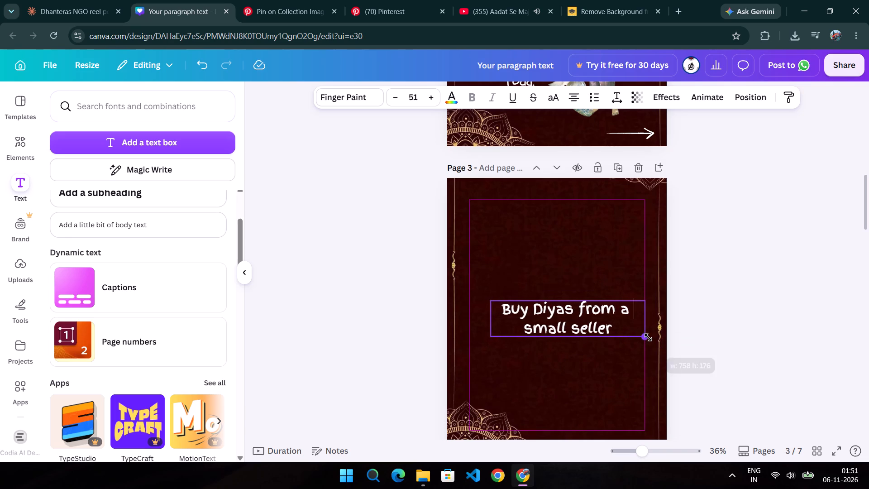
# Check the font size of page 2's heading and set page 3's heading to the matching size, 56.9.
pyautogui.scroll(4, 743, 288)
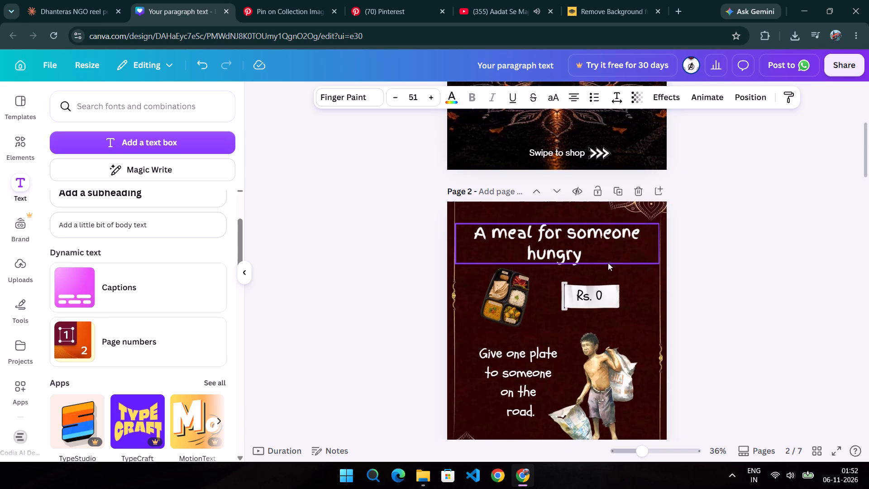
pyautogui.click(606, 263)
pyautogui.scroll(-4, 736, 331)
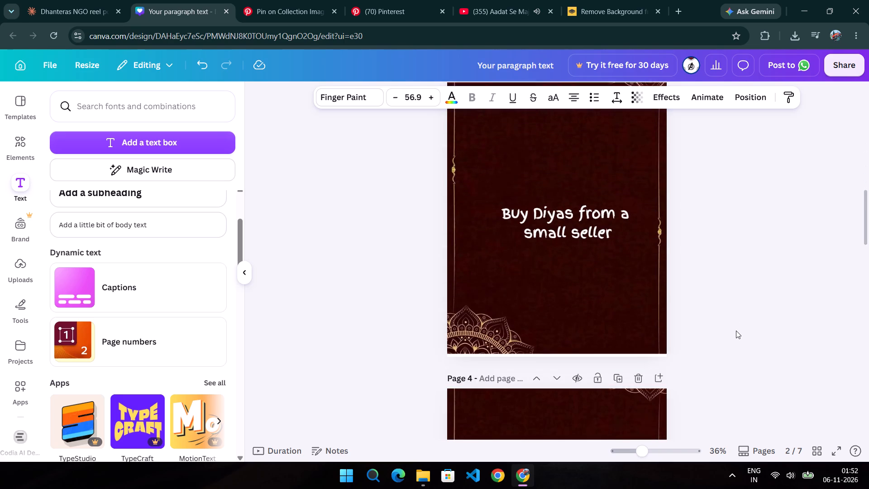
pyautogui.scroll(-1, 736, 331)
pyautogui.click(590, 225)
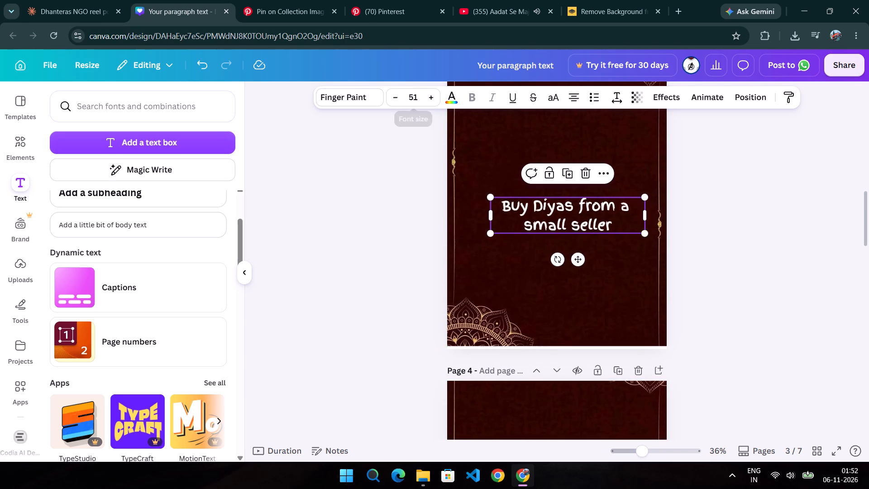
pyautogui.click(416, 102)
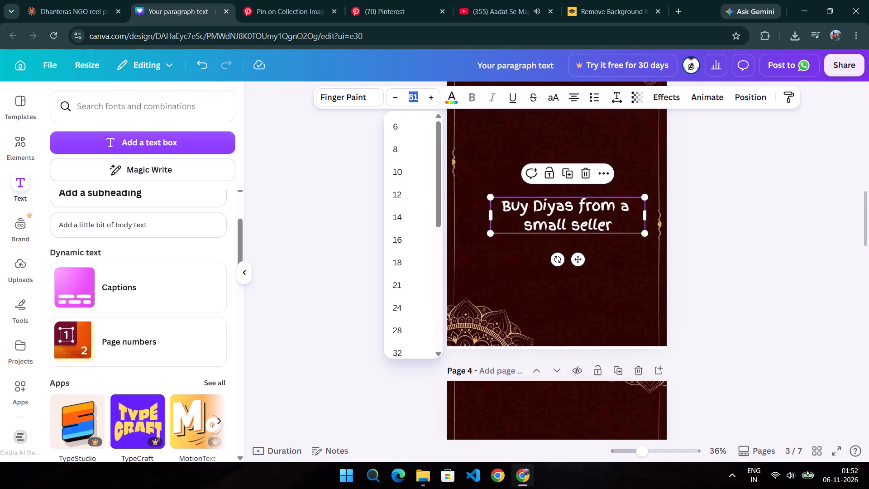
pyautogui.press('BackSpace')
pyautogui.write('56.9')
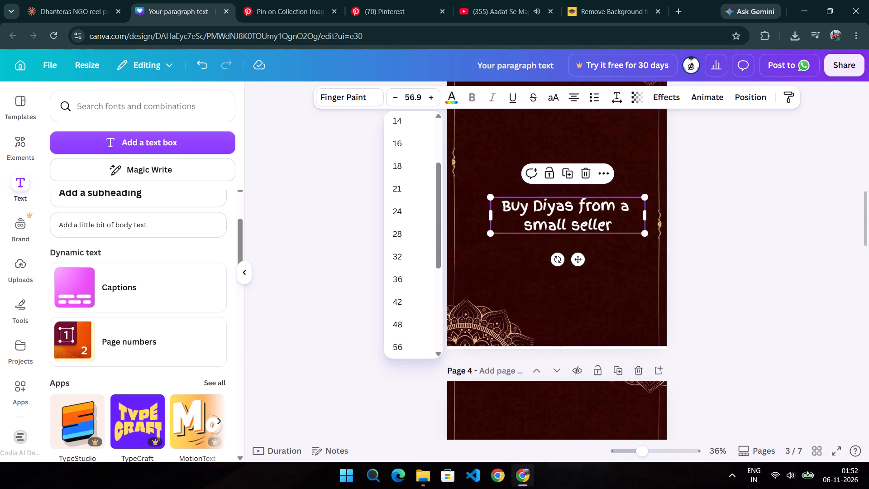
pyautogui.press('Return')
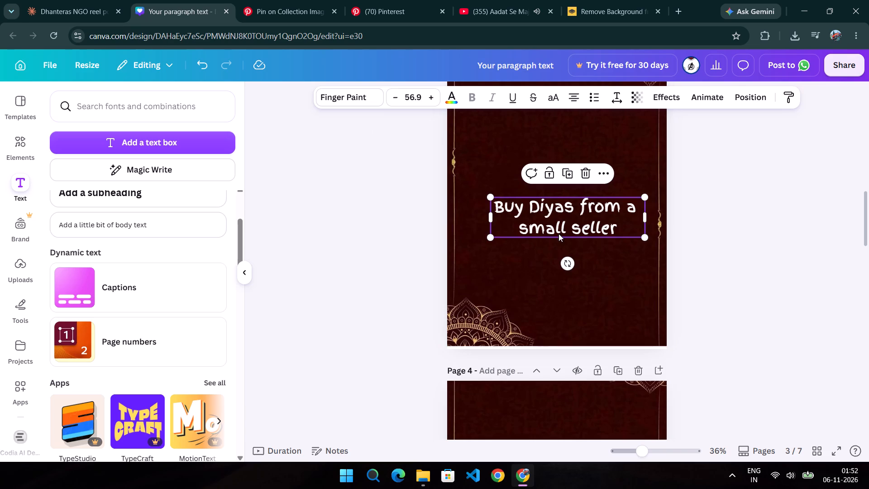
# Move the "Buy Diyas from a small seller" heading to the top of page 3, centred horizontally.
pyautogui.scroll(1, 737, 278)
pyautogui.moveTo(558, 280); pyautogui.dragTo(544, 175)
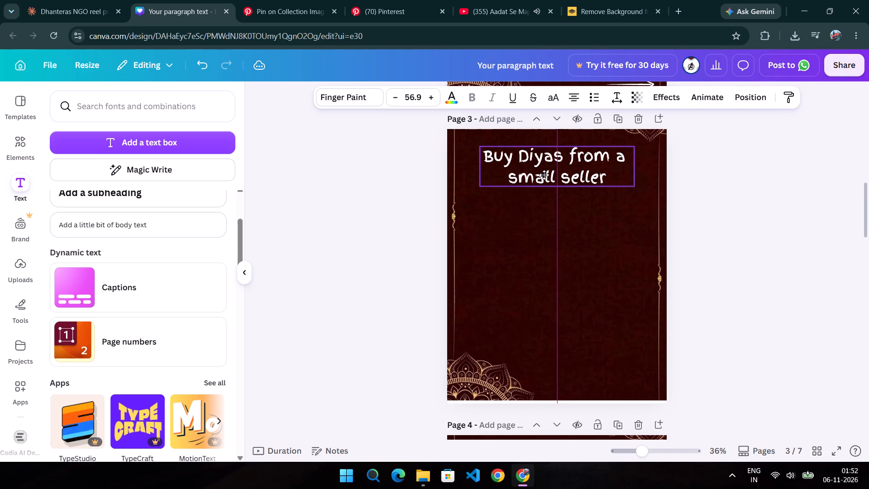
pyautogui.moveTo(544, 175); pyautogui.dragTo(544, 178)
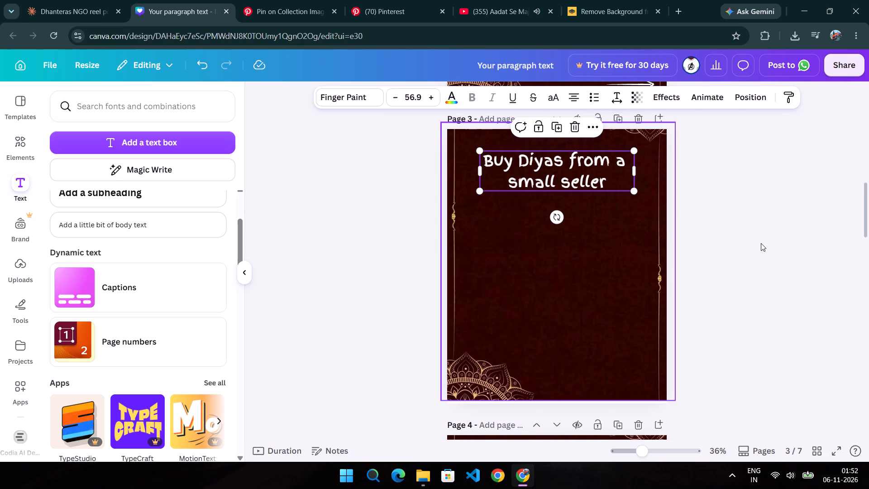
pyautogui.click(761, 243)
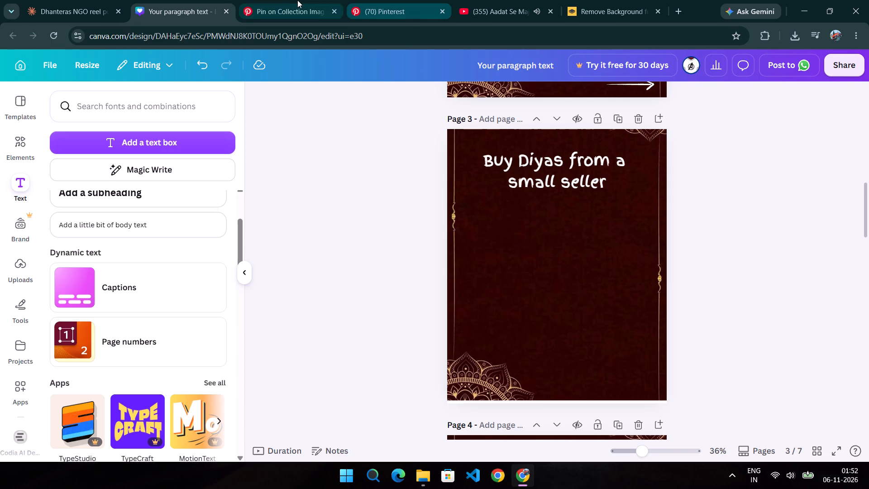
# Upload the background-removed diya seller PNG from Downloads to the Canva design's uploads.
pyautogui.click(298, 0)
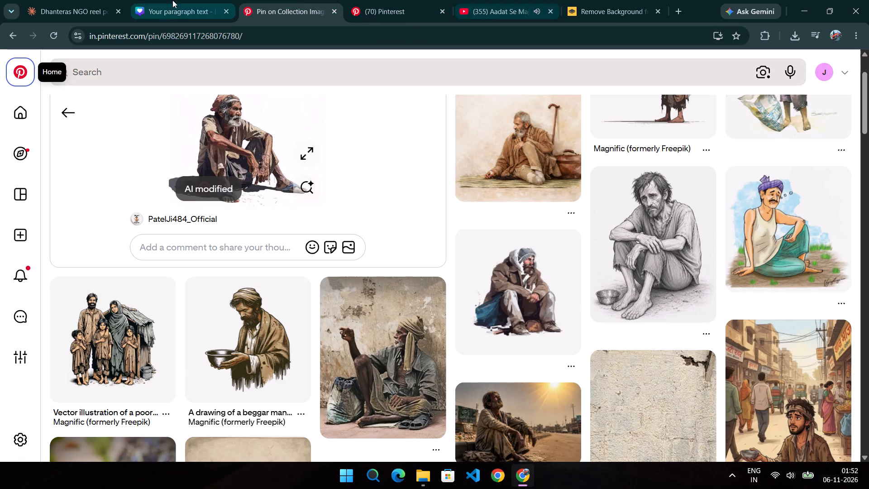
pyautogui.click(174, 0)
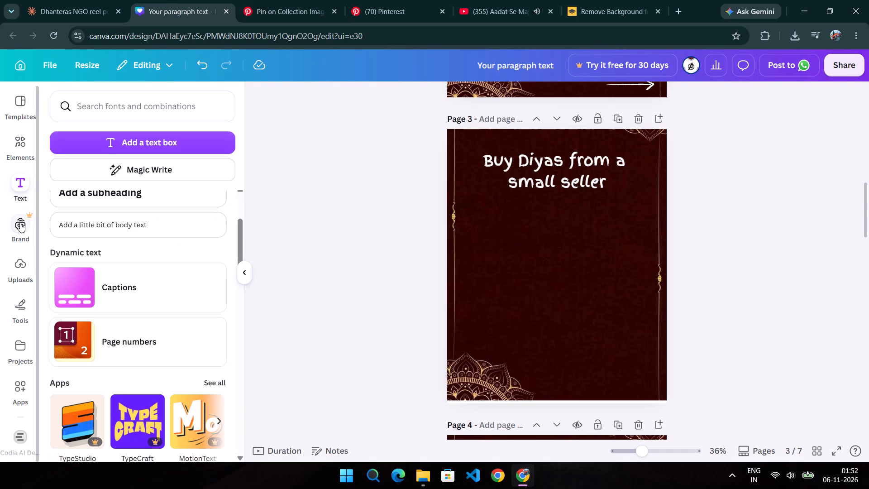
pyautogui.click(21, 262)
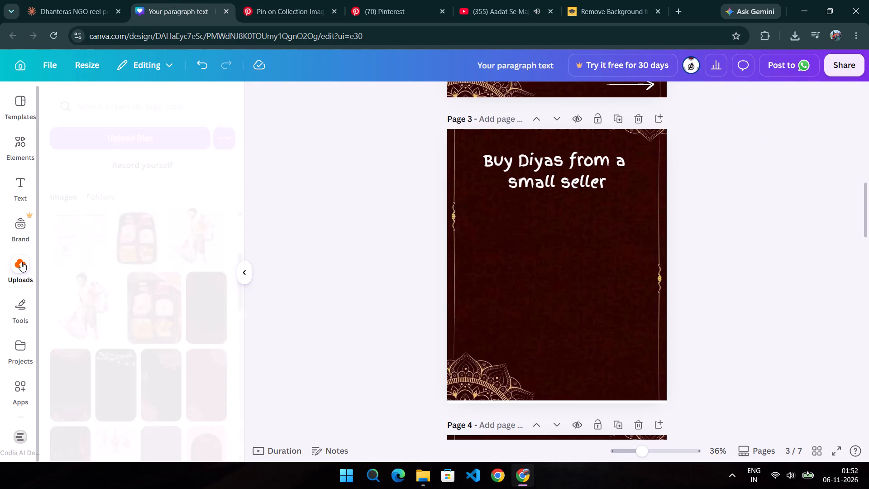
pyautogui.click(118, 138)
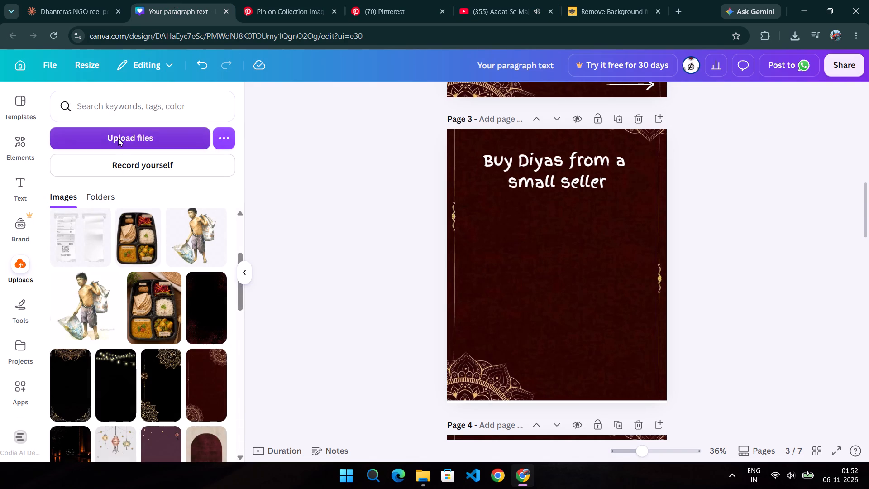
pyautogui.click(162, 106)
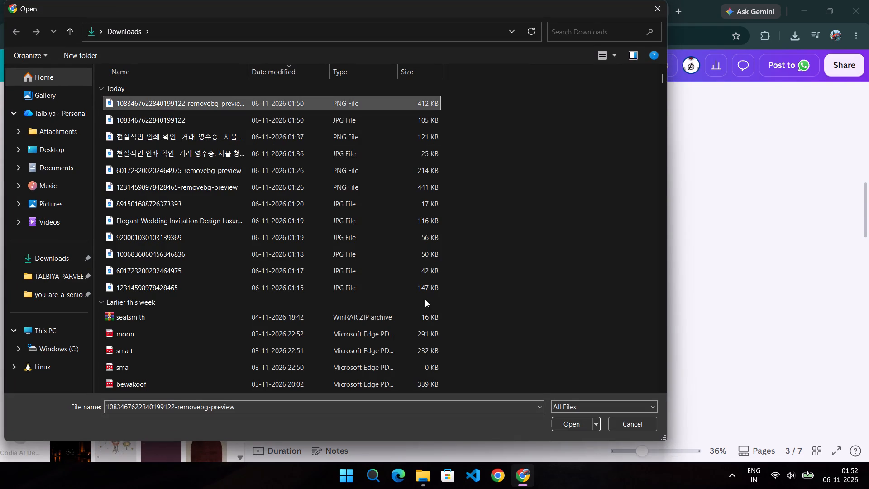
pyautogui.click(562, 427)
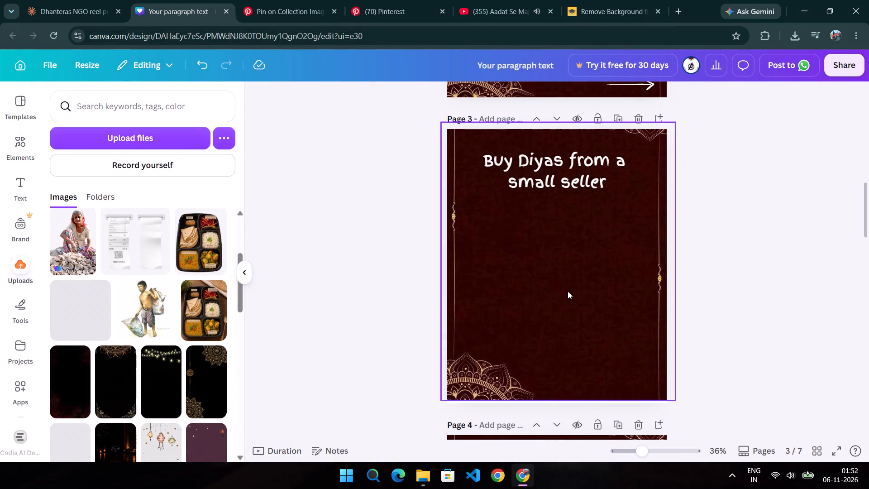
# Place the diya seller cutout on page 3, scale it down and centre it below the heading.
pyautogui.click(83, 245)
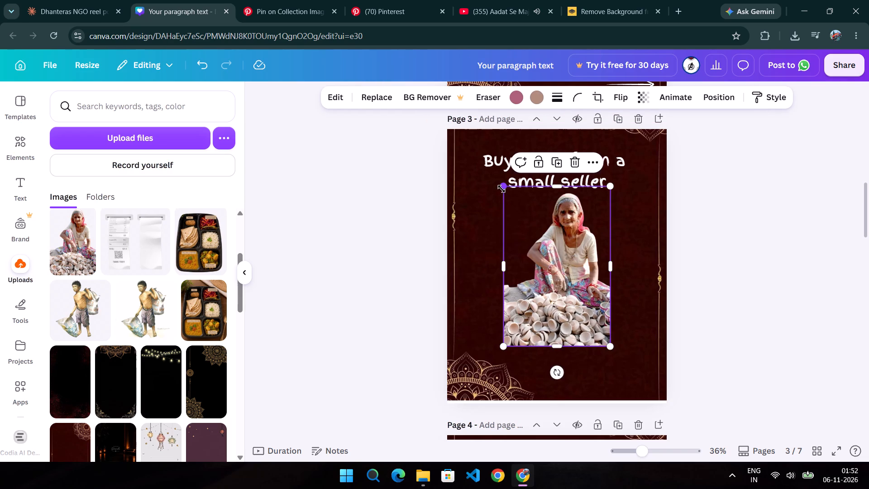
pyautogui.moveTo(501, 189); pyautogui.dragTo(520, 211)
pyautogui.moveTo(578, 292); pyautogui.dragTo(571, 281)
pyautogui.moveTo(511, 200); pyautogui.dragTo(526, 210)
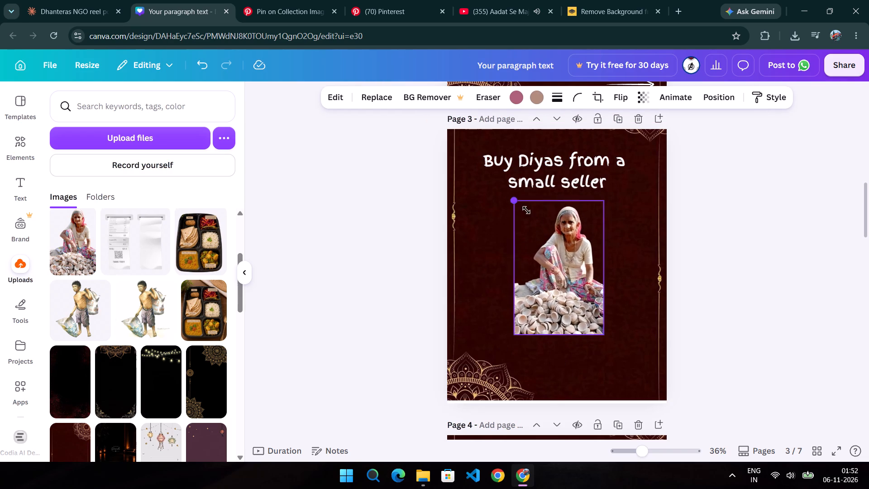
pyautogui.moveTo(526, 210); pyautogui.dragTo(530, 214)
pyautogui.moveTo(578, 290); pyautogui.dragTo(568, 272)
pyautogui.click(781, 311)
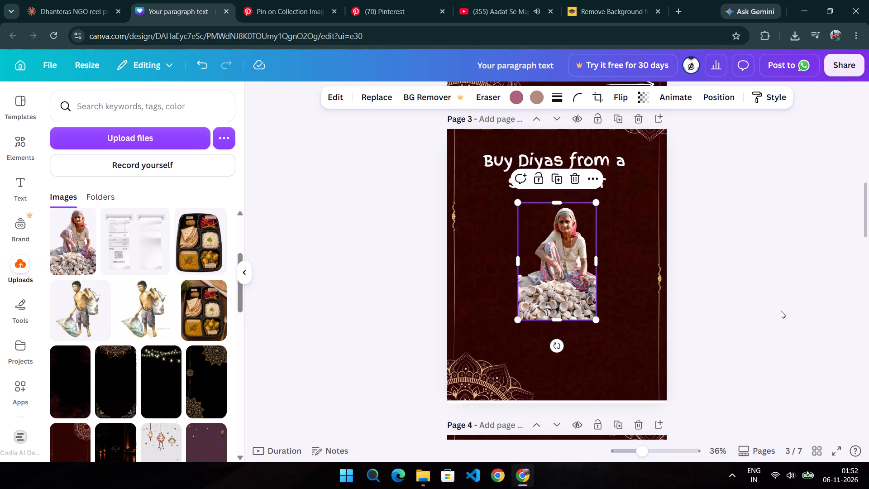
# Apply slight corner rounding to the diya seller cutout on page 3.
pyautogui.click(566, 281)
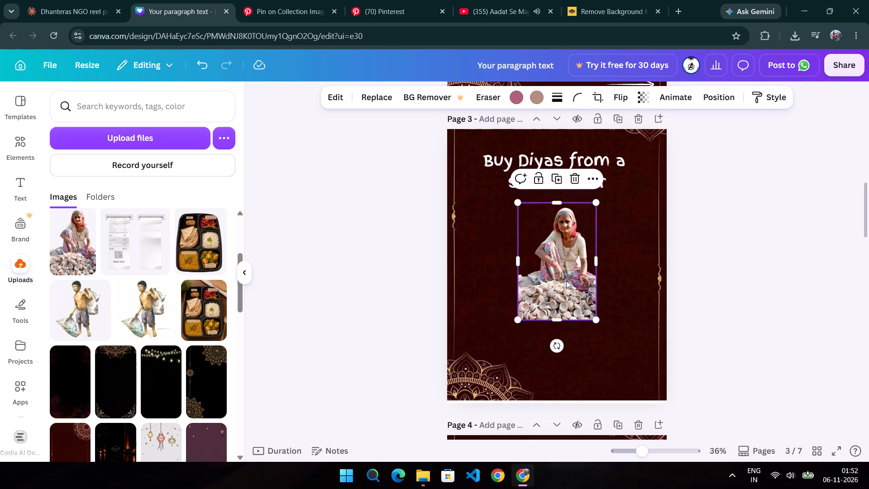
pyautogui.click(575, 99)
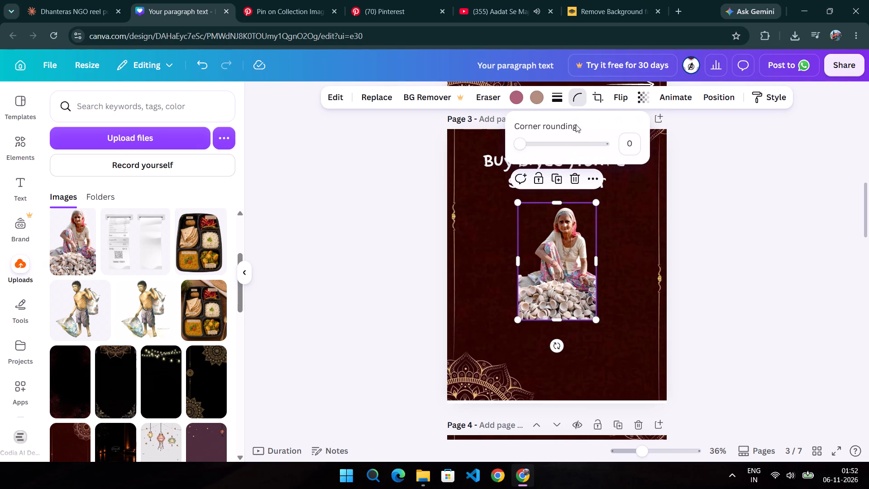
pyautogui.moveTo(520, 149); pyautogui.dragTo(541, 149)
pyautogui.click(743, 282)
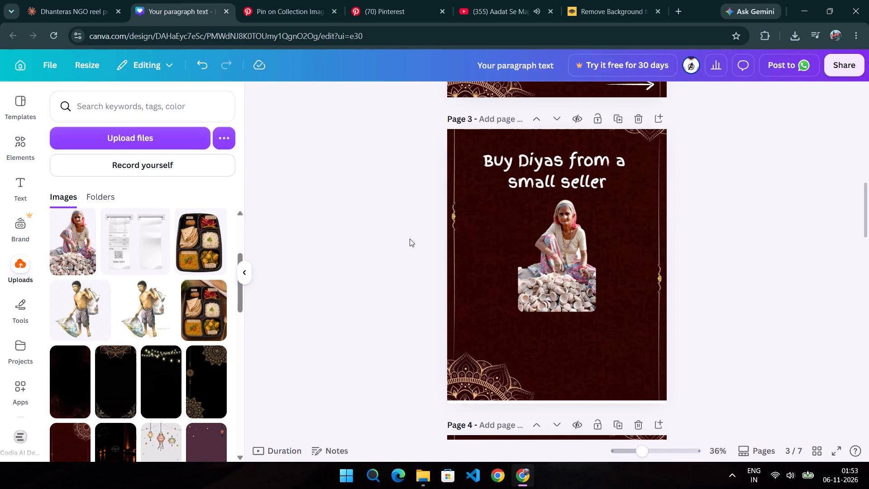
pyautogui.scroll(2, 410, 239)
pyautogui.click(495, 169)
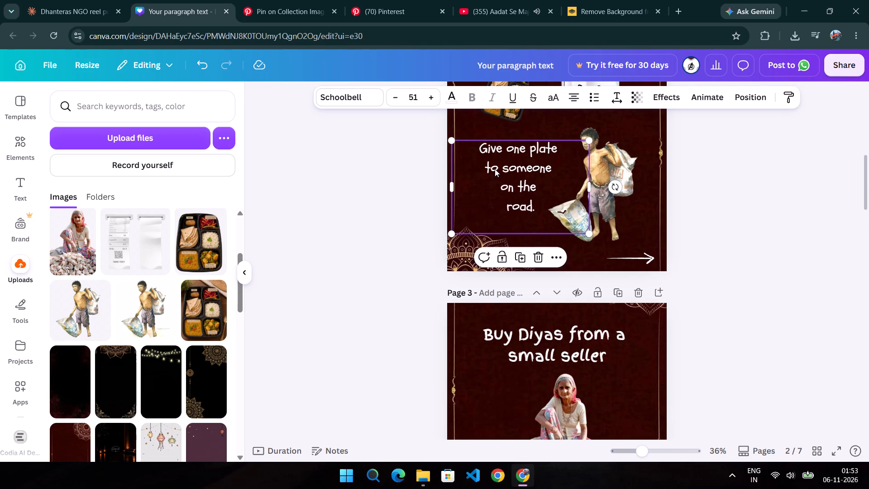
pyautogui.click(802, 245)
pyautogui.scroll(-3, 802, 245)
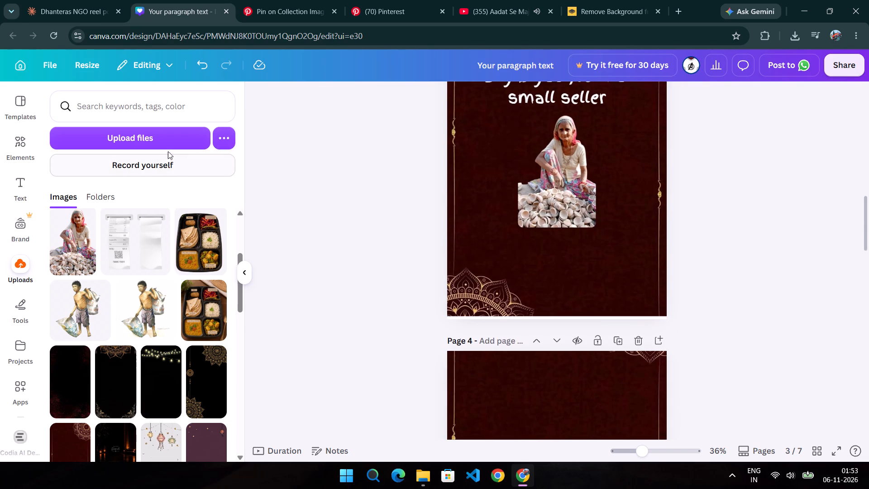
pyautogui.click(28, 184)
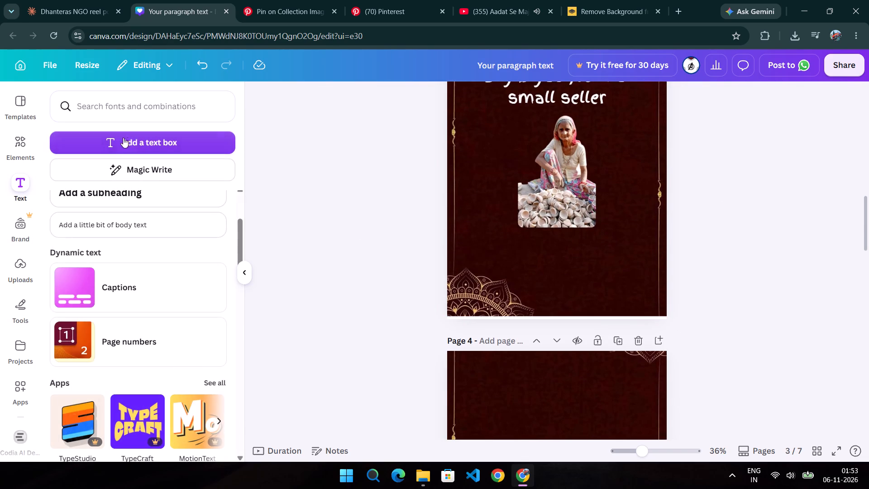
pyautogui.click(131, 137)
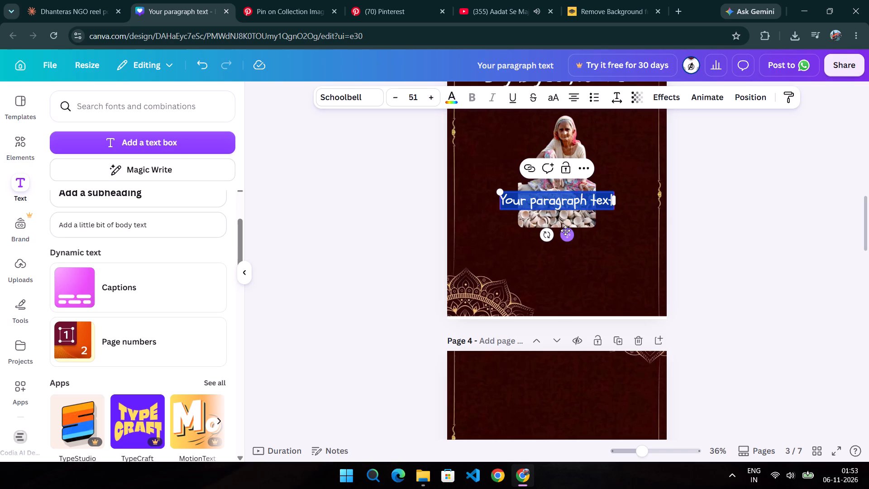
pyautogui.moveTo(568, 238); pyautogui.dragTo(571, 288)
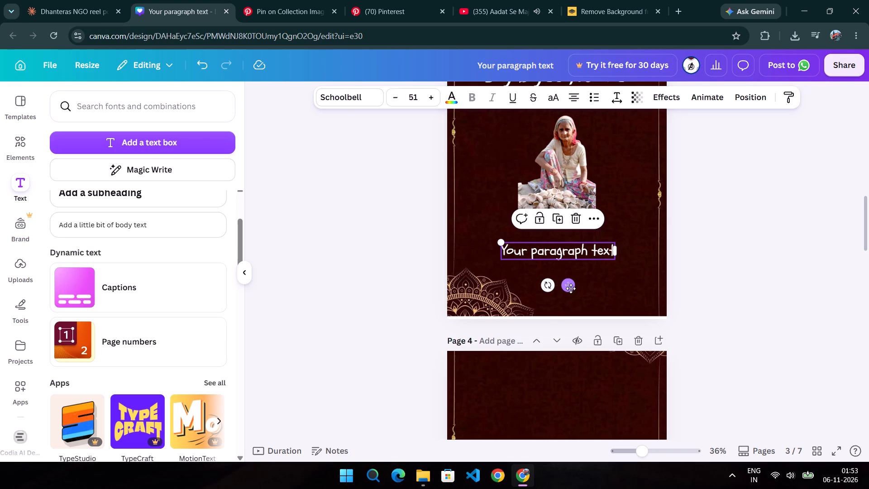
pyautogui.click(580, 250)
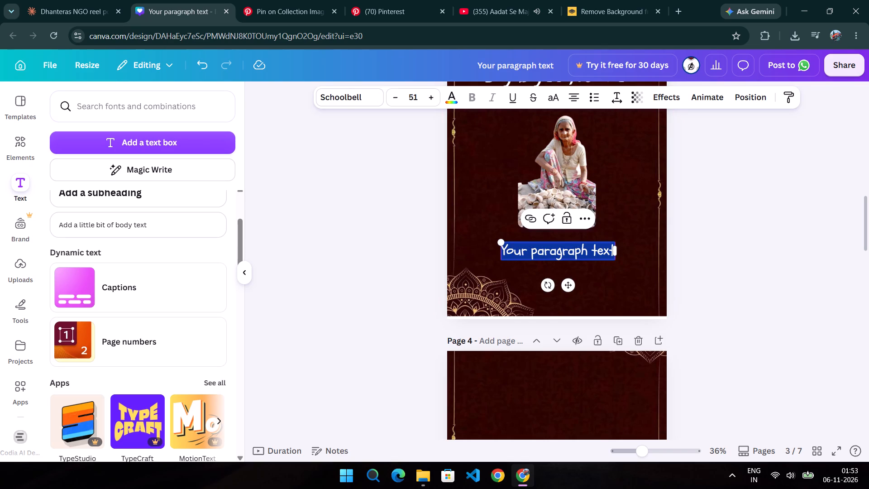
pyautogui.press('BackSpace')
pyautogui.hotkey('ctrl', 'v')
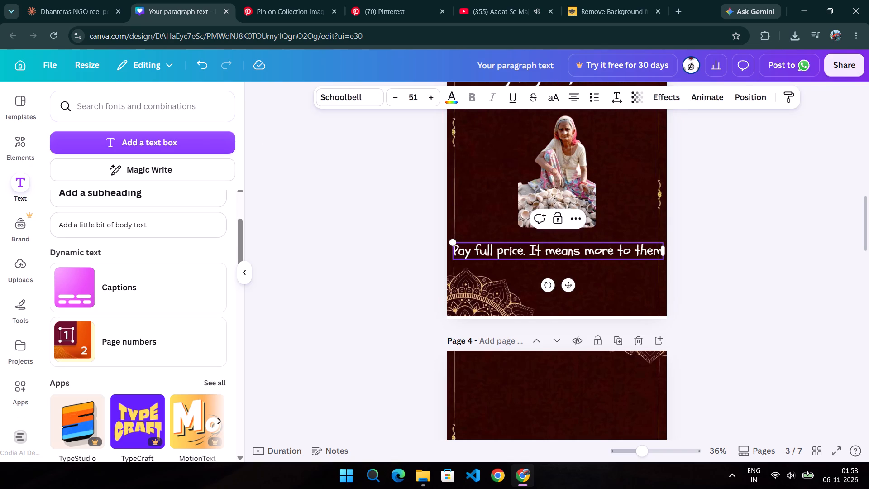
# Break page 3's small line into two lines before "It means more to them" and move it slightly up toward the seller cutout.
pyautogui.scroll(3, 476, 148)
pyautogui.click(476, 148)
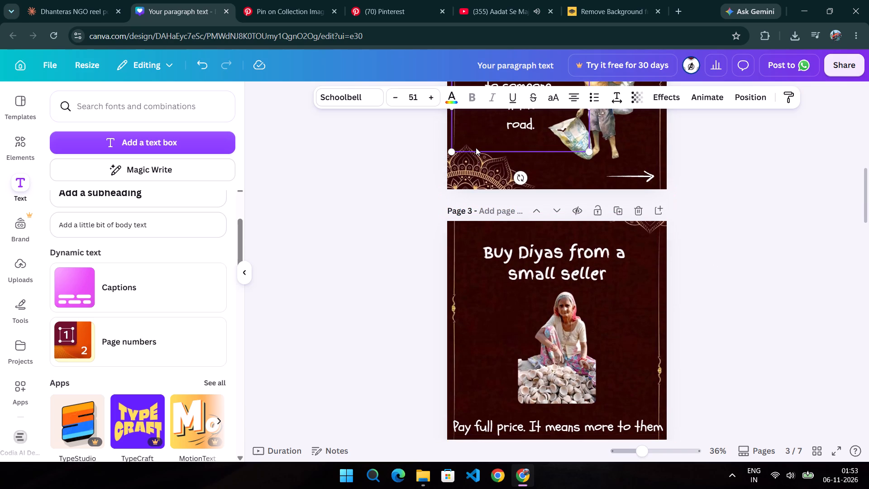
pyautogui.scroll(1, 763, 197)
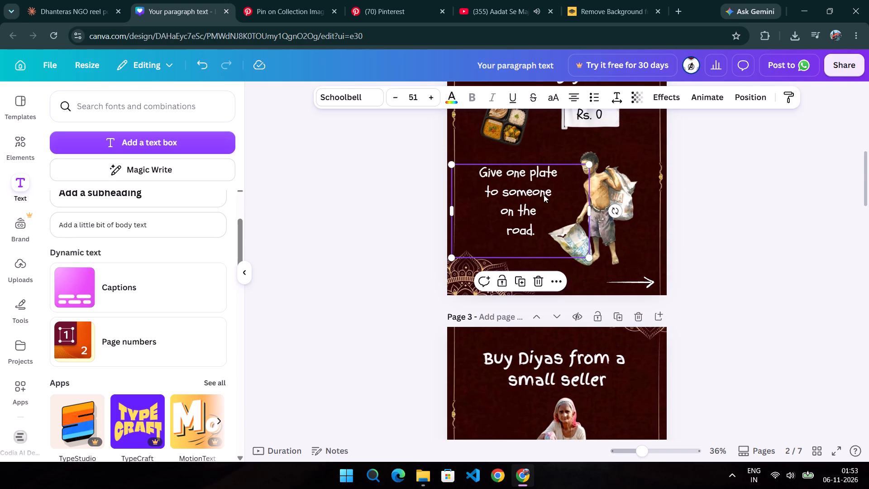
pyautogui.click(543, 195)
pyautogui.click(823, 233)
pyautogui.scroll(-2, 823, 233)
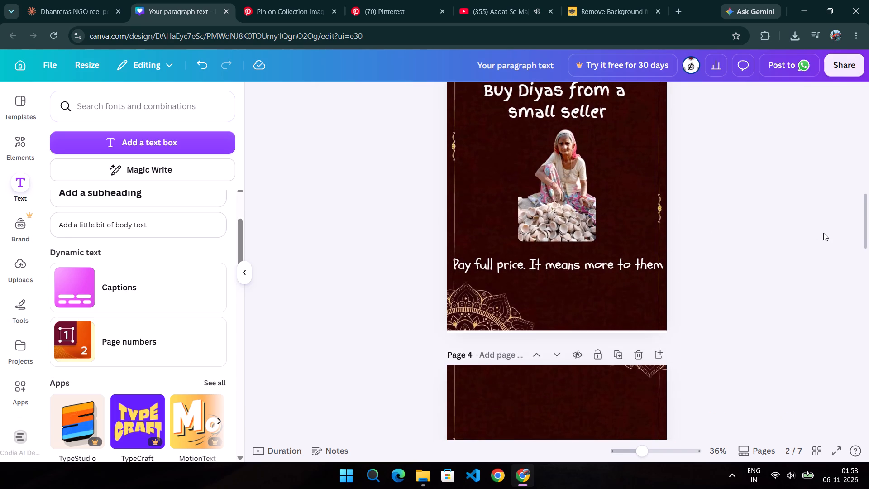
pyautogui.scroll(-1, 823, 233)
pyautogui.click(611, 268)
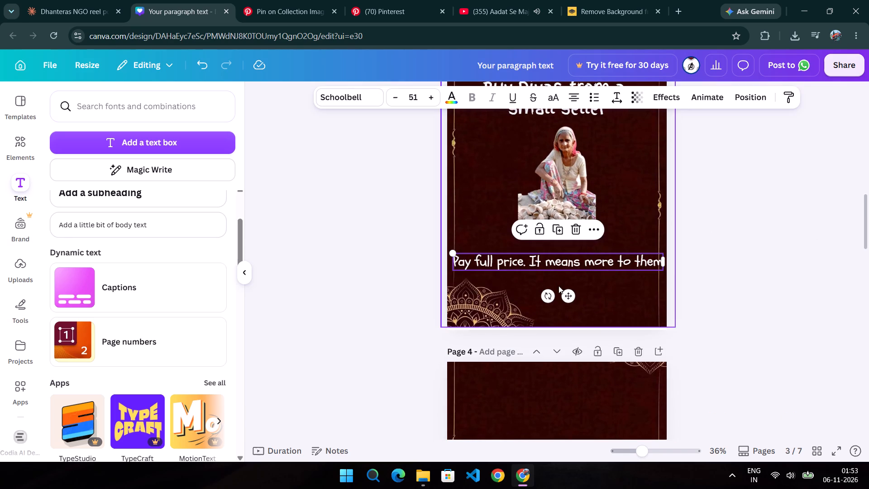
pyautogui.click(597, 260)
pyautogui.click(528, 264)
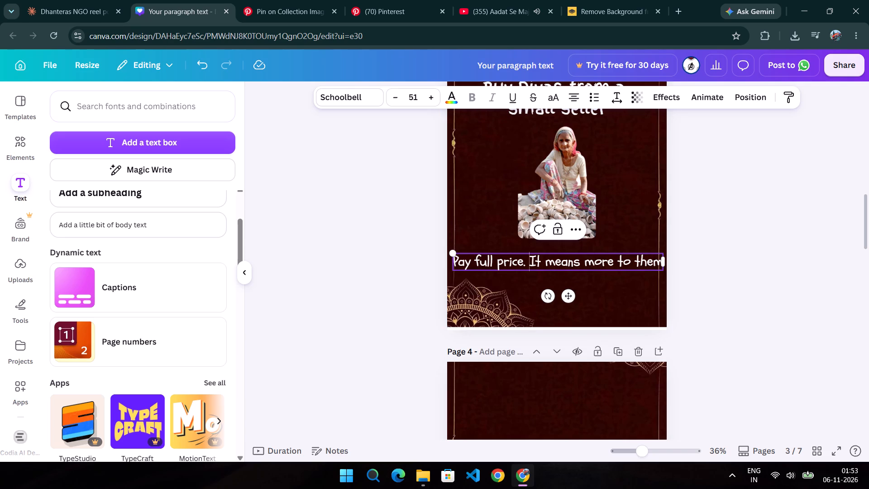
pyautogui.press('Return')
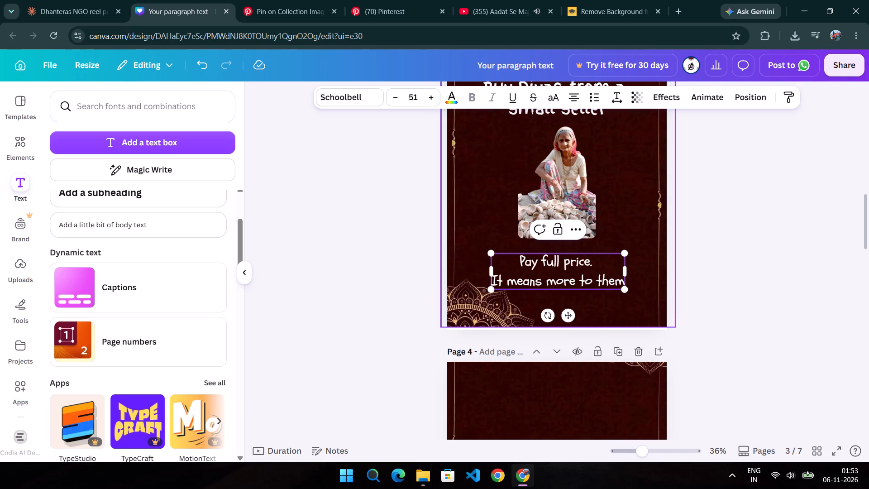
pyautogui.moveTo(566, 315); pyautogui.dragTo(567, 309)
pyautogui.click(752, 290)
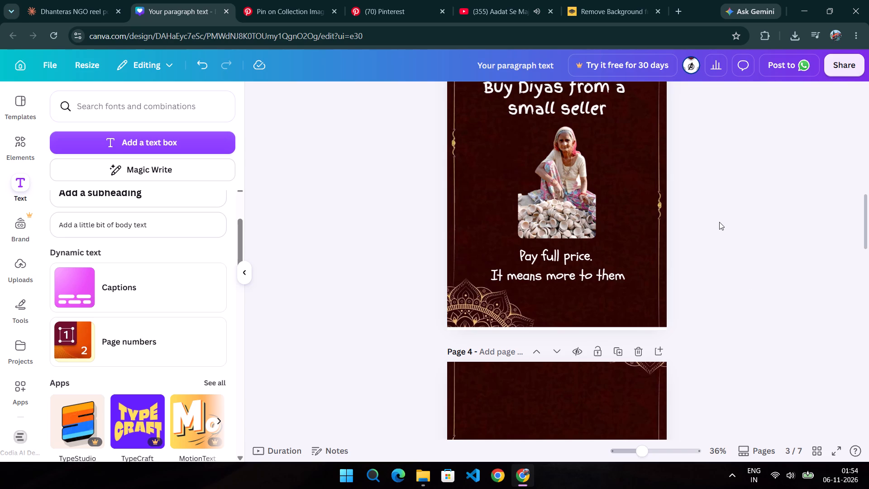
# Move page 3's heading "Buy Diyas from a small seller" slightly up and toward the page's left edge.
pyautogui.scroll(1, 719, 222)
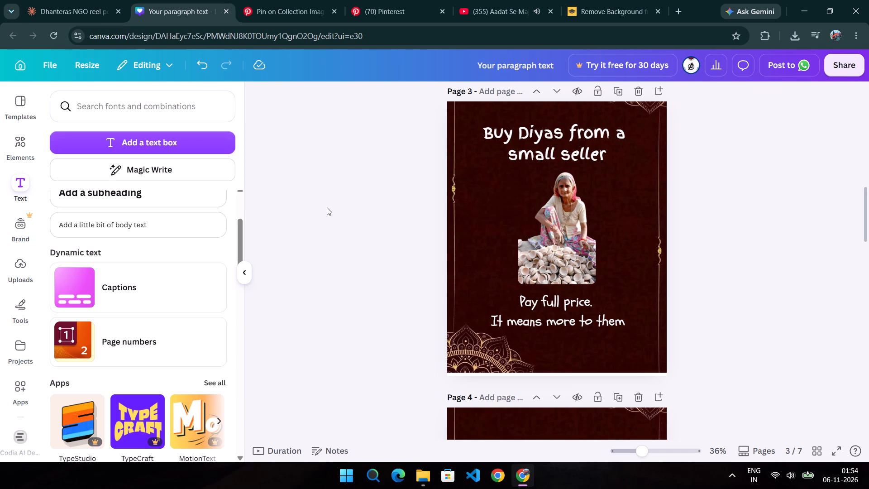
pyautogui.click(551, 156)
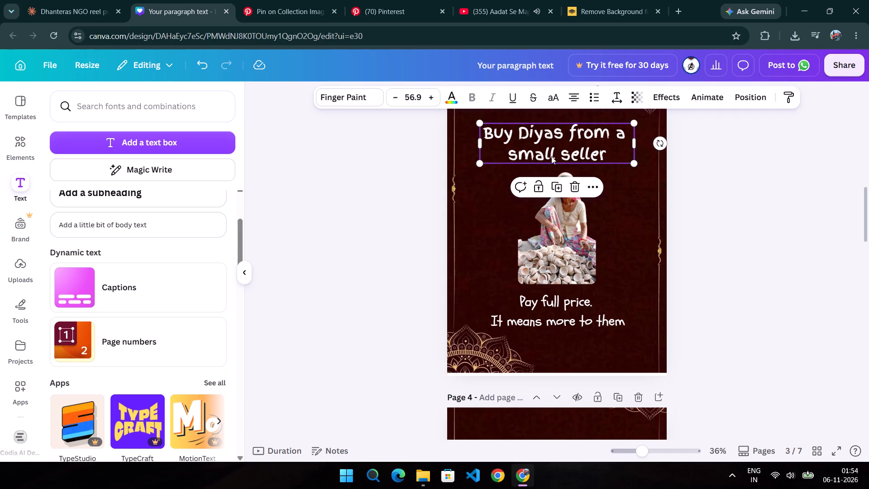
pyautogui.moveTo(547, 145); pyautogui.dragTo(528, 137)
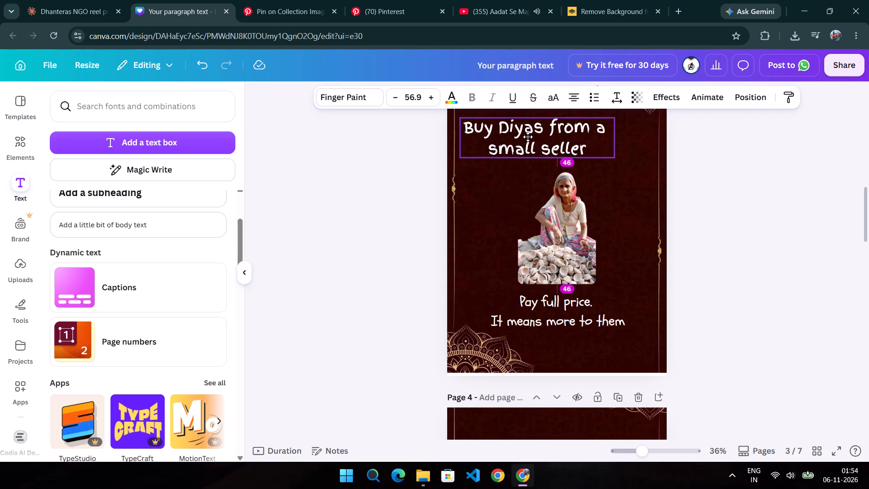
pyautogui.moveTo(528, 137); pyautogui.dragTo(531, 137)
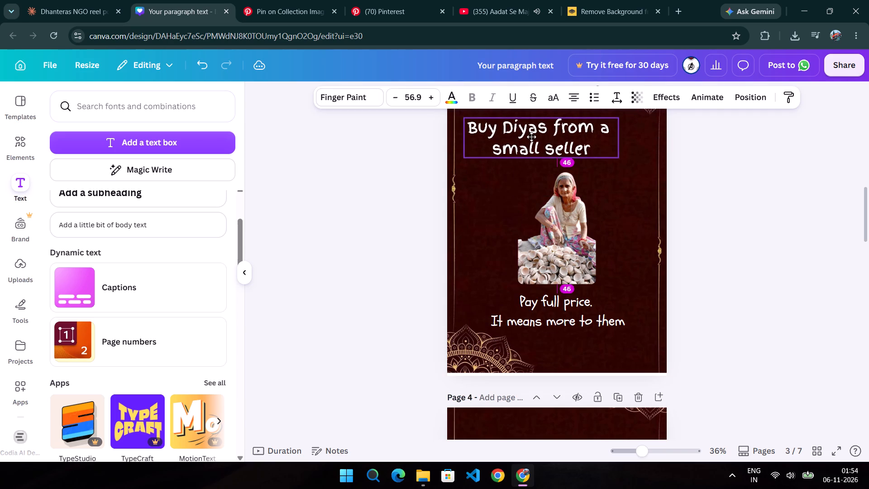
pyautogui.moveTo(531, 137); pyautogui.dragTo(533, 136)
pyautogui.click(706, 180)
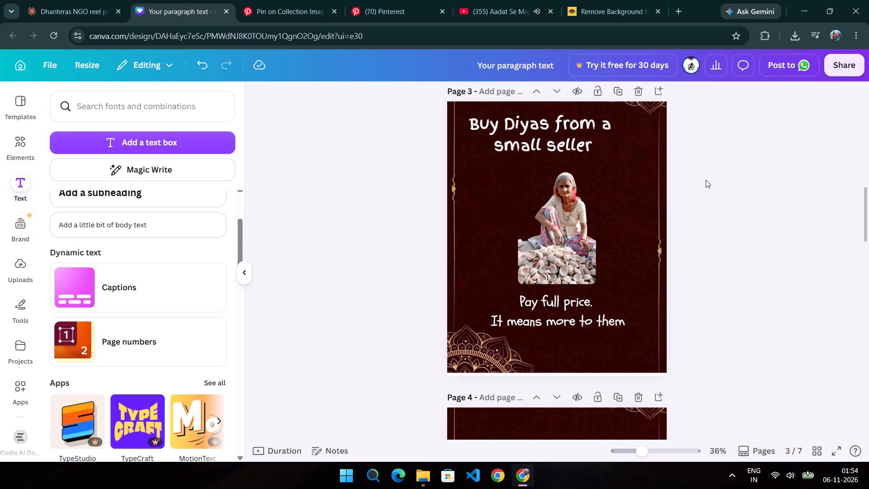
pyautogui.scroll(1, 706, 180)
pyautogui.moveTo(571, 180); pyautogui.dragTo(566, 180)
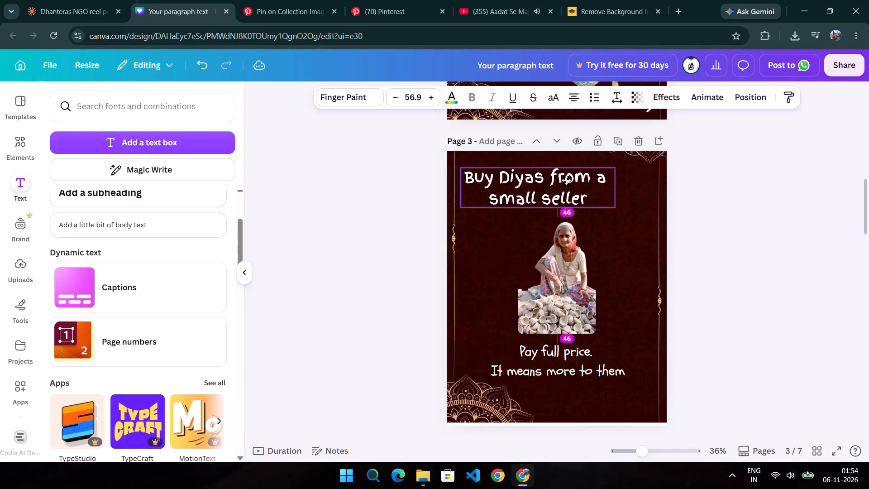
pyautogui.moveTo(566, 180); pyautogui.dragTo(565, 181)
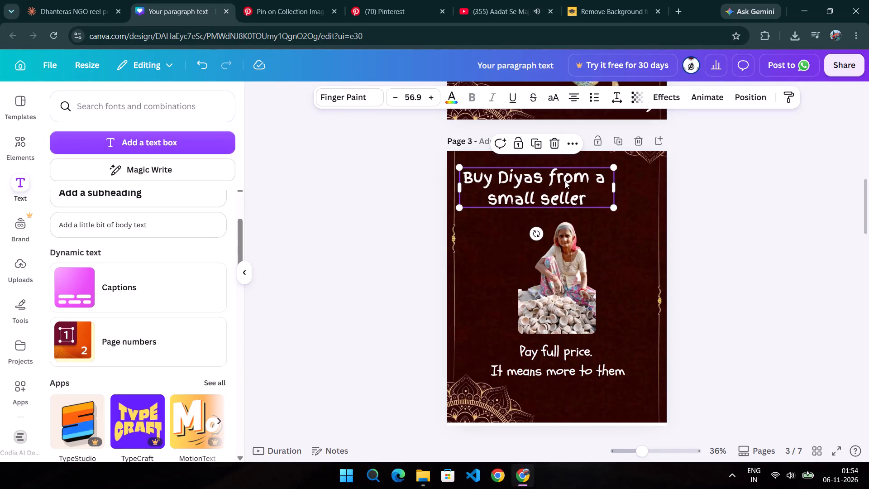
pyautogui.click(729, 188)
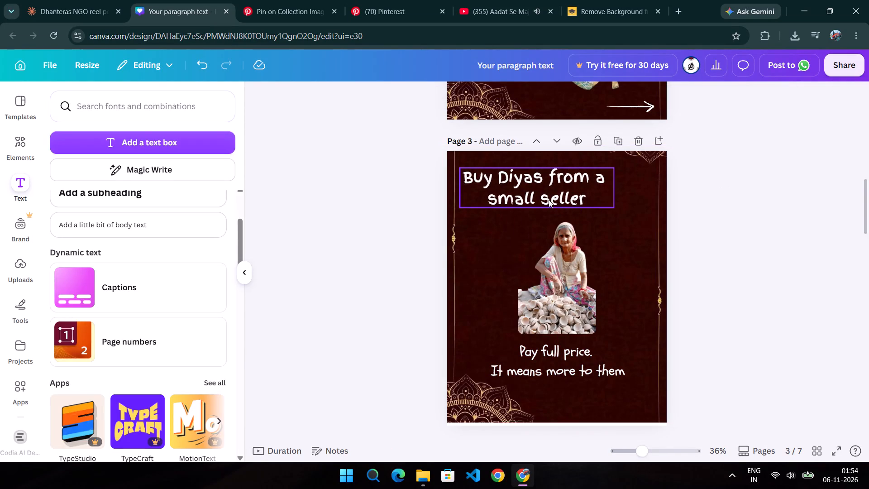
# Clear the end of the first line of page 3's heading back to "from" and re-enter "a" after it.
pyautogui.click(540, 197)
pyautogui.click(540, 197)
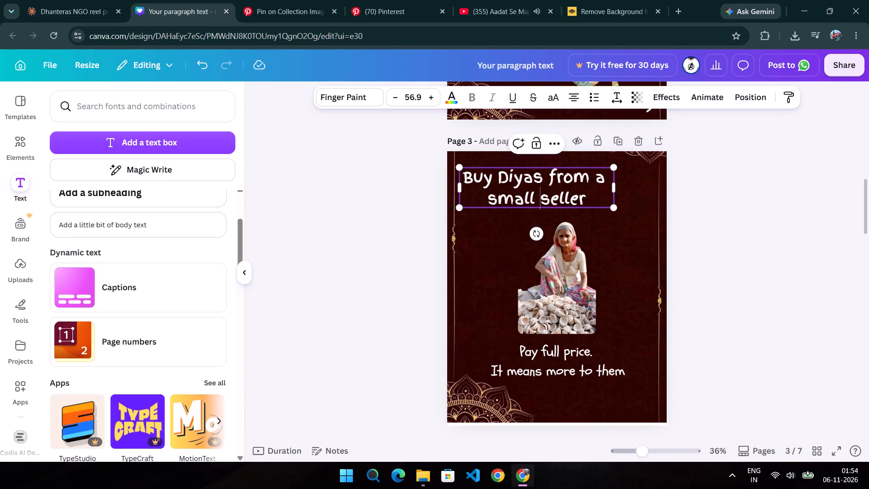
pyautogui.click(491, 197)
pyautogui.press('BackSpace')
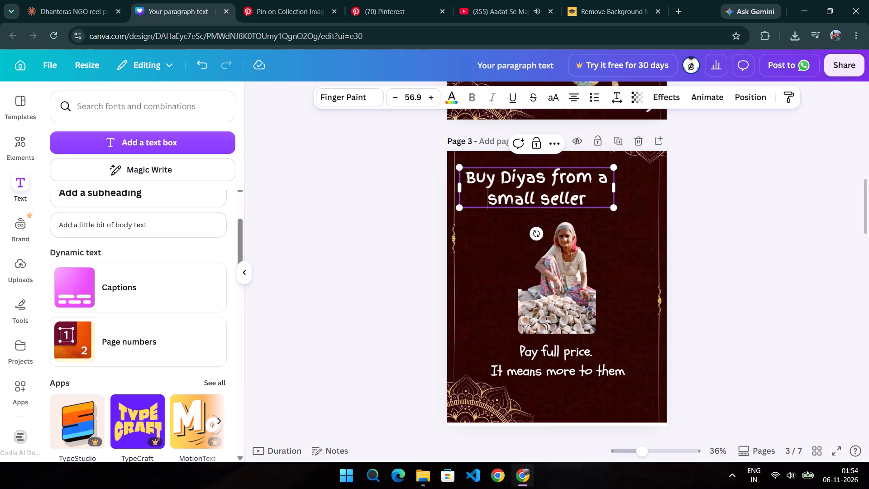
pyautogui.press('BackSpace')
pyautogui.press('BackSpace')
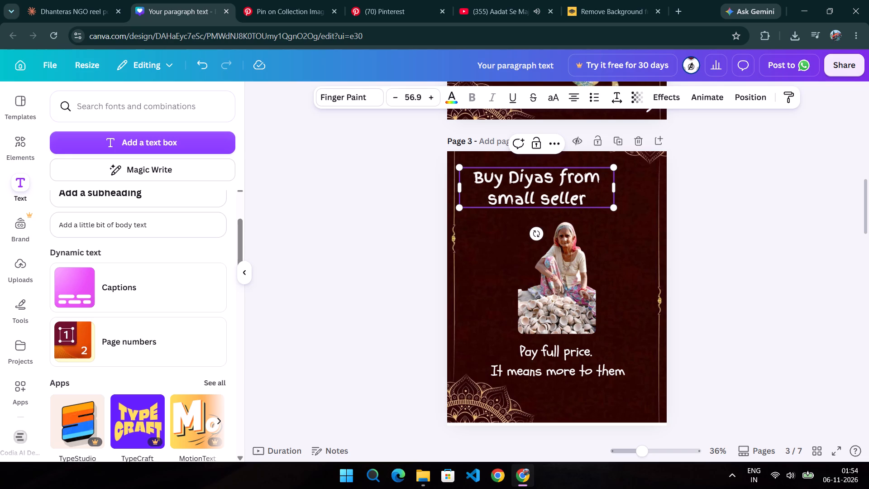
pyautogui.click(605, 180)
pyautogui.press('space')
pyautogui.write('a')
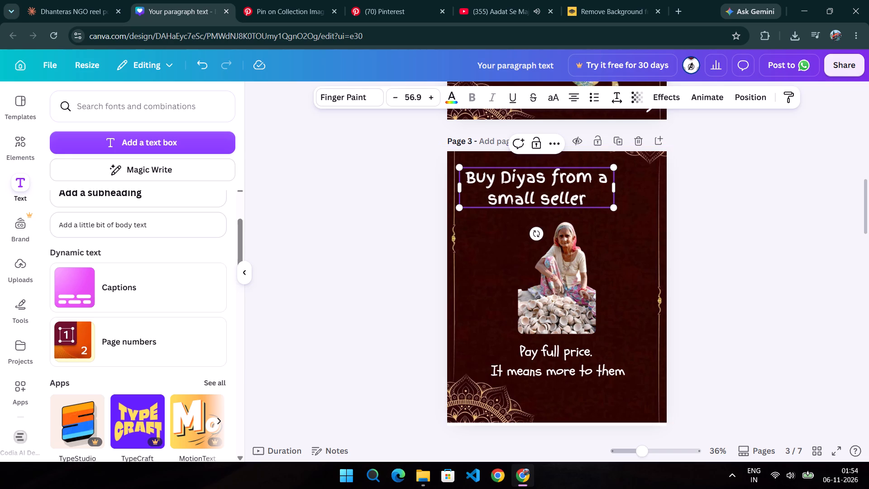
# Move the word "small" in page 3's heading from before "seller" to the end of the first line, after "a".
pyautogui.click(540, 200)
pyautogui.press('BackSpace')
pyautogui.press('BackSpace')
pyautogui.press('BackSpace')
pyautogui.press('BackSpace')
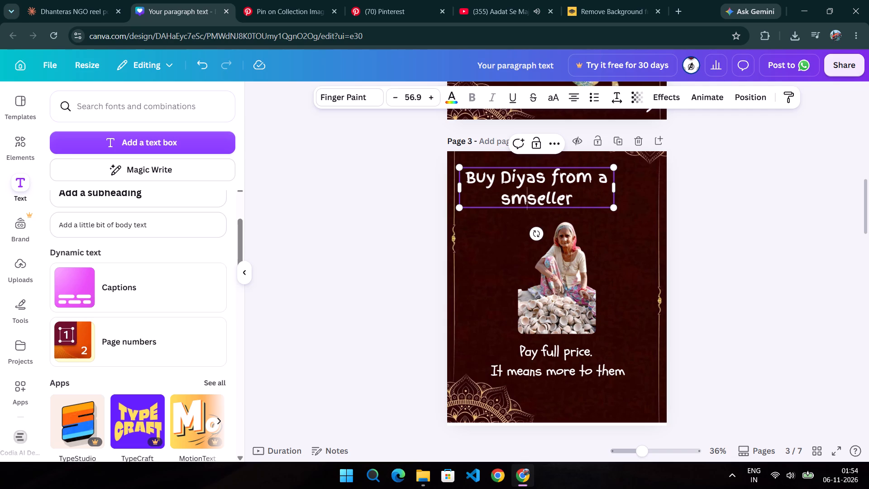
pyautogui.press('BackSpace')
pyautogui.press('BackSpace')
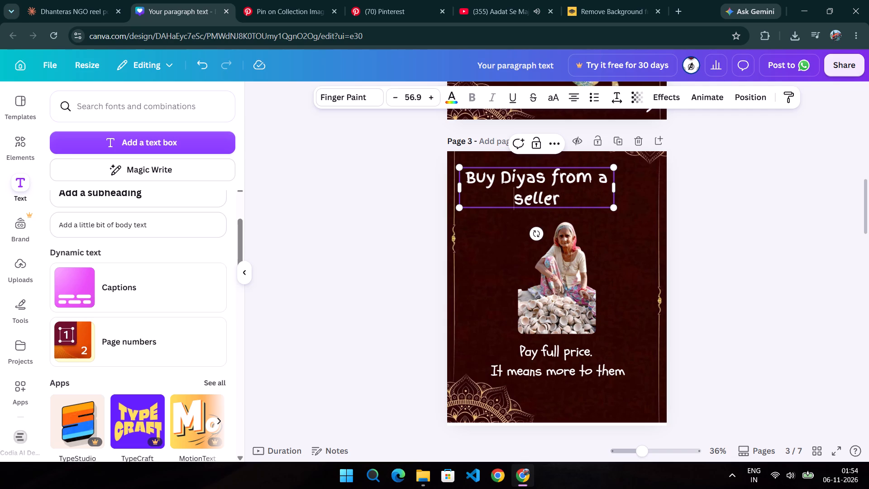
pyautogui.click(608, 178)
pyautogui.press('space')
pyautogui.write('small')
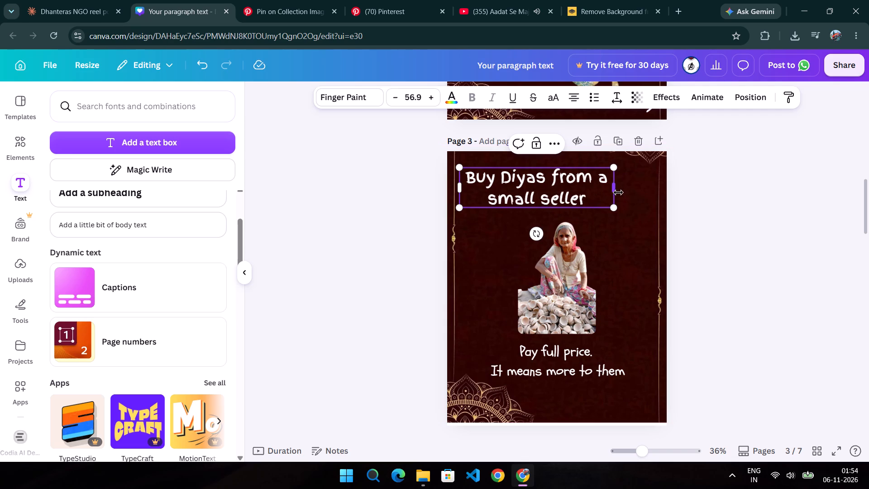
# Widen page 3's heading box so "Buy Diyas from a small" fits on one line, and scale the heading down to size 53.
pyautogui.moveTo(618, 192); pyautogui.dragTo(687, 192)
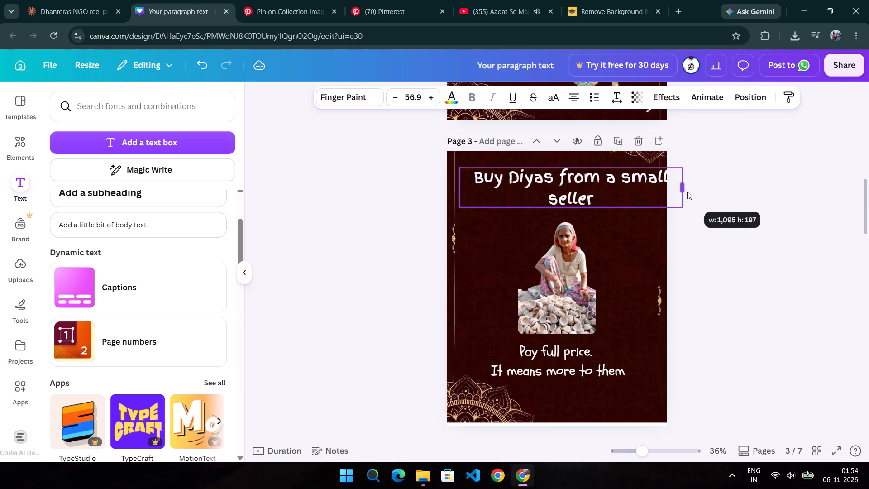
pyautogui.moveTo(687, 192); pyautogui.dragTo(663, 197)
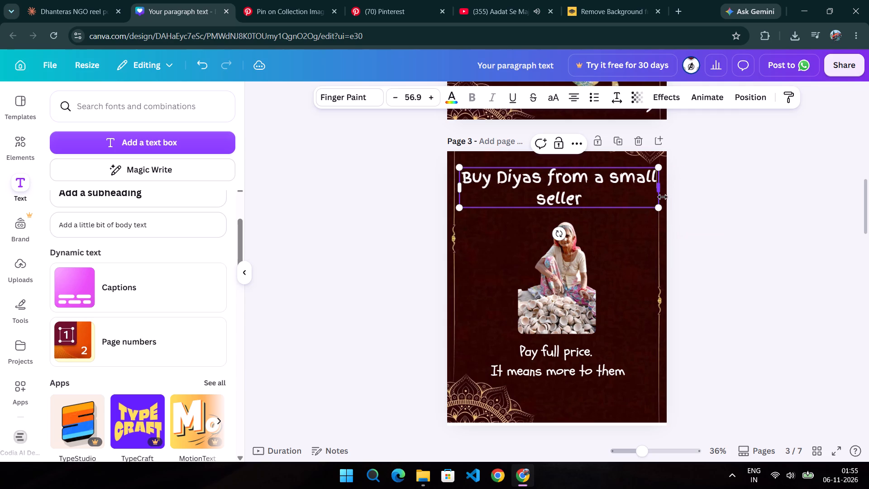
pyautogui.moveTo(659, 209); pyautogui.dragTo(645, 205)
pyautogui.click(714, 216)
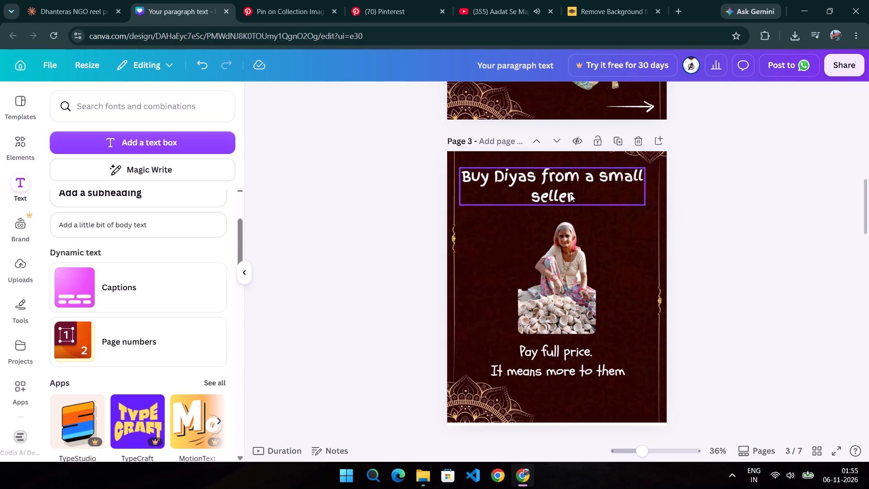
pyautogui.click(611, 185)
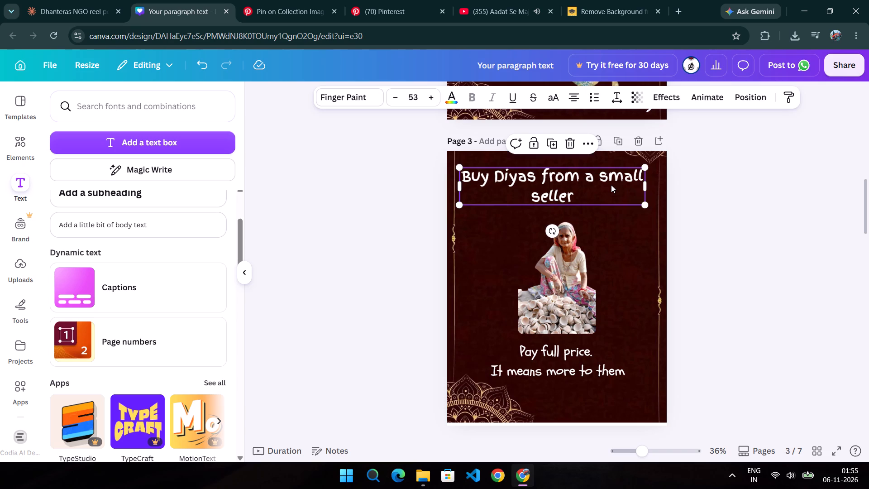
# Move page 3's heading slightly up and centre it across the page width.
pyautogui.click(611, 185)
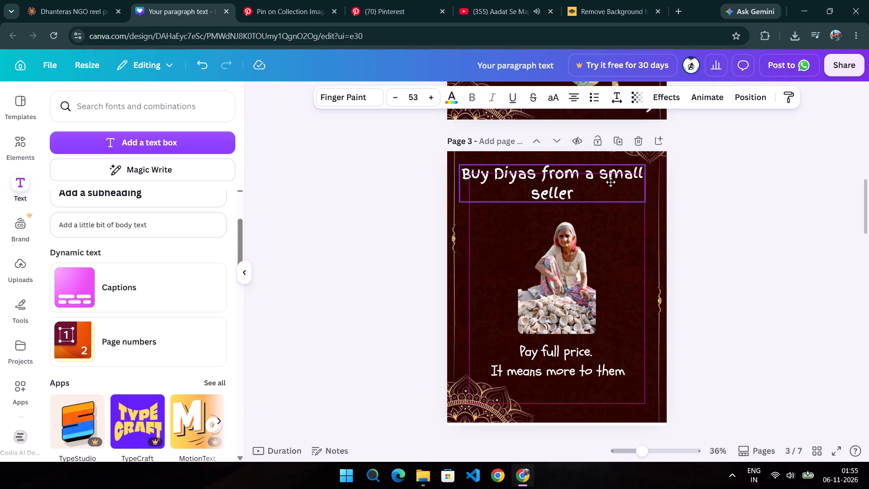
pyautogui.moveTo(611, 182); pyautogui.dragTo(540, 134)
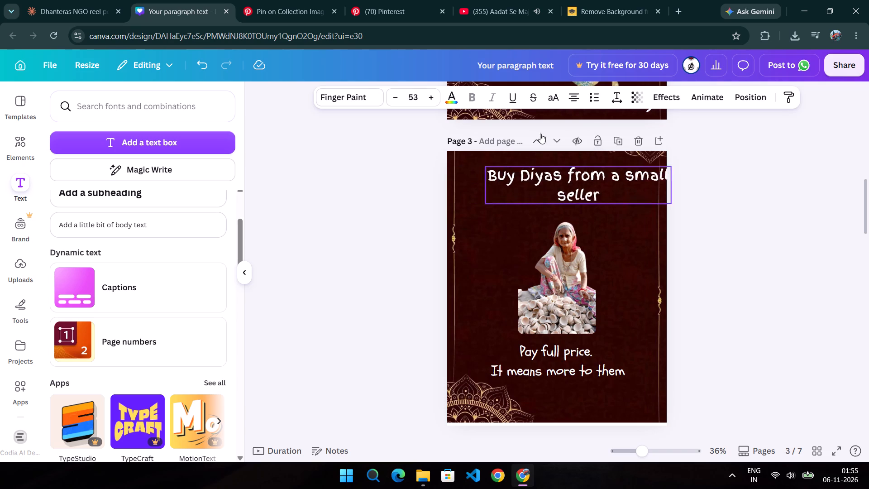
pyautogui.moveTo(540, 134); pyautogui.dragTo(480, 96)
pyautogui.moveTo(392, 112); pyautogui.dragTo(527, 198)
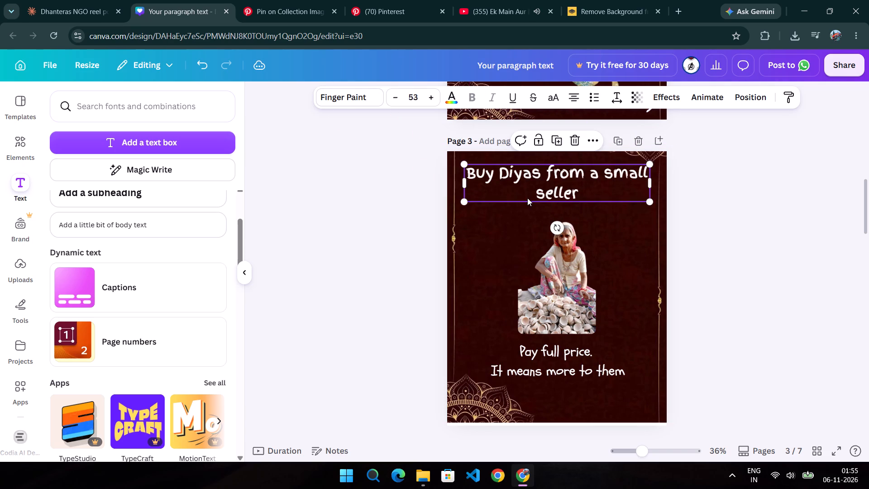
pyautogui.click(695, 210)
# Set the font size of page 3's heading to 56.
pyautogui.click(613, 170)
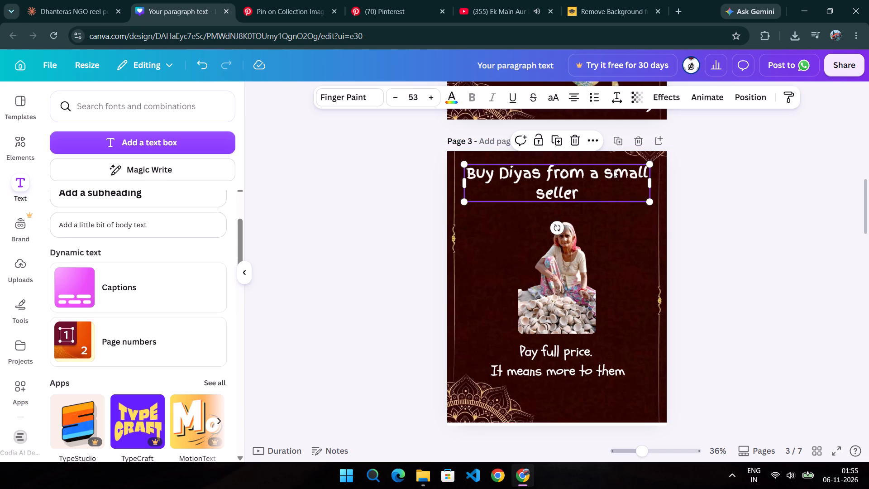
pyautogui.doubleClick(435, 96)
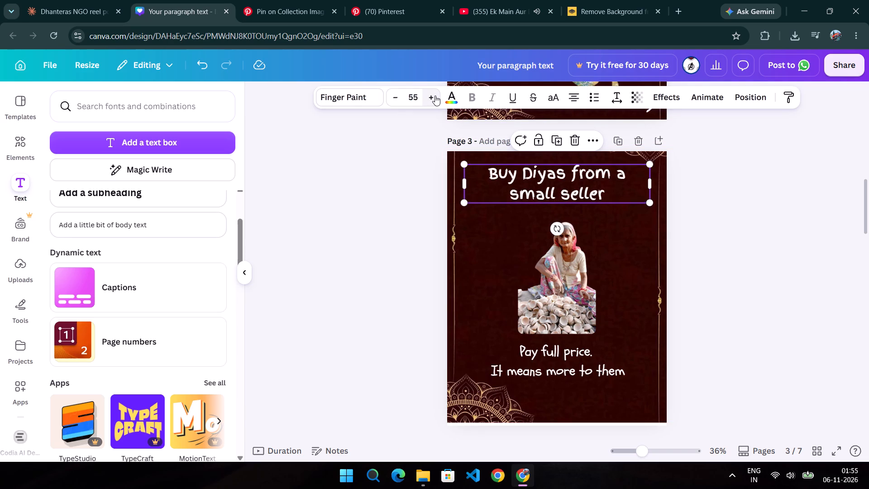
pyautogui.click(435, 96)
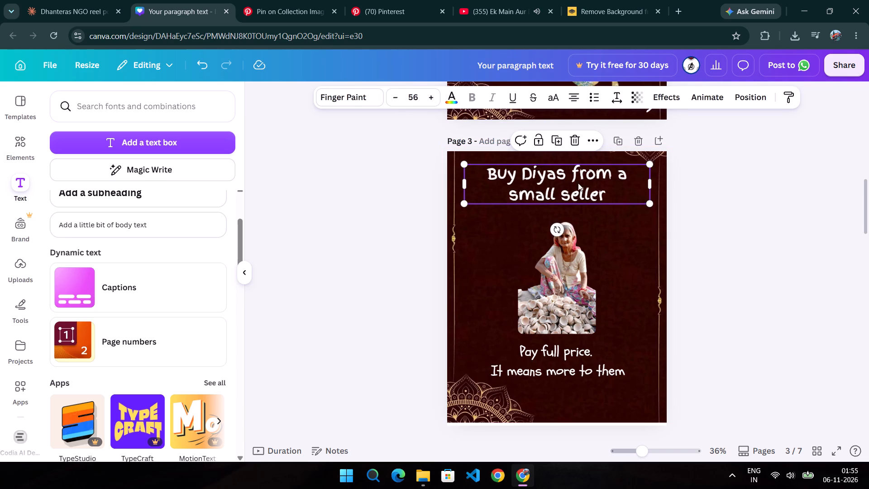
# Shift page 3's heading slightly down and toward the page's right edge.
pyautogui.moveTo(585, 188); pyautogui.dragTo(575, 185)
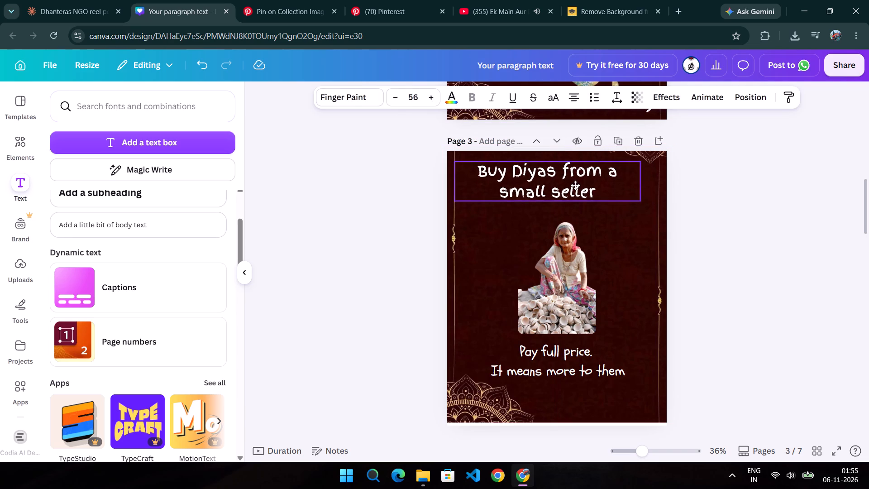
pyautogui.moveTo(575, 185); pyautogui.dragTo(578, 188)
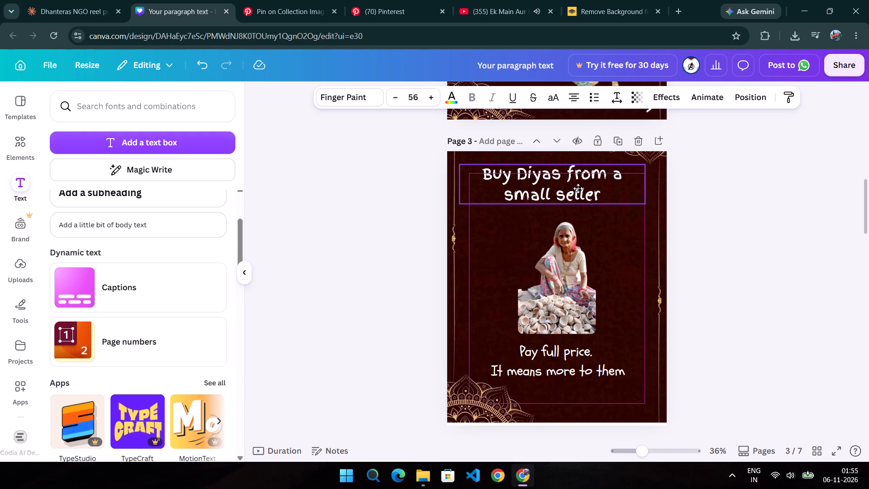
pyautogui.moveTo(578, 188); pyautogui.dragTo(588, 194)
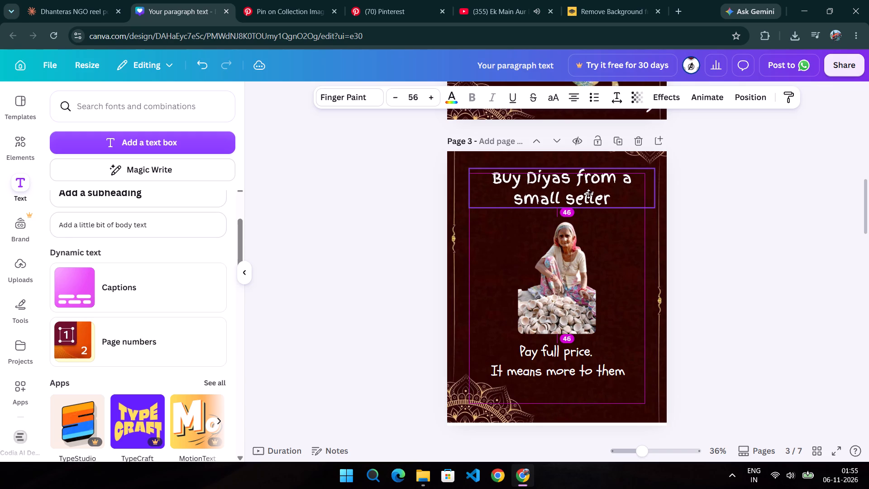
pyautogui.moveTo(588, 194); pyautogui.dragTo(589, 192)
pyautogui.click(722, 262)
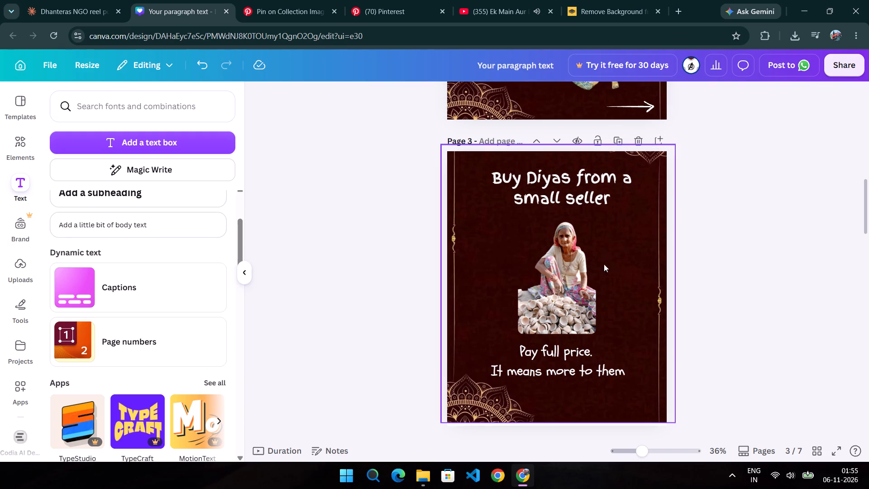
# Nudge page 3's diya-seller photo and the small text below it slightly up toward the heading.
pyautogui.click(579, 268)
pyautogui.moveTo(579, 268); pyautogui.dragTo(579, 264)
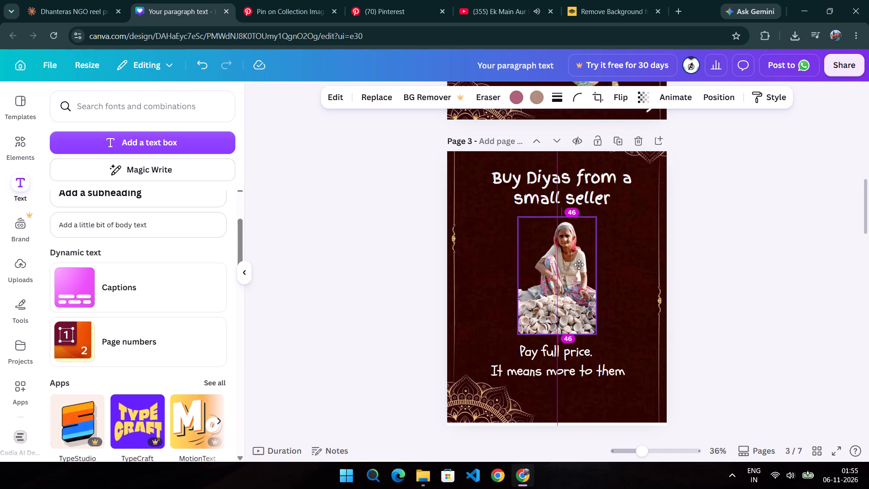
pyautogui.moveTo(579, 264); pyautogui.dragTo(579, 263)
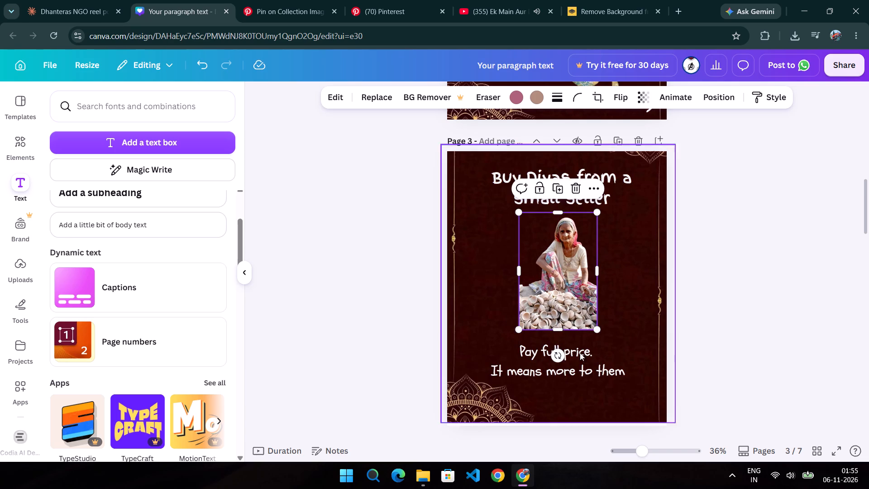
pyautogui.doubleClick(585, 364)
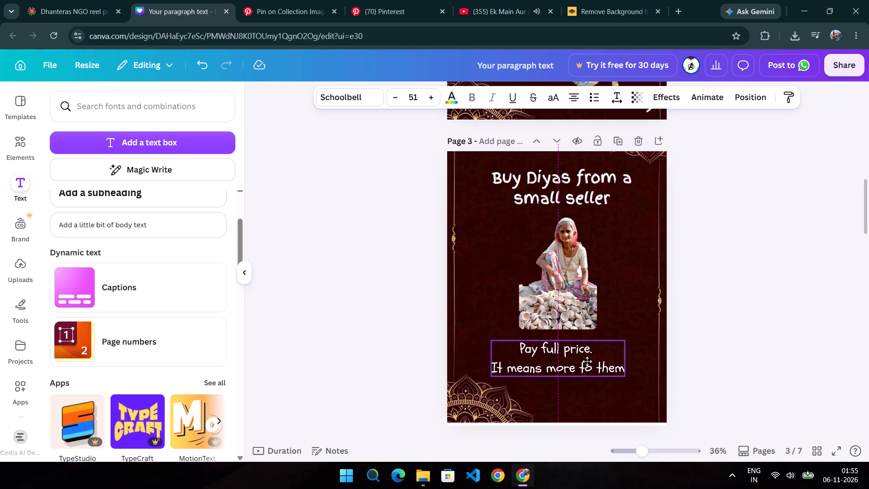
pyautogui.click(780, 312)
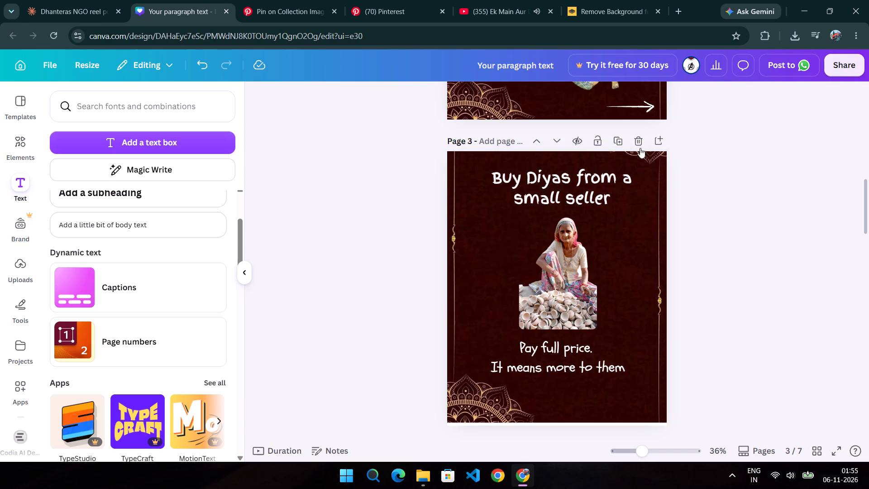
# Duplicate page 2's white arrow and place the copy near page 3's lower-right corner, below the small text.
pyautogui.click(635, 103)
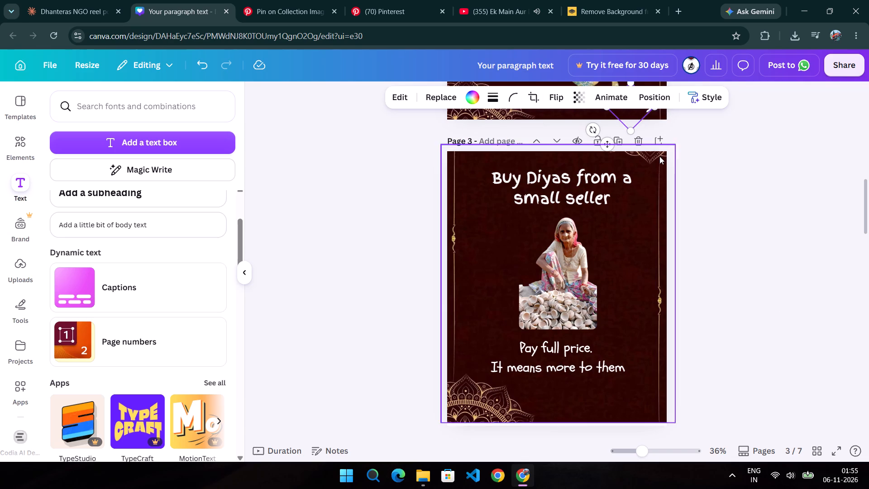
pyautogui.scroll(1, 731, 154)
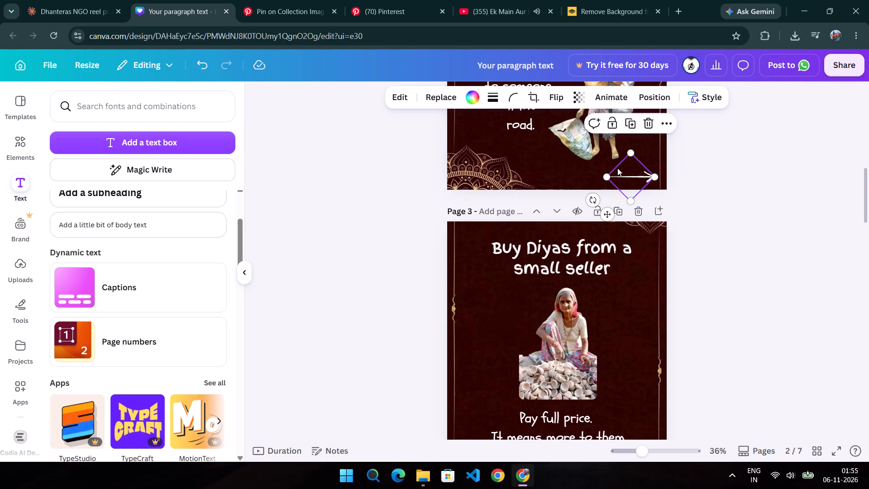
pyautogui.rightClick(617, 168)
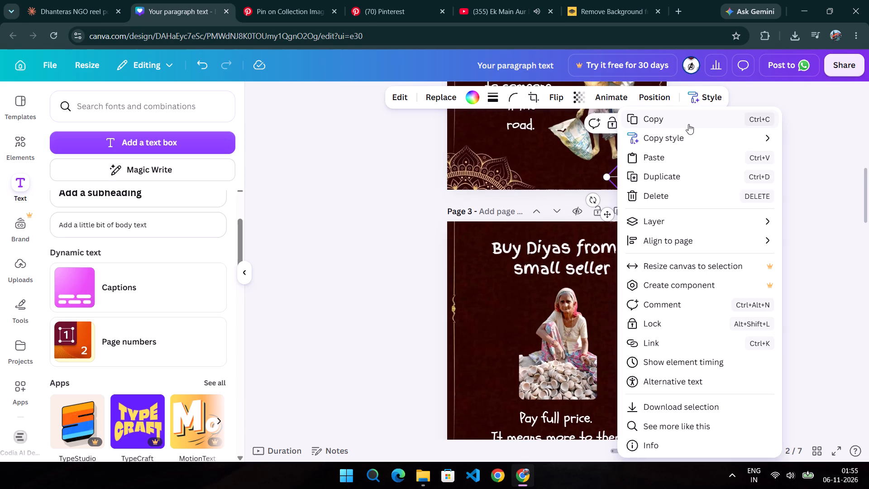
pyautogui.click(687, 173)
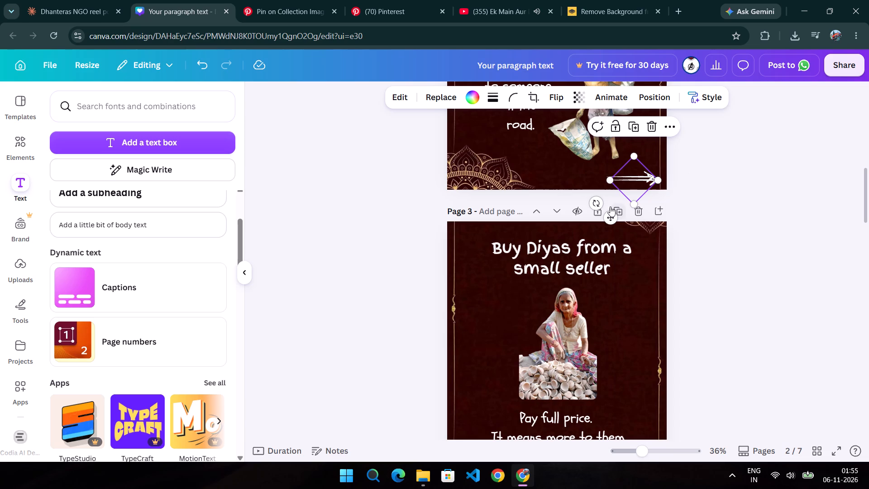
pyautogui.moveTo(610, 214); pyautogui.dragTo(606, 346)
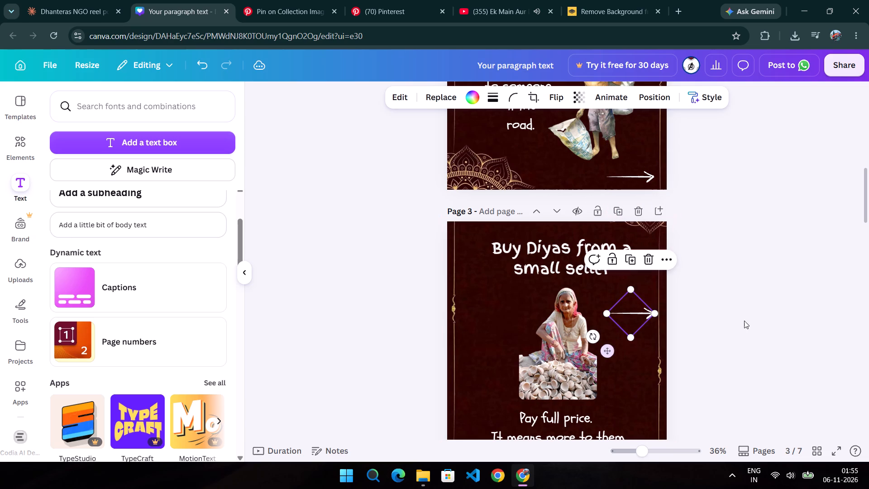
pyautogui.scroll(-2, 753, 321)
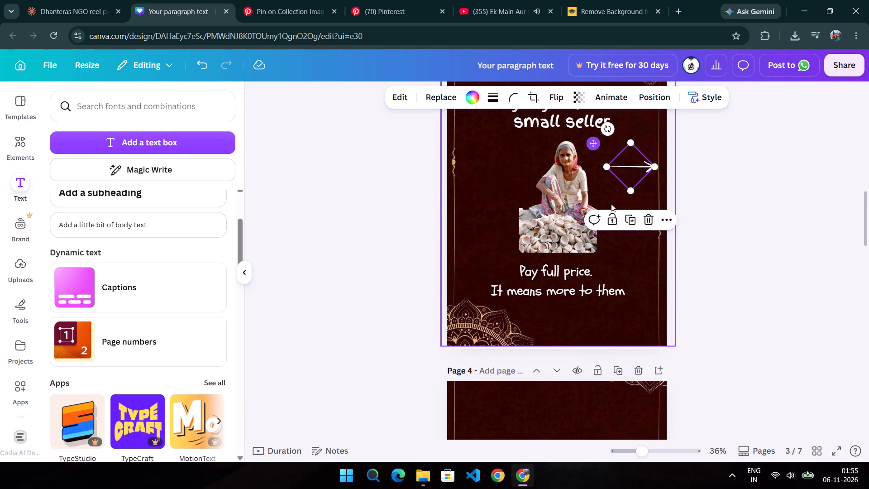
pyautogui.click(610, 204)
pyautogui.click(629, 153)
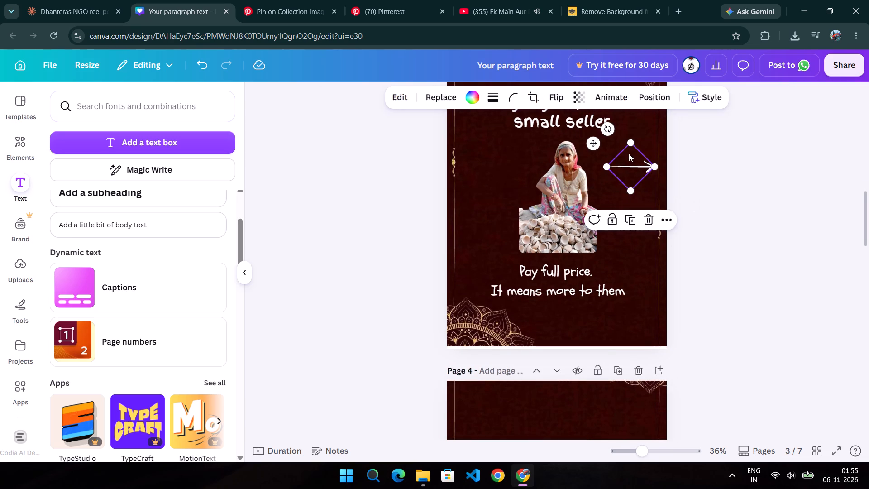
pyautogui.moveTo(592, 142); pyautogui.dragTo(587, 286)
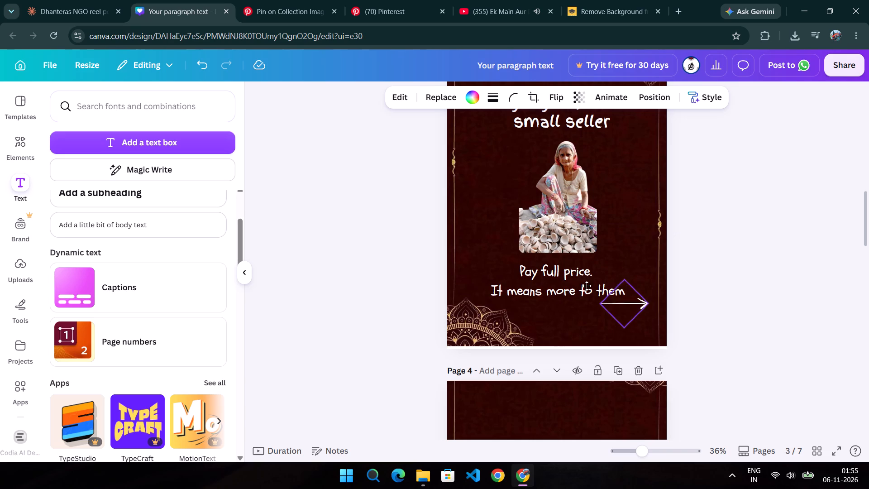
pyautogui.moveTo(587, 286); pyautogui.dragTo(586, 309)
pyautogui.click(735, 328)
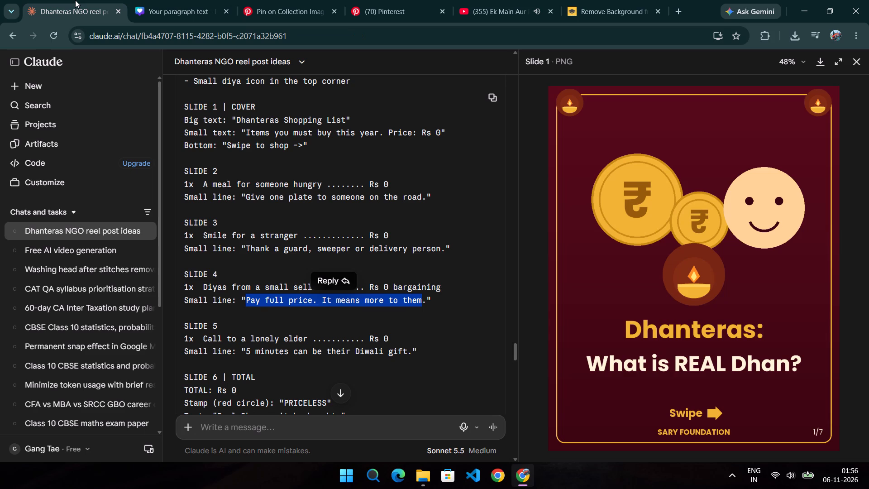
pyautogui.click(185, 0)
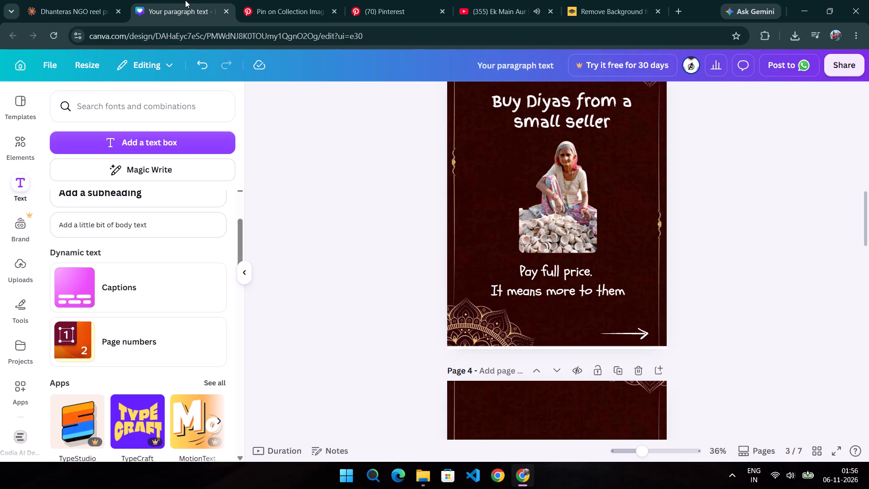
pyautogui.click(602, 294)
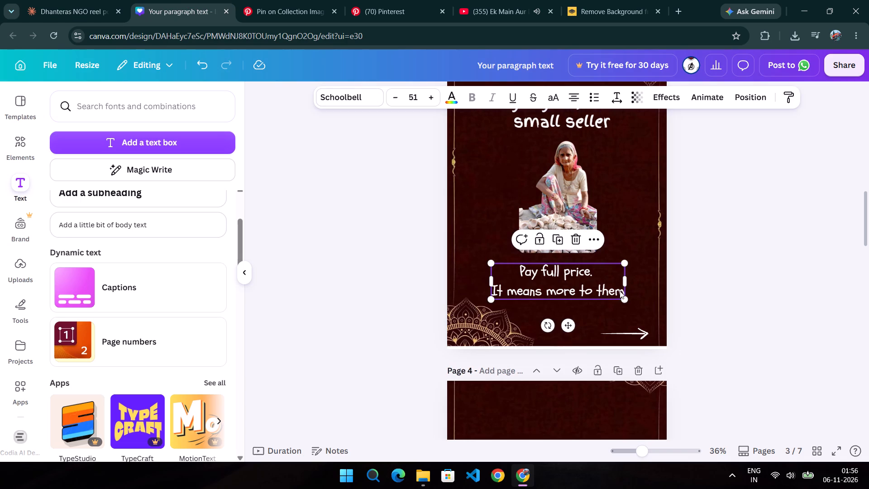
pyautogui.click(620, 291)
pyautogui.click(623, 292)
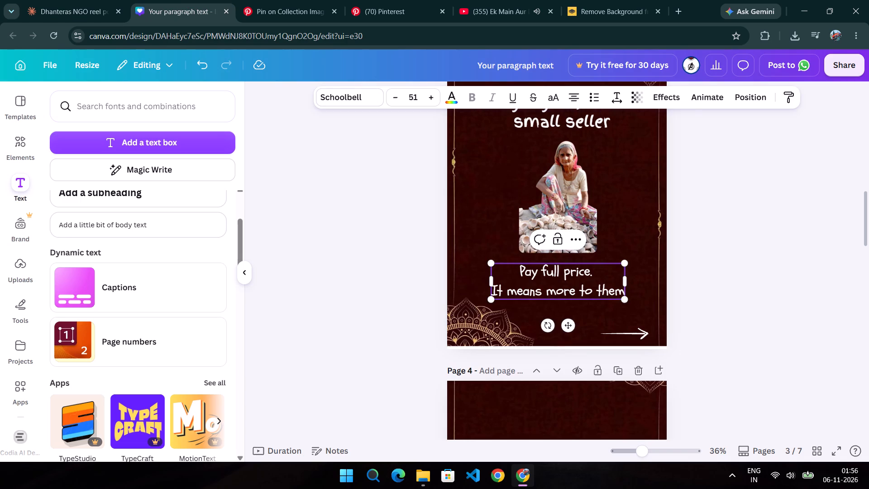
pyautogui.press('BackSpace')
pyautogui.press('BackSpace')
pyautogui.press('BackSpace')
pyautogui.press('BackSpace')
pyautogui.press('BackSpace')
pyautogui.press('BackSpace')
pyautogui.press('BackSpace')
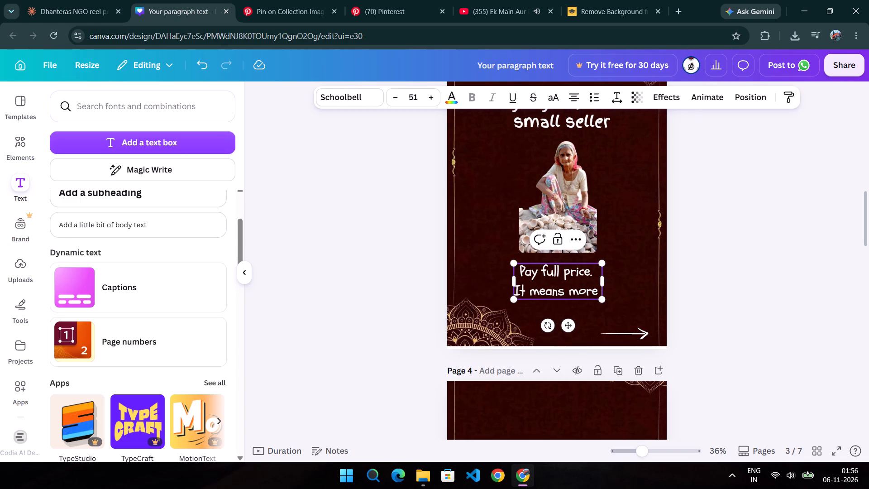
pyautogui.press('BackSpace')
pyautogui.press('BackSpace')
pyautogui.press('BackSpace')
pyautogui.press('BackSpace')
pyautogui.press('BackSpace')
pyautogui.press('BackSpace')
pyautogui.press('BackSpace')
pyautogui.press('BackSpace')
pyautogui.press('BackSpace')
pyautogui.press('BackSpace')
pyautogui.press('BackSpace')
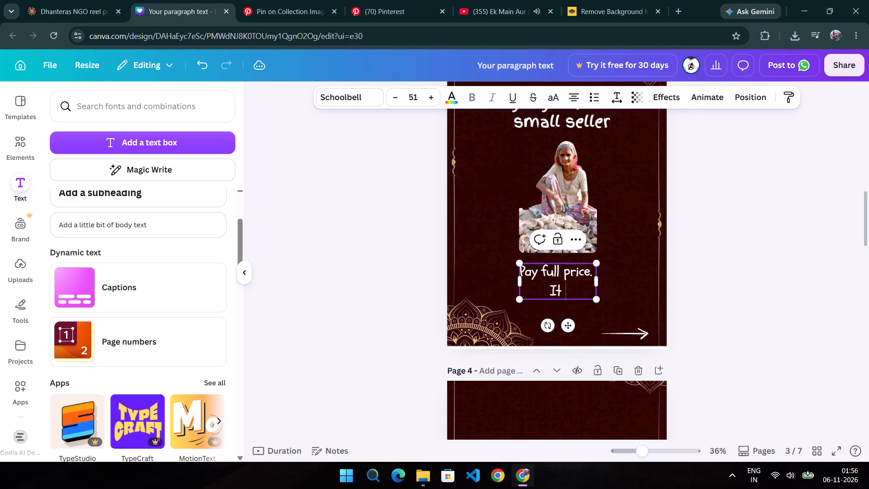
pyautogui.press('BackSpace')
pyautogui.press('BackSpace')
pyautogui.press('BackSpace')
pyautogui.click(795, 265)
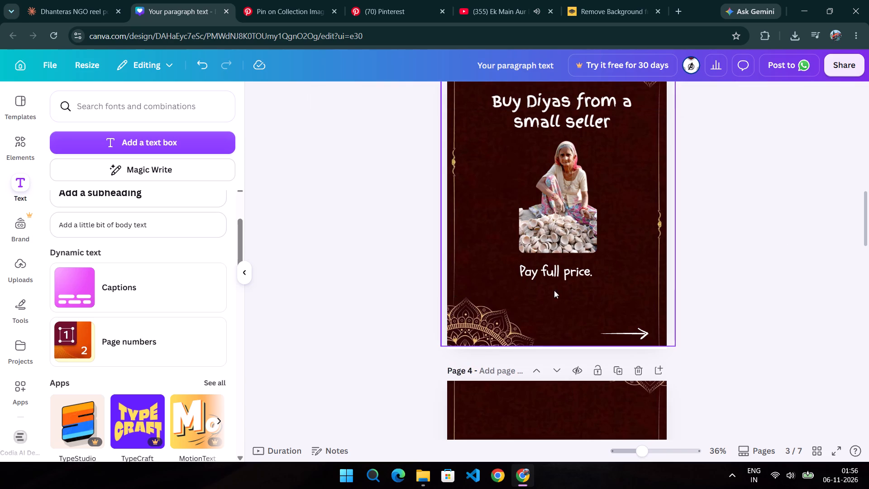
# Increase the font size of page 3's "Pay full price." text by one.
pyautogui.click(559, 275)
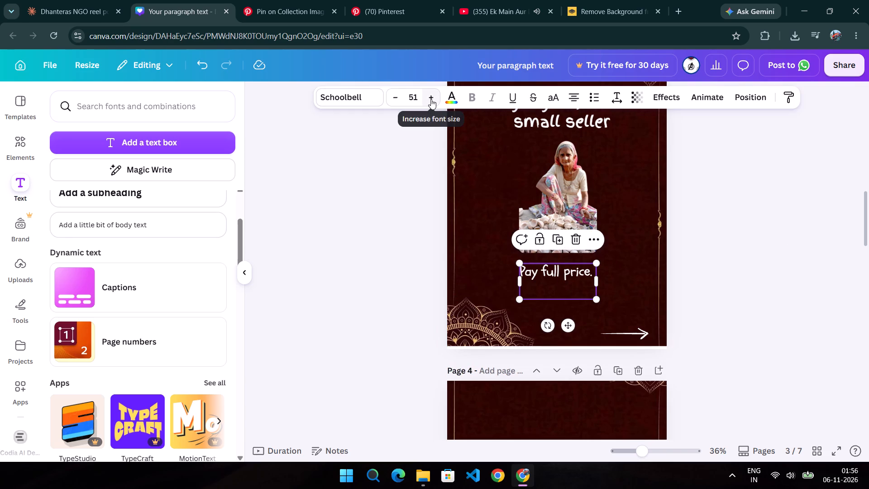
pyautogui.click(431, 99)
pyautogui.click(690, 234)
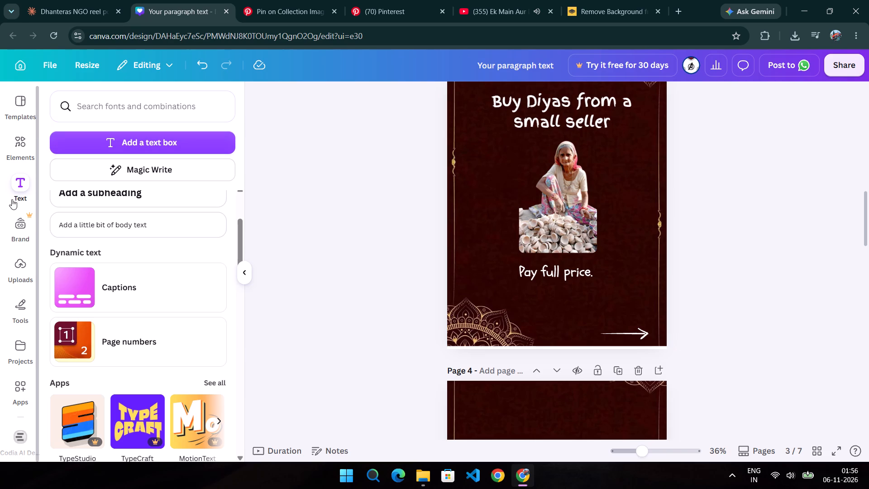
# Add the uploaded receipts image to page 3 and crop it to only the blank receipt.
pyautogui.click(24, 270)
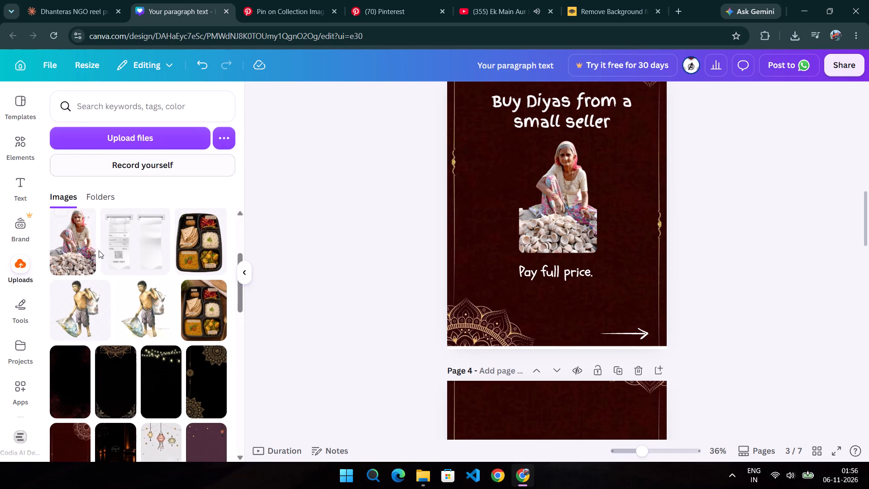
pyautogui.click(139, 238)
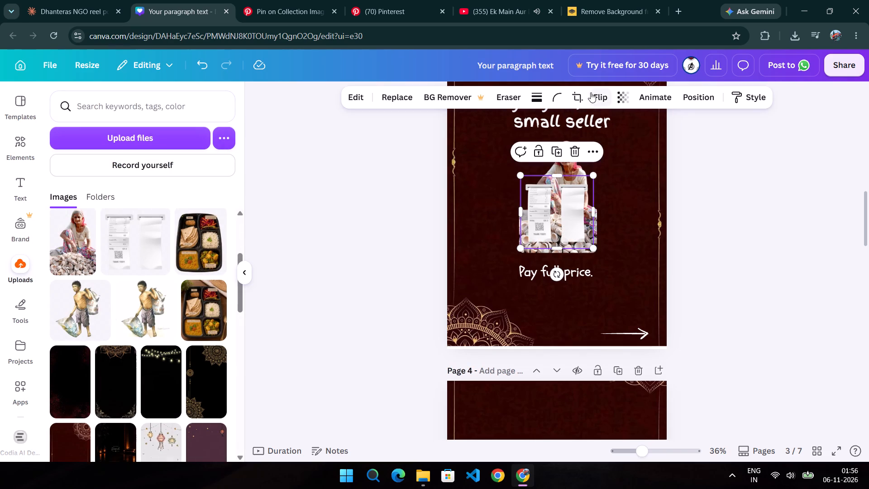
pyautogui.click(579, 98)
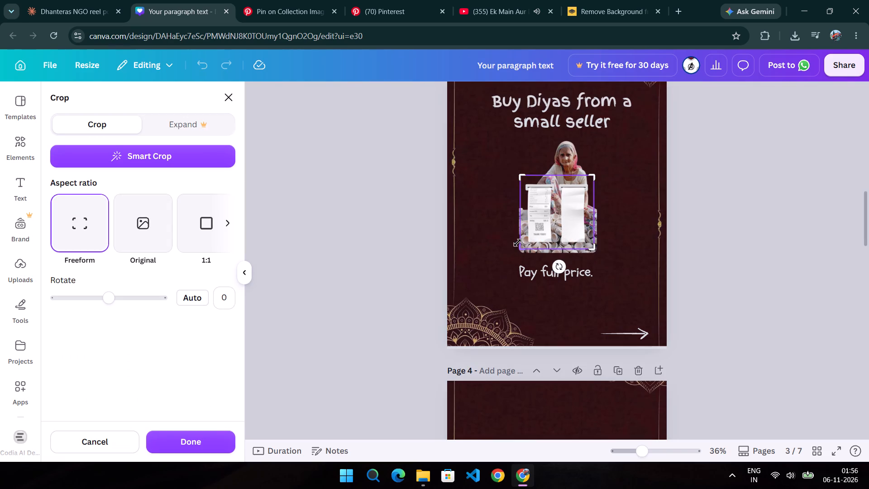
pyautogui.moveTo(522, 248); pyautogui.dragTo(557, 252)
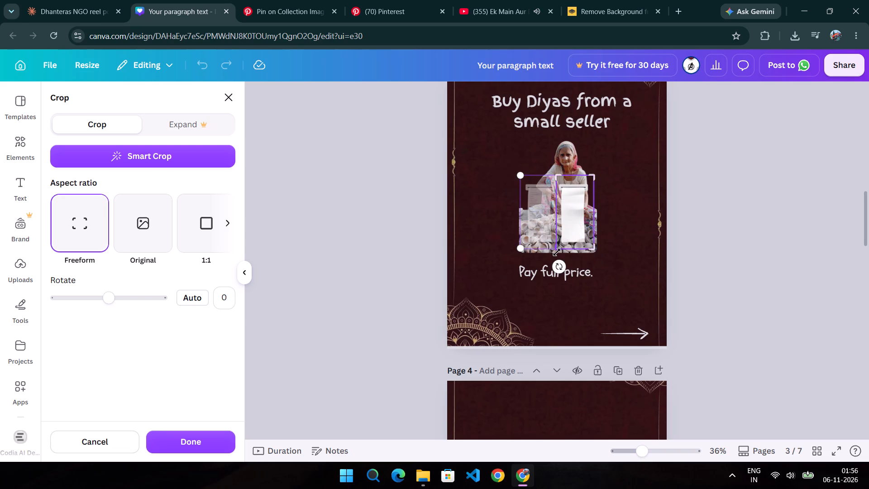
pyautogui.moveTo(596, 250); pyautogui.dragTo(593, 250)
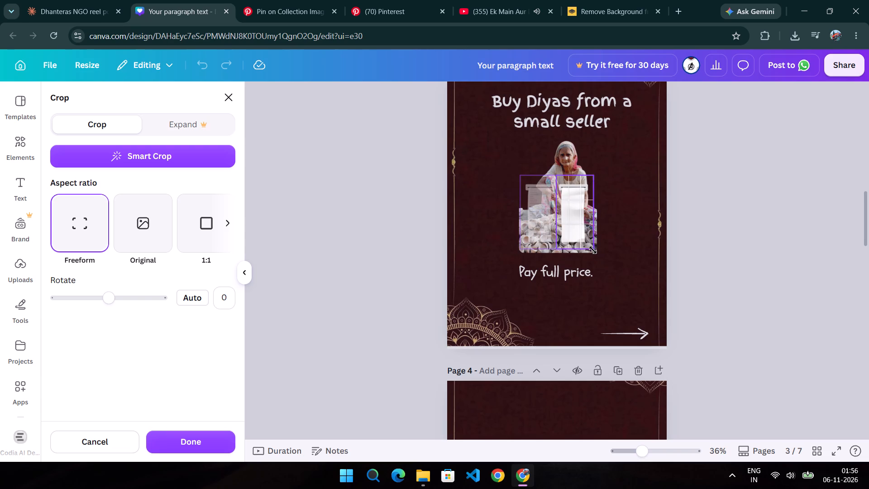
pyautogui.moveTo(593, 250); pyautogui.dragTo(591, 249)
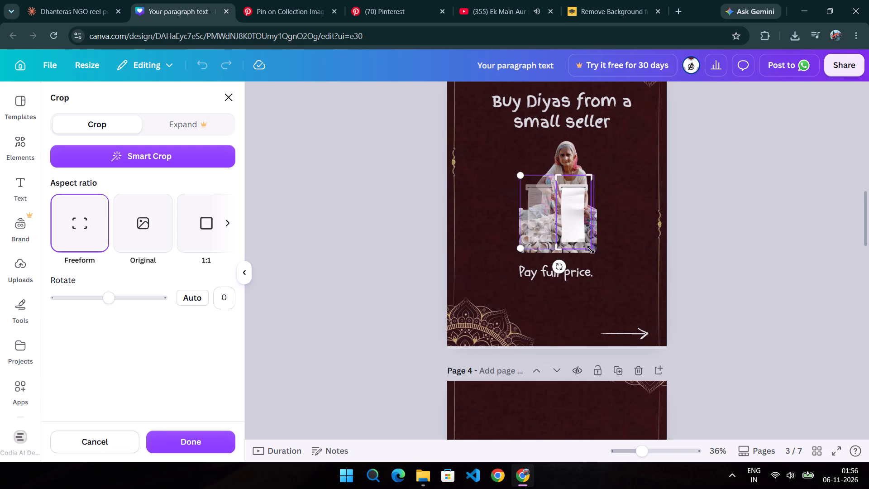
pyautogui.moveTo(590, 178); pyautogui.dragTo(590, 182)
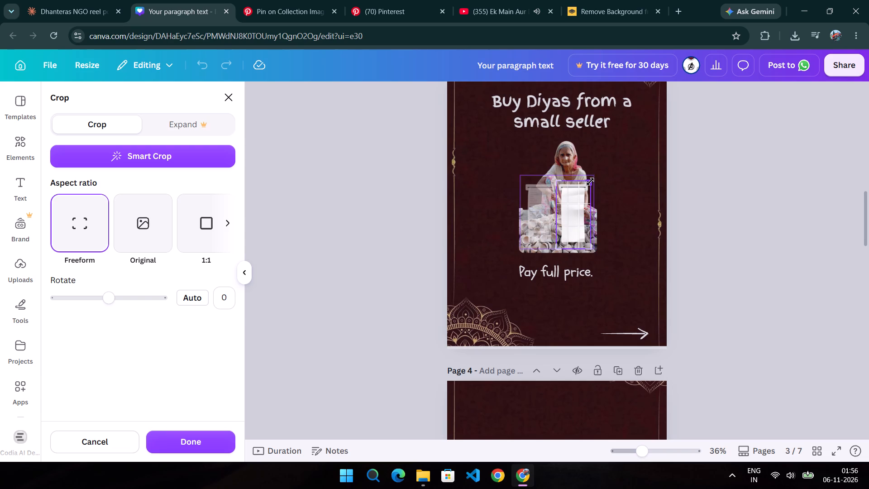
pyautogui.moveTo(590, 182); pyautogui.dragTo(590, 182)
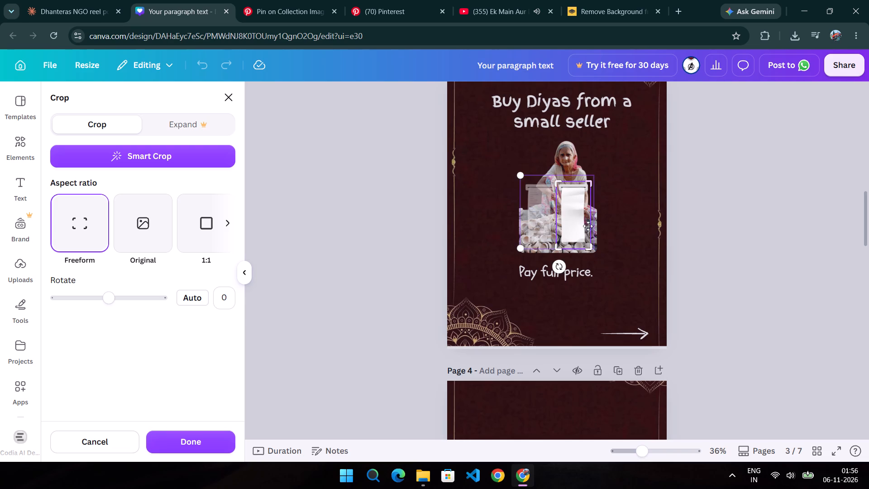
pyautogui.click(590, 247)
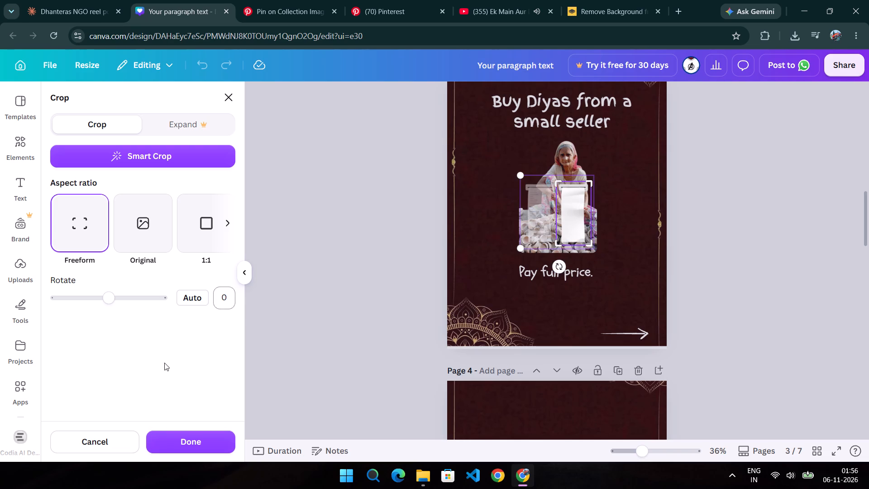
pyautogui.click(181, 437)
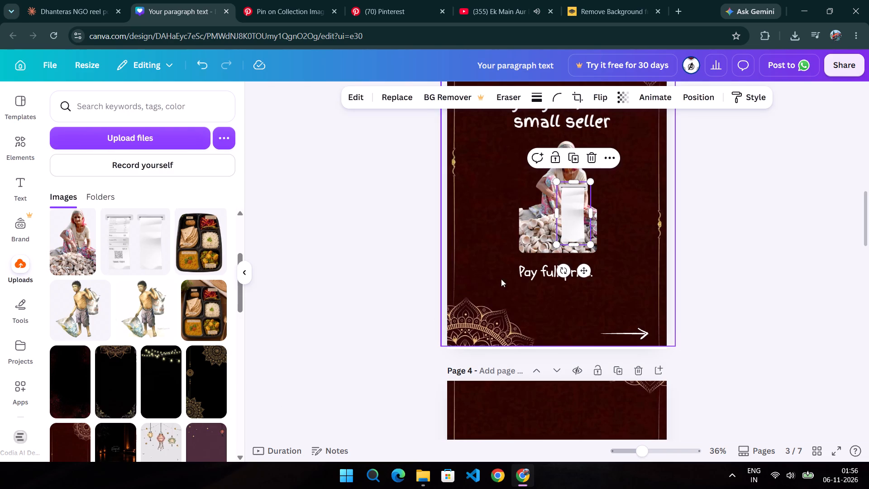
# Rotate the cropped blank receipt to lie horizontally, shrink it, and place it just below page 3's "Pay full price." text.
pyautogui.moveTo(562, 272); pyautogui.dragTo(625, 236)
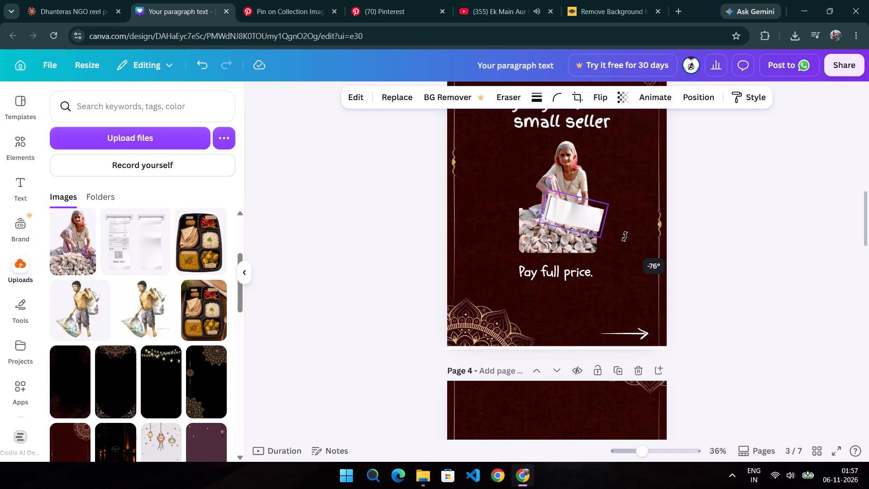
pyautogui.moveTo(625, 236); pyautogui.dragTo(624, 225)
pyautogui.moveTo(631, 205); pyautogui.dragTo(585, 304)
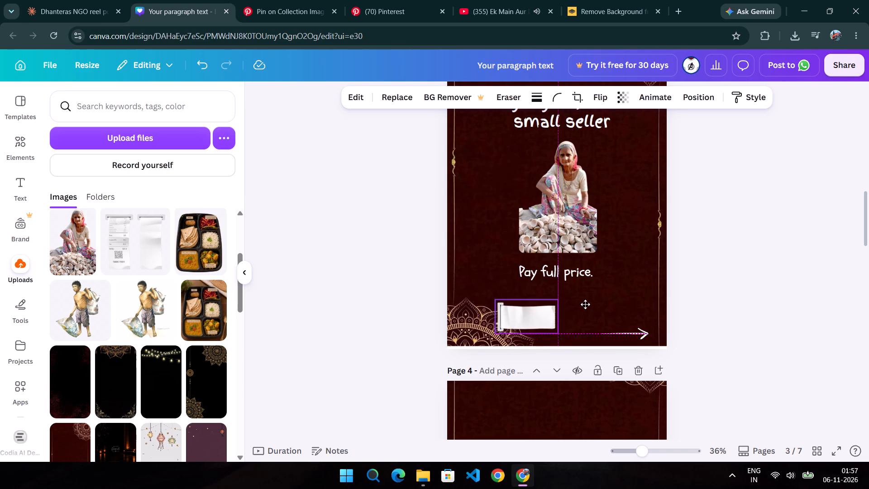
pyautogui.moveTo(585, 304); pyautogui.dragTo(583, 290)
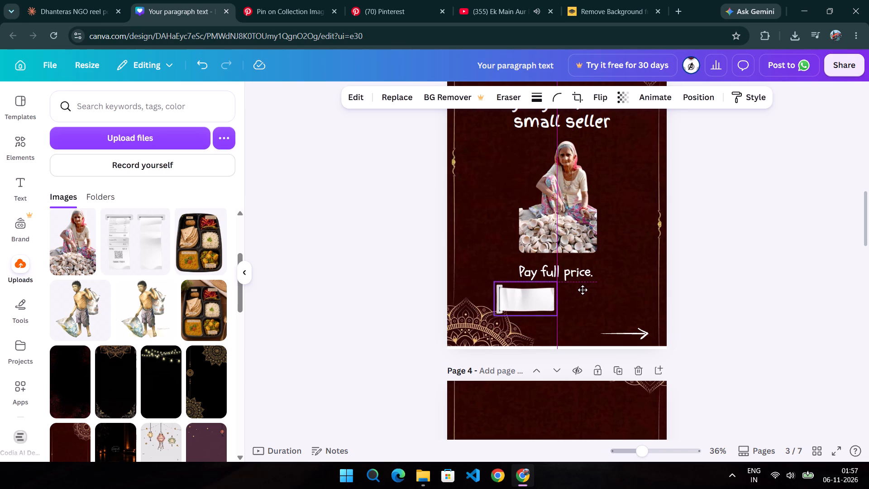
pyautogui.moveTo(583, 290); pyautogui.dragTo(584, 286)
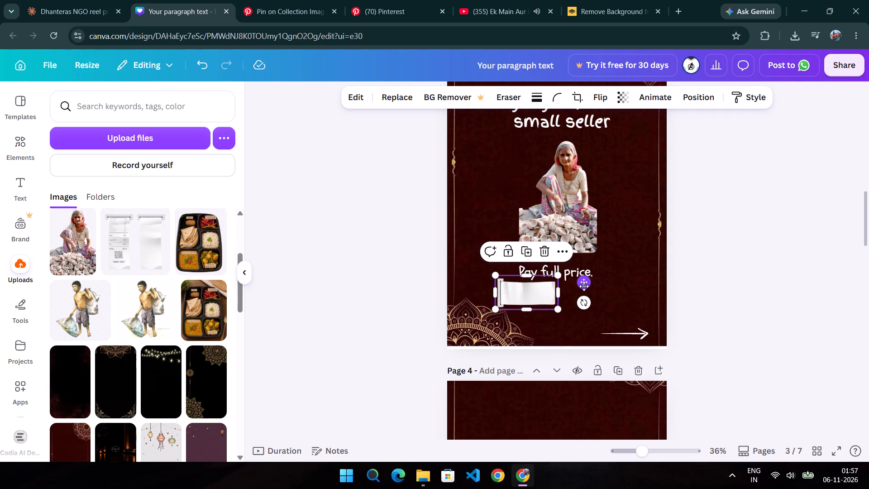
pyautogui.moveTo(494, 272); pyautogui.dragTo(511, 285)
pyautogui.moveTo(584, 288); pyautogui.dragTo(581, 284)
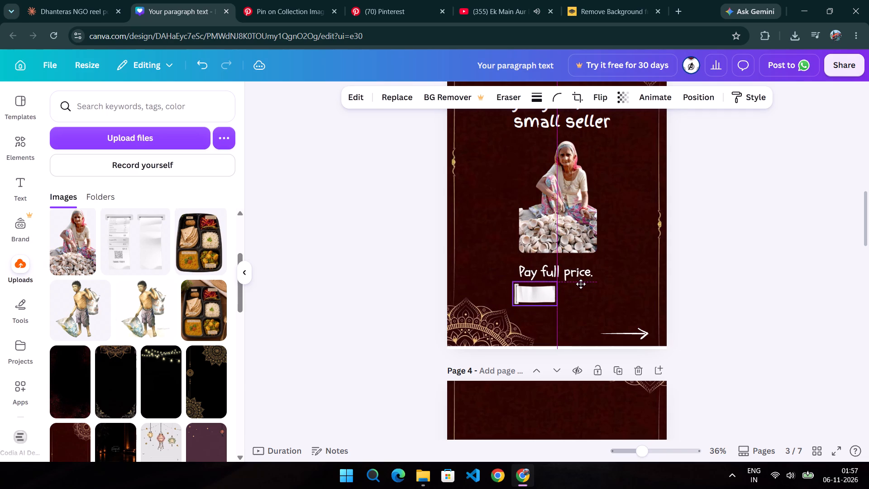
pyautogui.moveTo(581, 284); pyautogui.dragTo(582, 282)
pyautogui.moveTo(582, 282); pyautogui.dragTo(582, 282)
pyautogui.click(754, 302)
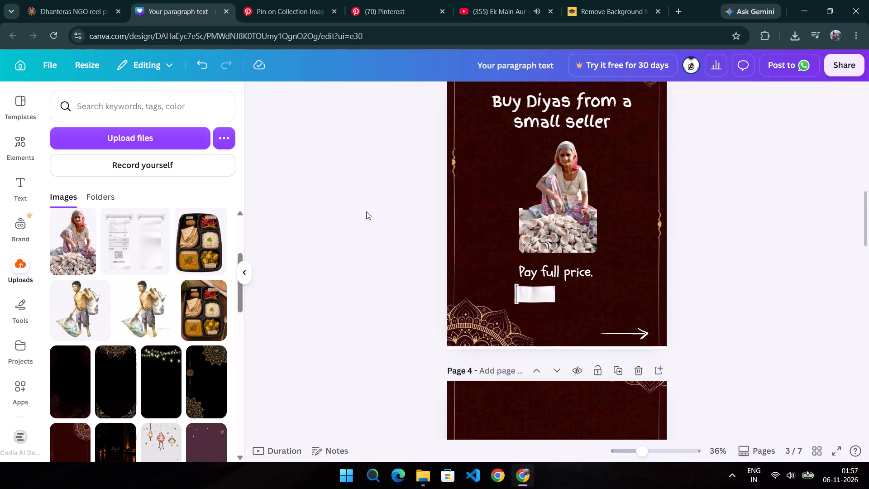
# Duplicate the "Rs. 0" price text on page 2's receipt.
pyautogui.scroll(3, 409, 239)
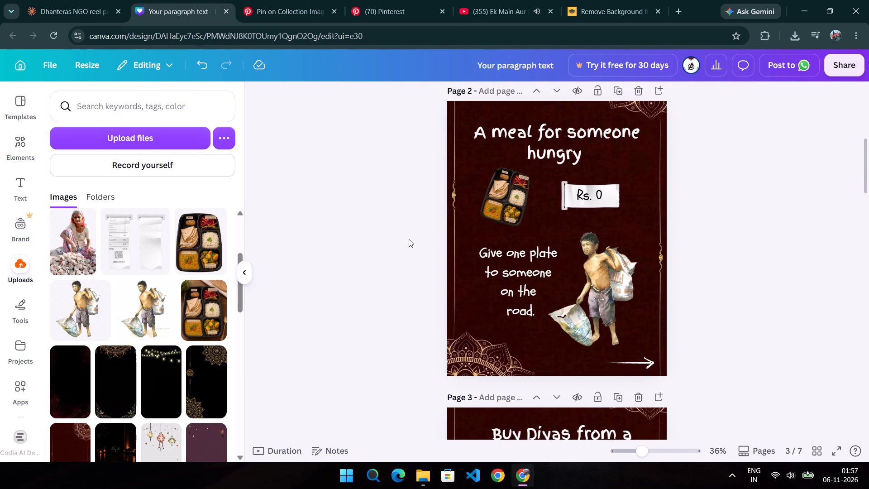
pyautogui.scroll(1, 409, 239)
pyautogui.click(601, 198)
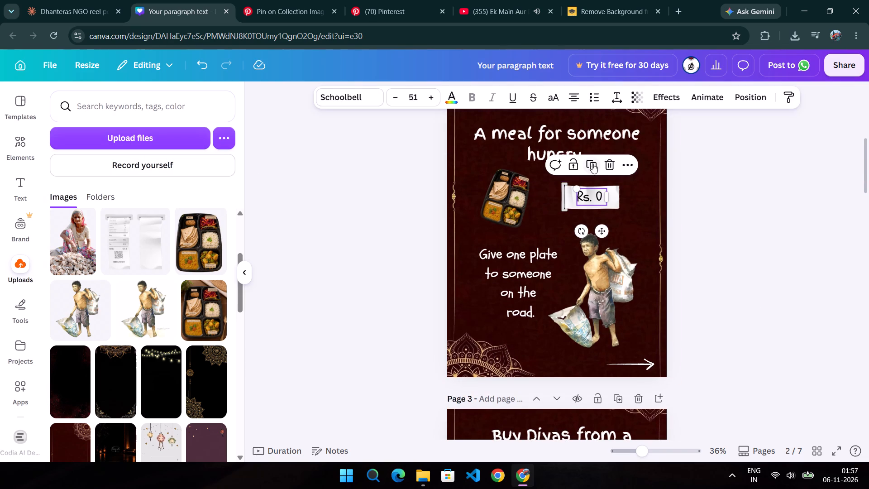
pyautogui.click(592, 163)
pyautogui.scroll(-1, 749, 321)
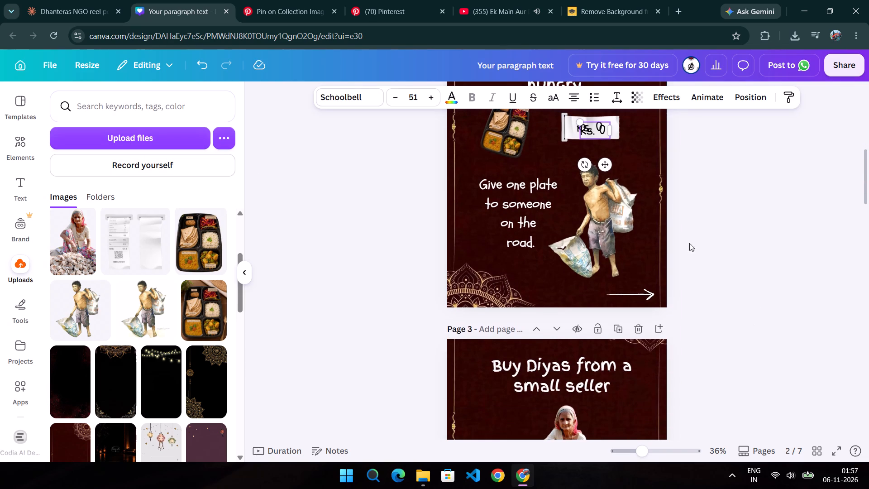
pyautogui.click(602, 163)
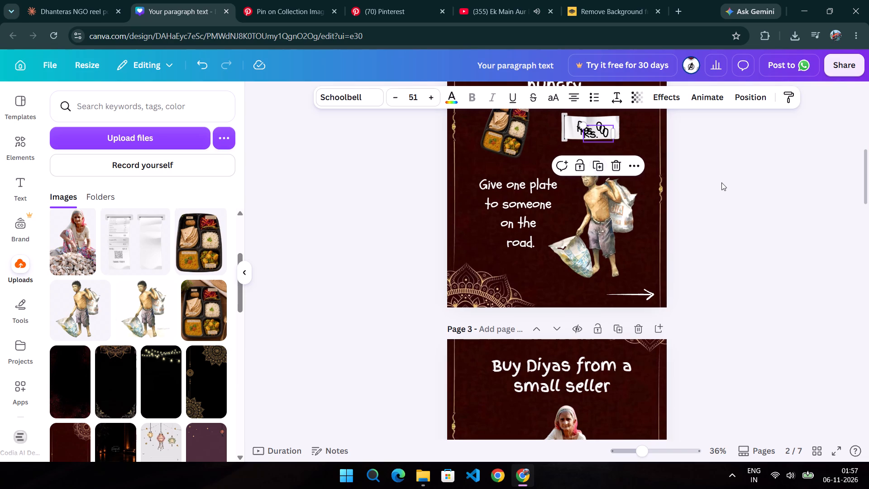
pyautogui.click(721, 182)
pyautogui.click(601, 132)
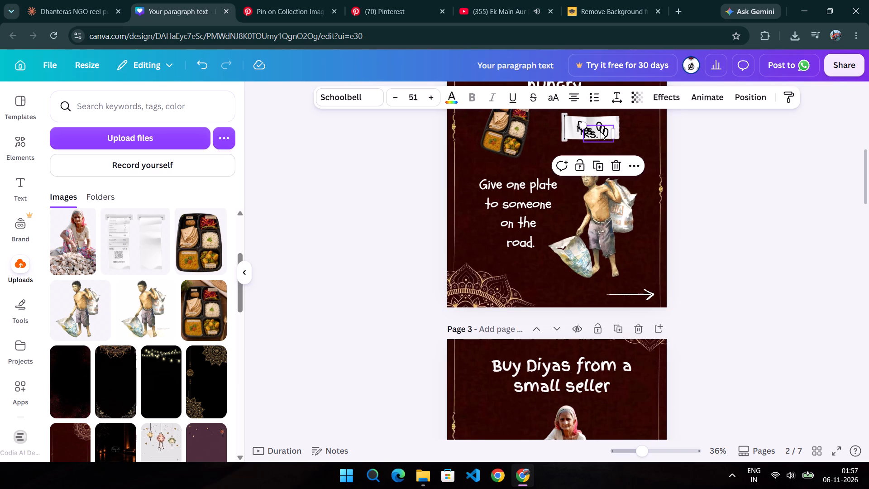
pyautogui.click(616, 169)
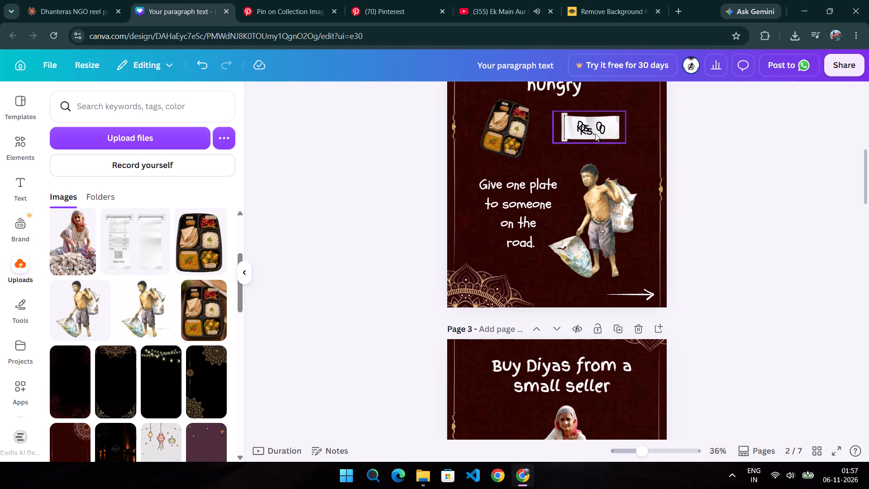
# Move the duplicated "Rs. 0" text from page 2 onto the blank receipt below page 3's "Pay full price." line.
pyautogui.click(595, 134)
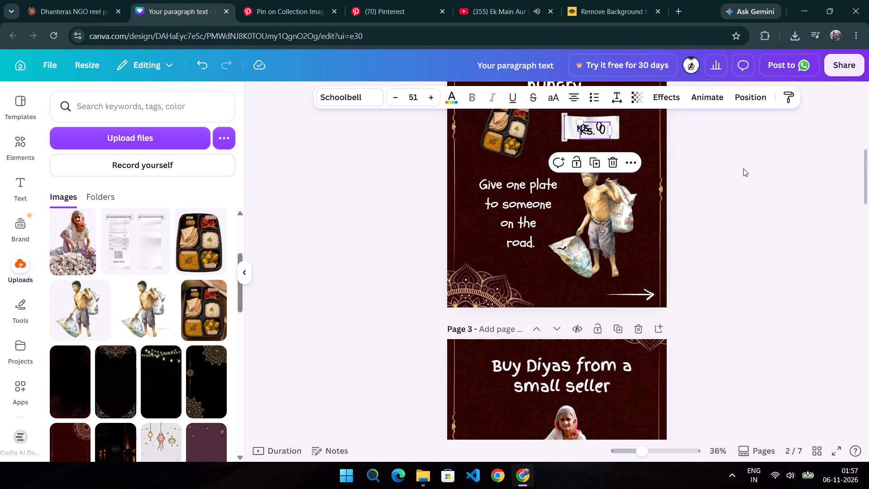
pyautogui.scroll(1, 746, 171)
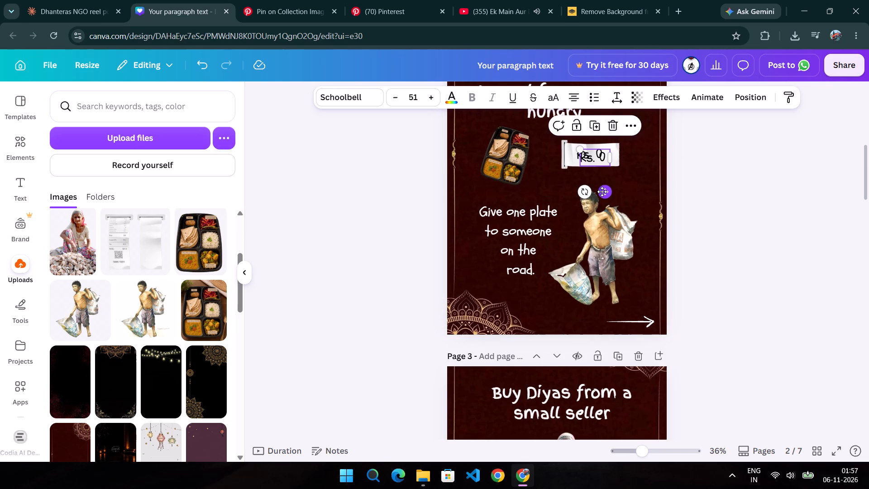
pyautogui.moveTo(602, 192); pyautogui.dragTo(635, 450)
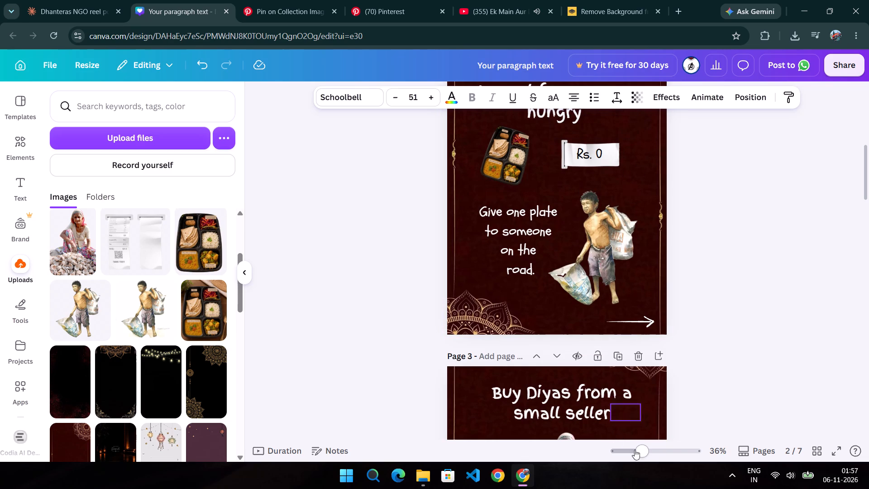
pyautogui.moveTo(635, 450); pyautogui.dragTo(638, 454)
pyautogui.scroll(-2, 713, 341)
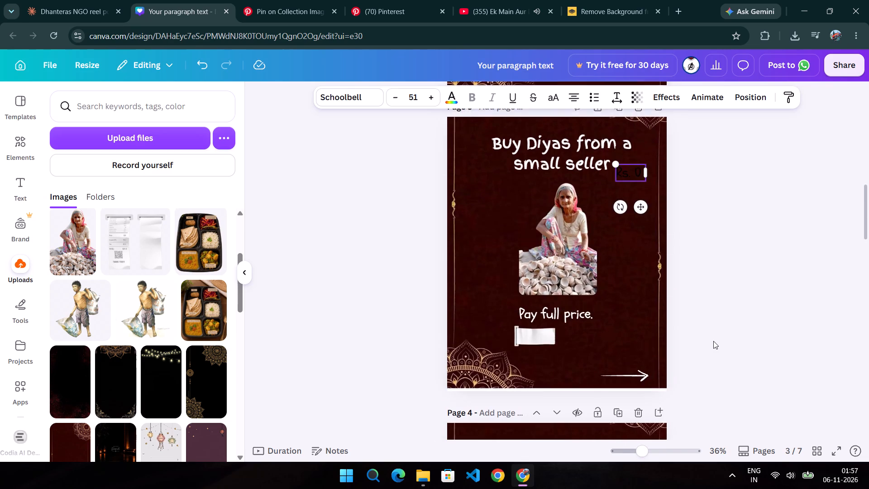
pyautogui.scroll(-1, 713, 341)
pyautogui.moveTo(641, 207); pyautogui.dragTo(578, 332)
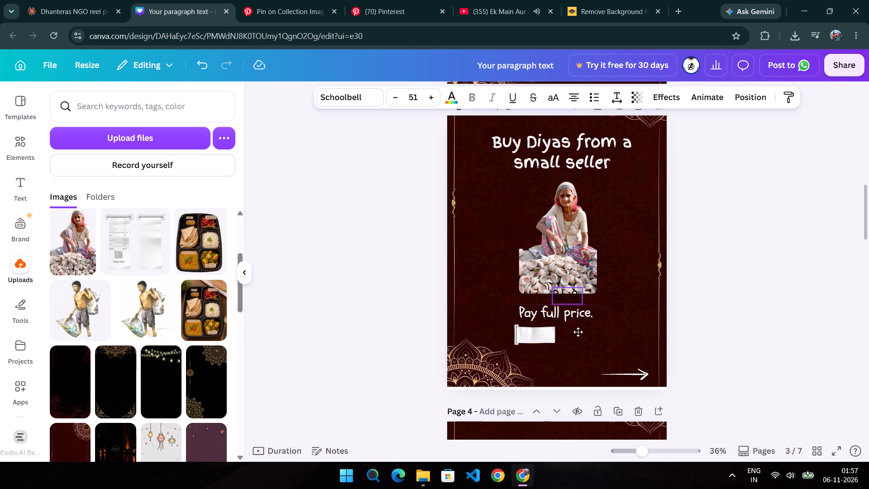
pyautogui.moveTo(578, 332); pyautogui.dragTo(549, 372)
pyautogui.click(731, 331)
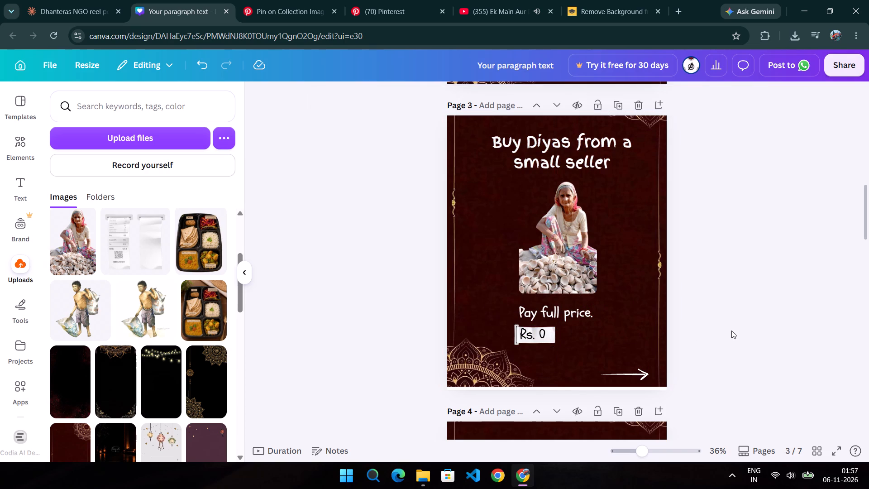
pyautogui.click(544, 331)
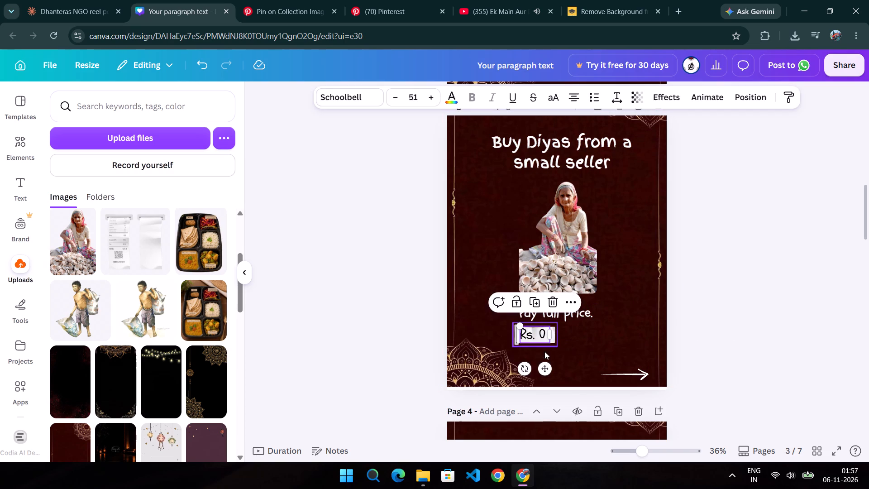
pyautogui.click(545, 364)
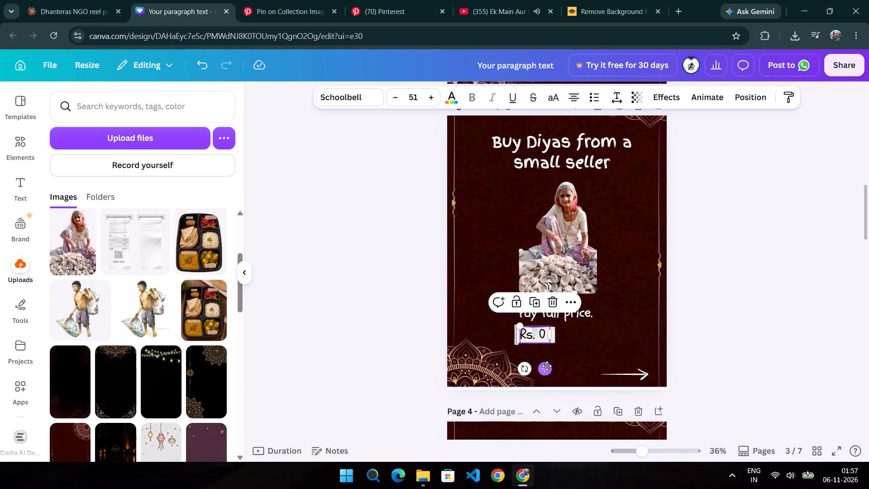
pyautogui.click(387, 100)
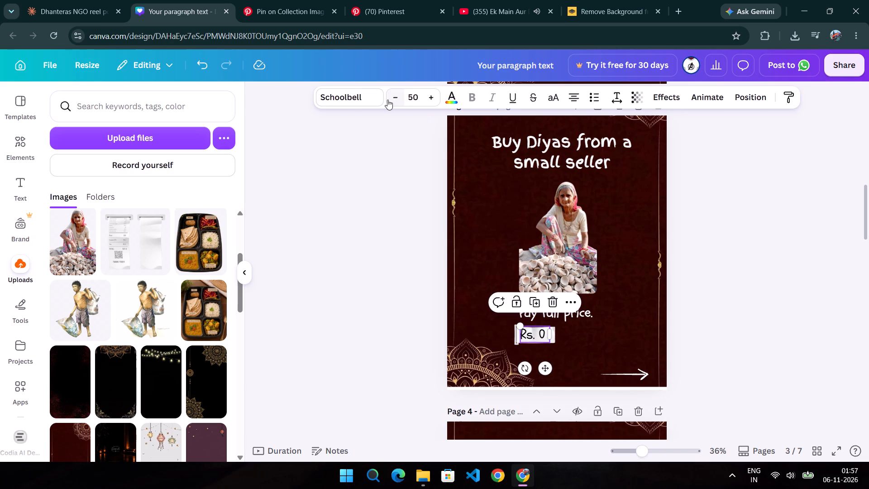
pyautogui.click(387, 100)
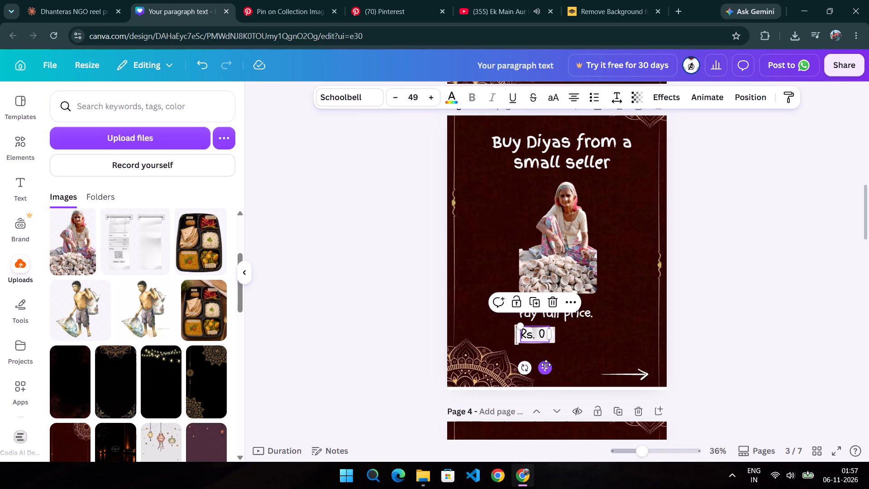
pyautogui.click(546, 364)
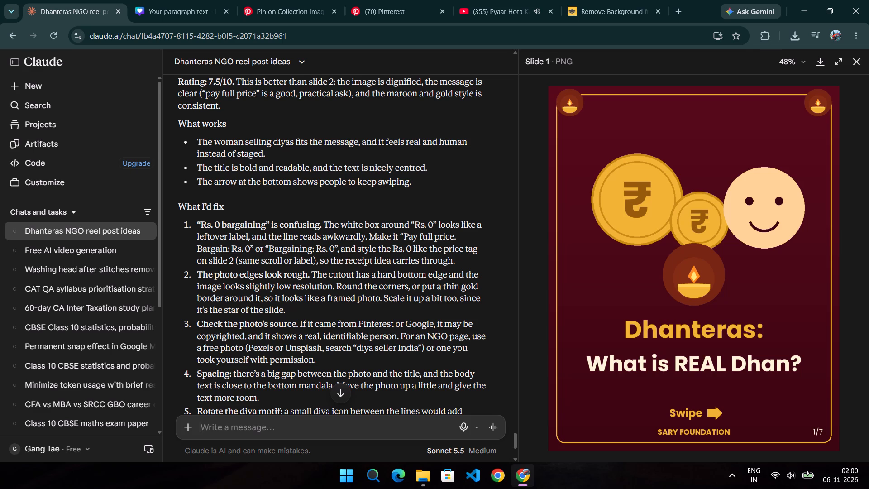
pyautogui.click(186, 14)
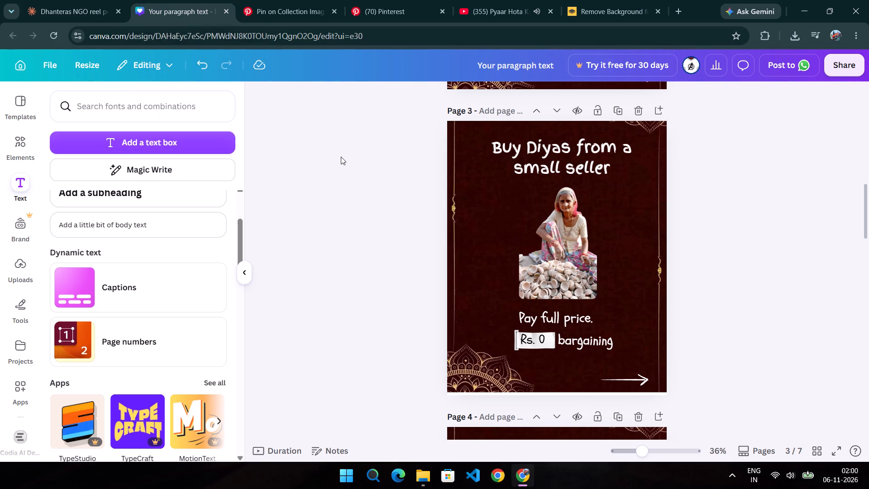
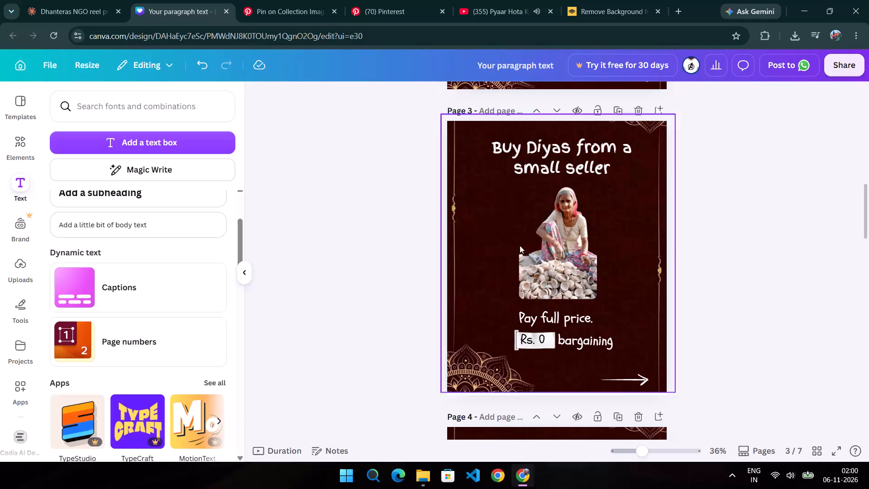
# Move the white label and its "Rs. 0" text aside, and align "bargaining" directly beneath "Pay full price." on page 3.
pyautogui.click(520, 349)
pyautogui.moveTo(582, 332); pyautogui.dragTo(677, 282)
pyautogui.click(544, 340)
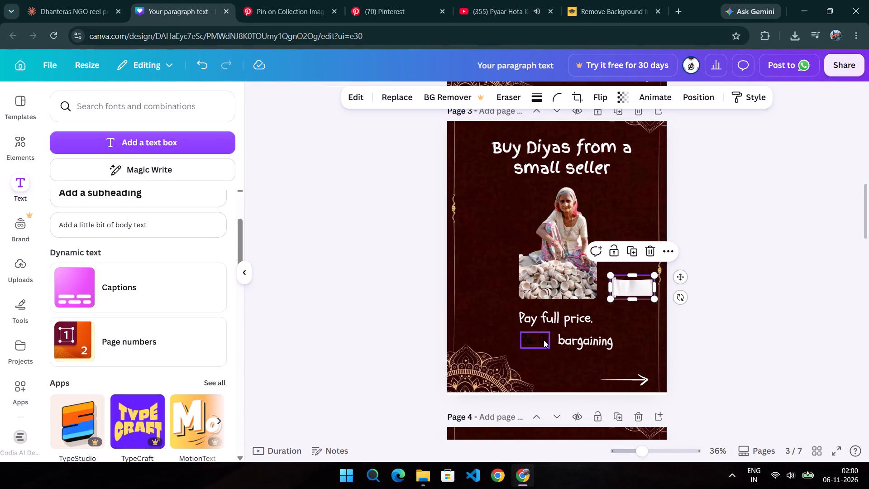
pyautogui.moveTo(542, 374); pyautogui.dragTo(639, 312)
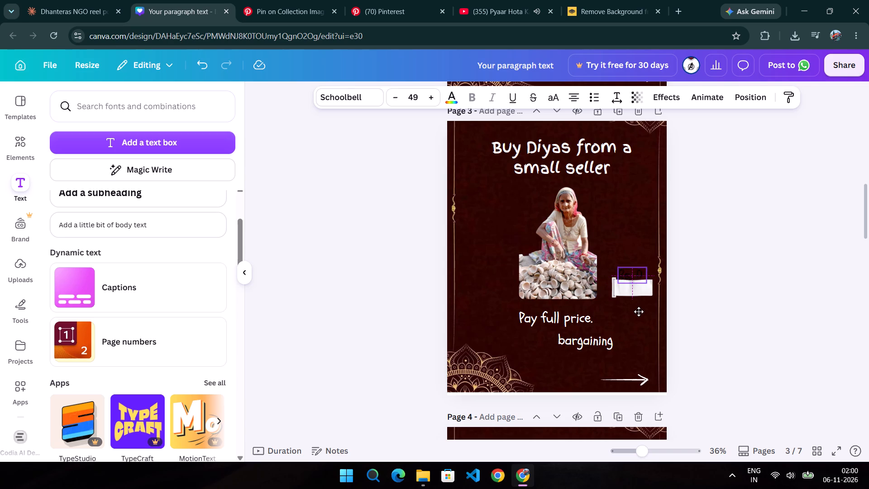
pyautogui.moveTo(639, 312); pyautogui.dragTo(639, 321)
pyautogui.click(576, 345)
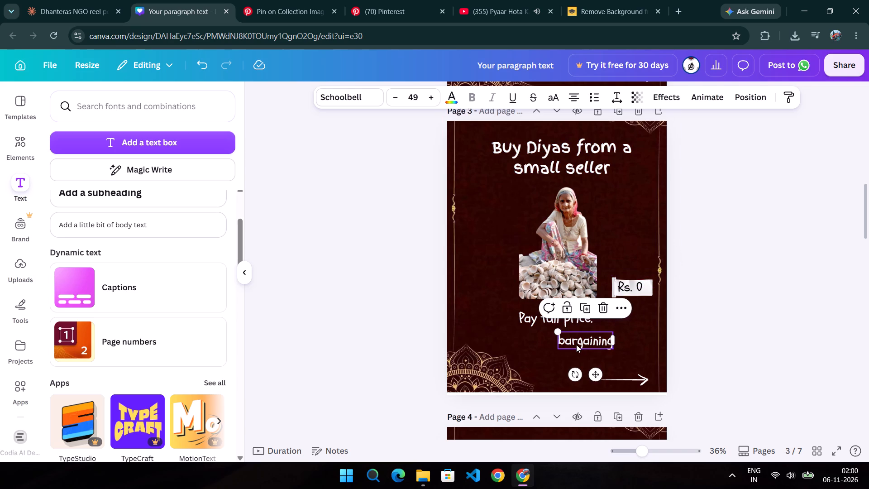
pyautogui.moveTo(592, 371); pyautogui.dragTo(549, 366)
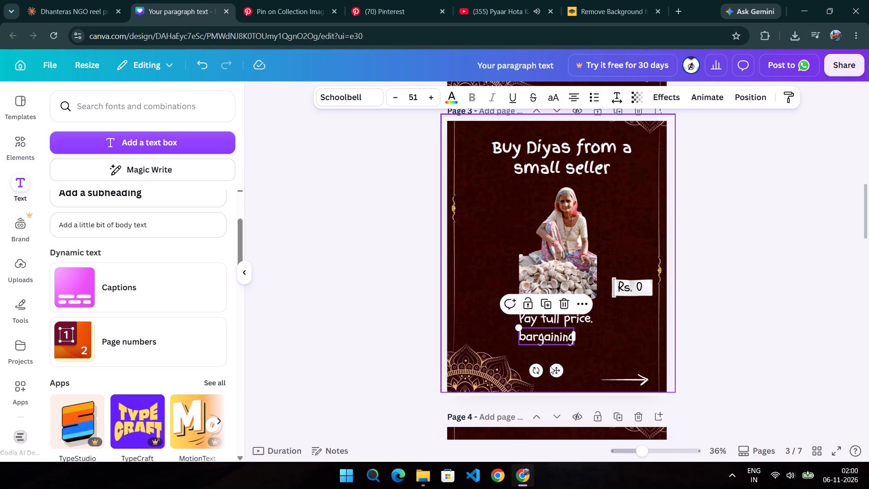
pyautogui.click(649, 290)
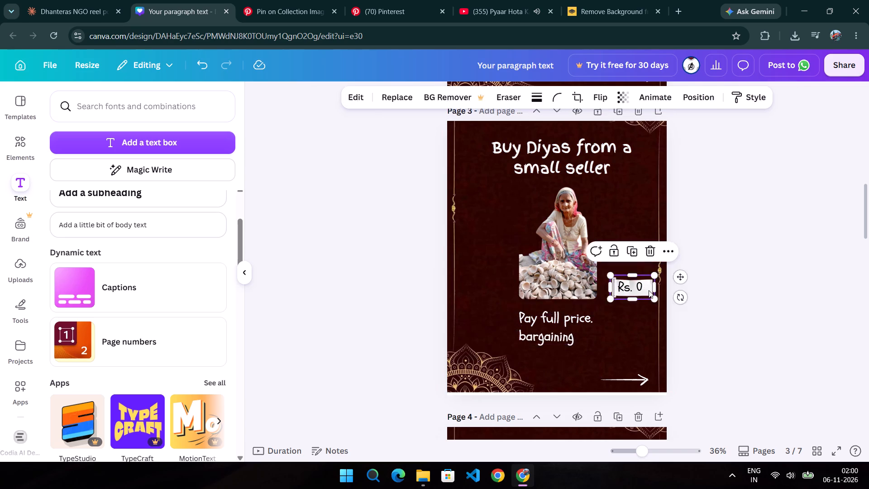
pyautogui.moveTo(682, 281); pyautogui.dragTo(653, 337)
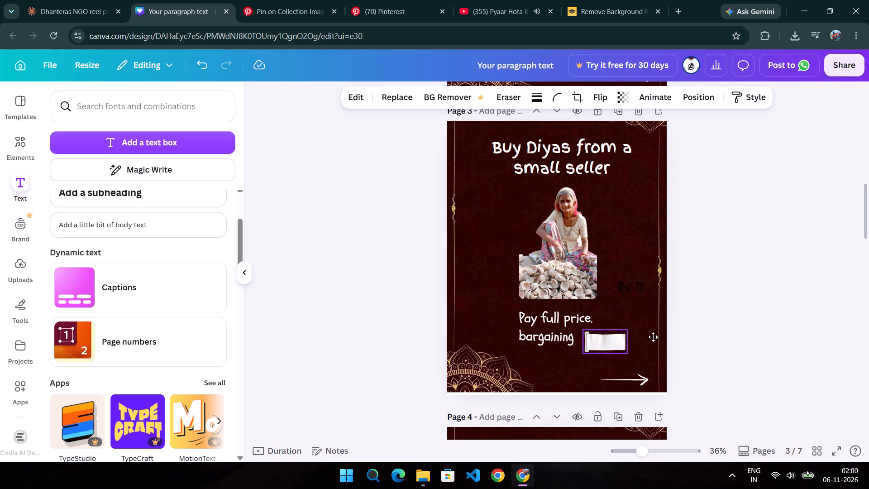
pyautogui.moveTo(653, 337); pyautogui.dragTo(650, 331)
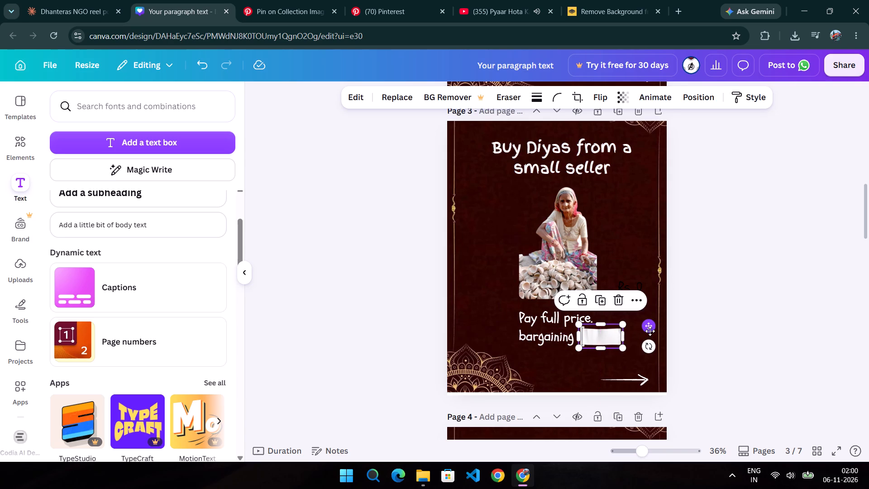
pyautogui.click(639, 287)
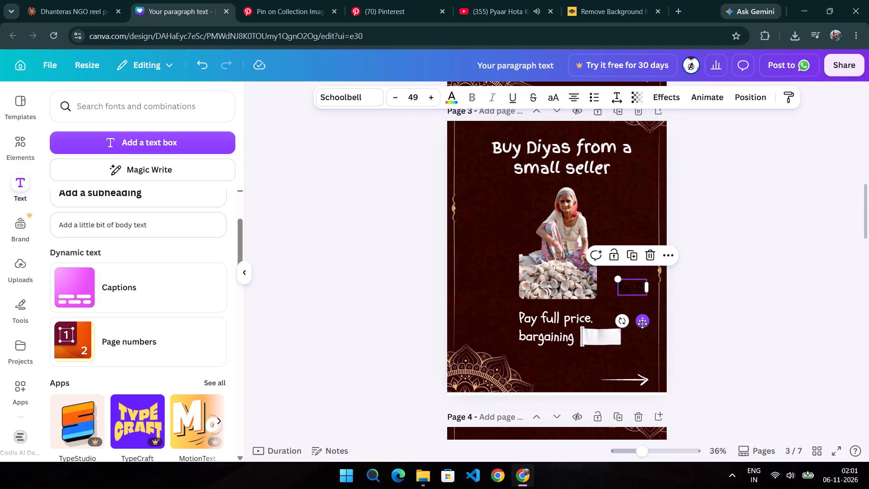
pyautogui.moveTo(641, 324); pyautogui.dragTo(609, 372)
pyautogui.click(724, 315)
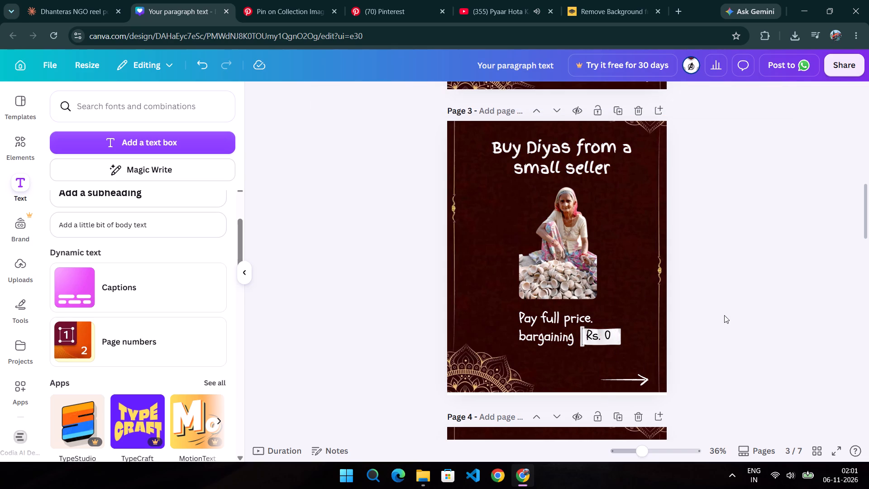
pyautogui.click(621, 340)
pyautogui.click(645, 327)
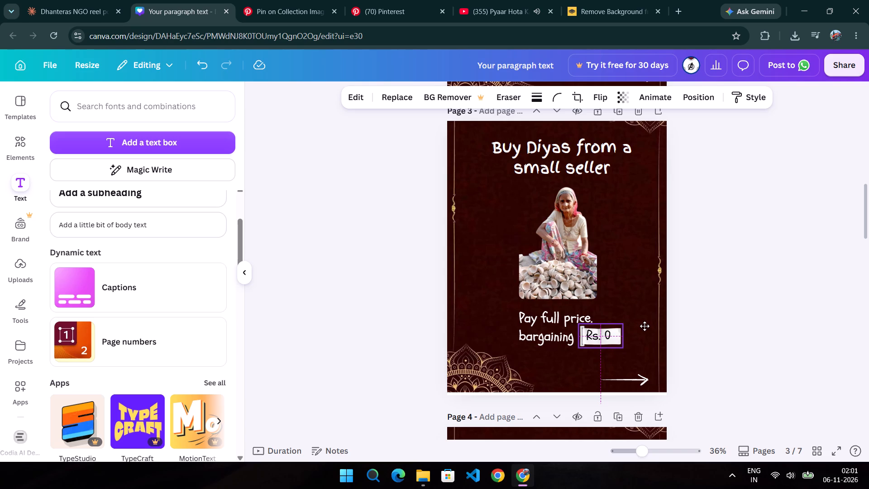
pyautogui.click(698, 322)
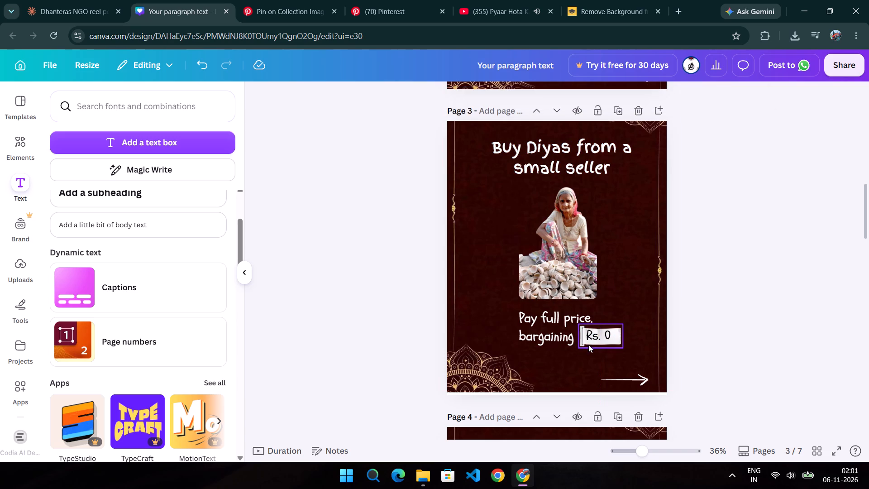
pyautogui.click(593, 337)
pyautogui.click(608, 370)
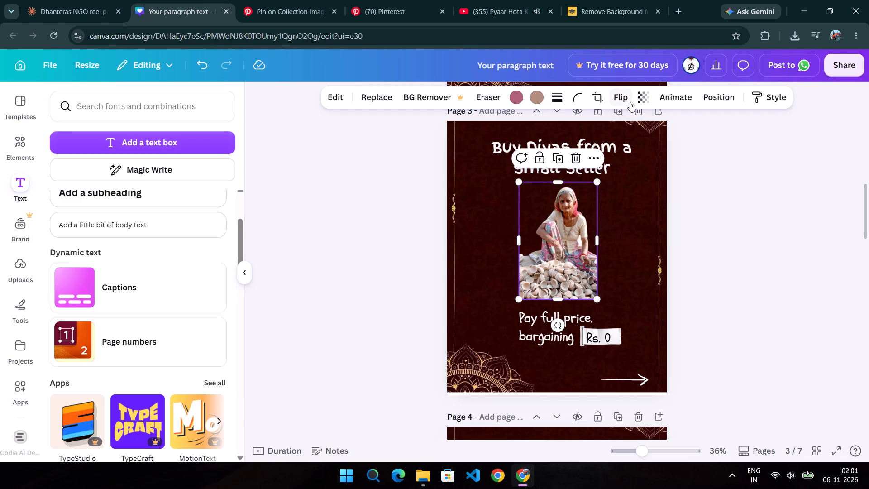
pyautogui.click(669, 101)
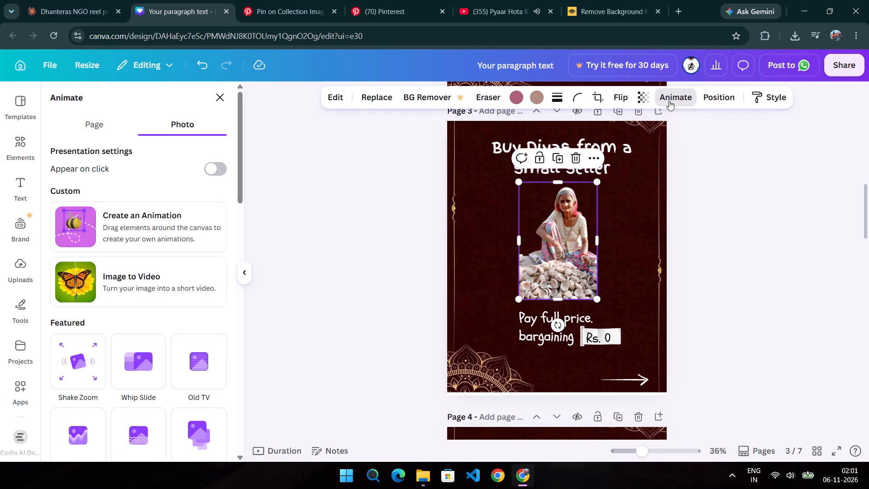
pyautogui.scroll(-2, 171, 297)
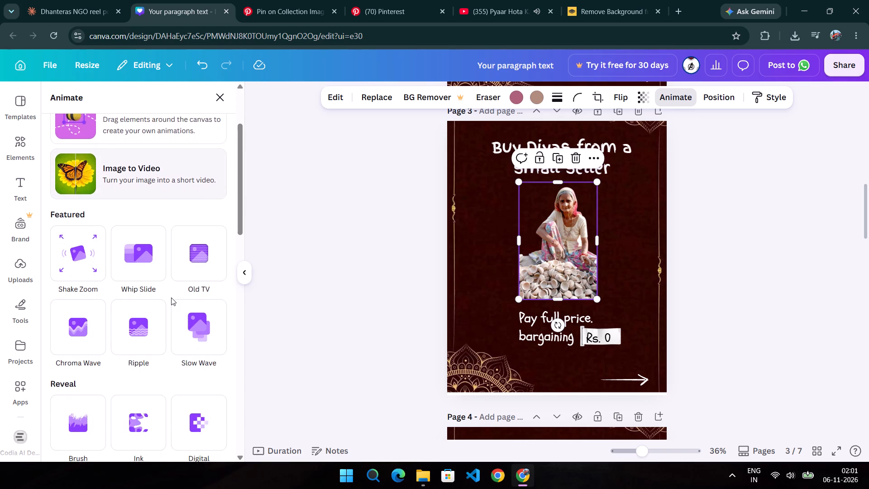
pyautogui.scroll(-2, 171, 297)
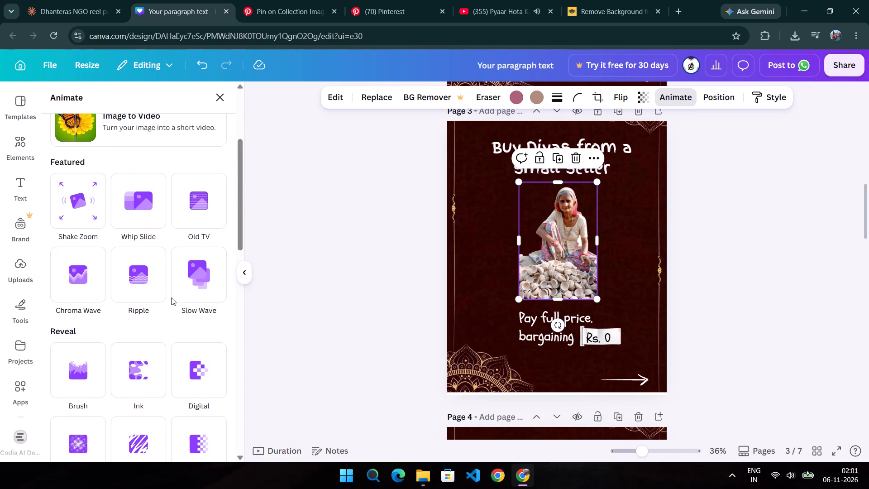
pyautogui.scroll(-3, 171, 297)
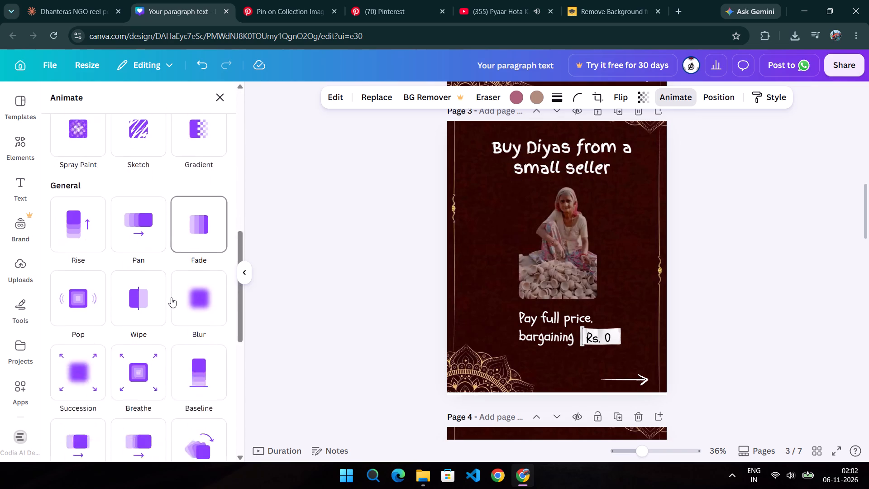
pyautogui.scroll(-4, 171, 297)
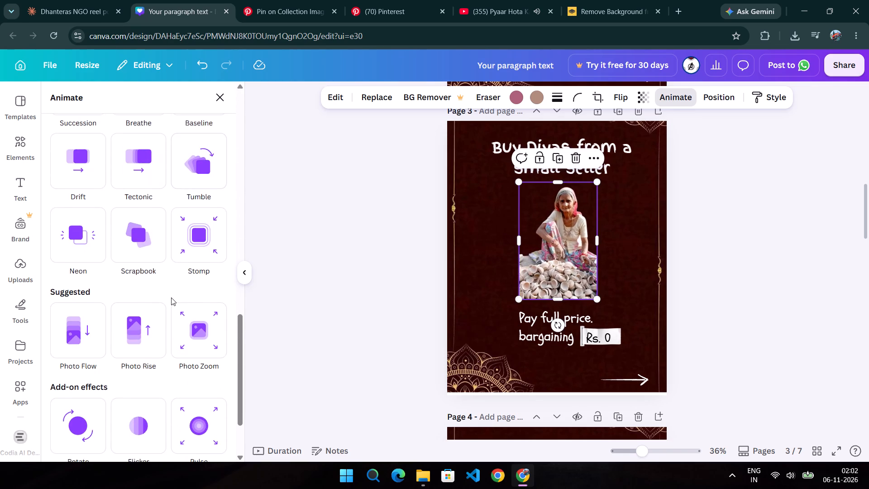
pyautogui.scroll(-2, 171, 297)
pyautogui.scroll(11, 171, 297)
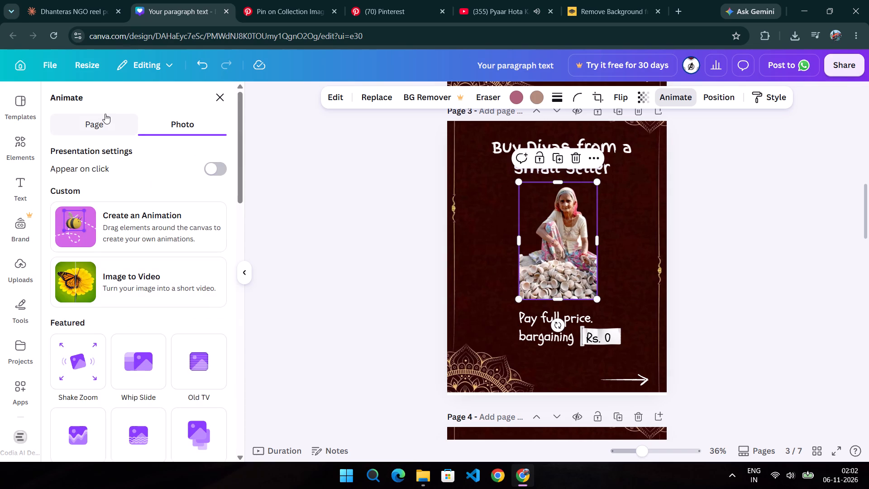
pyautogui.scroll(-1, 141, 163)
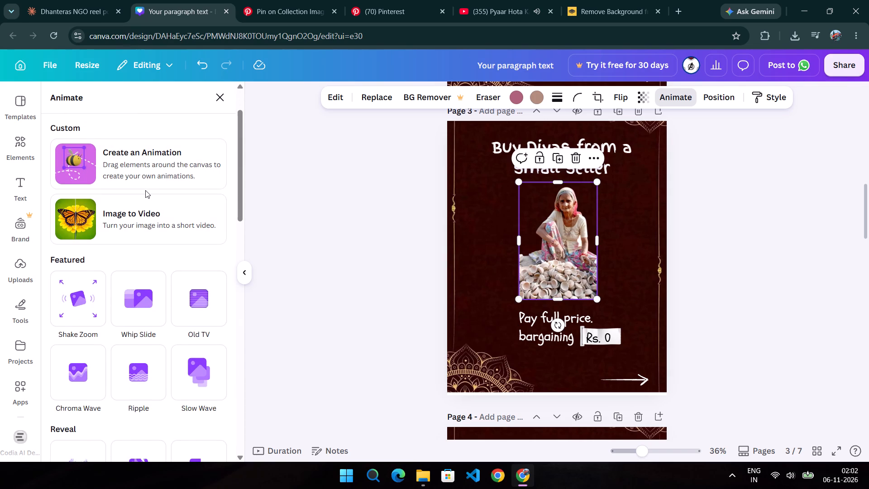
pyautogui.scroll(1, 145, 190)
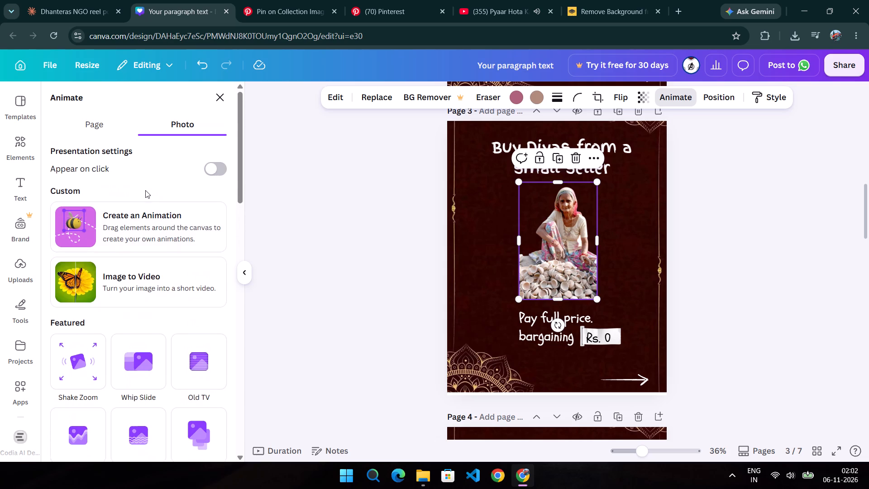
pyautogui.click(94, 120)
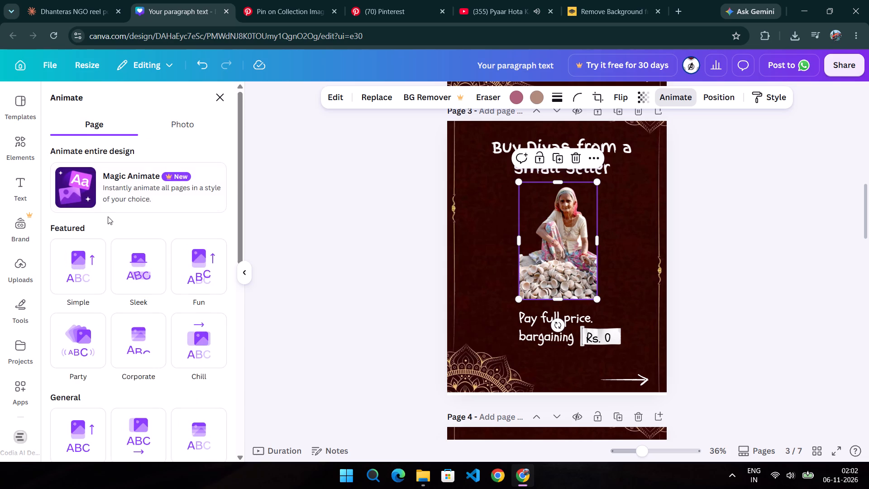
pyautogui.scroll(-7, 108, 216)
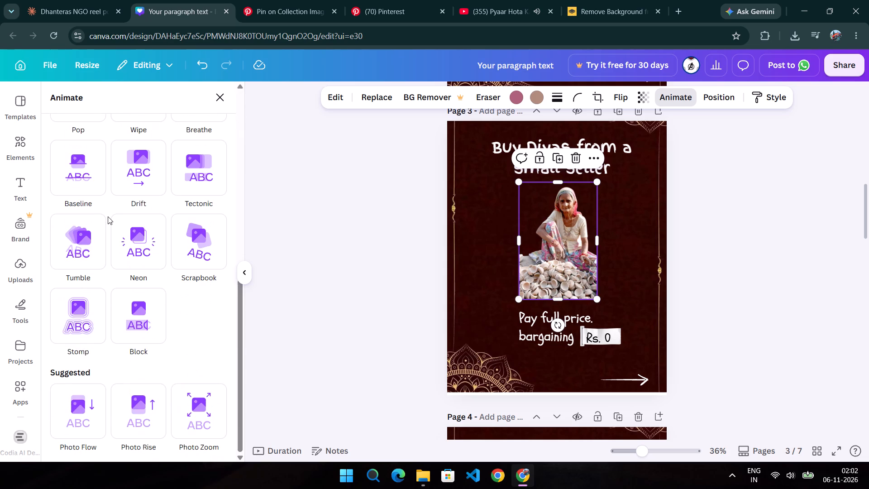
pyautogui.scroll(-3, 108, 216)
pyautogui.click(223, 102)
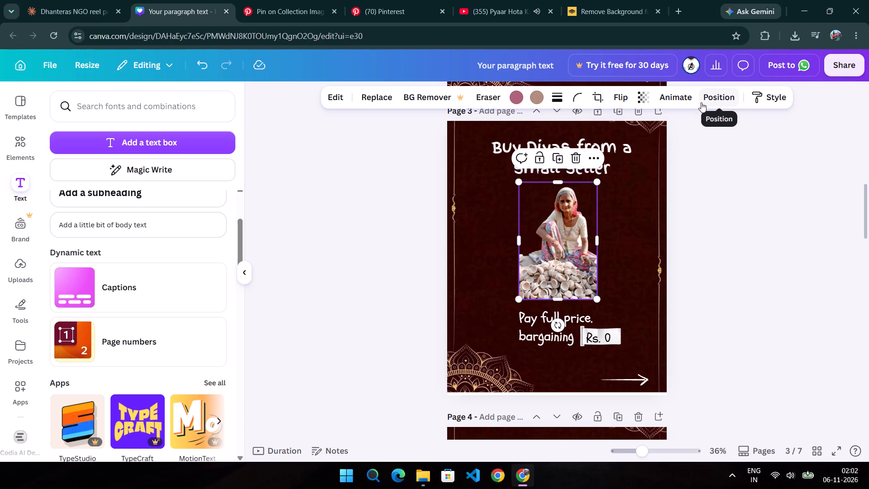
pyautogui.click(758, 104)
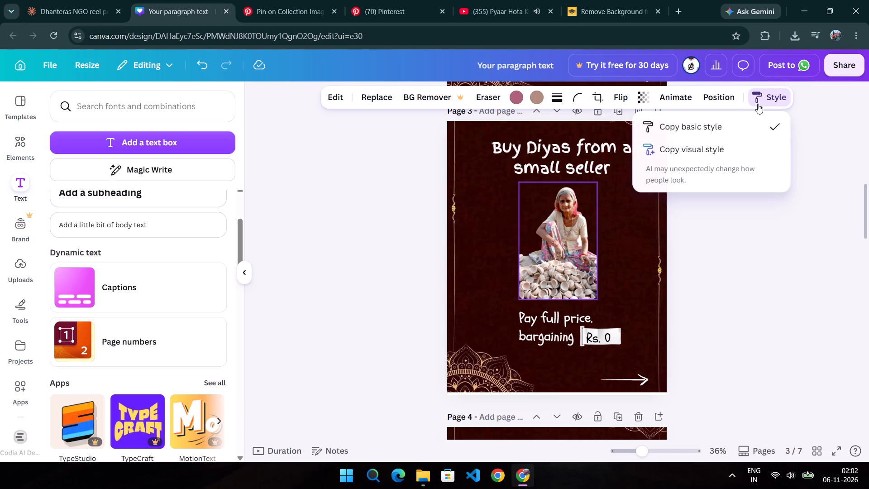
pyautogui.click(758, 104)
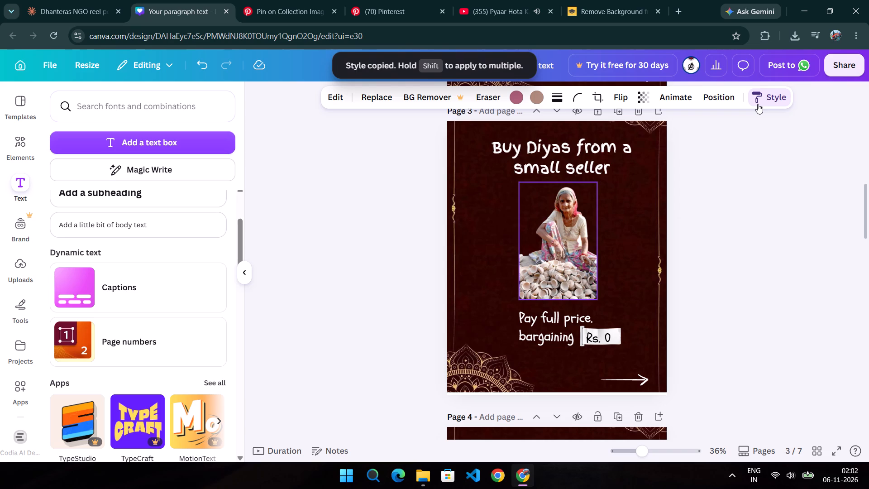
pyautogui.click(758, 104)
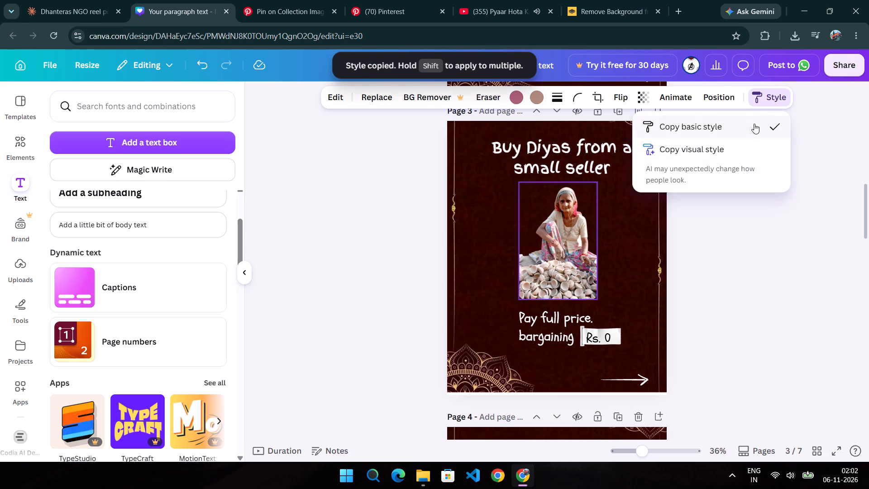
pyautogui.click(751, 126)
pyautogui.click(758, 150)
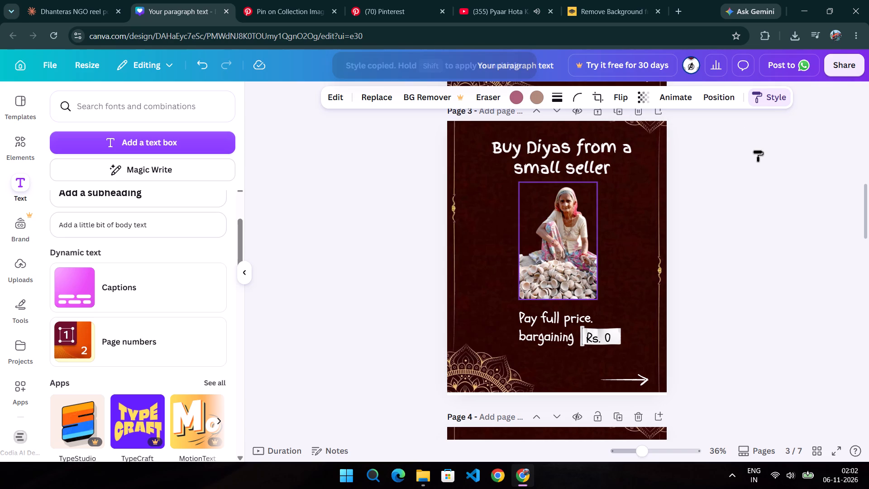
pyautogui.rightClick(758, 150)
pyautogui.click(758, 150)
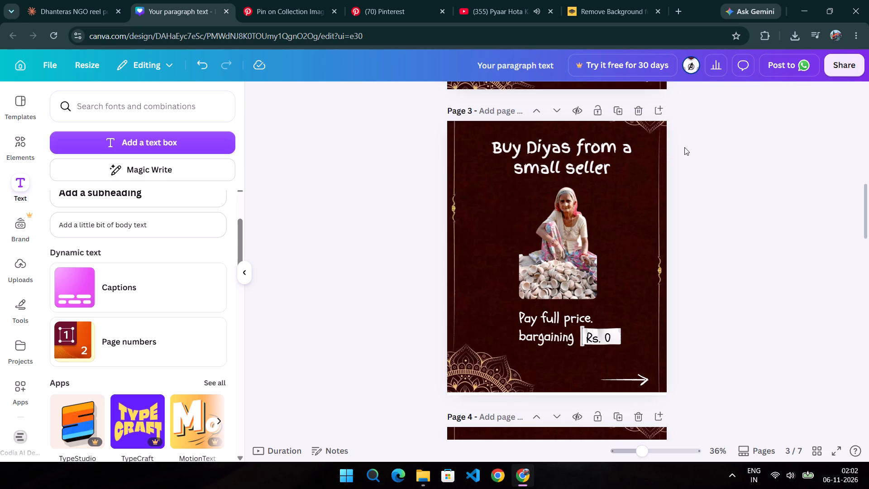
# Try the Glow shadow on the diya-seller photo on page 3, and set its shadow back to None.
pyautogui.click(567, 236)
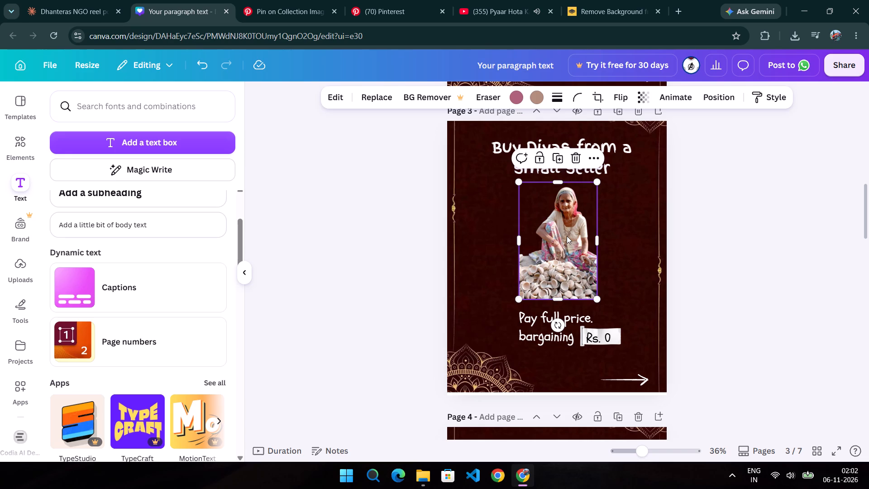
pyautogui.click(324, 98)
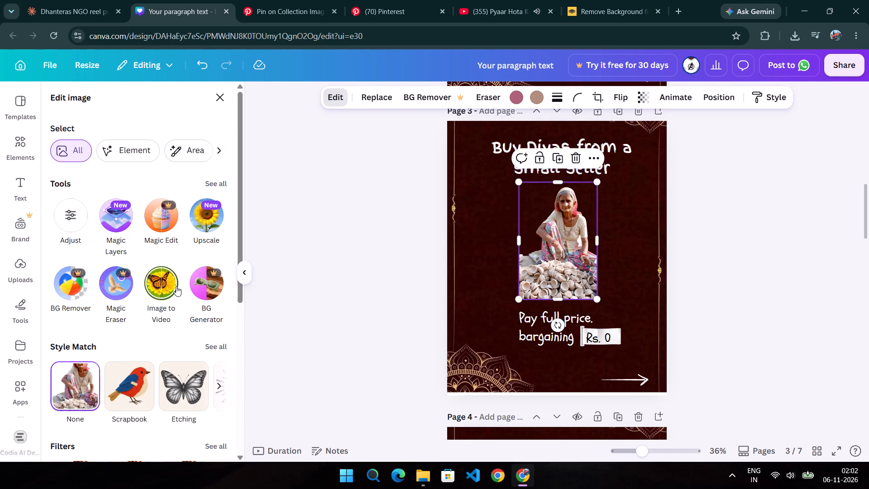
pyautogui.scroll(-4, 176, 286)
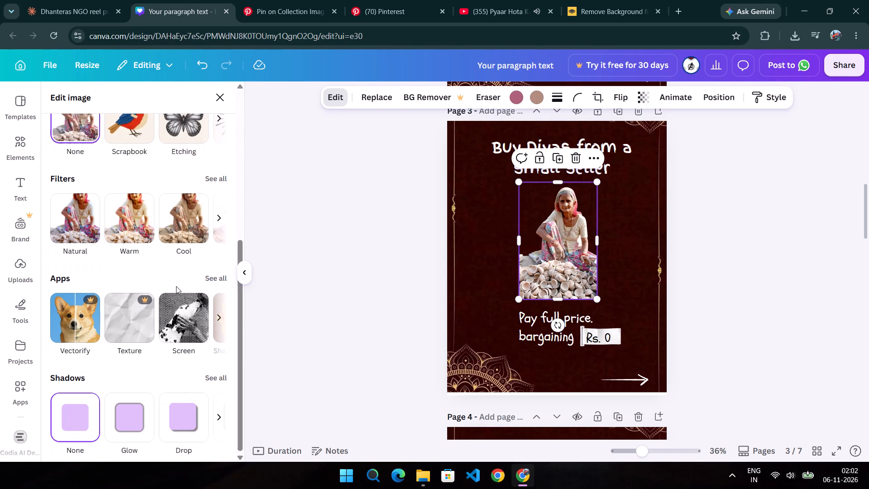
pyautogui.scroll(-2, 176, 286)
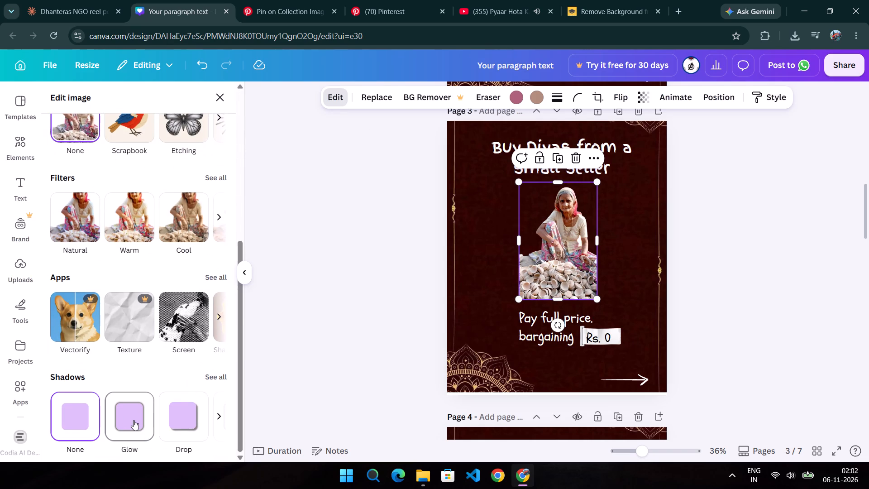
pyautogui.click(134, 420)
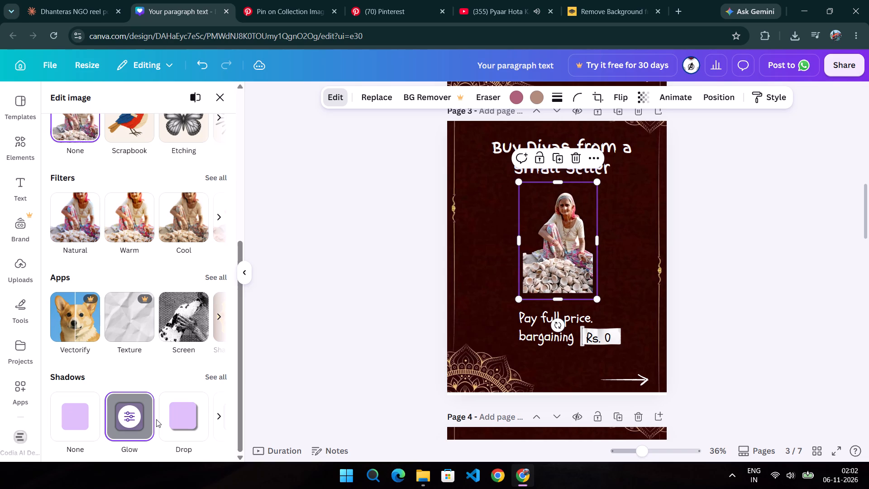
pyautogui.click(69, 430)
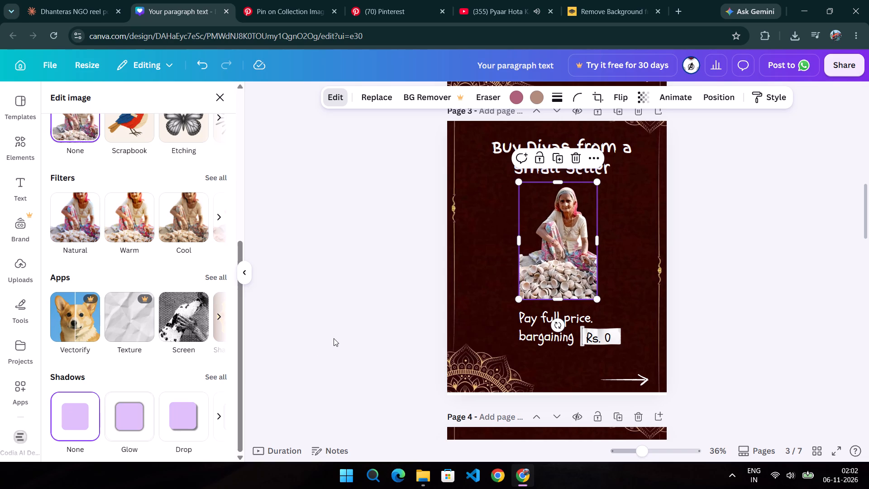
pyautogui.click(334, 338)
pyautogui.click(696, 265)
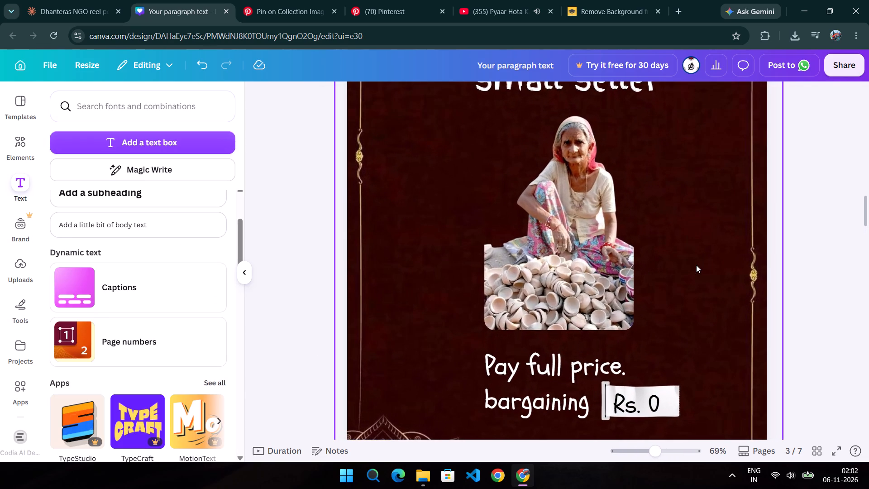
pyautogui.click(578, 275)
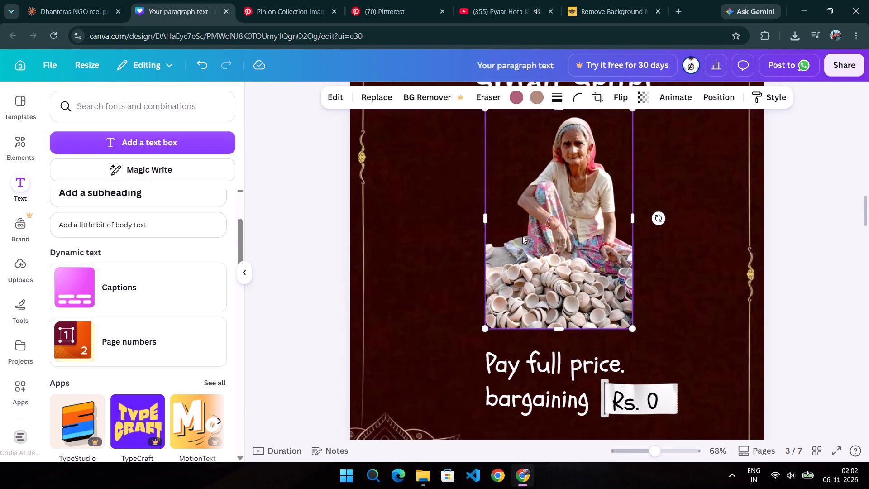
pyautogui.moveTo(509, 154); pyautogui.dragTo(509, 154)
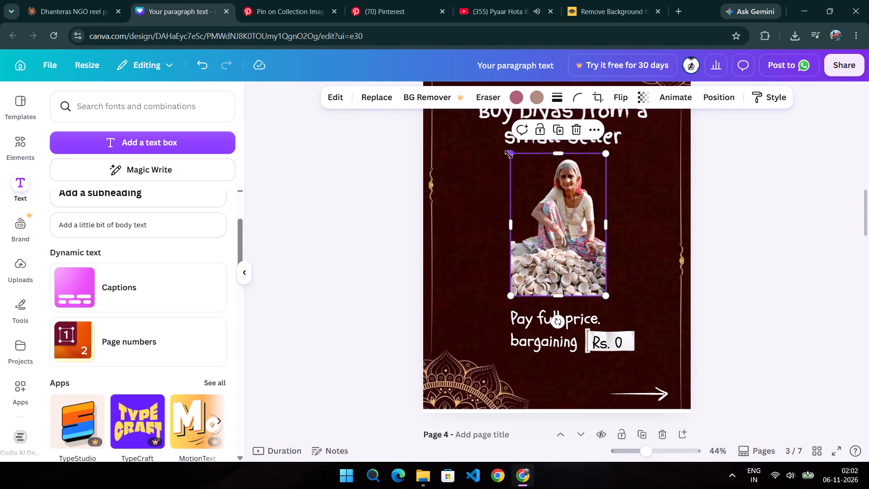
pyautogui.moveTo(509, 154); pyautogui.dragTo(499, 149)
pyautogui.moveTo(579, 220); pyautogui.dragTo(579, 226)
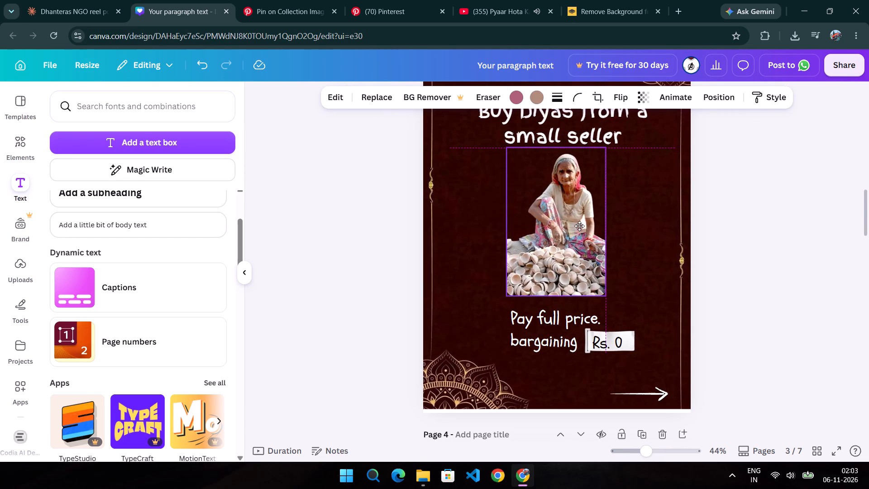
pyautogui.moveTo(579, 226); pyautogui.dragTo(584, 226)
pyautogui.click(816, 273)
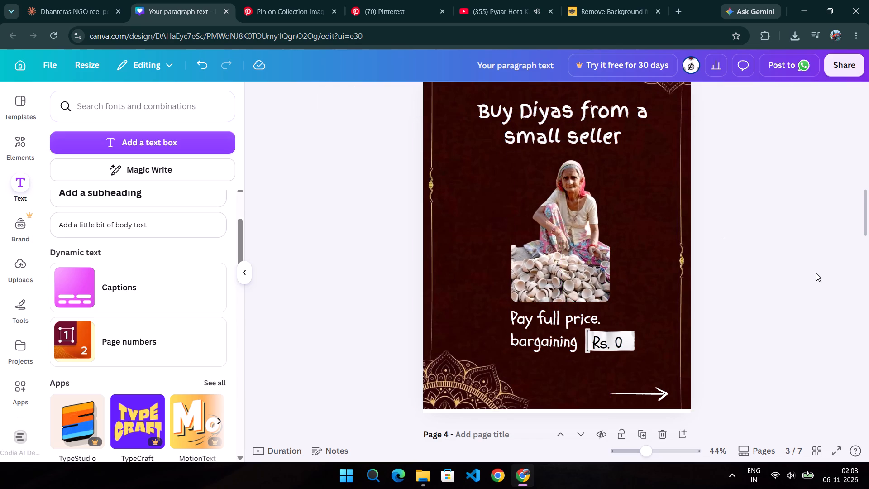
pyautogui.scroll(-2, 816, 273)
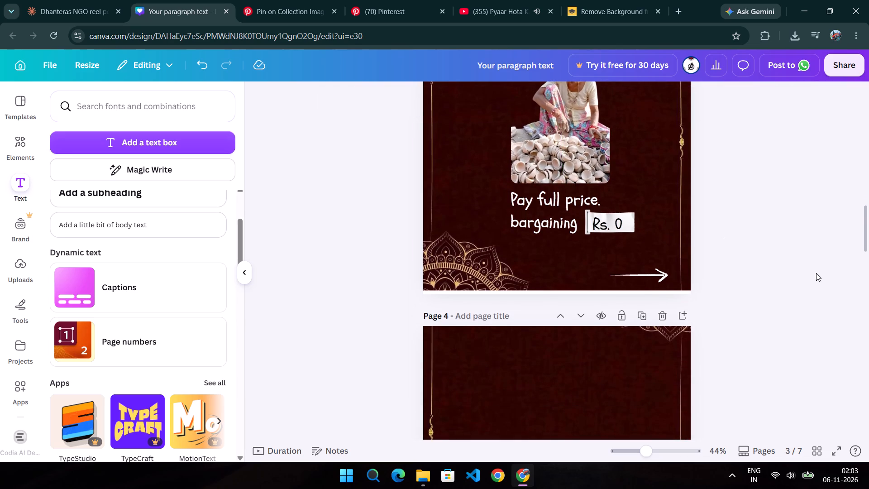
pyautogui.scroll(2, 816, 273)
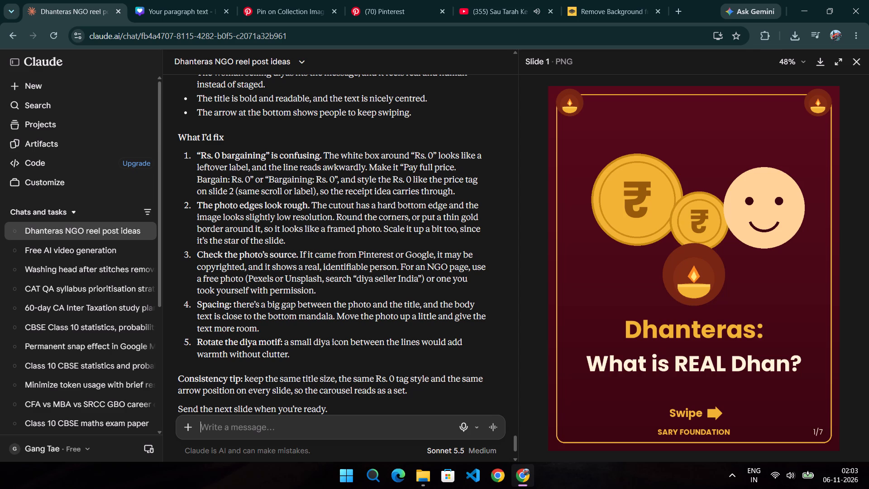
pyautogui.click(193, 0)
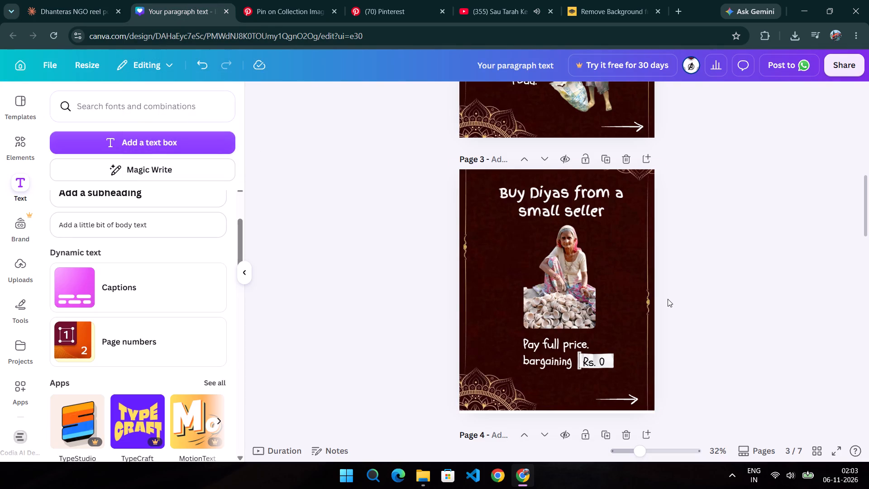
pyautogui.click(761, 333)
# Shift "bargaining", the white label, its "Rs. 0" text and "Pay full price." slightly down on page 3, keeping them aligned.
pyautogui.click(558, 367)
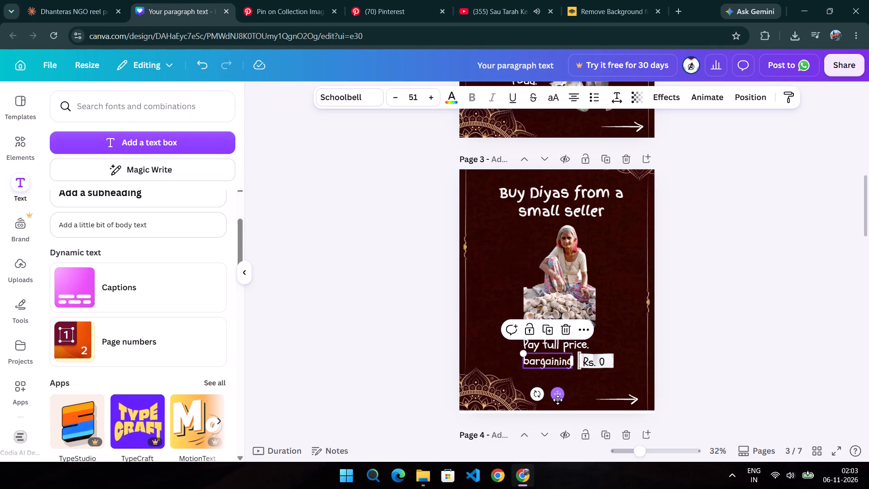
pyautogui.click(558, 395)
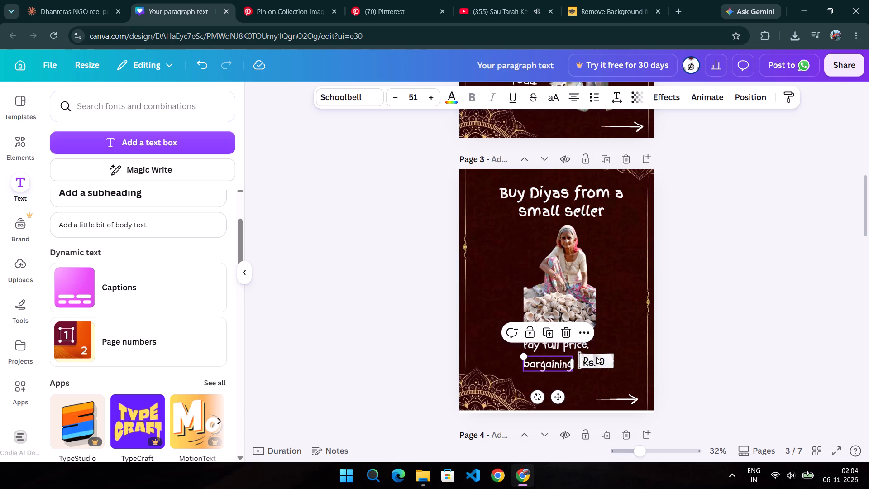
pyautogui.click(611, 364)
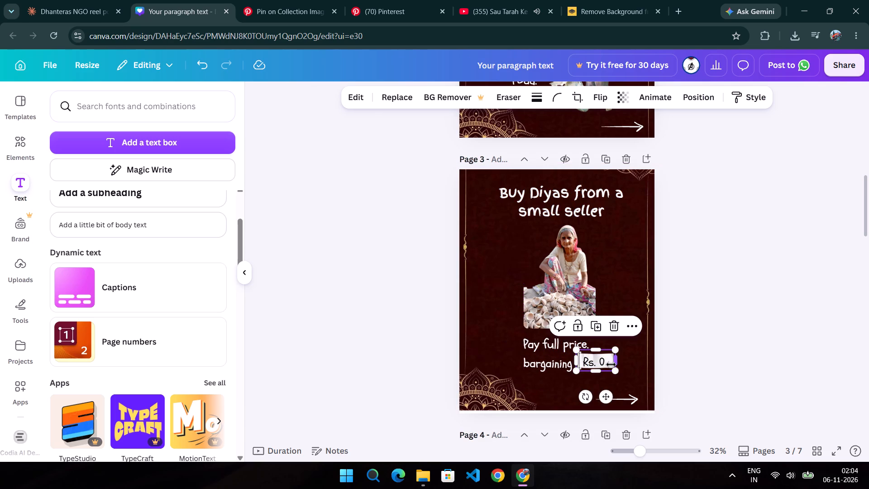
pyautogui.moveTo(609, 396); pyautogui.dragTo(609, 400)
pyautogui.click(596, 364)
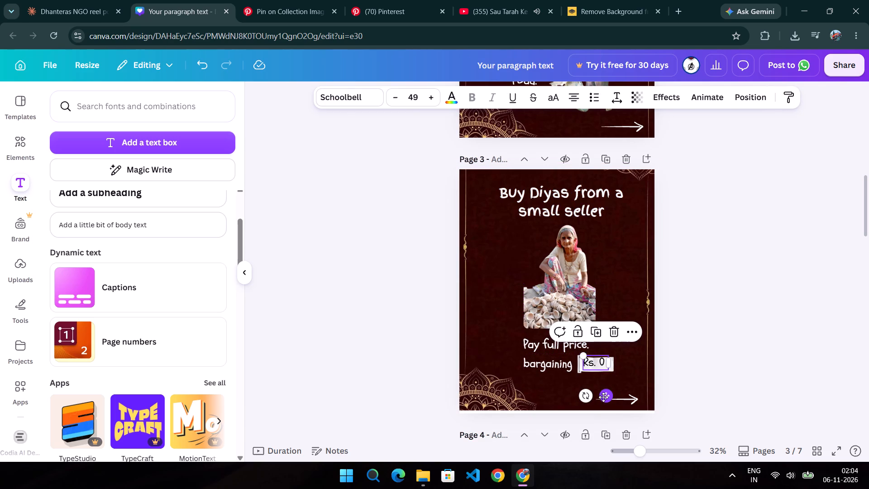
pyautogui.click(603, 397)
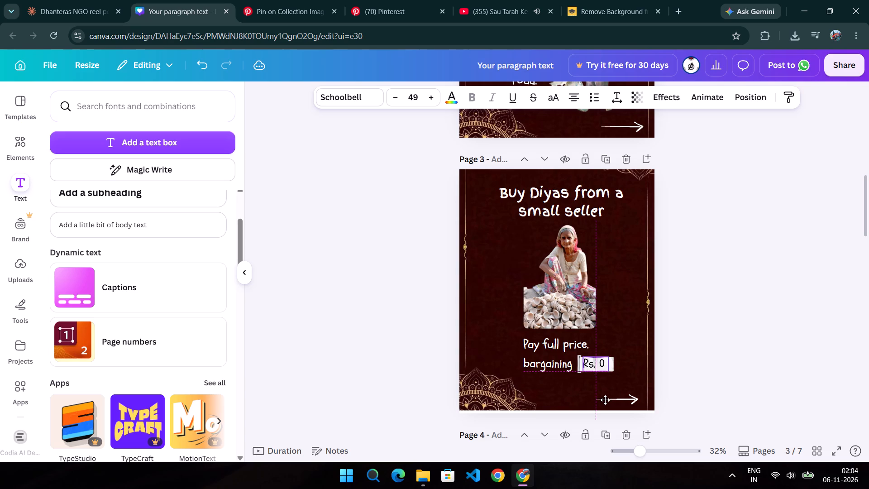
pyautogui.click(542, 339)
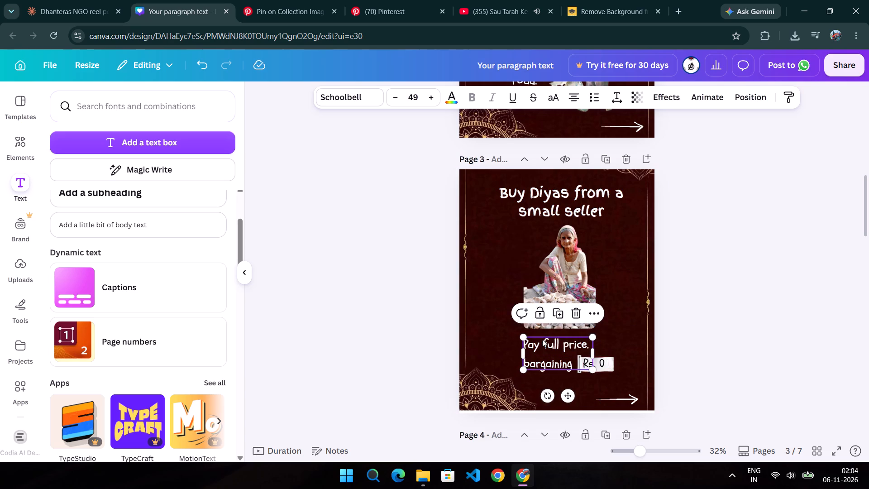
pyautogui.click(566, 390)
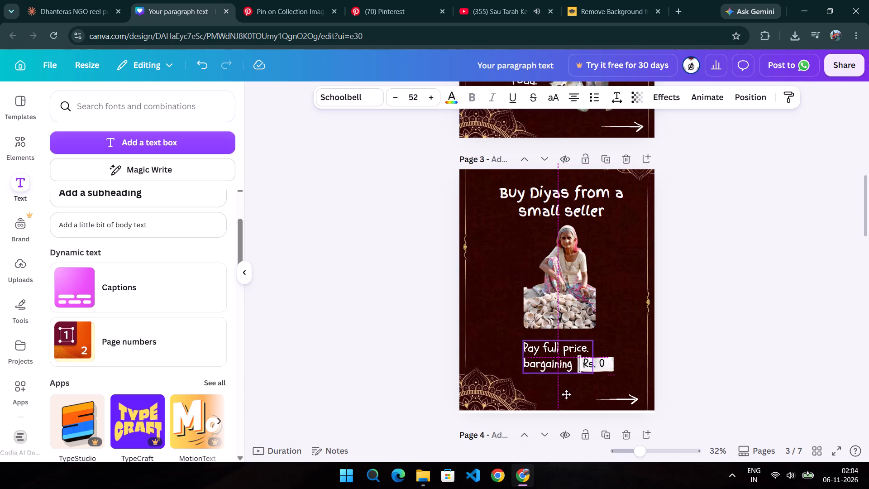
pyautogui.click(709, 366)
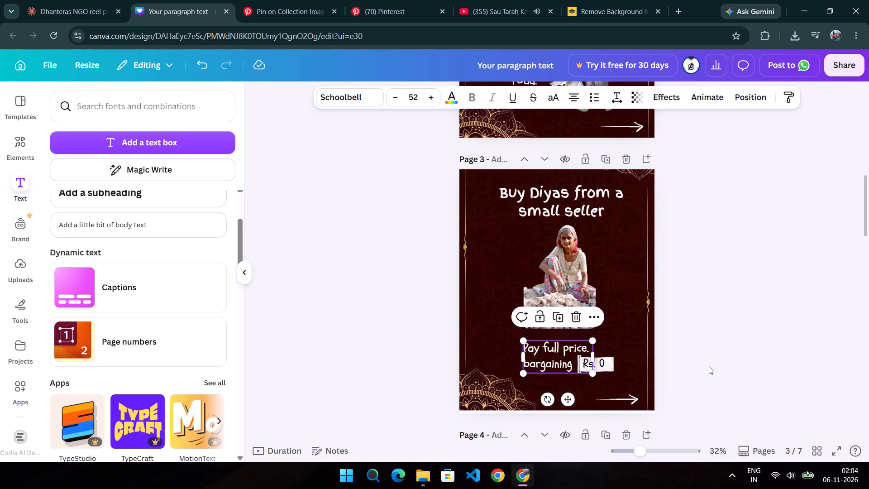
# Move the diya-seller photo slightly down so it sits evenly between the title and "Pay full price.".
pyautogui.click(562, 311)
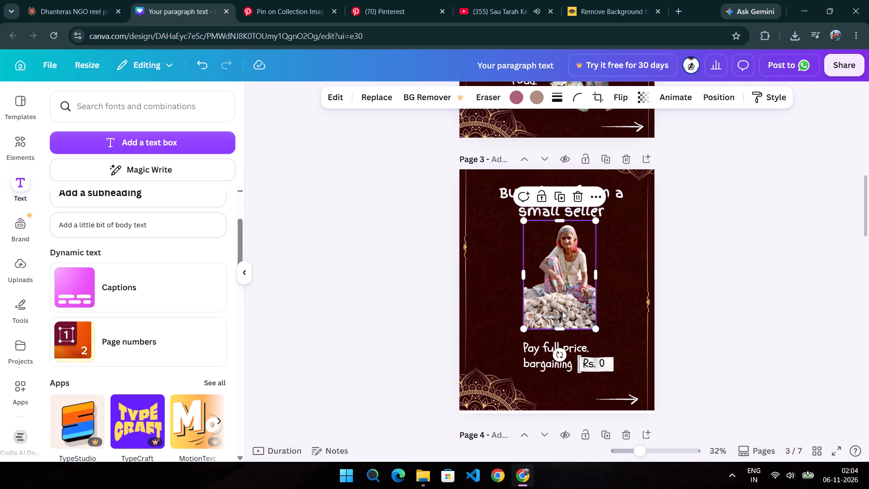
pyautogui.click(554, 285)
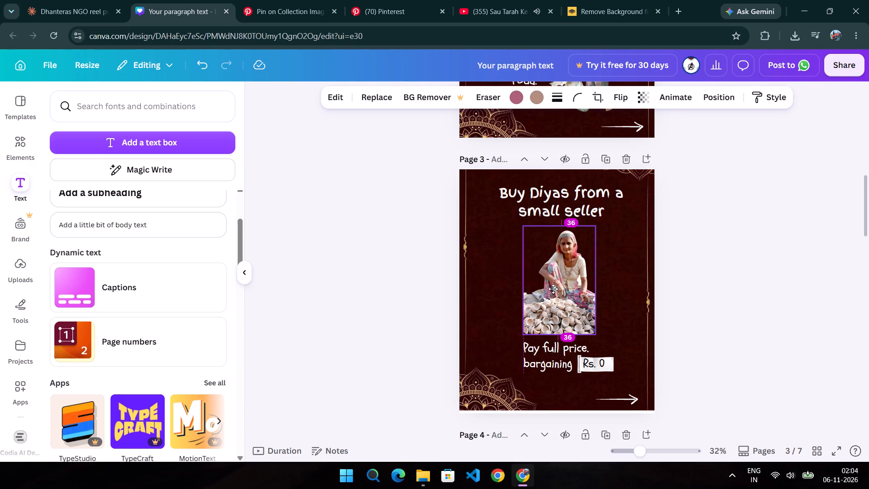
pyautogui.click(707, 282)
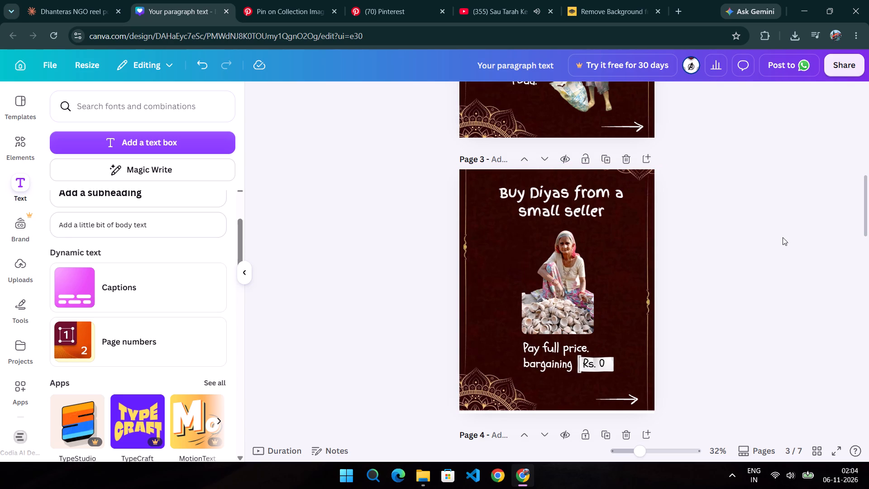
pyautogui.click(600, 197)
pyautogui.click(765, 282)
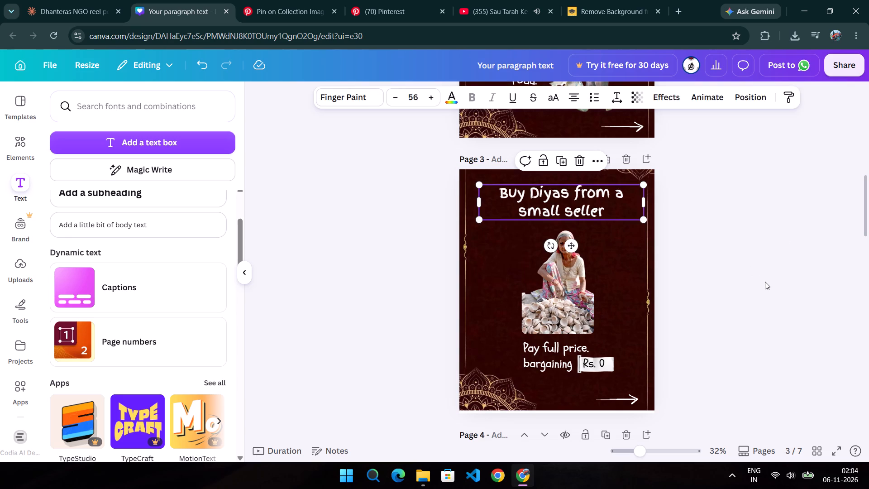
# Duplicate the white swipe arrow on page 3 and move the copy onto the blank page 4.
pyautogui.scroll(-4, 765, 282)
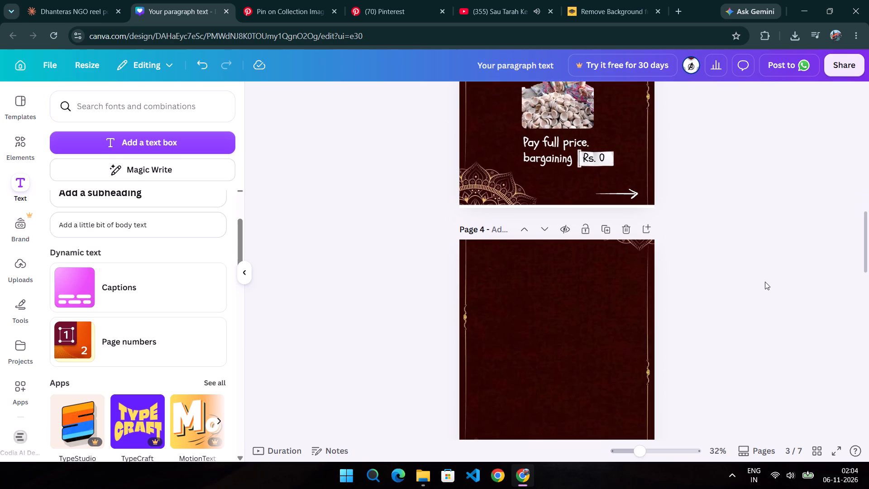
pyautogui.scroll(-3, 765, 282)
pyautogui.scroll(1, 765, 282)
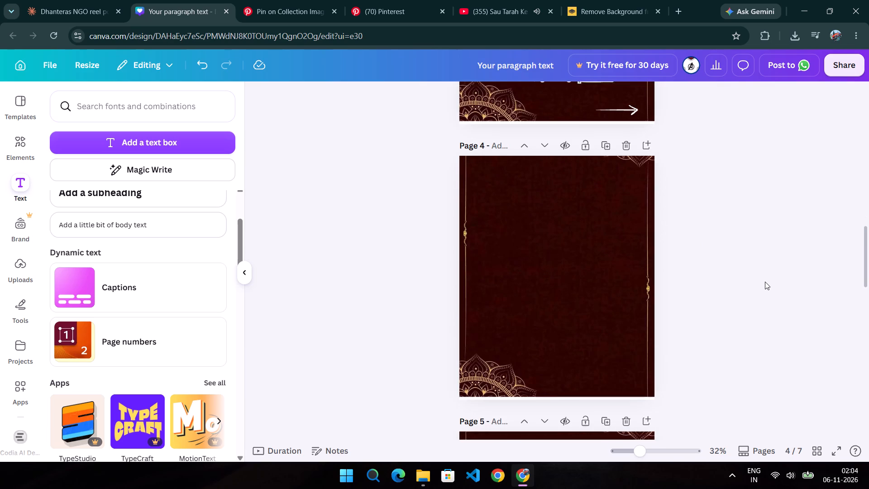
pyautogui.scroll(1, 765, 282)
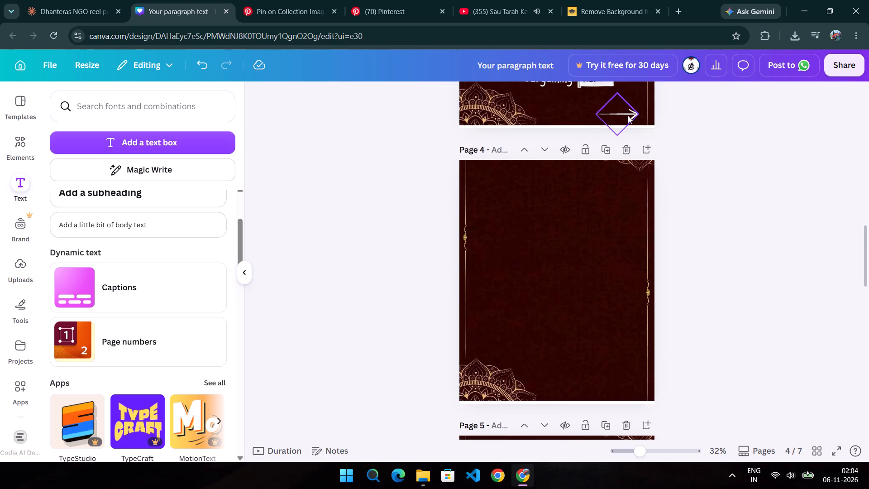
pyautogui.click(628, 115)
pyautogui.scroll(1, 669, 169)
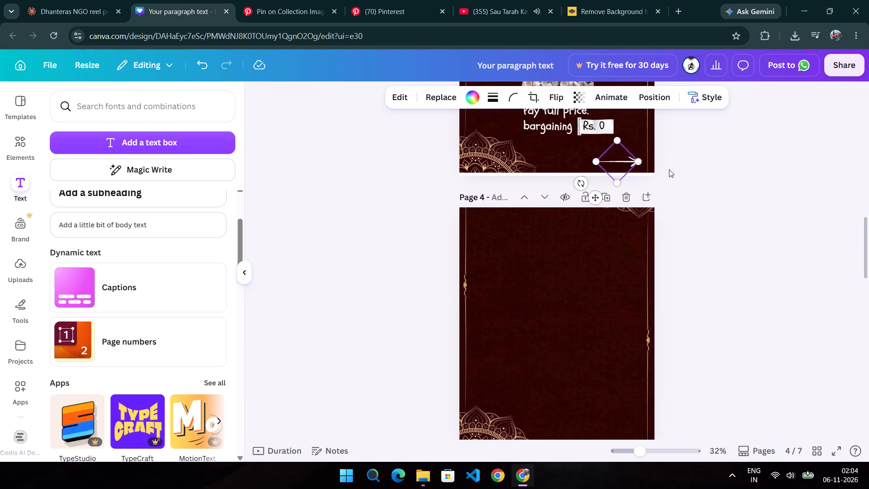
pyautogui.scroll(1, 669, 169)
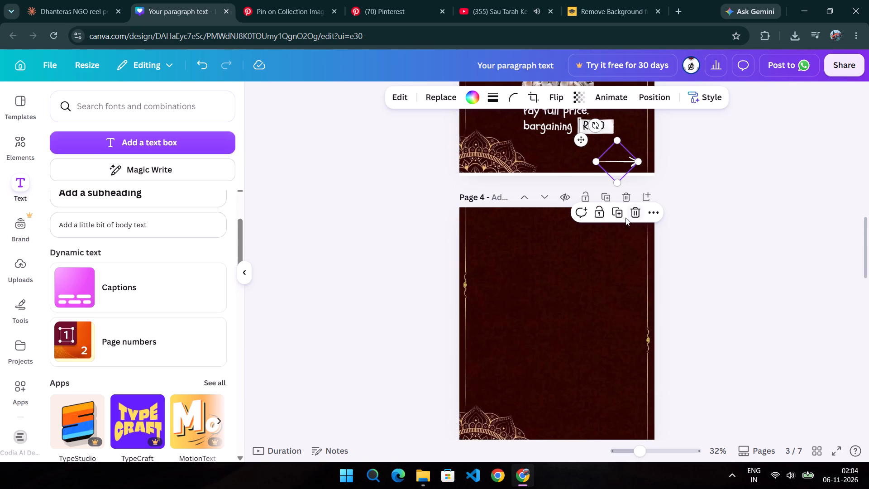
pyautogui.click(621, 216)
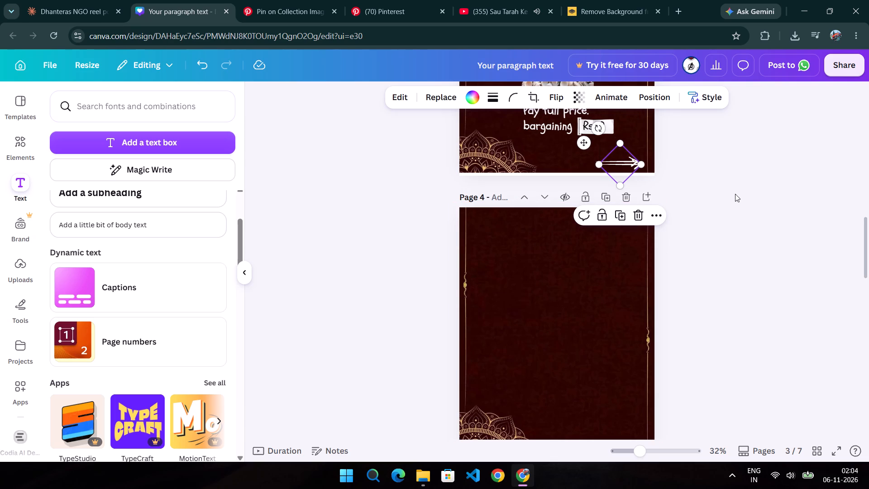
pyautogui.moveTo(583, 144); pyautogui.dragTo(577, 192)
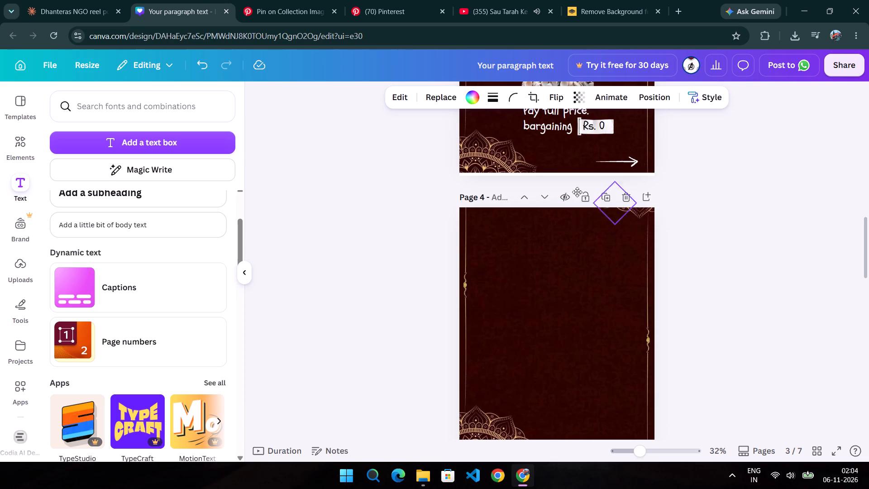
pyautogui.moveTo(577, 192); pyautogui.dragTo(583, 357)
pyautogui.scroll(-1, 754, 316)
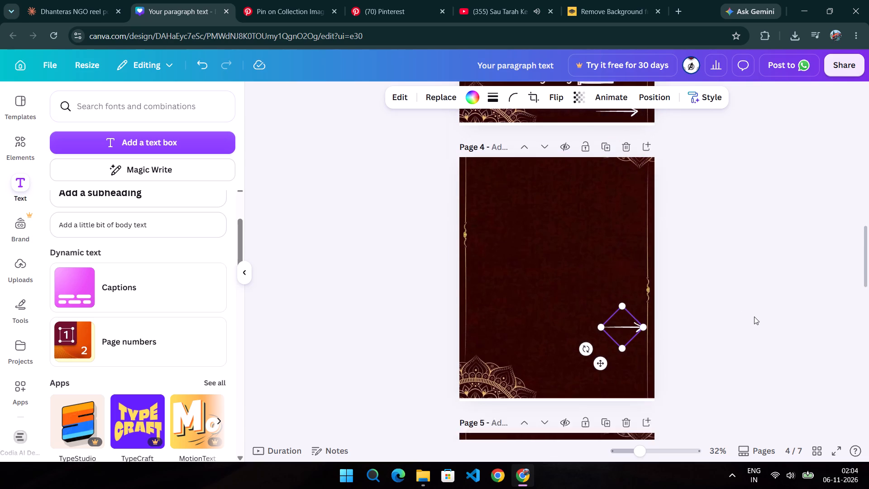
pyautogui.scroll(-1, 754, 316)
pyautogui.moveTo(601, 295); pyautogui.dragTo(594, 344)
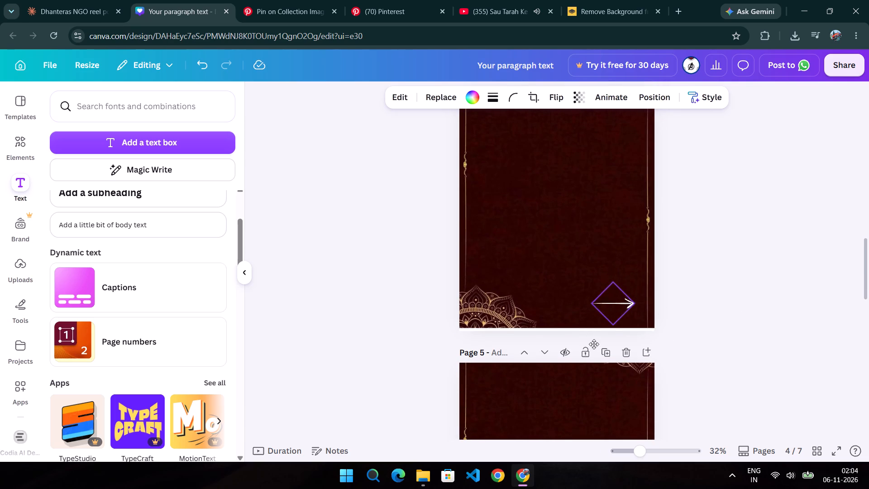
pyautogui.moveTo(594, 344); pyautogui.dragTo(598, 350)
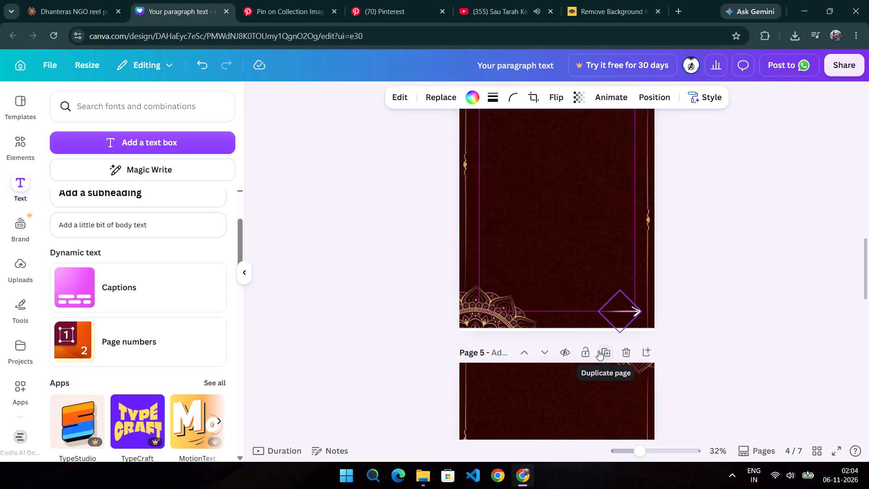
pyautogui.moveTo(598, 350); pyautogui.dragTo(597, 350)
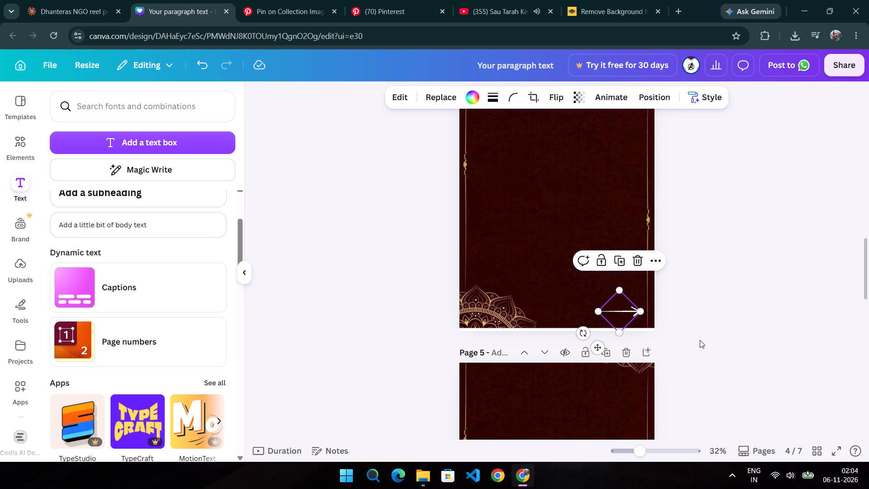
pyautogui.click(700, 340)
pyautogui.scroll(2, 700, 340)
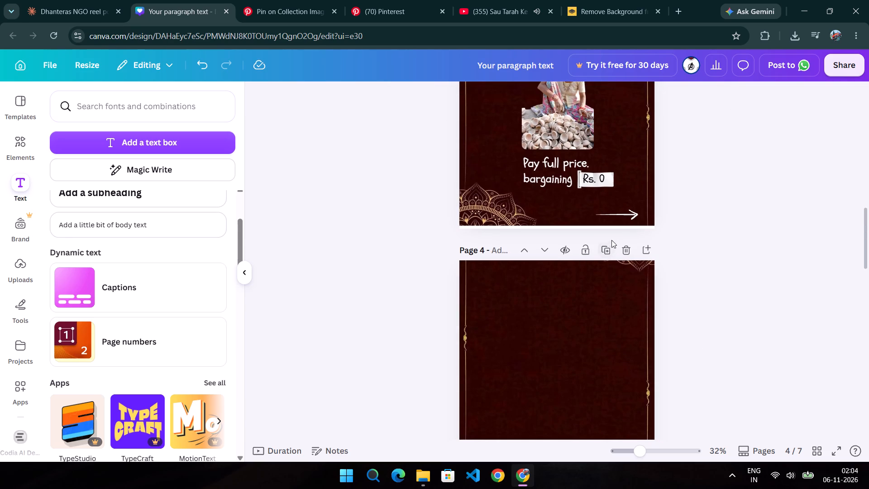
pyautogui.scroll(-3, 787, 306)
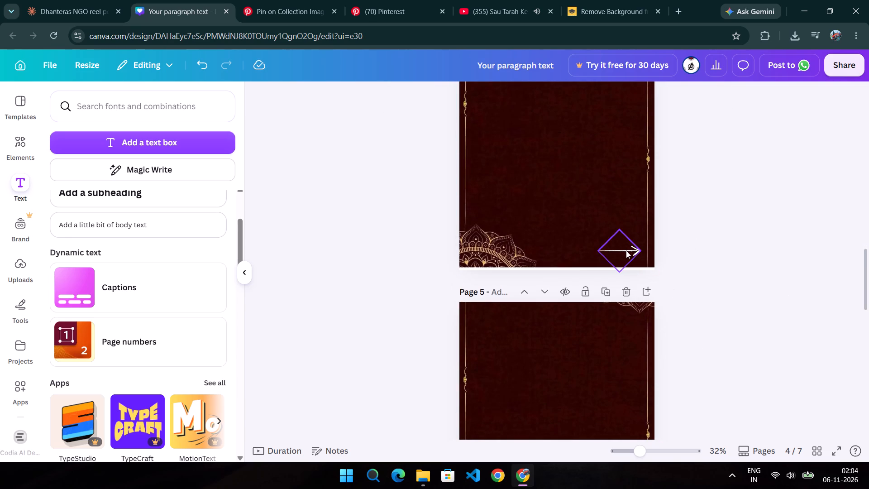
pyautogui.click(622, 248)
pyautogui.moveTo(598, 288); pyautogui.dragTo(598, 293)
pyautogui.click(717, 277)
pyautogui.scroll(3, 717, 277)
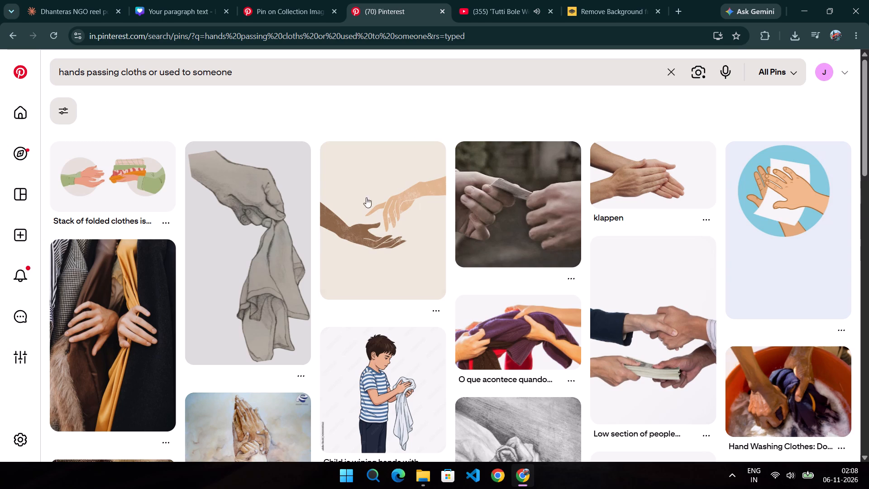
pyautogui.scroll(-5, 347, 304)
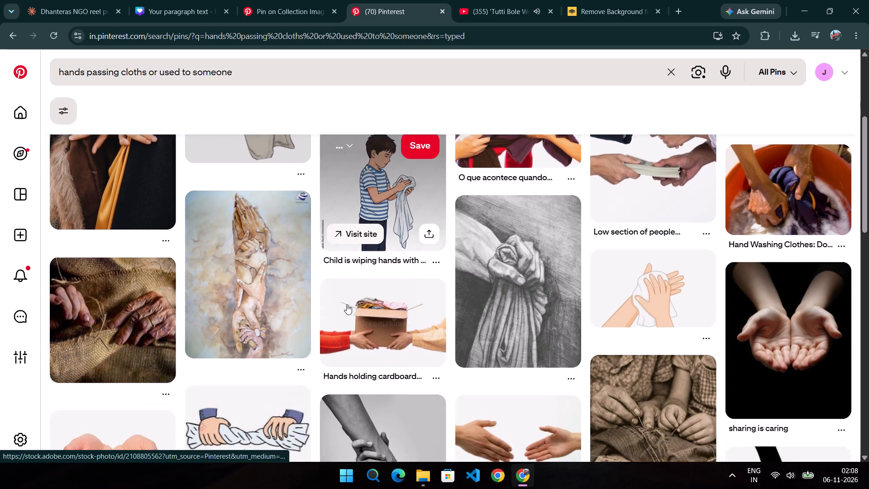
pyautogui.scroll(-6, 347, 304)
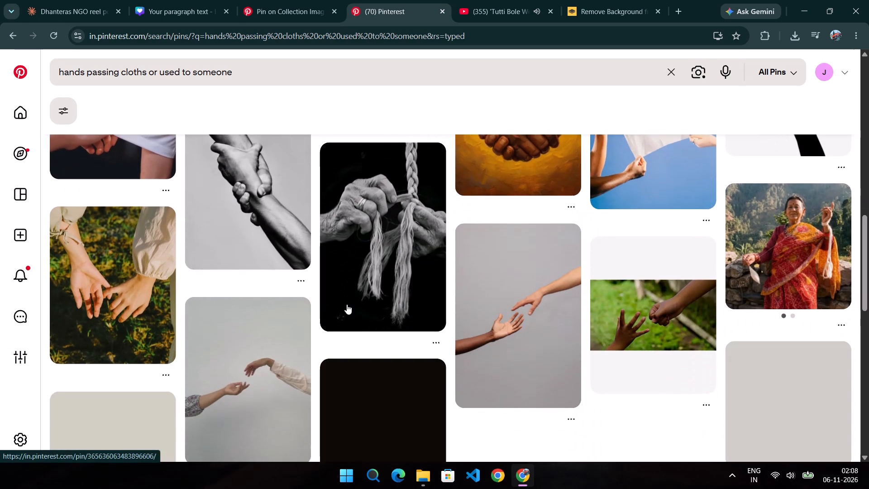
pyautogui.scroll(-3, 347, 304)
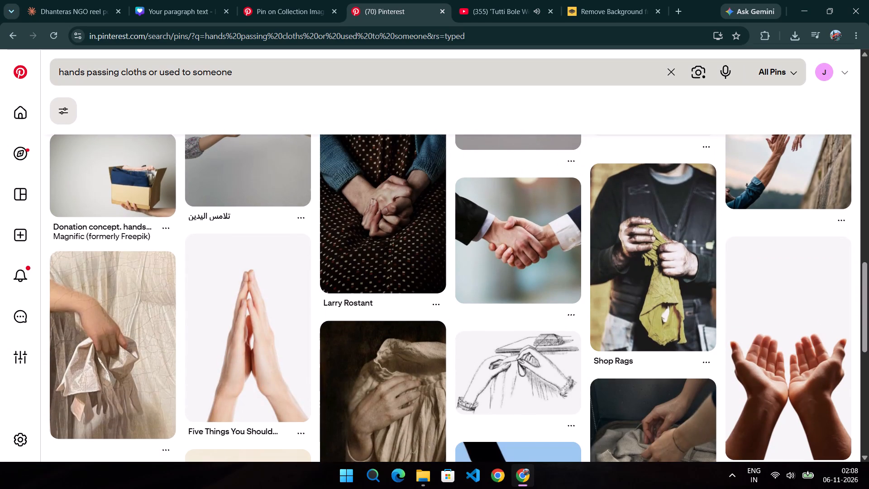
# Shorten the Pinterest search to "hands passing cloths to someone" and run it.
pyautogui.click(179, 75)
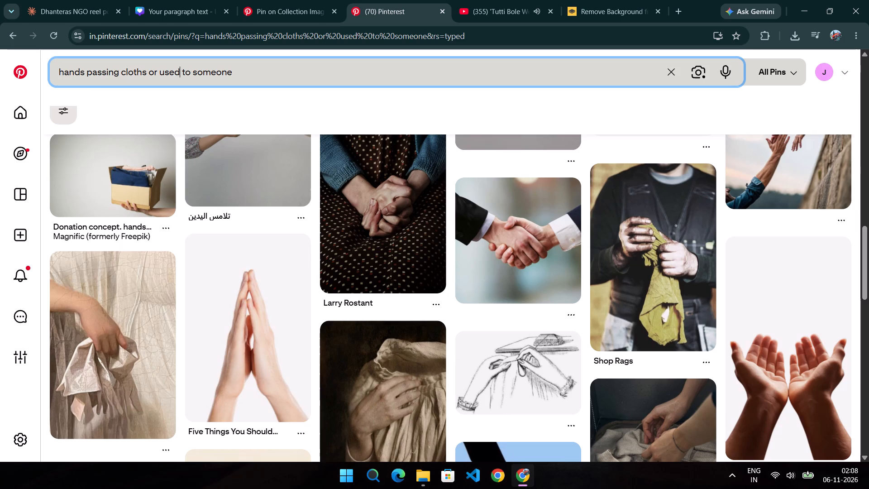
pyautogui.press('BackSpace')
pyautogui.press('BackSpace')
pyautogui.press('BackSpace')
pyautogui.press('BackSpace')
pyautogui.press('BackSpace')
pyautogui.press('BackSpace')
pyautogui.press('BackSpace')
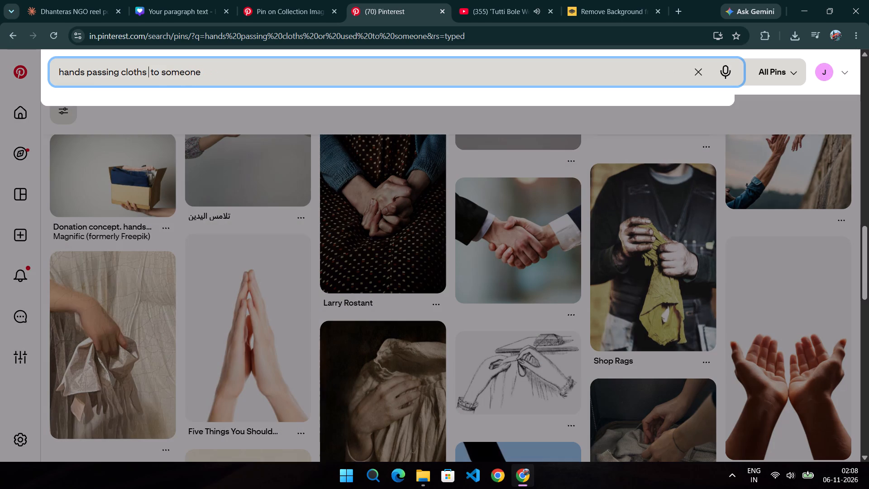
pyautogui.press('BackSpace')
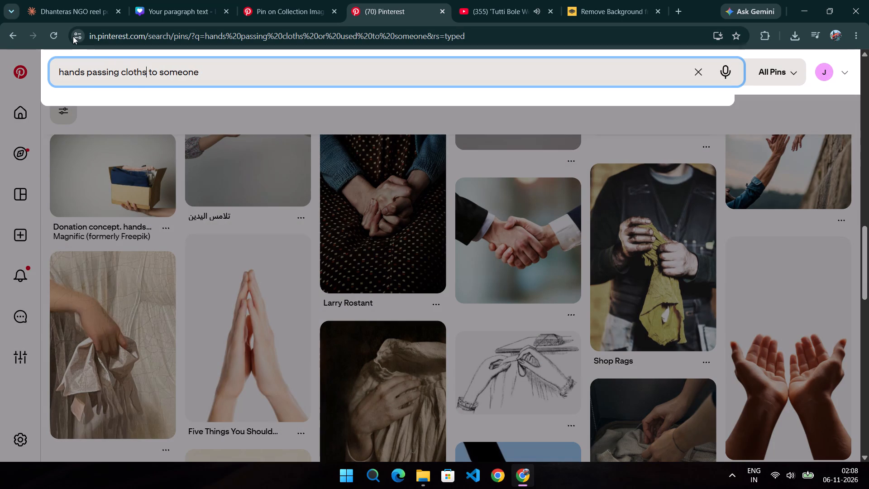
pyautogui.press('Return')
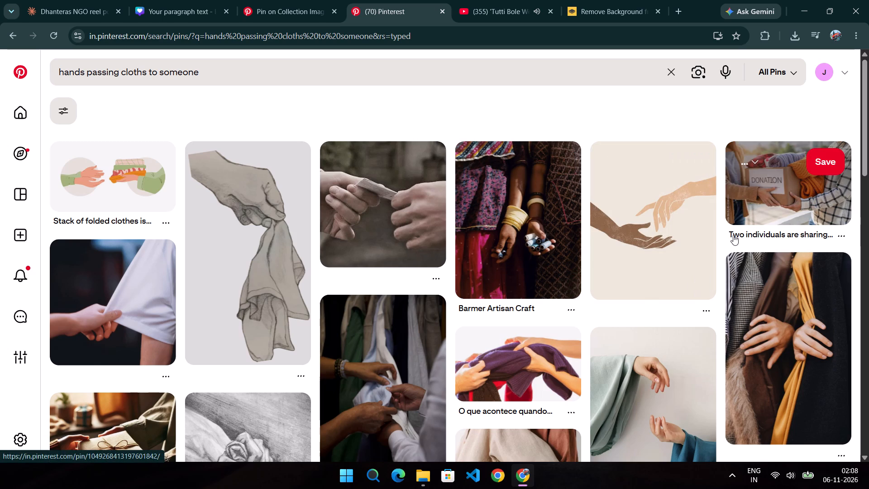
# Browse the results for a clothes-giving image and open the pin of two people sharing a DONATION box.
pyautogui.scroll(-4, 675, 369)
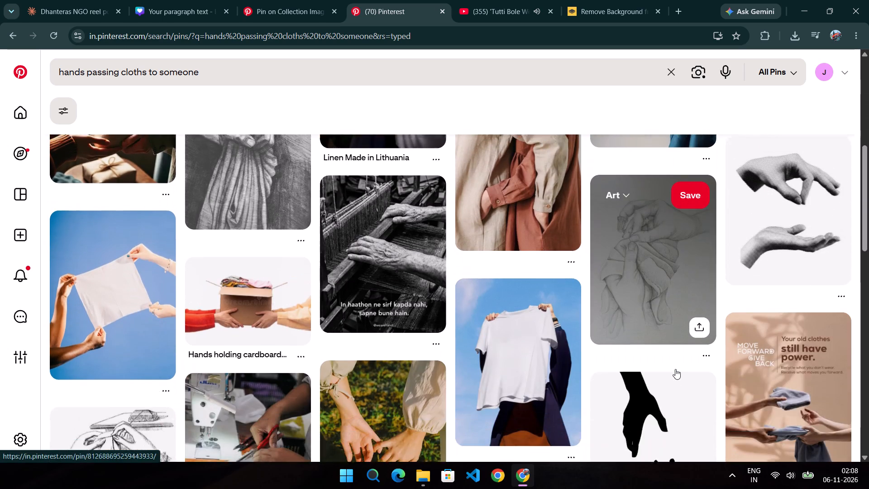
pyautogui.scroll(5, 675, 369)
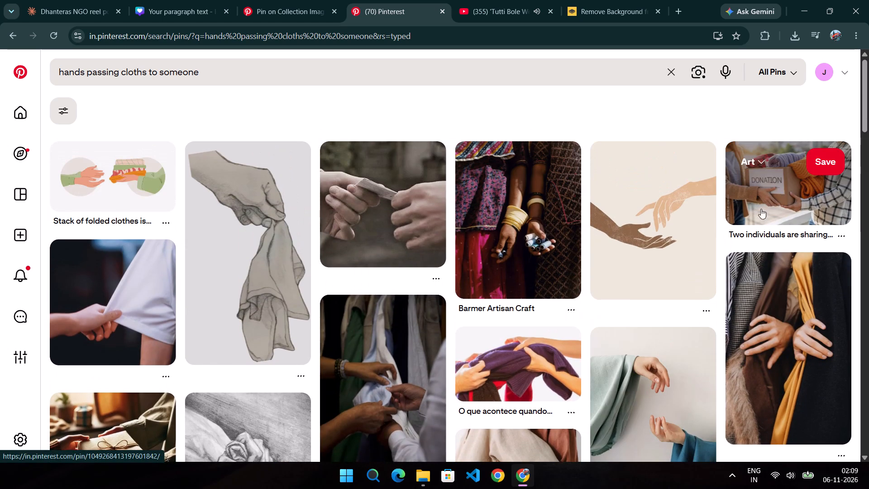
pyautogui.scroll(-5, 649, 340)
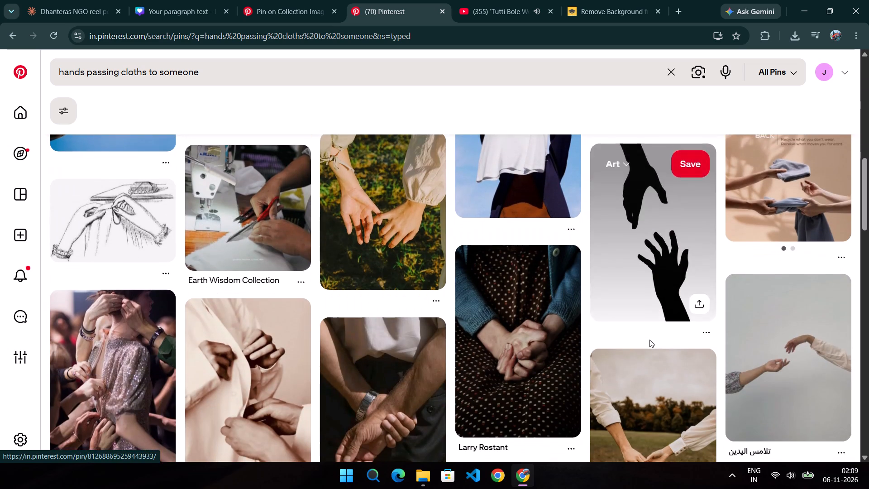
pyautogui.scroll(-1, 649, 340)
pyautogui.scroll(7, 649, 340)
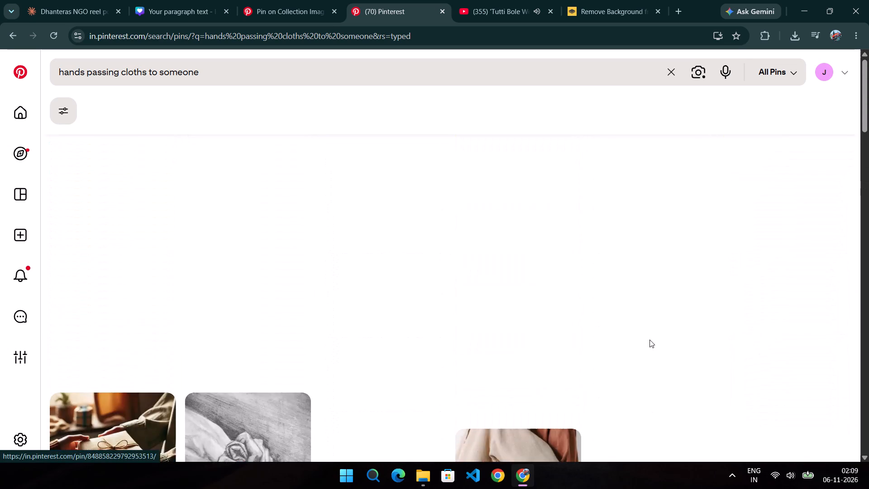
pyautogui.click(756, 200)
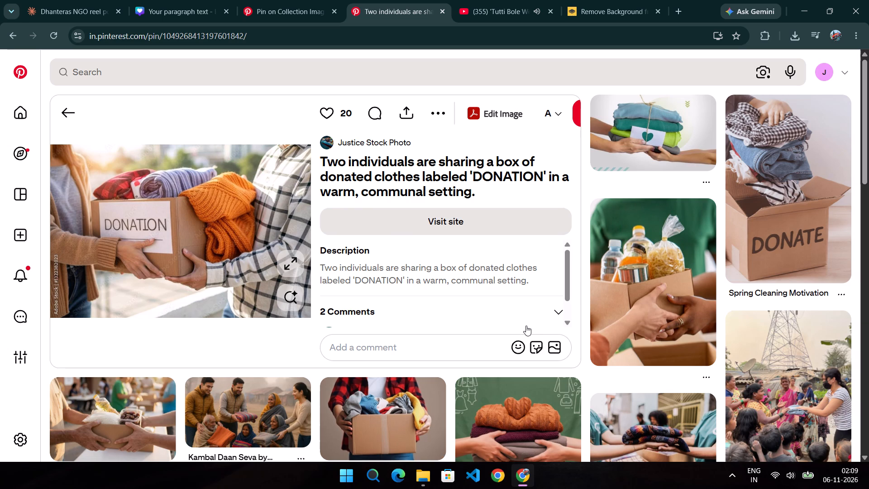
# Browse the related clothes-donation pins and open the one of hands passing a tied stack of folded clothes with a heart card.
pyautogui.scroll(-1, 526, 326)
pyautogui.scroll(-1, 618, 377)
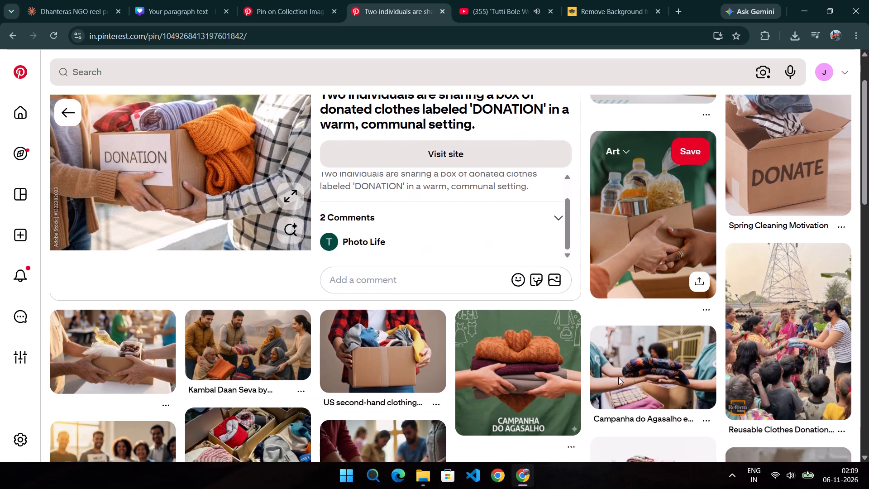
pyautogui.scroll(-2, 618, 377)
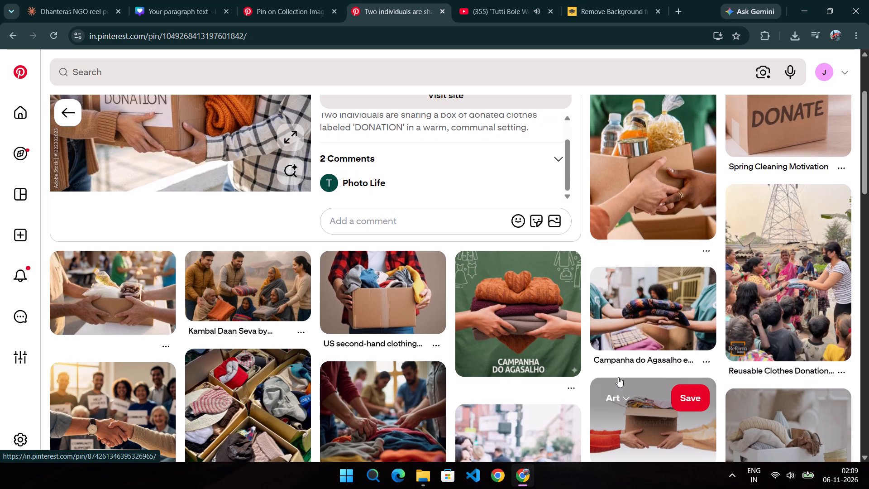
pyautogui.scroll(-2, 618, 377)
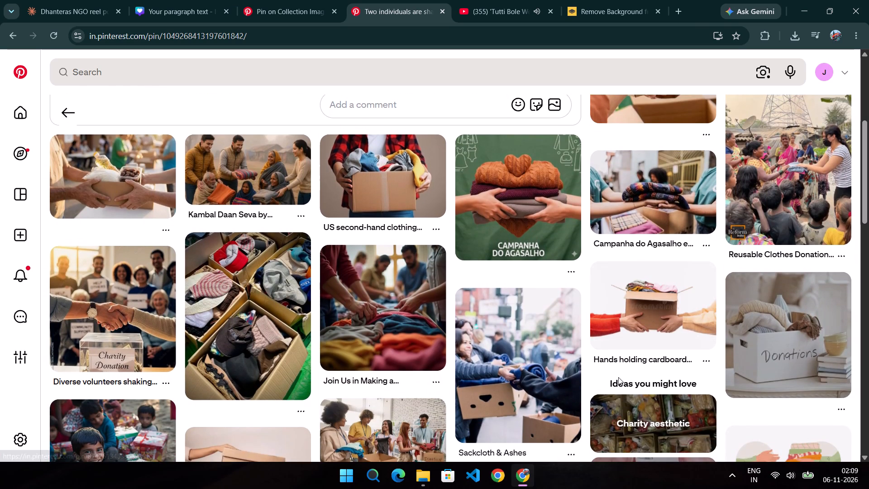
pyautogui.scroll(-3, 618, 377)
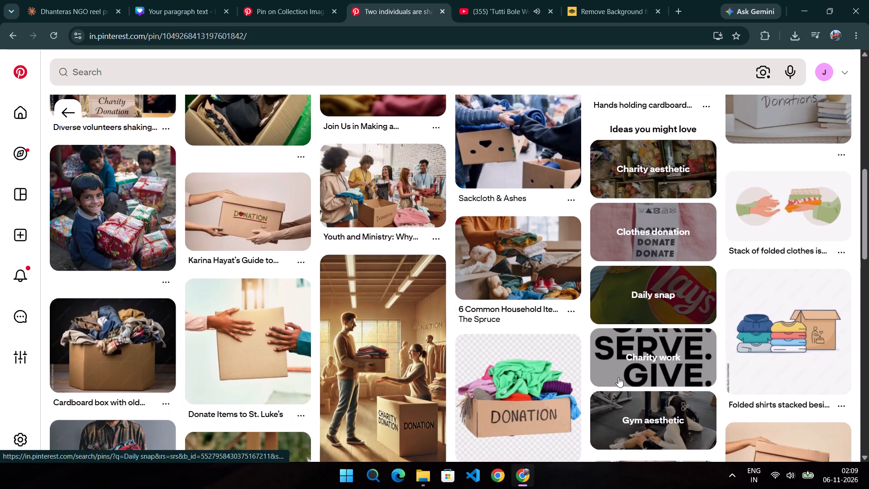
pyautogui.scroll(-1, 618, 377)
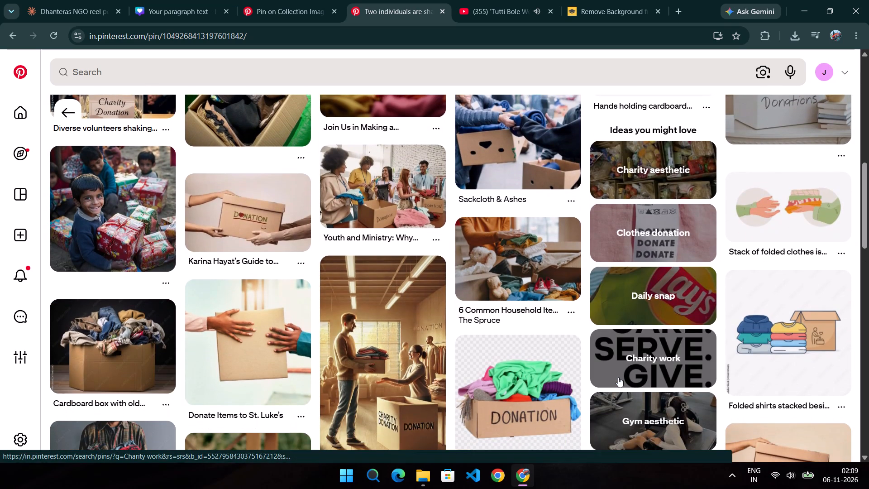
pyautogui.scroll(2, 618, 377)
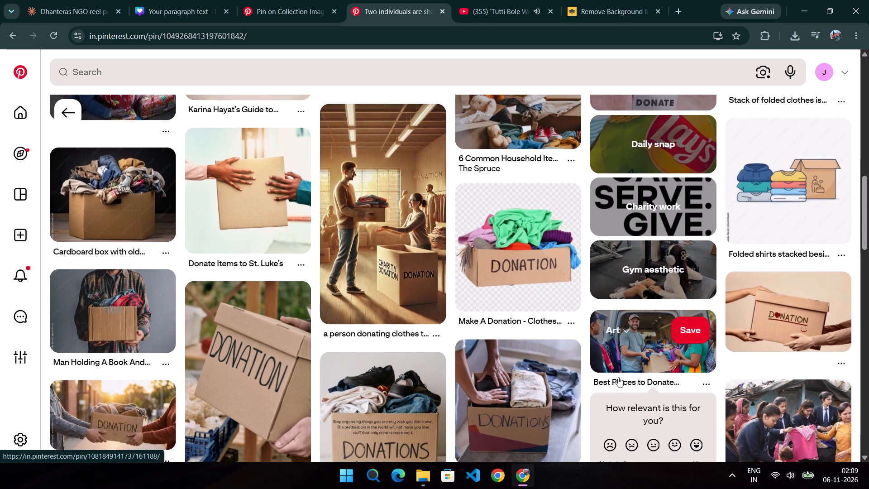
pyautogui.scroll(1, 618, 377)
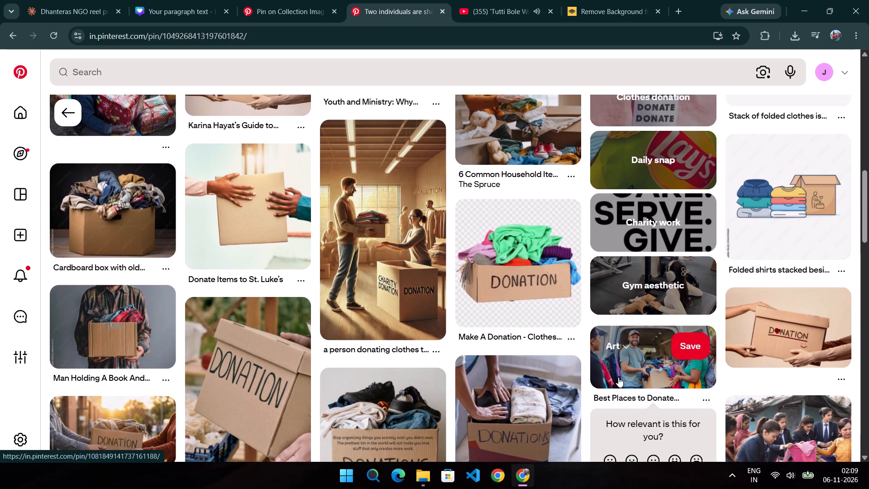
pyautogui.scroll(2, 618, 377)
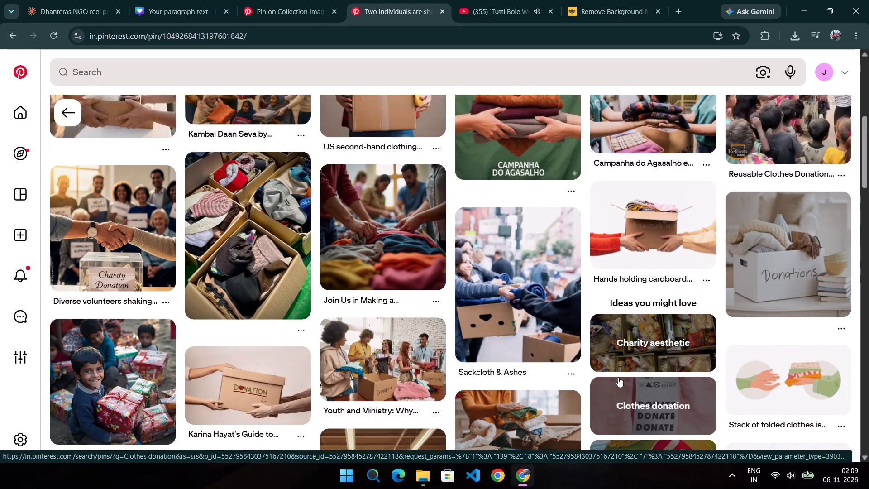
pyautogui.scroll(3, 618, 377)
pyautogui.scroll(-1, 618, 377)
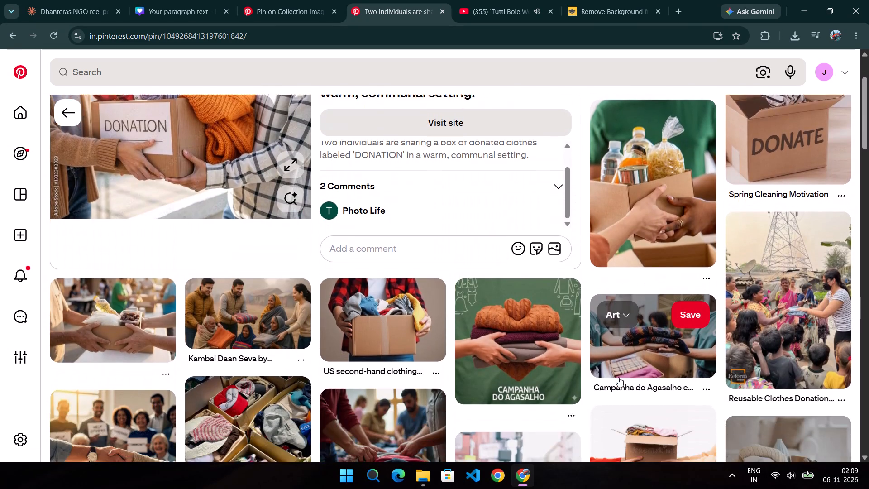
pyautogui.scroll(-2, 618, 377)
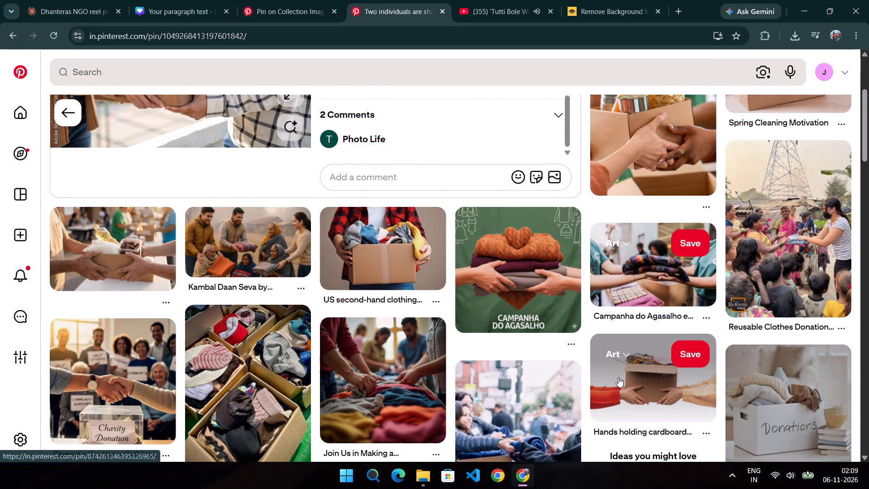
pyautogui.scroll(3, 618, 377)
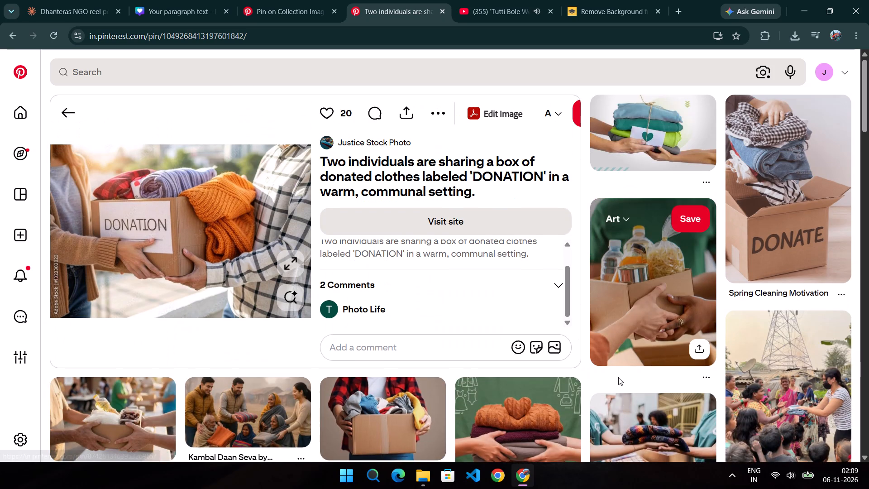
pyautogui.click(669, 151)
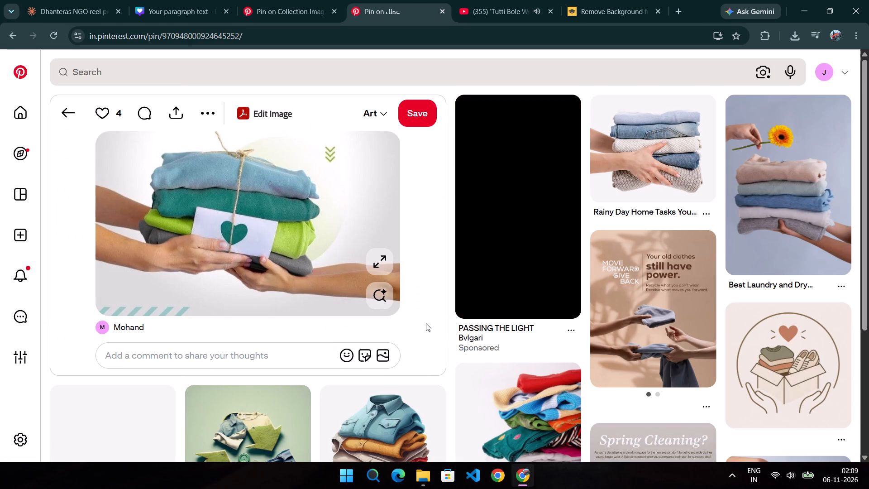
# Check the related clothes-donation pins, and download the opened pin's image of hands passing folded clothes to the computer.
pyautogui.scroll(-1, 426, 323)
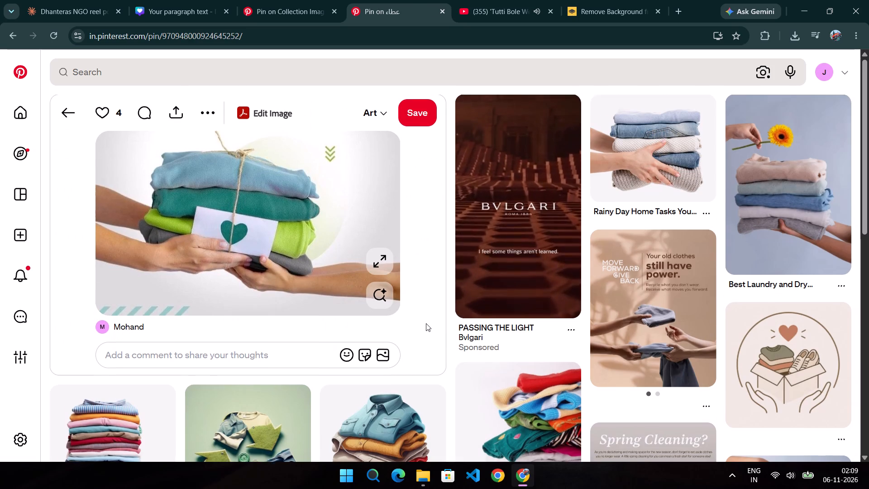
pyautogui.scroll(-2, 426, 323)
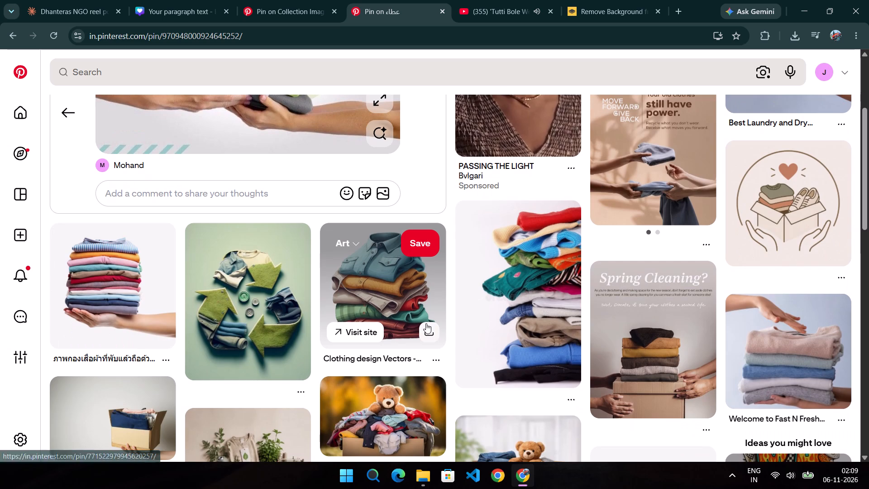
pyautogui.scroll(2, 426, 323)
pyautogui.scroll(1, 322, 328)
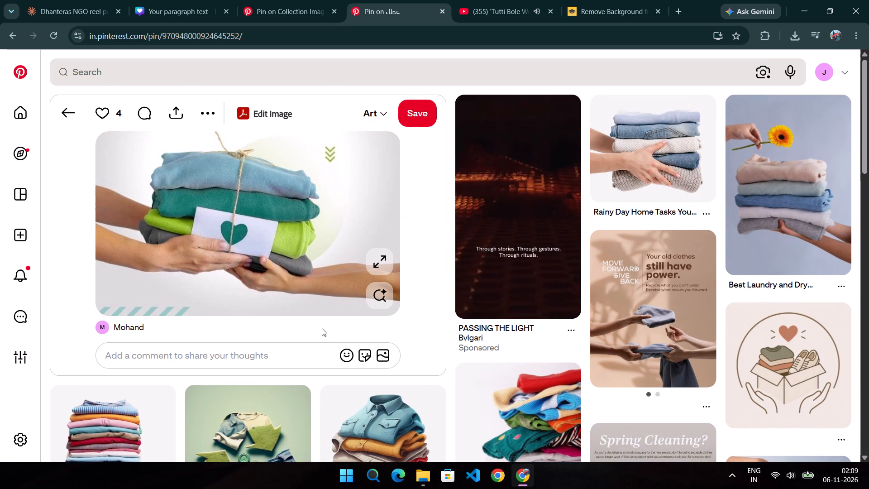
pyautogui.scroll(1, 322, 328)
pyautogui.click(201, 115)
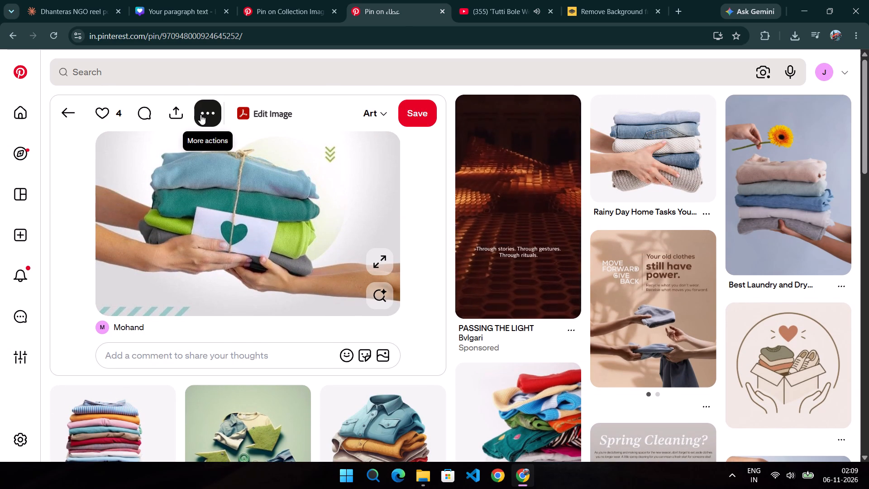
pyautogui.click(207, 149)
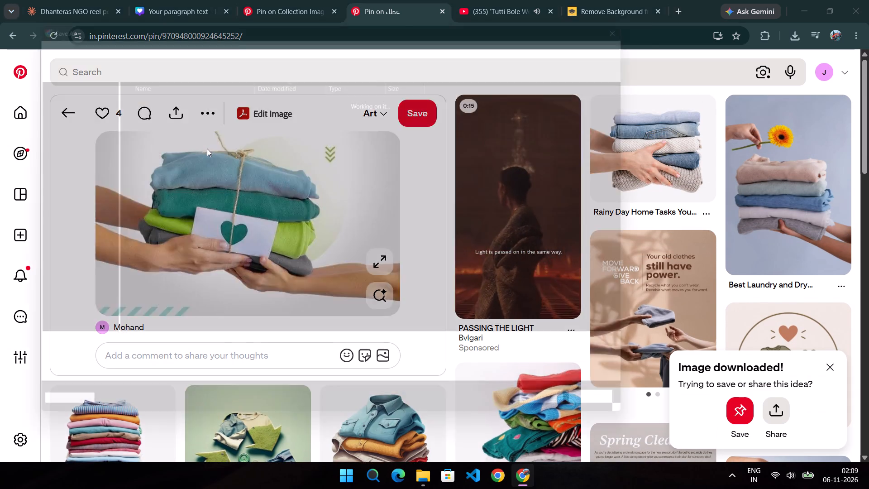
pyautogui.click(569, 428)
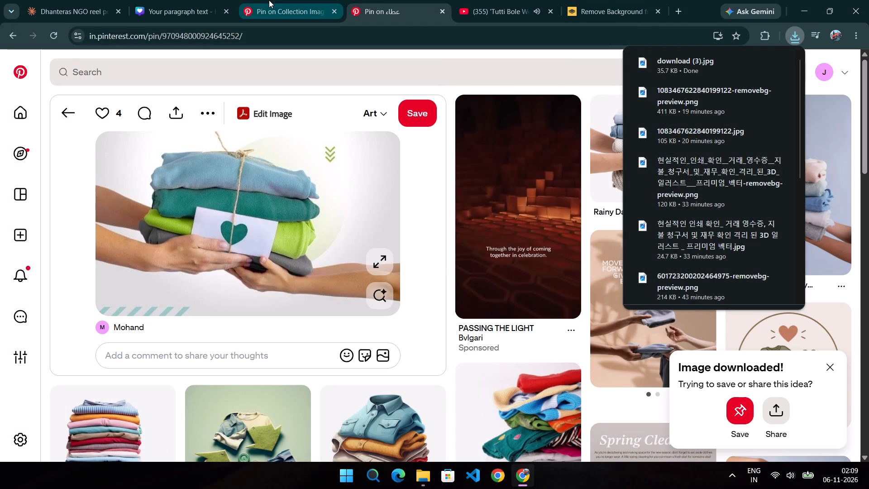
# Switch to remove.bg, remove the background of download (3) from Downloads, and save the free preview as a PNG.
pyautogui.click(617, 0)
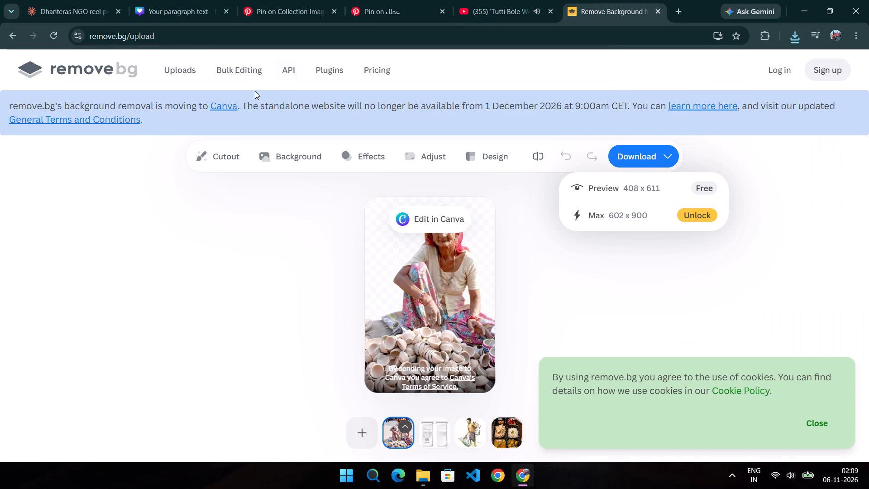
pyautogui.click(84, 69)
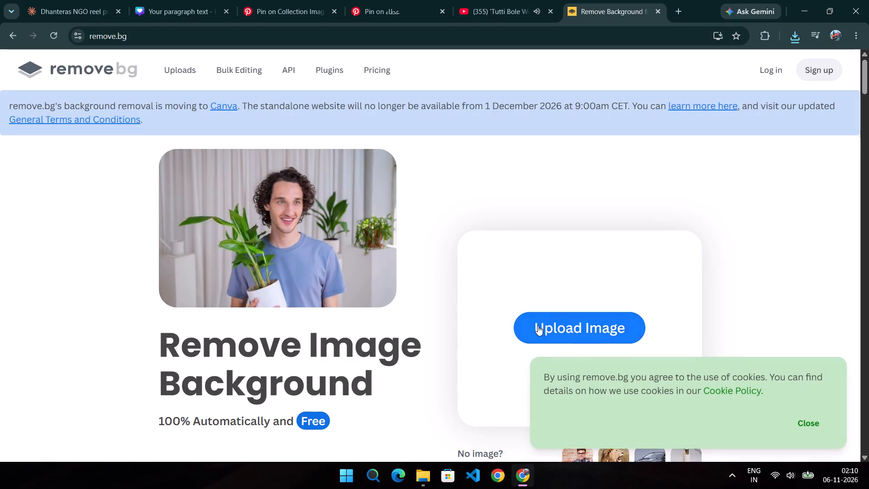
pyautogui.click(538, 326)
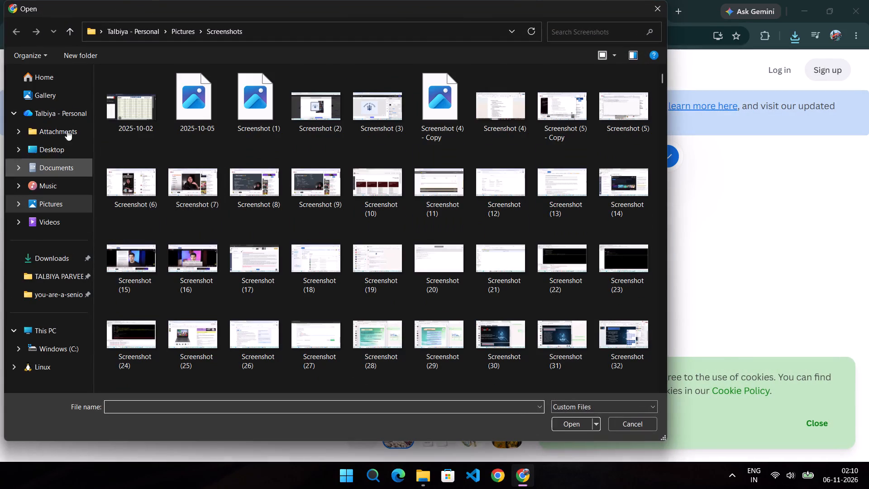
pyautogui.click(50, 261)
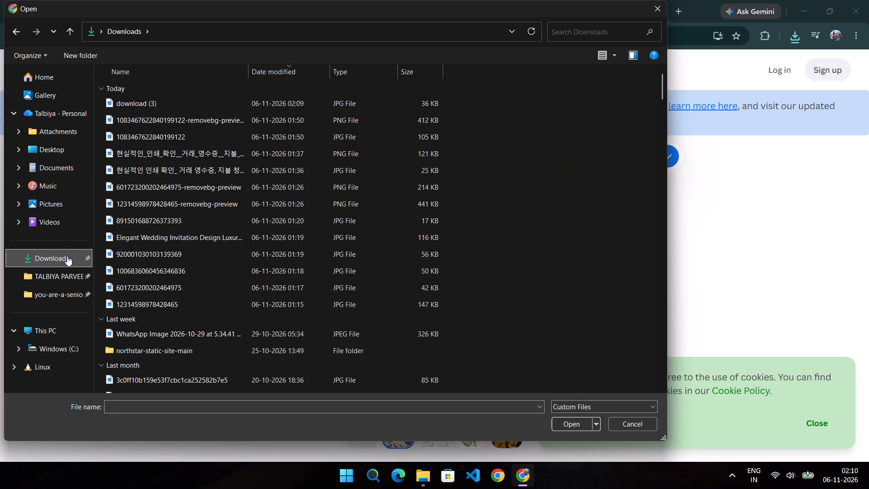
pyautogui.click(159, 108)
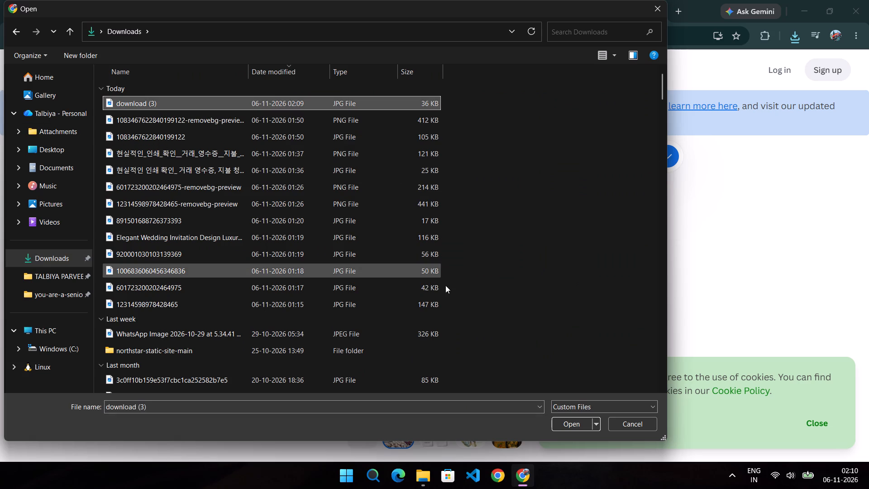
pyautogui.click(564, 424)
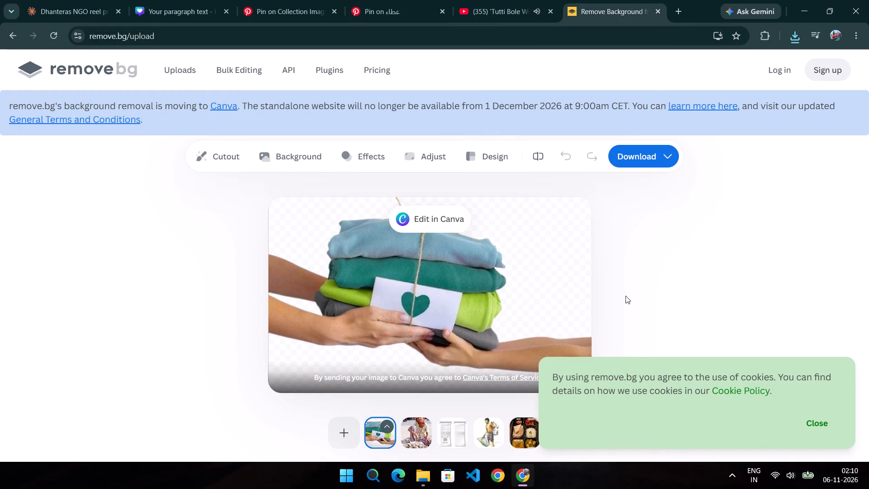
pyautogui.click(658, 150)
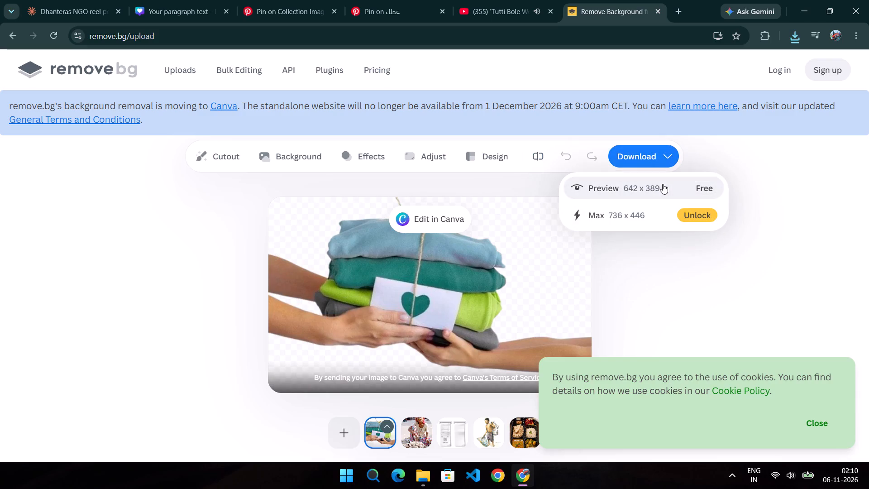
pyautogui.click(663, 184)
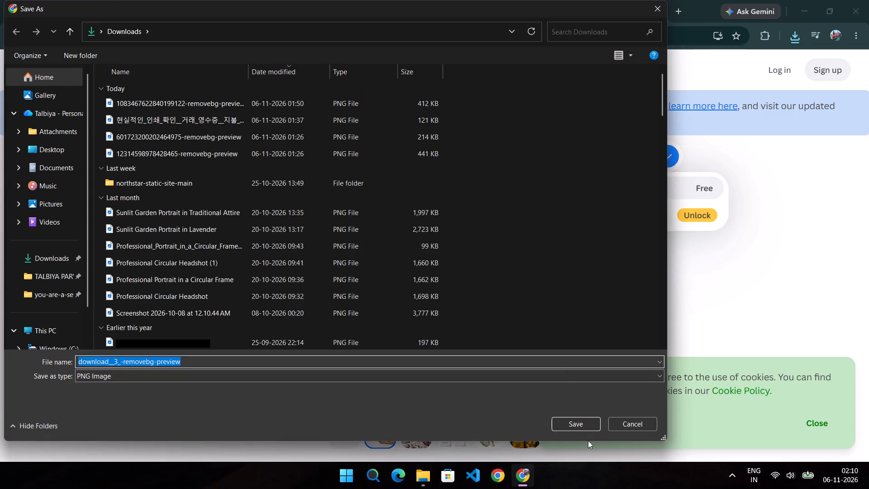
pyautogui.click(573, 421)
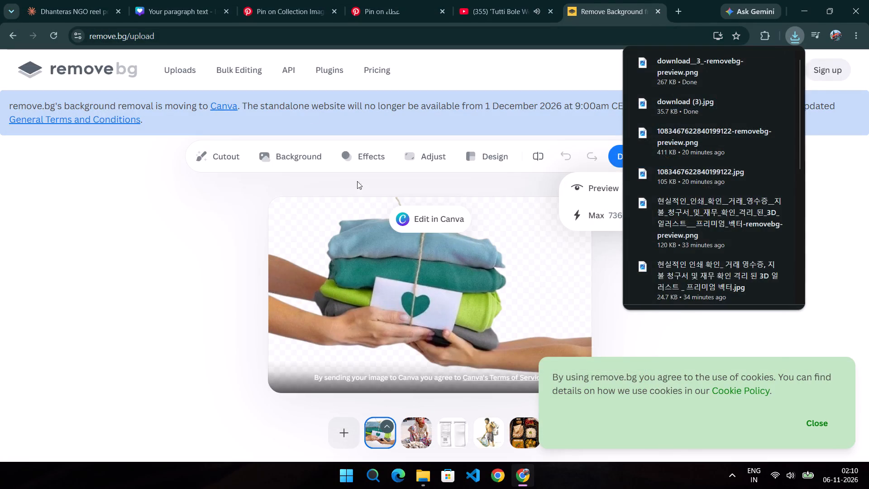
# Switch to Canva and upload the cutout file download__3_-removebg-preview from Downloads.
pyautogui.click(169, 0)
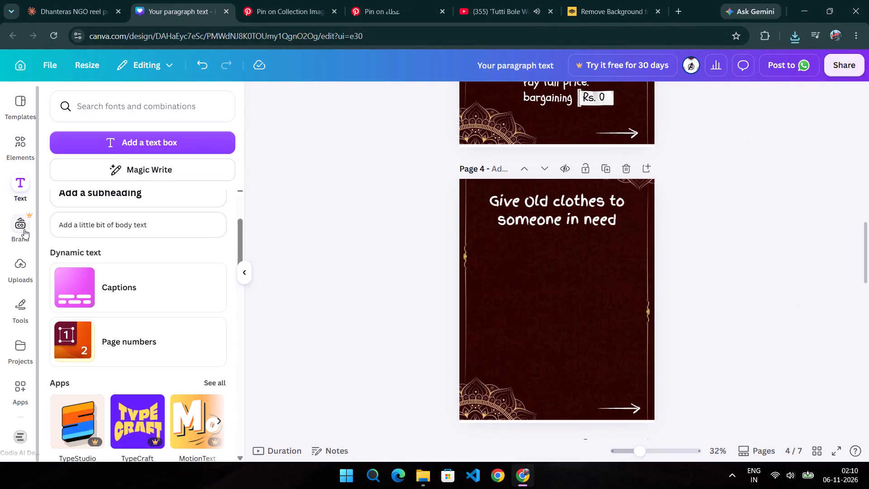
pyautogui.click(22, 263)
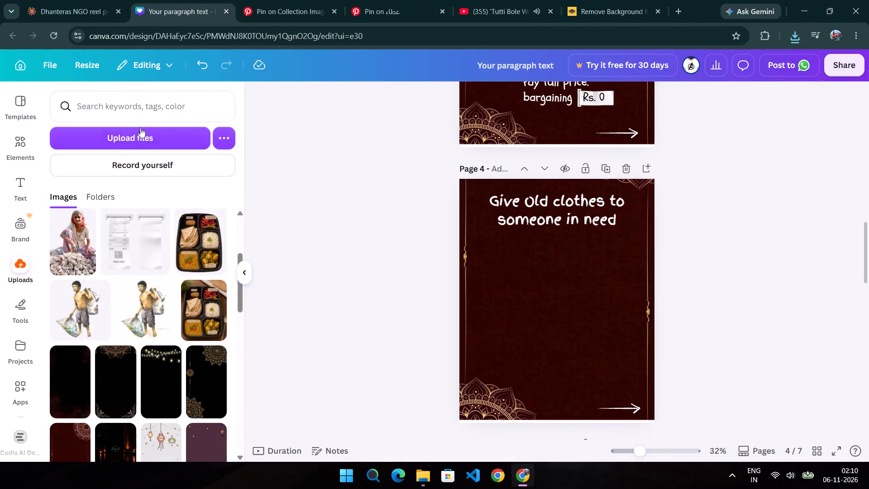
pyautogui.click(134, 139)
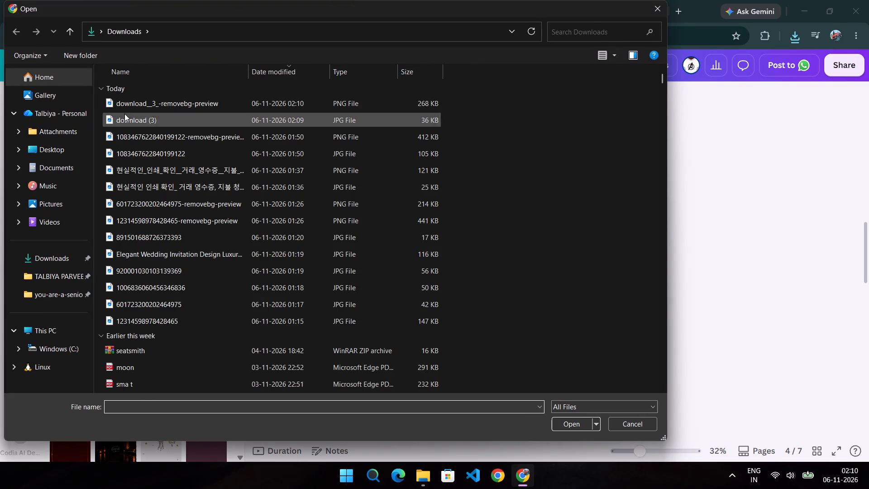
pyautogui.click(127, 108)
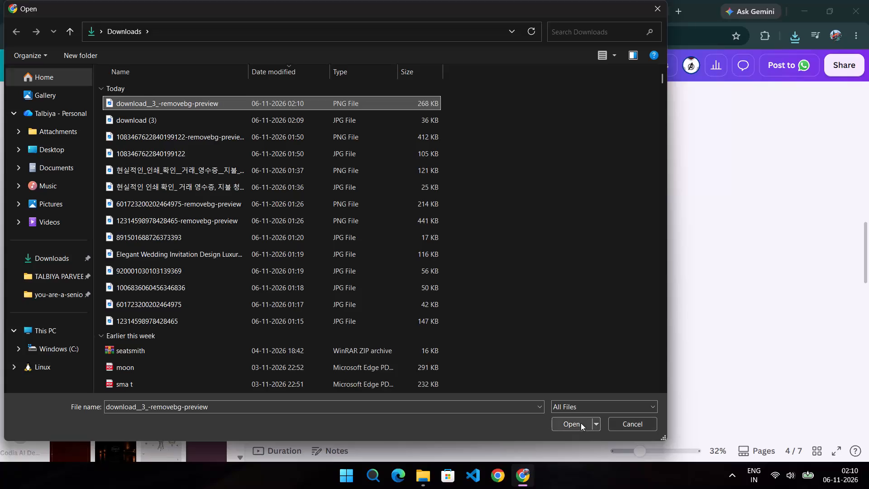
pyautogui.click(581, 423)
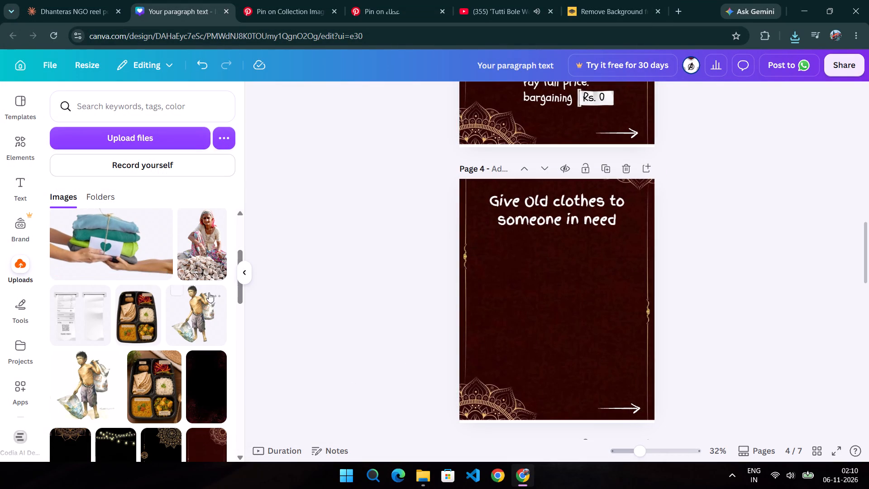
# Place the folded-clothes cutout on page 4, centred just below the "Give Old clothes to someone in need" heading.
pyautogui.click(137, 244)
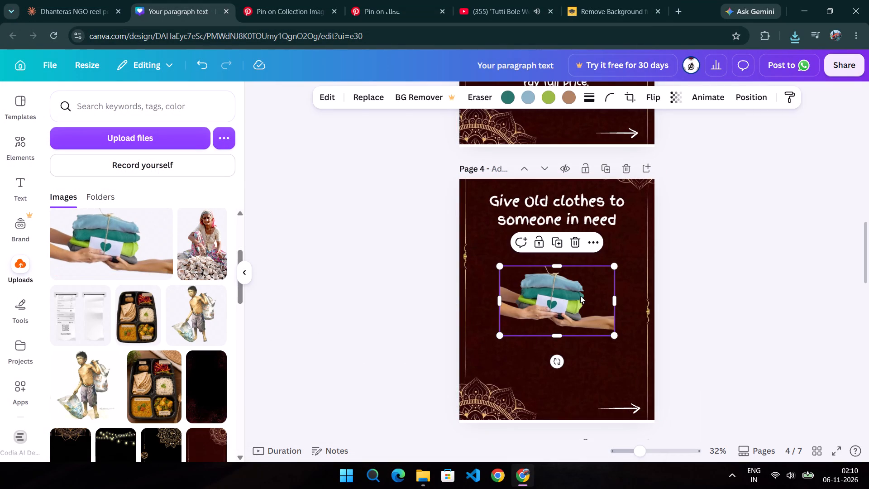
pyautogui.moveTo(567, 300); pyautogui.dragTo(567, 282)
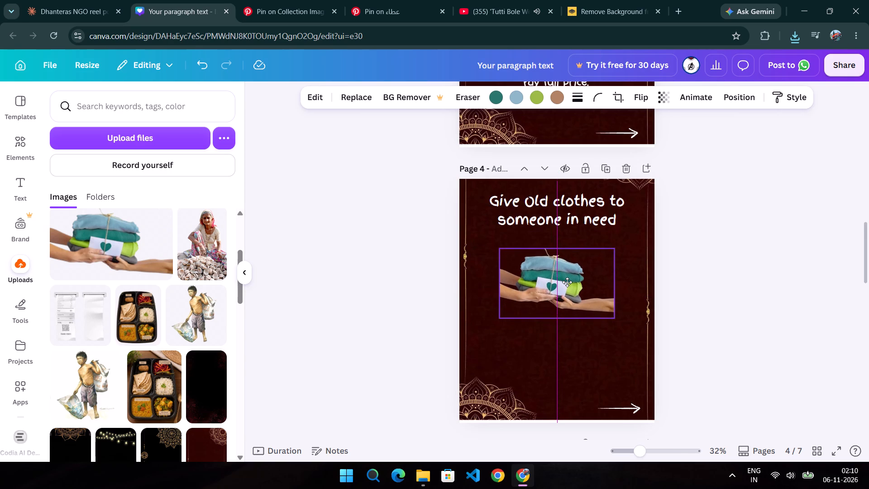
pyautogui.moveTo(567, 282); pyautogui.dragTo(567, 278)
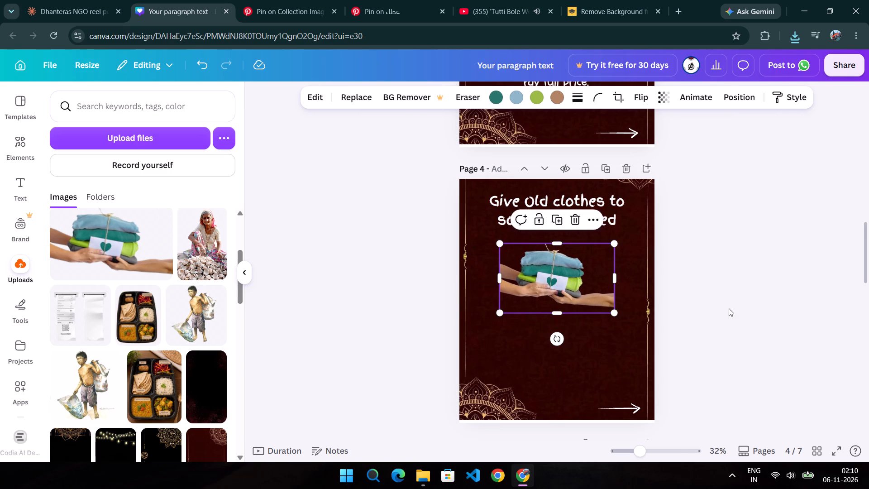
pyautogui.click(729, 308)
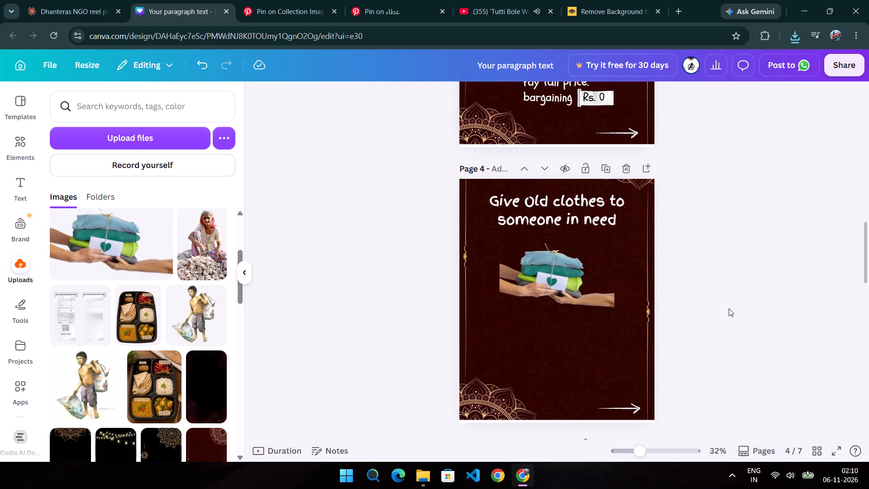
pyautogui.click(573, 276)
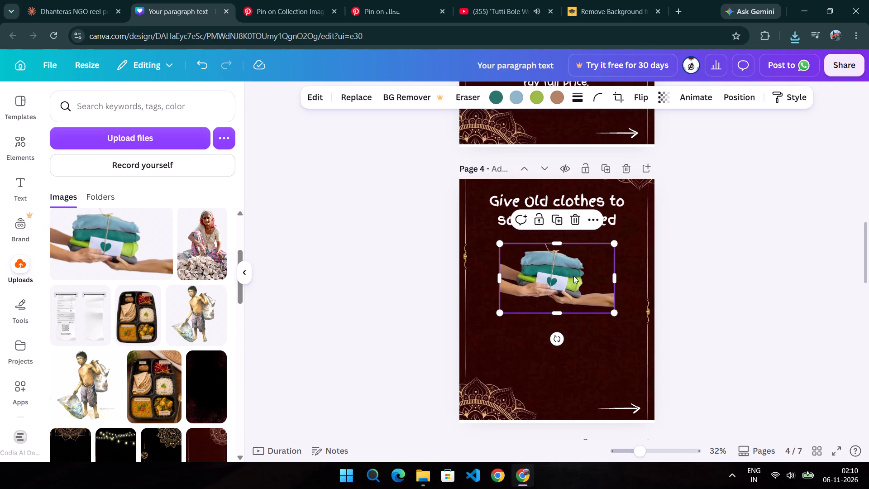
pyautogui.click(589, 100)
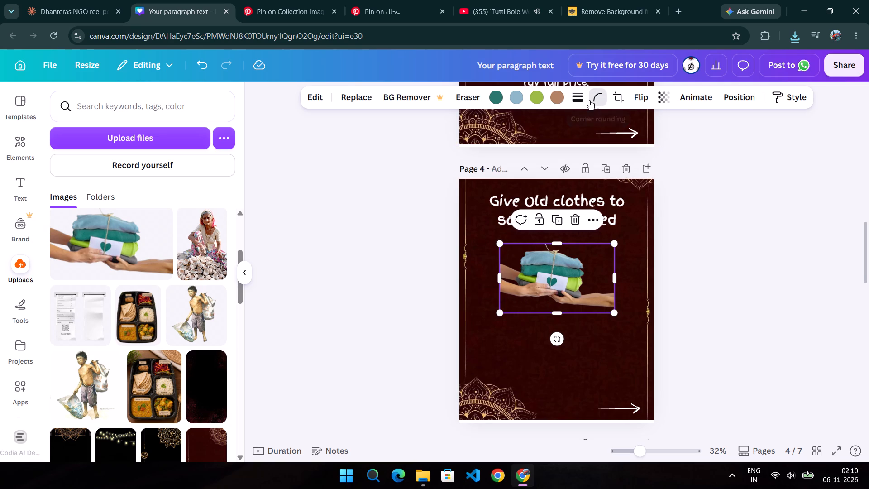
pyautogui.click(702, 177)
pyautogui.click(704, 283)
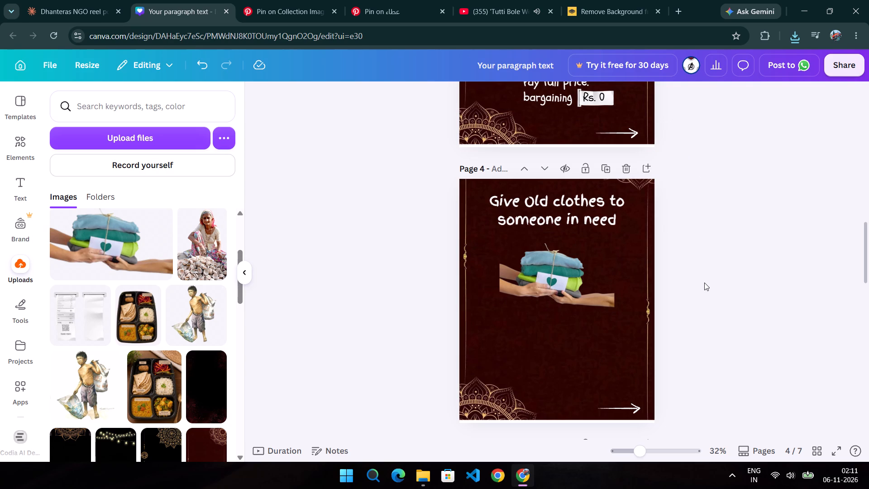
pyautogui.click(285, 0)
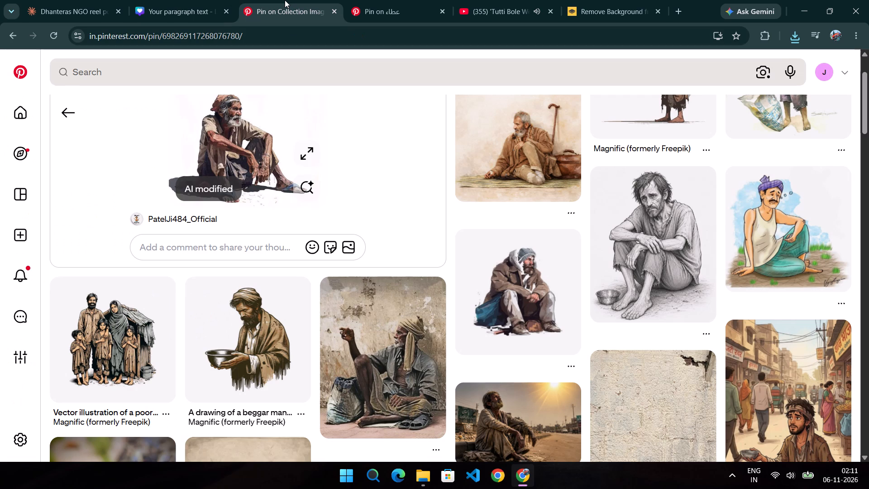
# Look over the open clothes-donation and poor-man pins on Pinterest, and switch to Canva to review the layouts of pages 2 to 4.
pyautogui.click(392, 3)
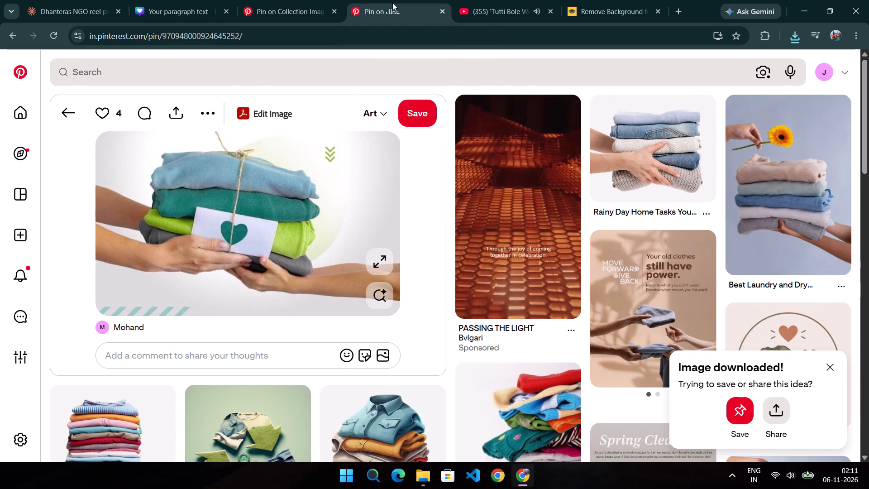
pyautogui.click(245, 0)
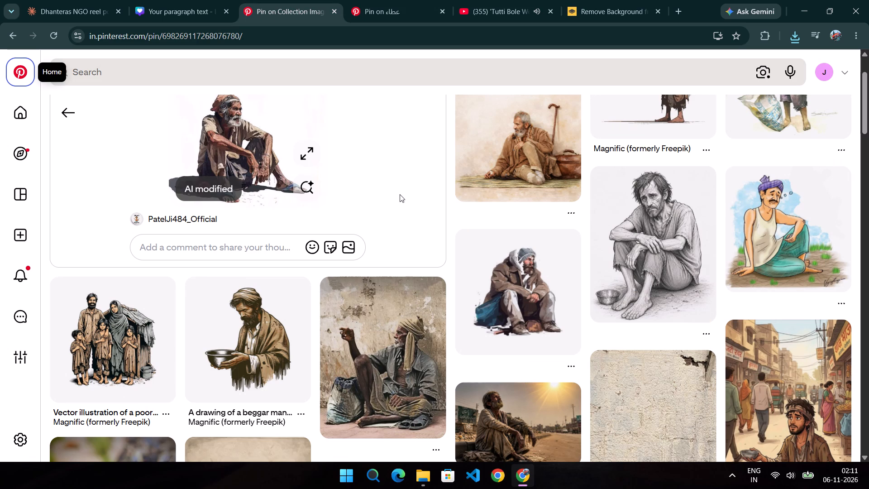
pyautogui.scroll(1, 400, 194)
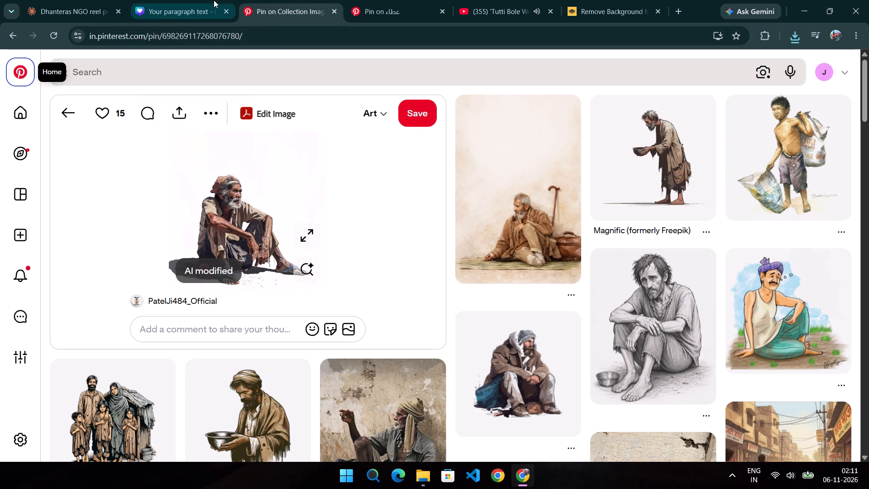
pyautogui.click(196, 0)
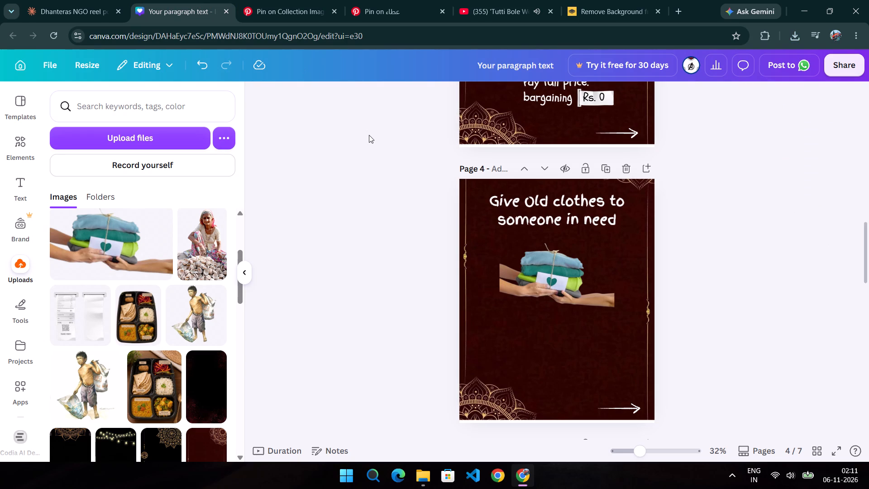
pyautogui.scroll(8, 468, 302)
pyautogui.scroll(-2, 468, 302)
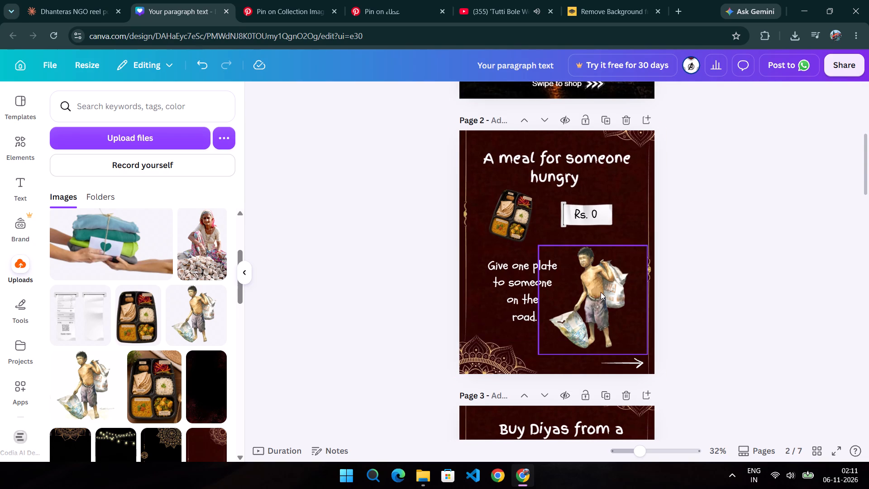
pyautogui.scroll(-4, 785, 281)
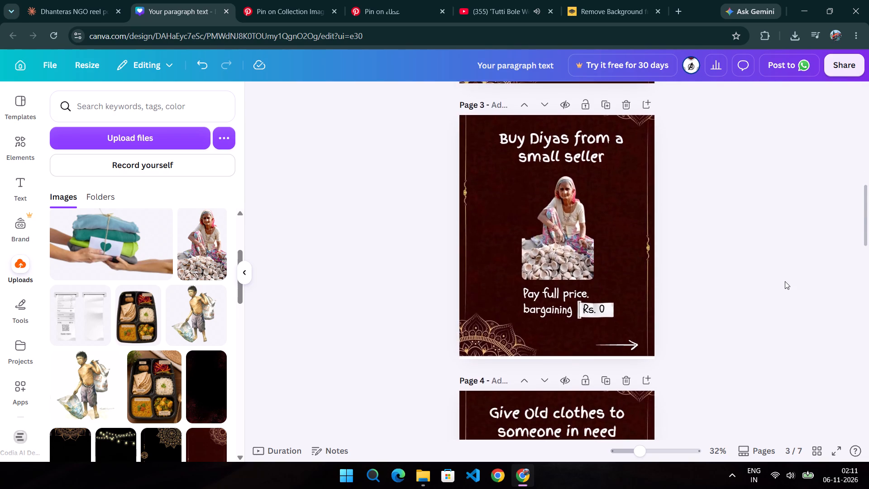
pyautogui.scroll(-2, 785, 281)
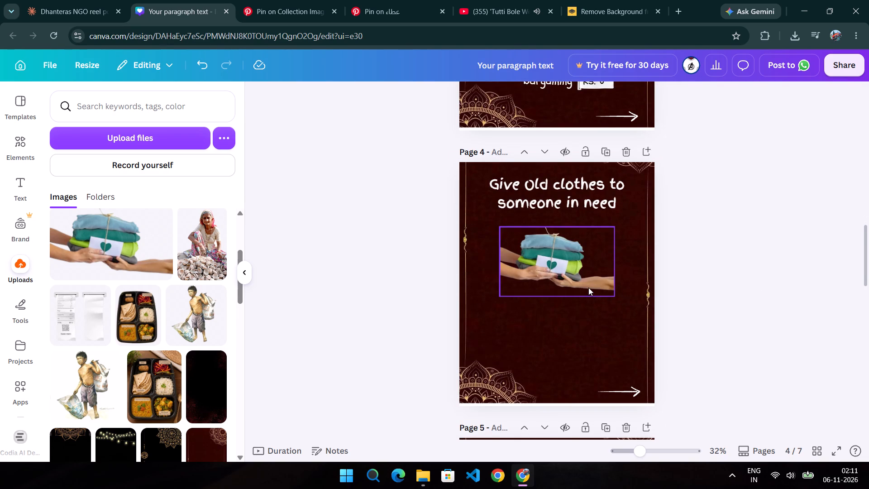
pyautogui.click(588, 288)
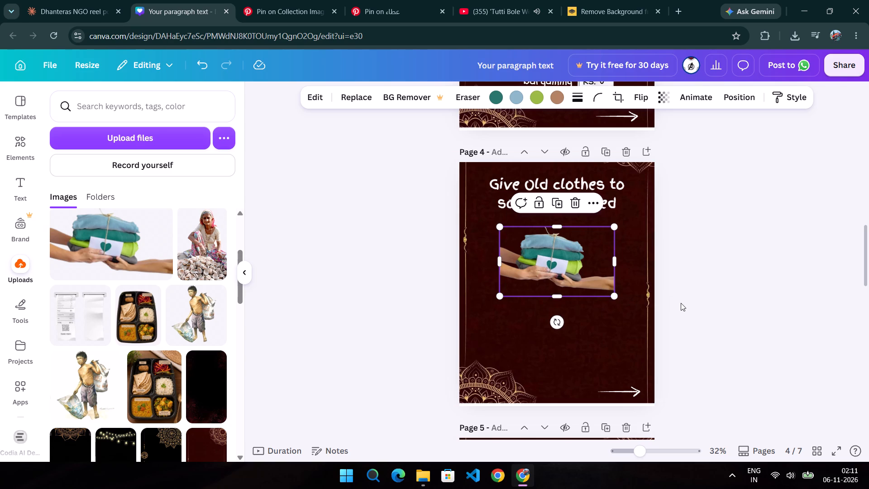
# Move the cutout of the boy carrying sacks from page 2 to page 4, beside and below the folded-clothes image.
pyautogui.scroll(2, 735, 230)
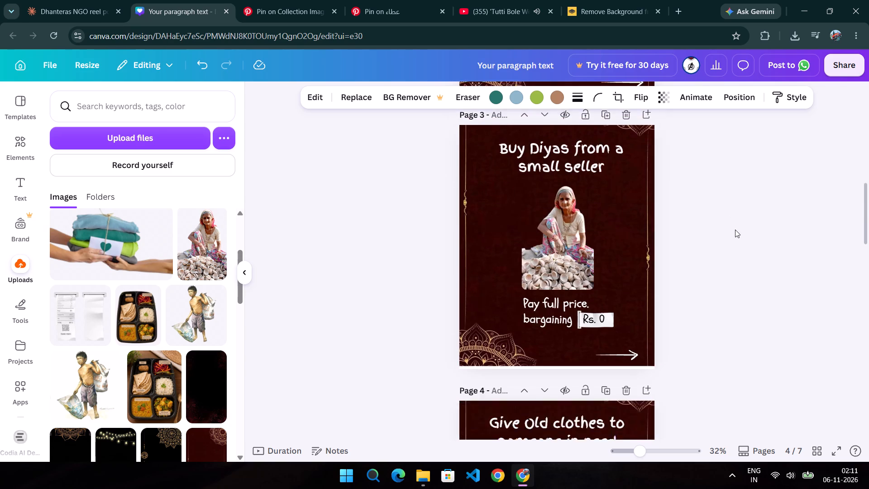
pyautogui.scroll(4, 735, 230)
pyautogui.scroll(-2, 735, 230)
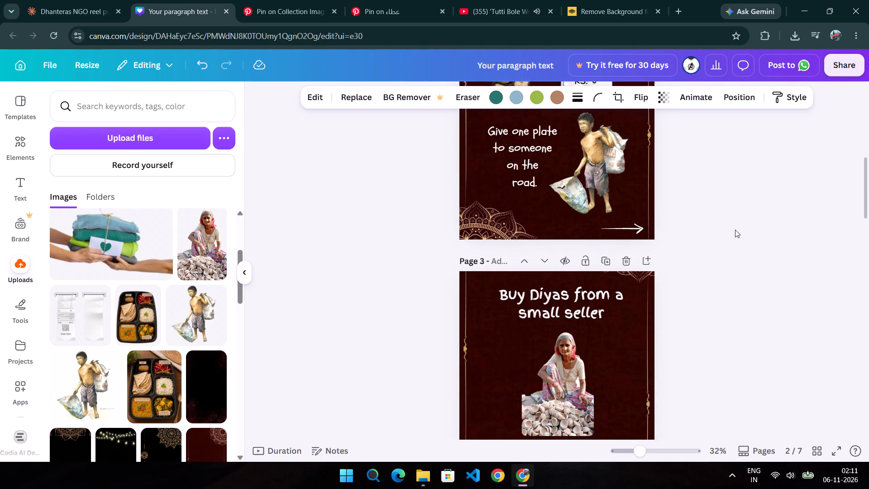
pyautogui.scroll(-1, 735, 230)
pyautogui.click(603, 142)
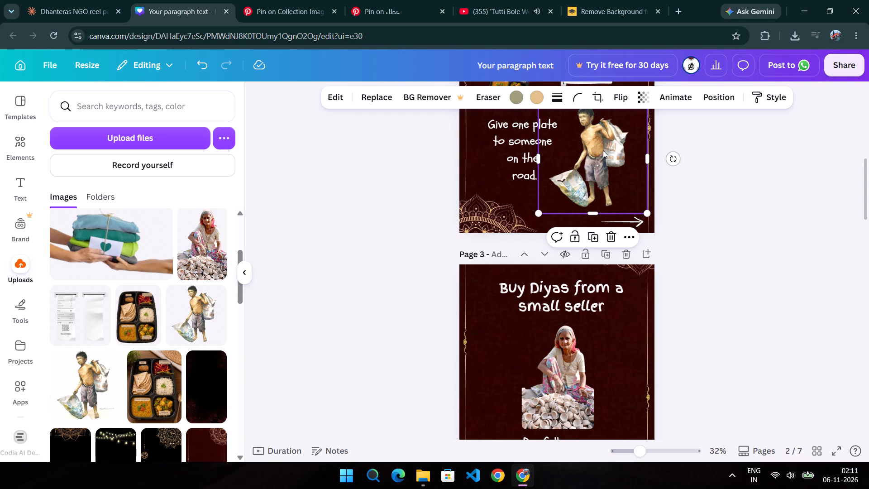
pyautogui.moveTo(602, 157); pyautogui.dragTo(608, 379)
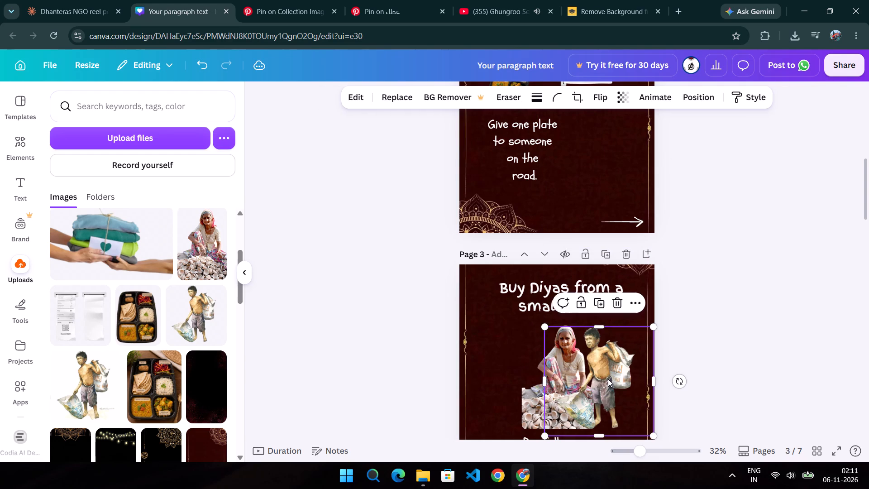
pyautogui.scroll(-3, 800, 326)
pyautogui.moveTo(606, 126); pyautogui.dragTo(615, 421)
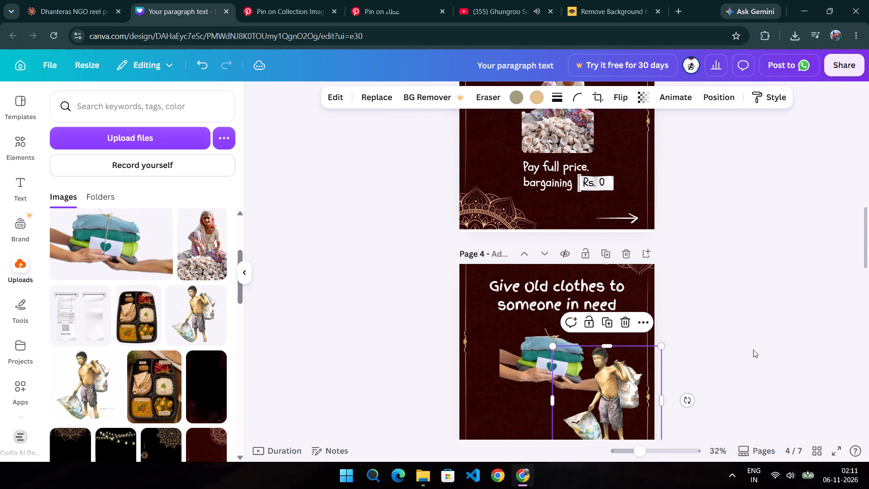
# On page 4, shrink the folded-clothes cutout beneath the heading and move the boy cutout down into the lower-right area, above the arrow.
pyautogui.scroll(-3, 753, 350)
pyautogui.moveTo(602, 229); pyautogui.dragTo(602, 250)
pyautogui.click(526, 160)
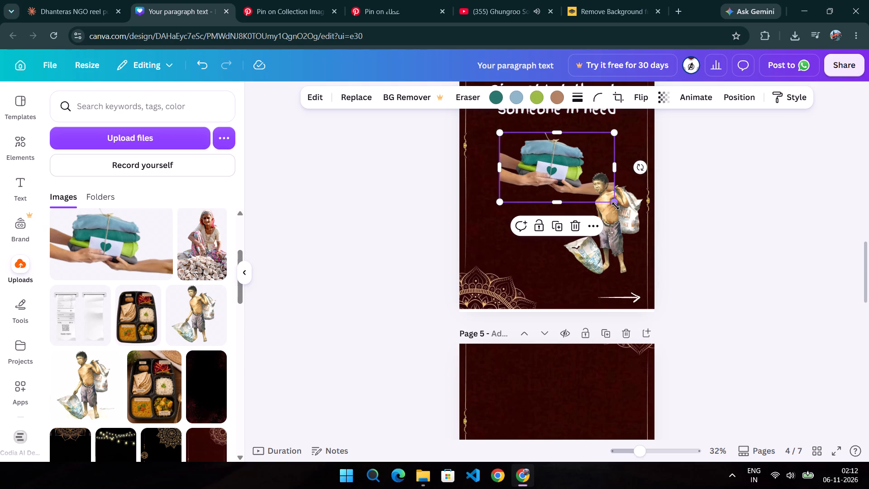
pyautogui.moveTo(614, 205); pyautogui.dragTo(579, 169)
pyautogui.moveTo(536, 152); pyautogui.dragTo(563, 146)
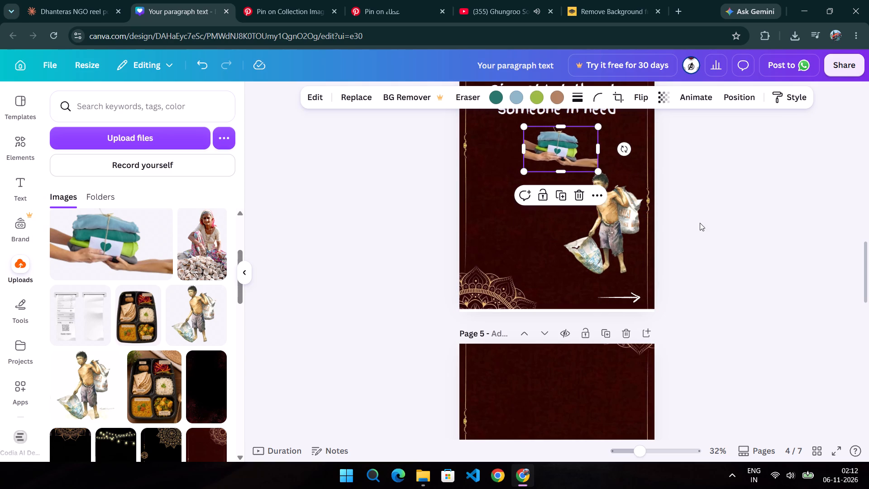
pyautogui.click(700, 223)
pyautogui.moveTo(612, 224); pyautogui.dragTo(602, 236)
pyautogui.click(692, 220)
# Move the folded-clothes cutout to page 4's left side, just under the heading, and shrink it slightly further.
pyautogui.scroll(1, 676, 191)
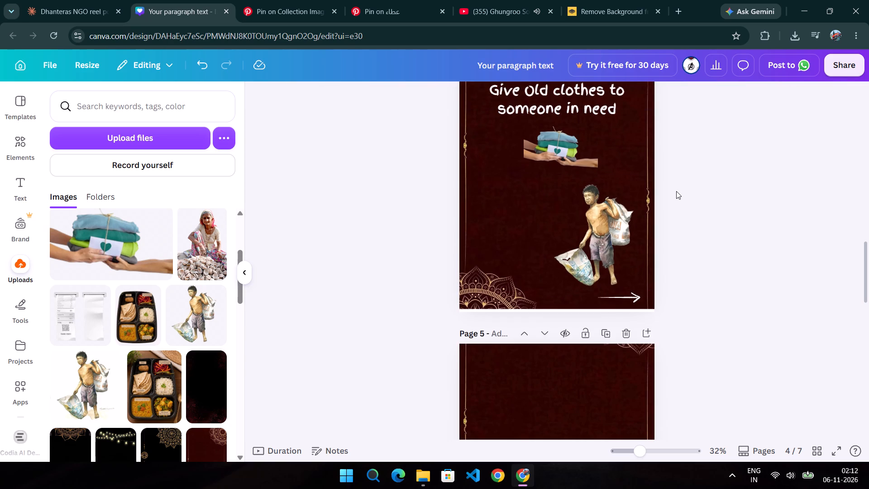
pyautogui.scroll(1, 676, 191)
pyautogui.moveTo(559, 250); pyautogui.dragTo(518, 247)
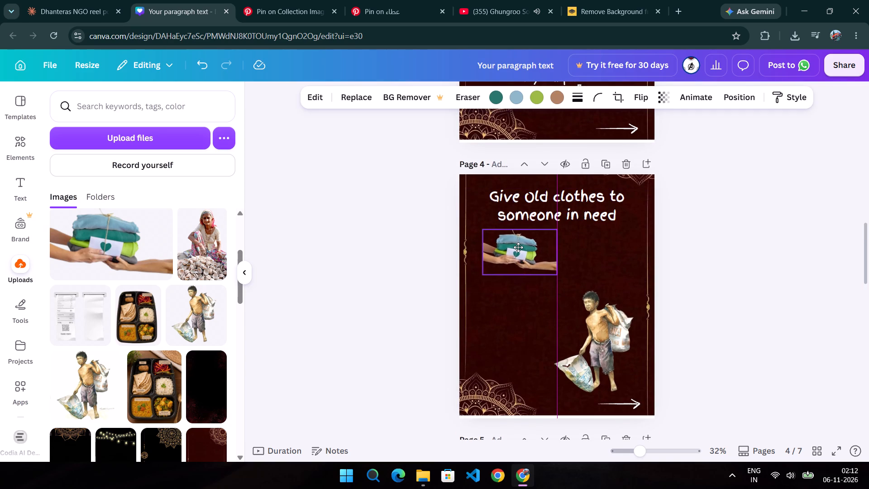
pyautogui.moveTo(518, 247); pyautogui.dragTo(516, 248)
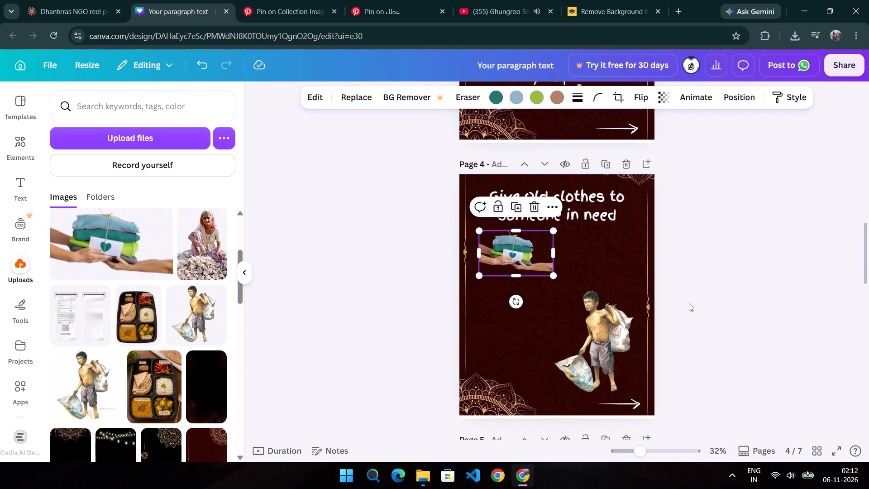
pyautogui.click(689, 303)
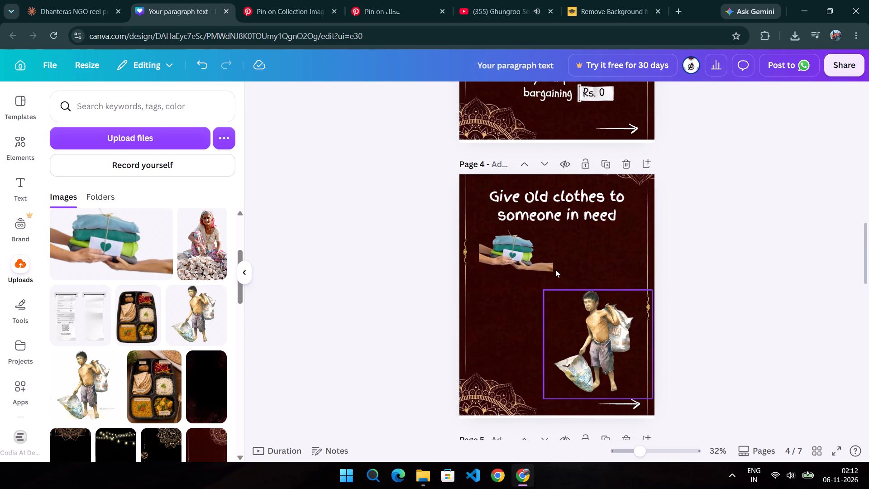
pyautogui.click(538, 263)
pyautogui.moveTo(554, 278); pyautogui.dragTo(544, 274)
pyautogui.moveTo(520, 259); pyautogui.dragTo(525, 258)
pyautogui.click(688, 256)
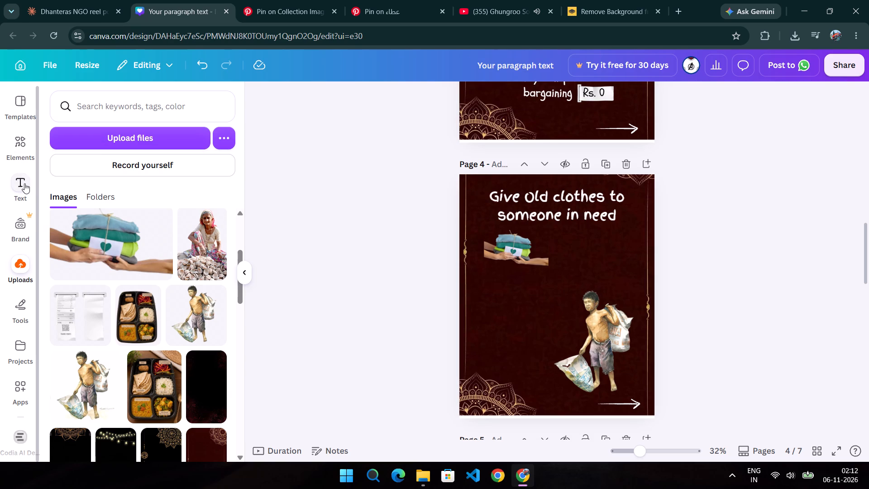
# Switch to the Pinterest collection pin and save the drawing of a beggar man holding a bowl to Downloads as a JPEG.
pyautogui.click(269, 2)
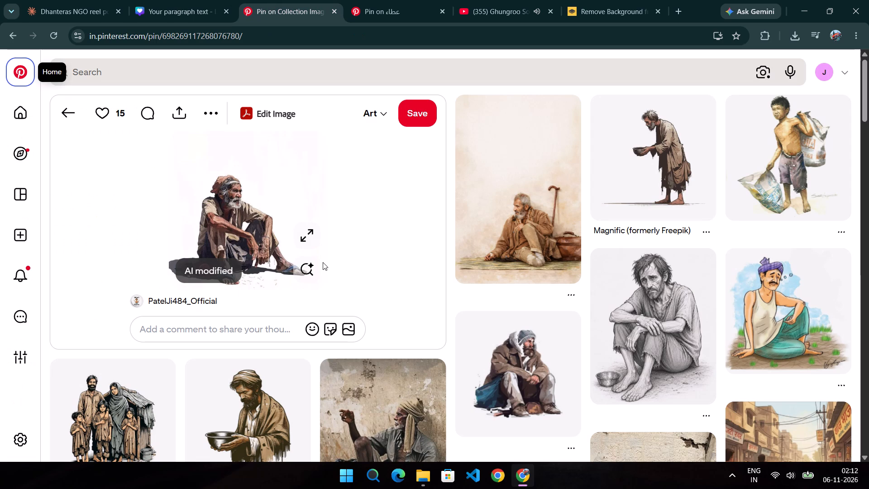
pyautogui.scroll(-2, 323, 262)
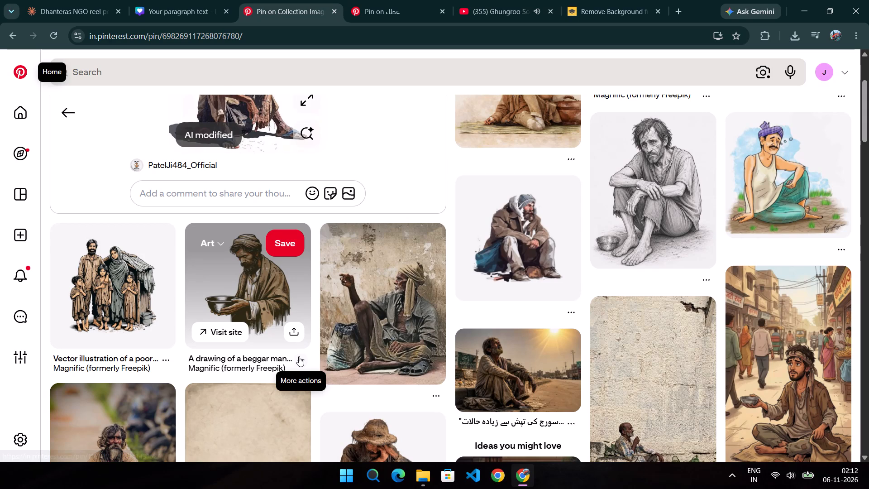
pyautogui.scroll(-2, 299, 356)
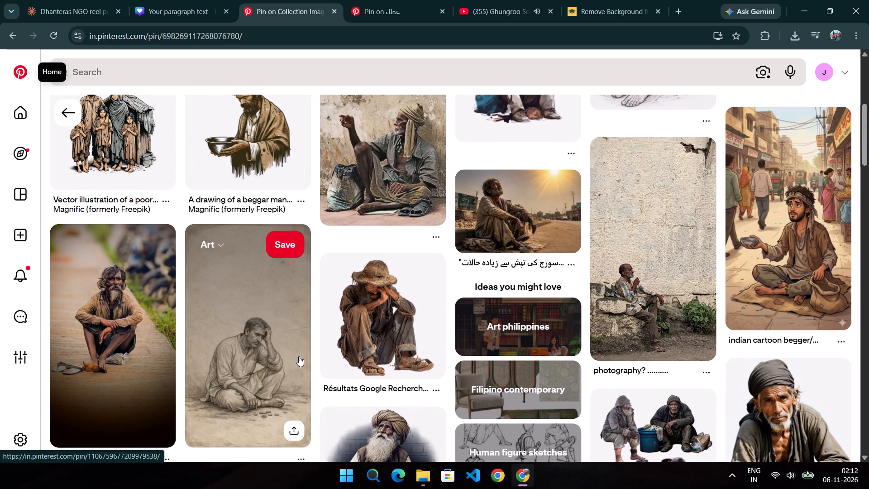
pyautogui.scroll(-3, 299, 356)
pyautogui.scroll(1, 299, 356)
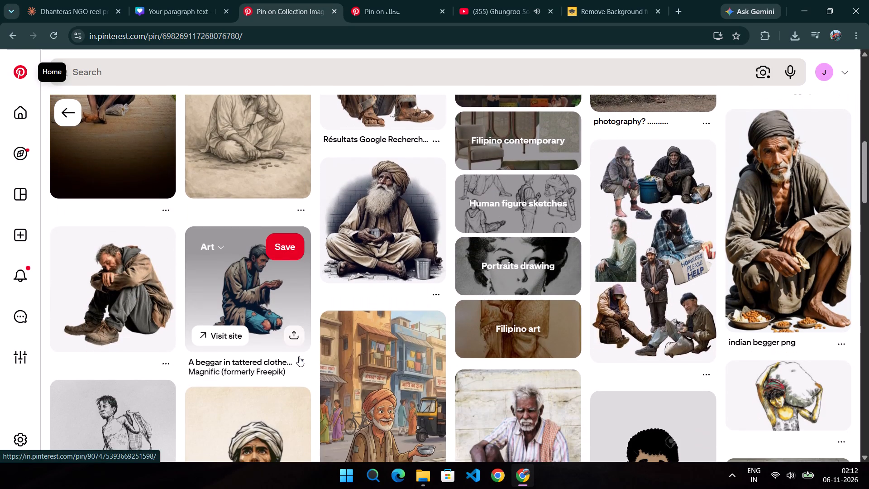
pyautogui.scroll(5, 299, 356)
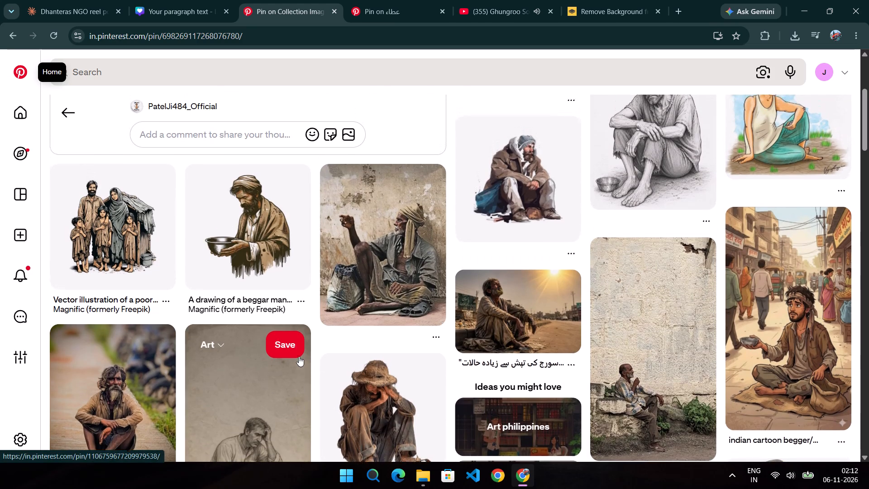
pyautogui.click(296, 302)
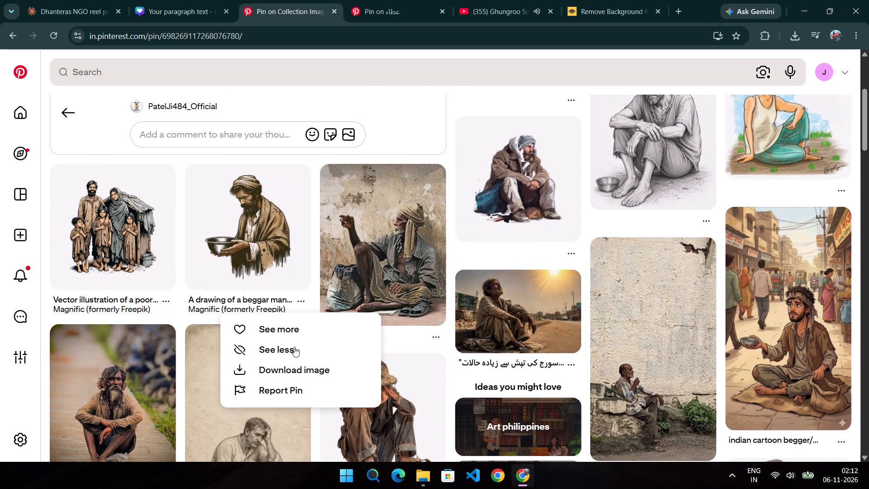
pyautogui.click(282, 366)
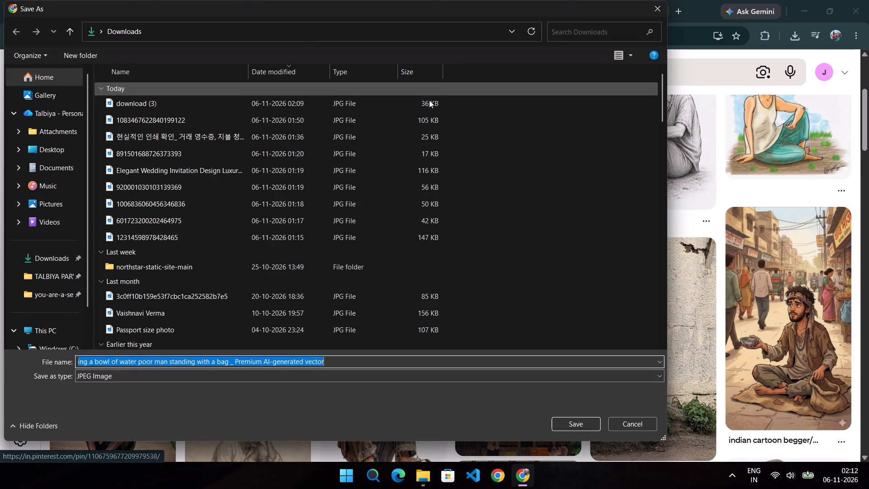
pyautogui.click(571, 426)
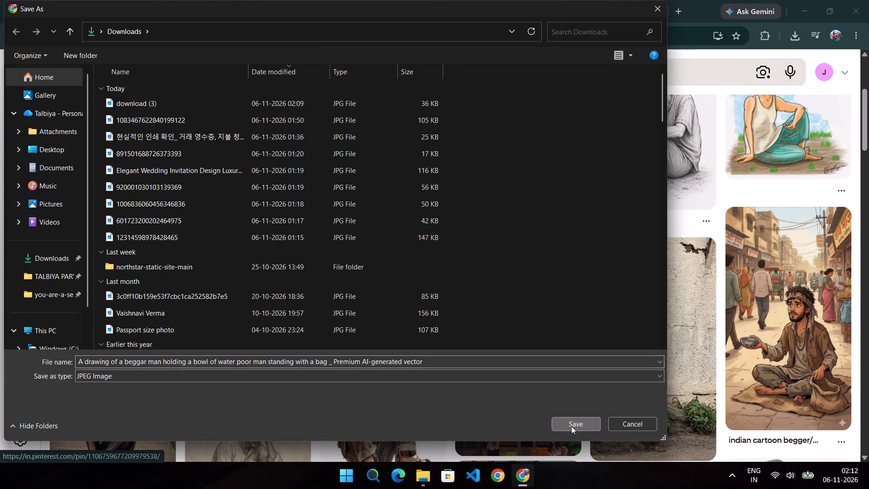
# Switch to remove.bg, remove the background of the beggar man drawing from Downloads, and save the free preview as a PNG.
pyautogui.click(599, 0)
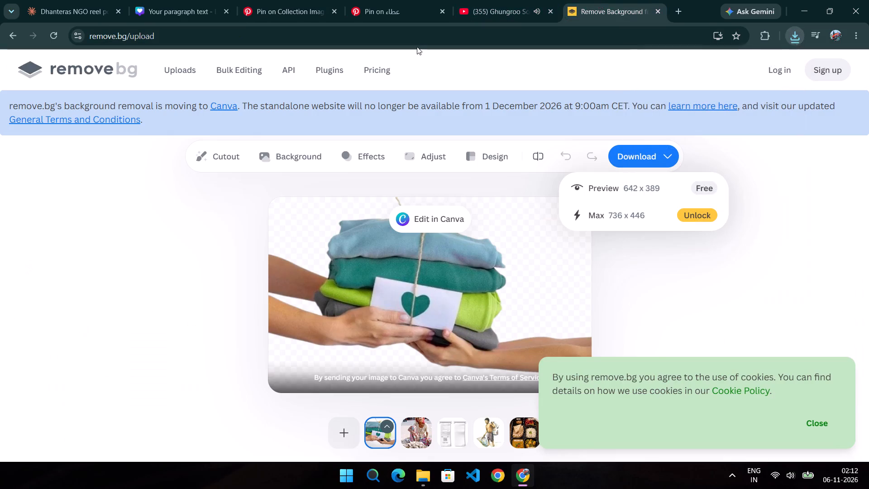
pyautogui.click(91, 74)
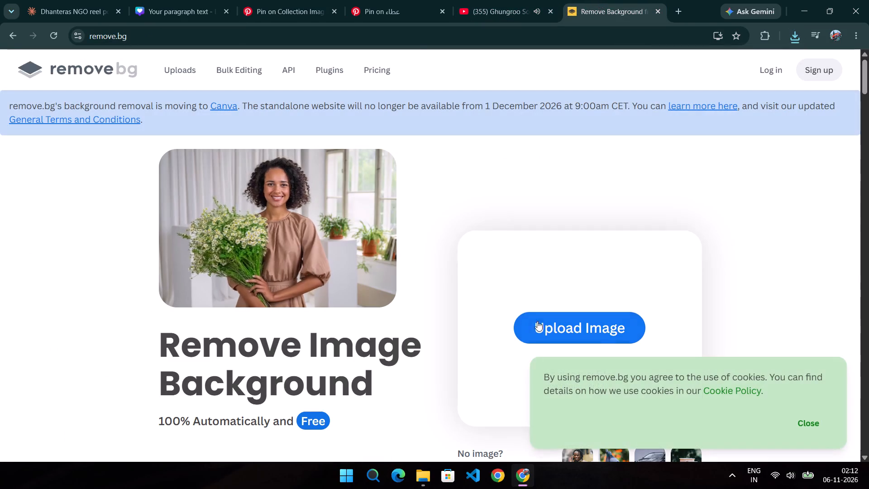
pyautogui.click(533, 325)
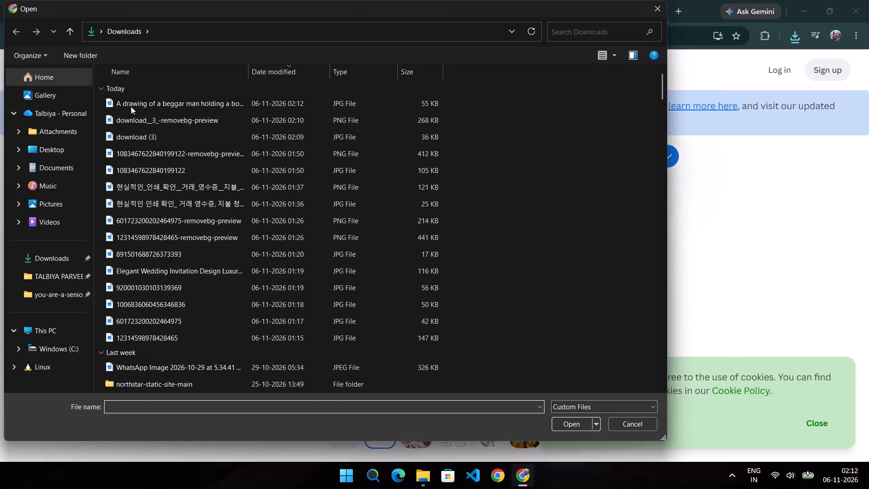
pyautogui.click(131, 105)
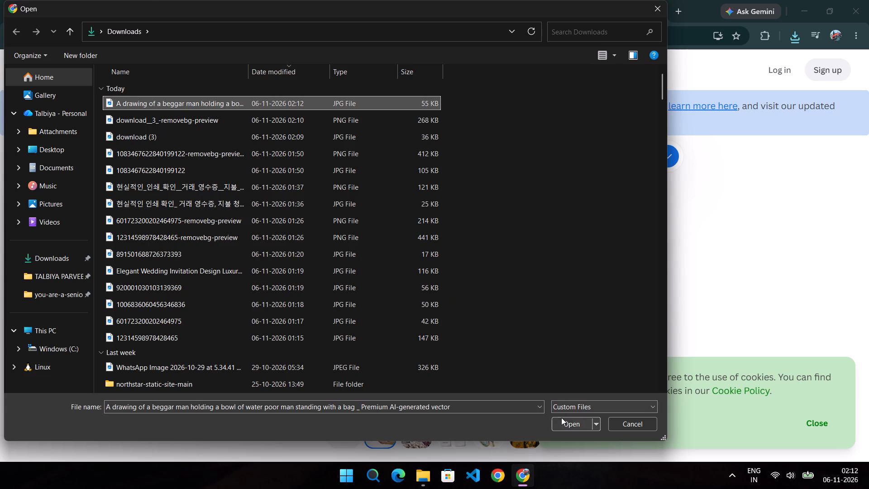
pyautogui.click(559, 420)
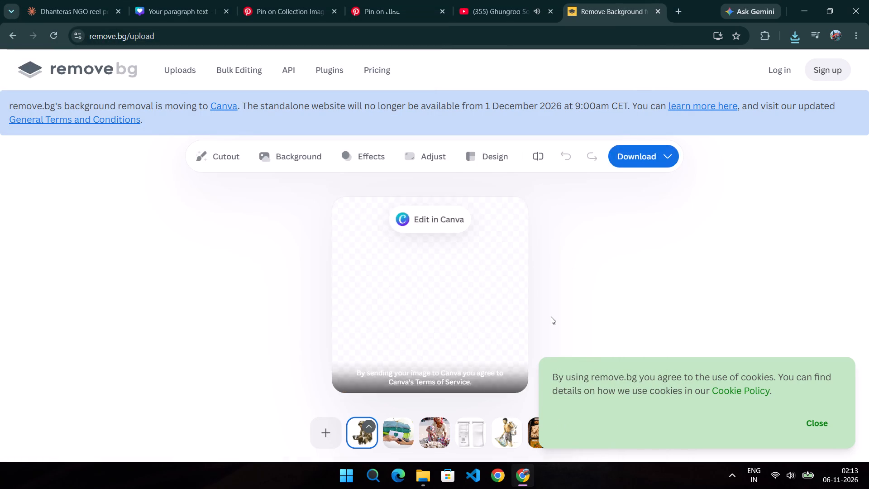
pyautogui.click(648, 156)
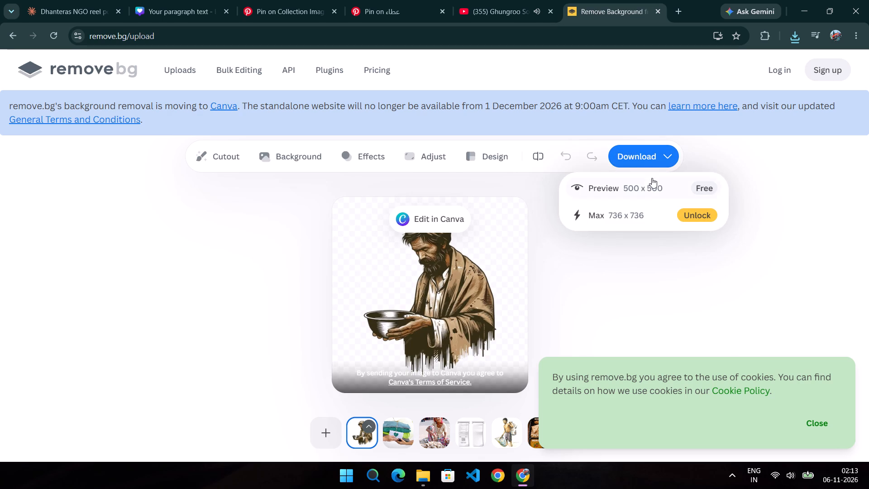
pyautogui.click(676, 192)
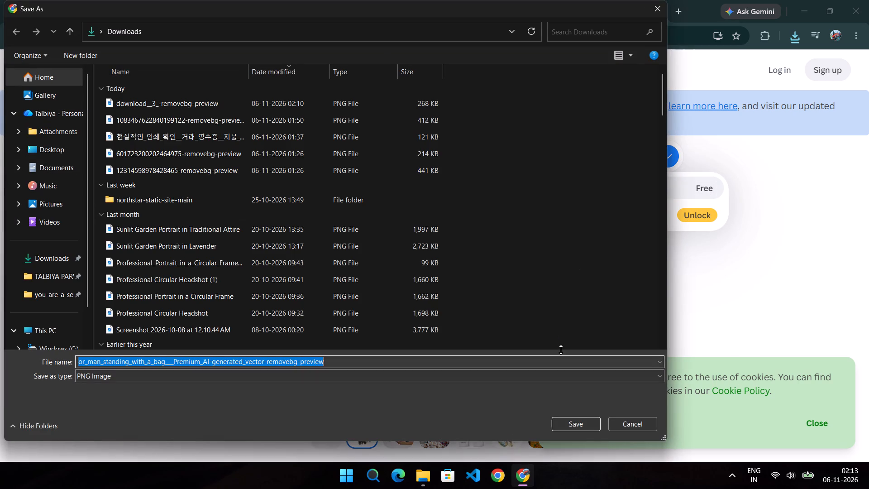
pyautogui.click(570, 417)
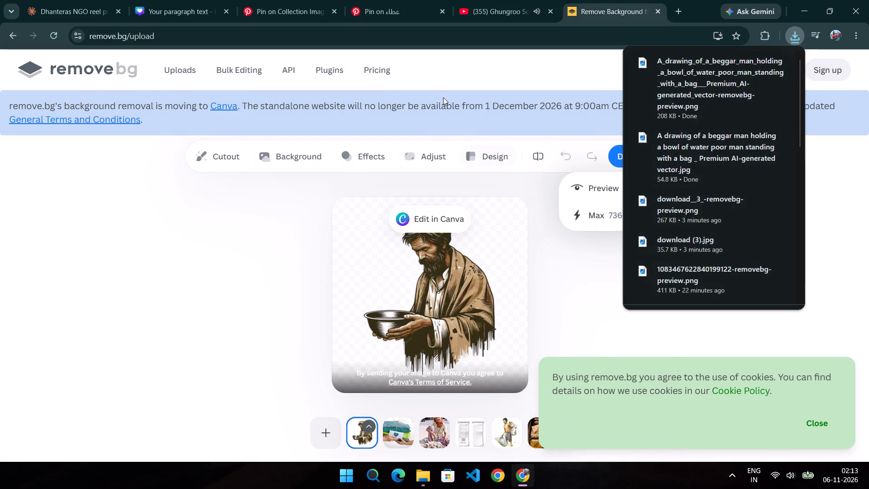
# Switch to Canva and upload the beggar man removebg-preview PNG from Downloads.
pyautogui.click(74, 0)
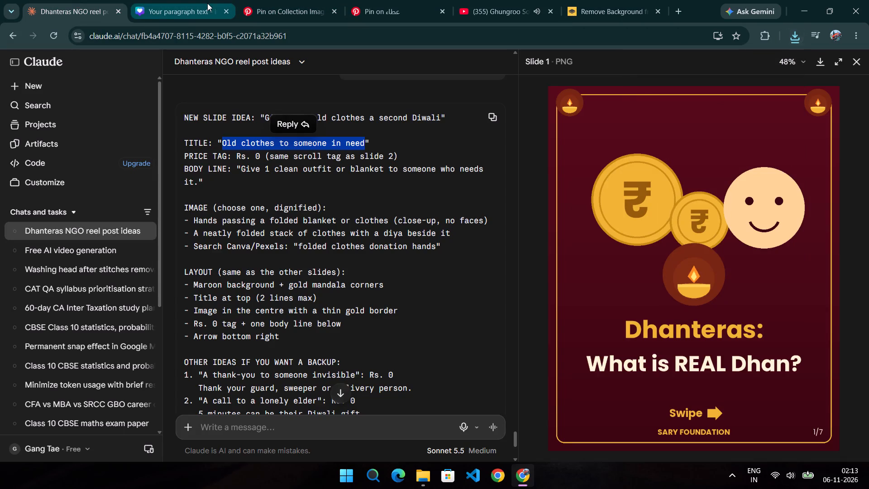
pyautogui.click(207, 3)
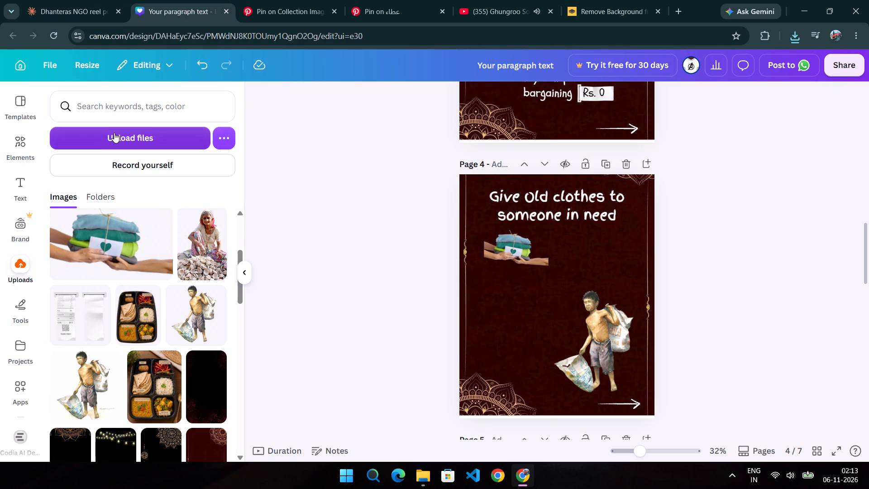
pyautogui.click(114, 133)
pyautogui.click(145, 106)
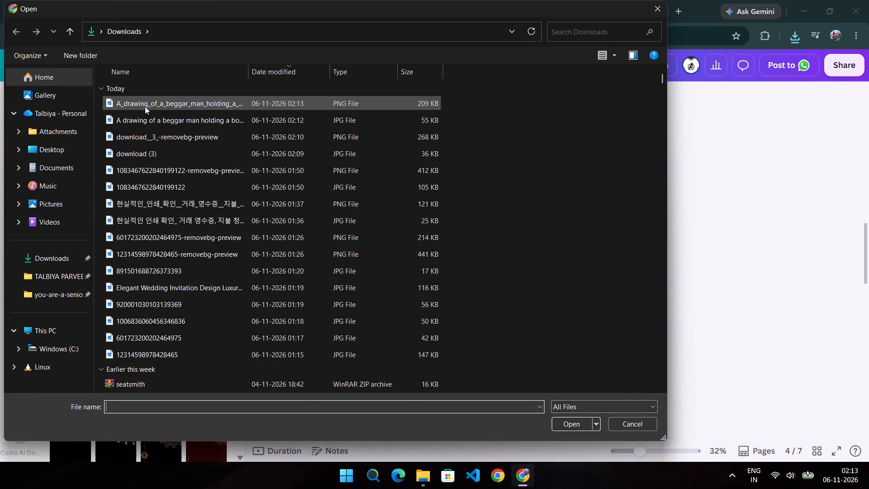
pyautogui.click(556, 421)
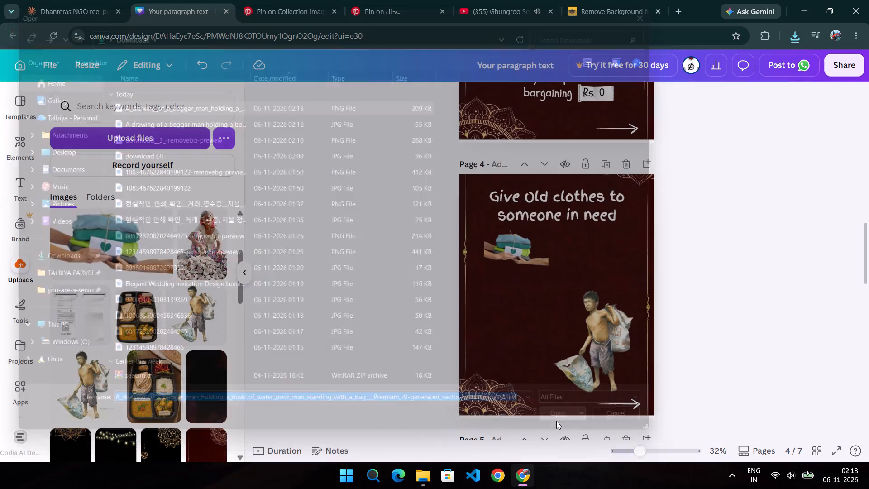
# Place the beggar man cutout on page 2, beside the "Give one plate to someone on the road." text and above the arrow.
pyautogui.scroll(7, 678, 236)
pyautogui.scroll(-3, 678, 236)
pyautogui.click(593, 289)
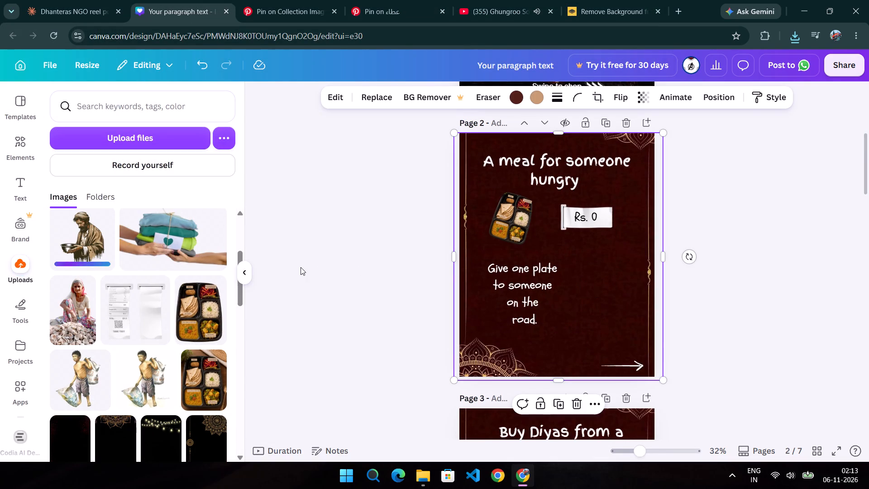
pyautogui.click(103, 235)
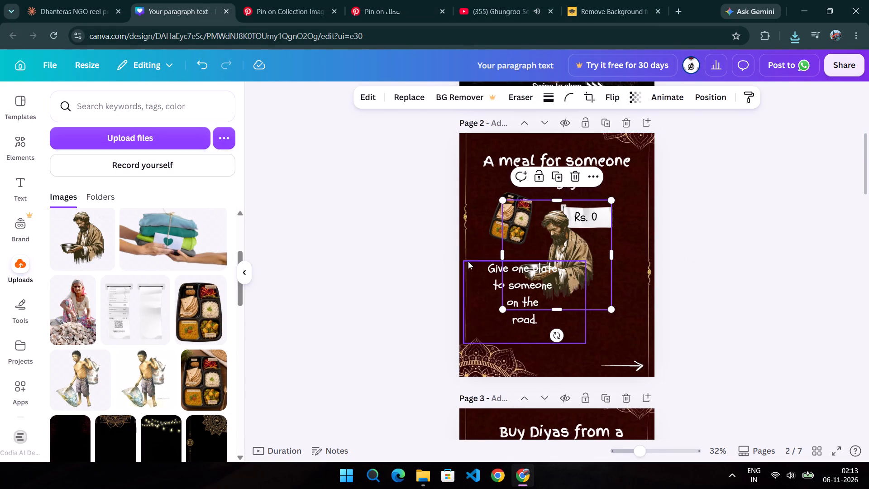
pyautogui.moveTo(576, 236); pyautogui.dragTo(617, 297)
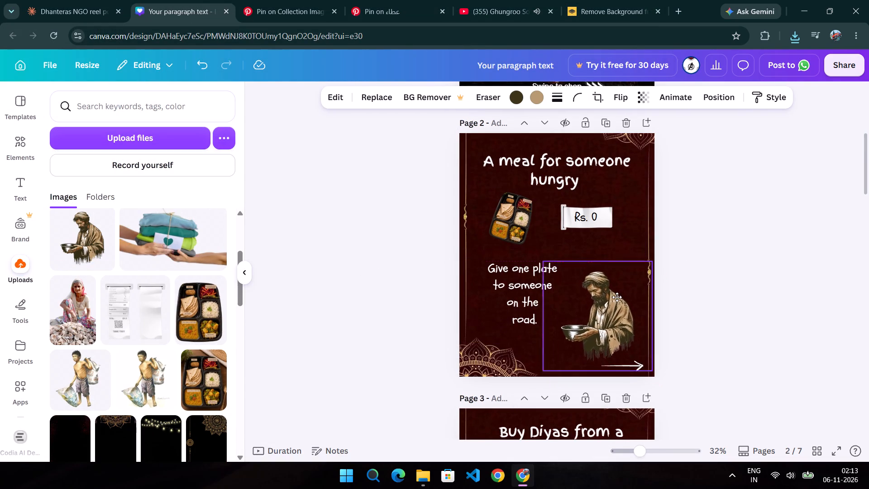
pyautogui.moveTo(617, 297); pyautogui.dragTo(616, 283)
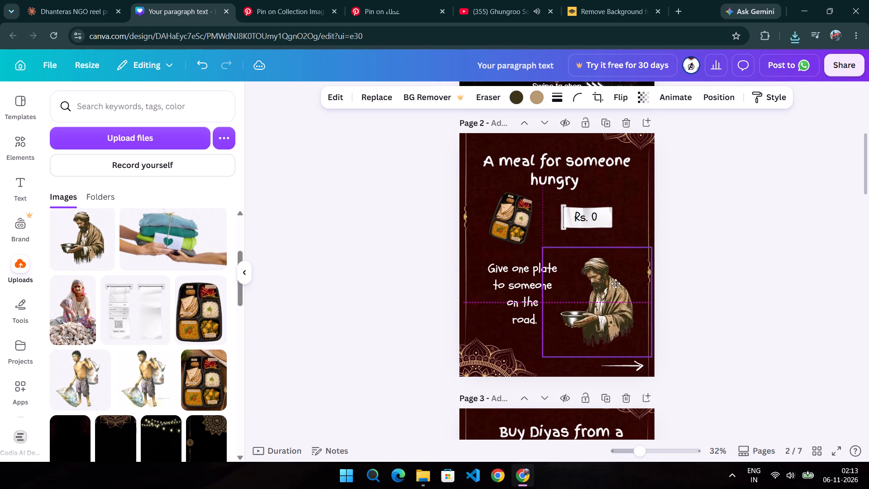
pyautogui.moveTo(616, 283); pyautogui.dragTo(613, 280)
pyautogui.click(756, 323)
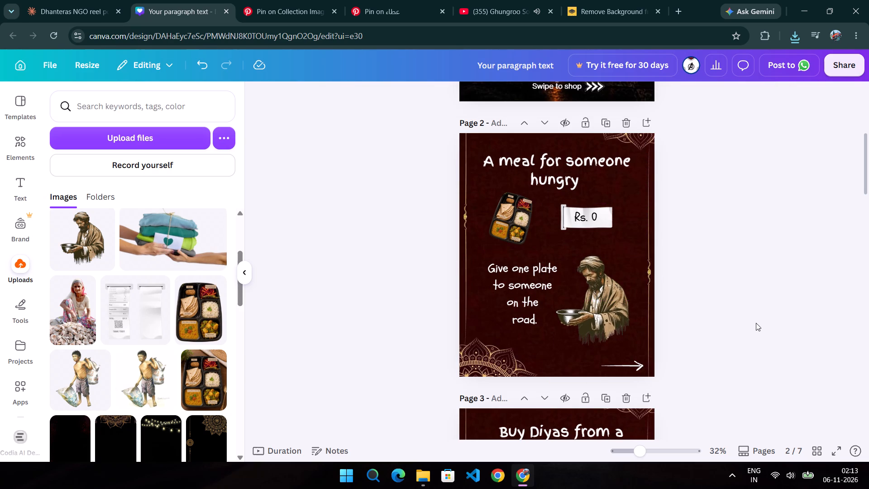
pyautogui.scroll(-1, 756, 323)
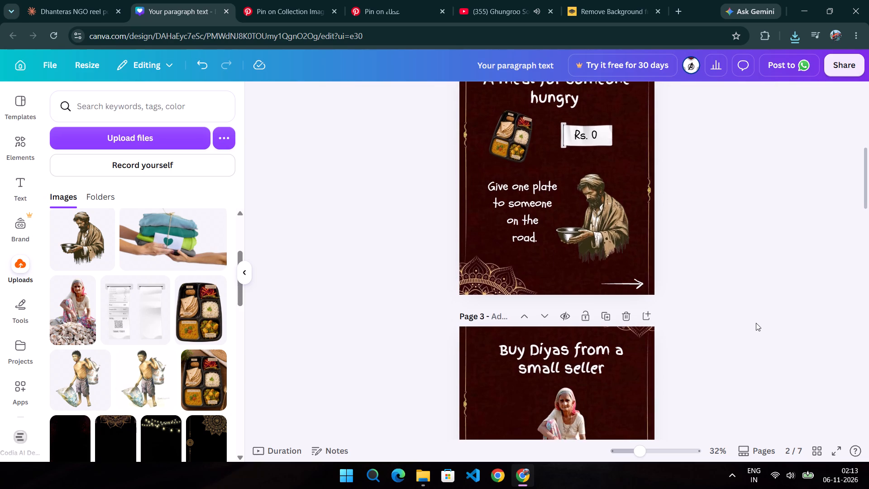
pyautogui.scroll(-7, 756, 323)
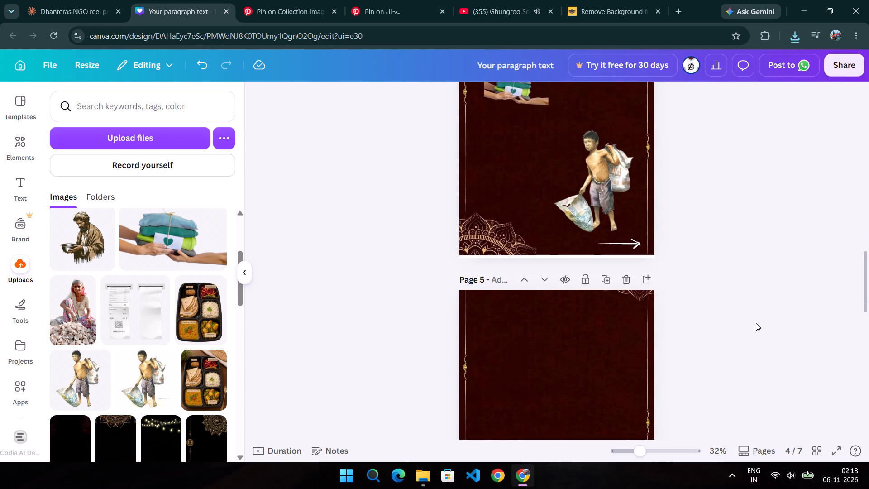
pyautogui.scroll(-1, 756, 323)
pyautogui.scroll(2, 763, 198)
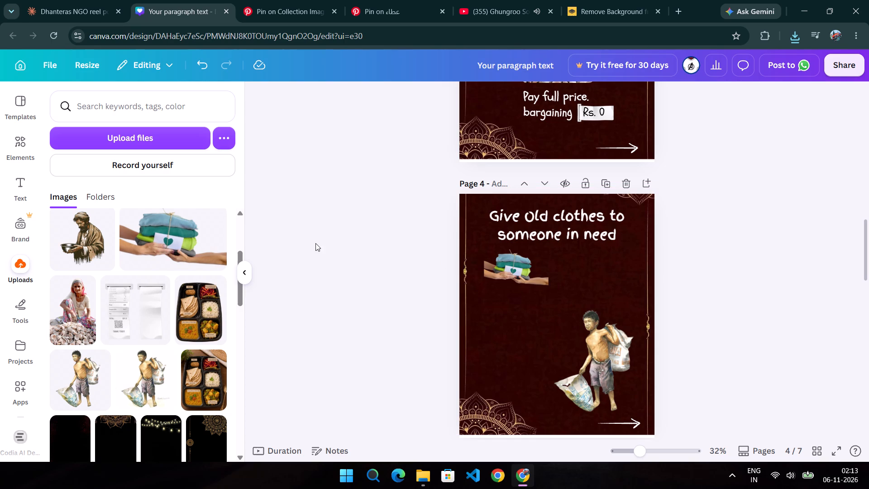
# Search the graphics elements for "white line".
pyautogui.click(22, 145)
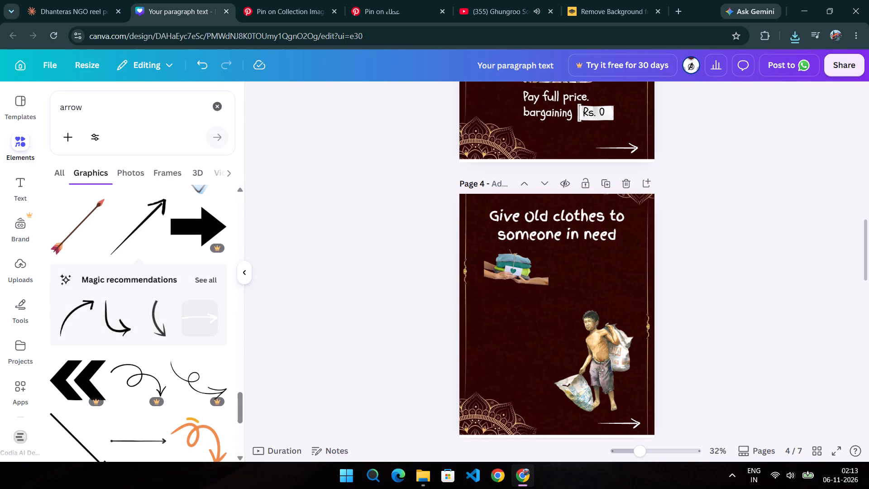
pyautogui.click(110, 103)
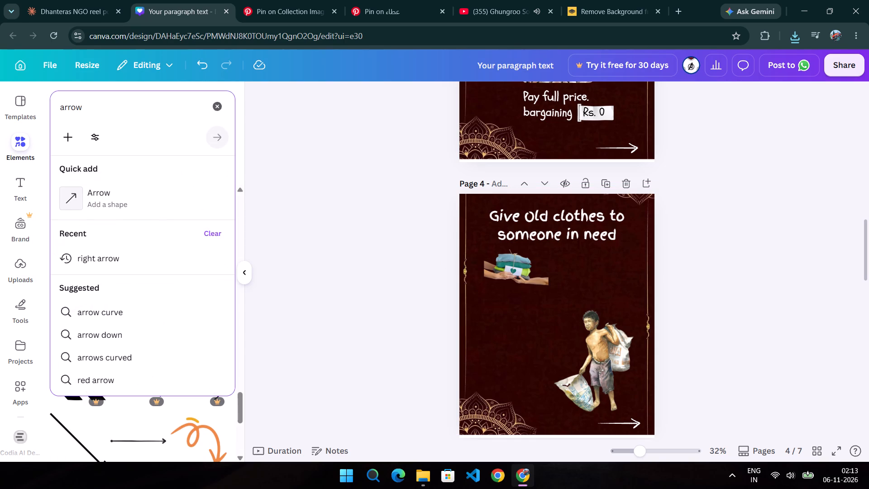
pyautogui.press('BackSpace')
pyautogui.press('BackSpace')
pyautogui.press('BackSpace')
pyautogui.press('BackSpace')
pyautogui.press('BackSpace')
pyautogui.press('BackSpace')
pyautogui.press('BackSpace')
pyautogui.press('BackSpace')
pyautogui.press('BackSpace')
pyautogui.press('BackSpace')
pyautogui.press('BackSpace')
pyautogui.press('BackSpace')
pyautogui.press('BackSpace')
pyautogui.press('BackSpace')
pyautogui.press('BackSpace')
pyautogui.press('BackSpace')
pyautogui.press('BackSpace')
pyautogui.press('BackSpace')
pyautogui.press('BackSpace')
pyautogui.press('BackSpace')
pyautogui.write('white line')
pyautogui.press('Return')
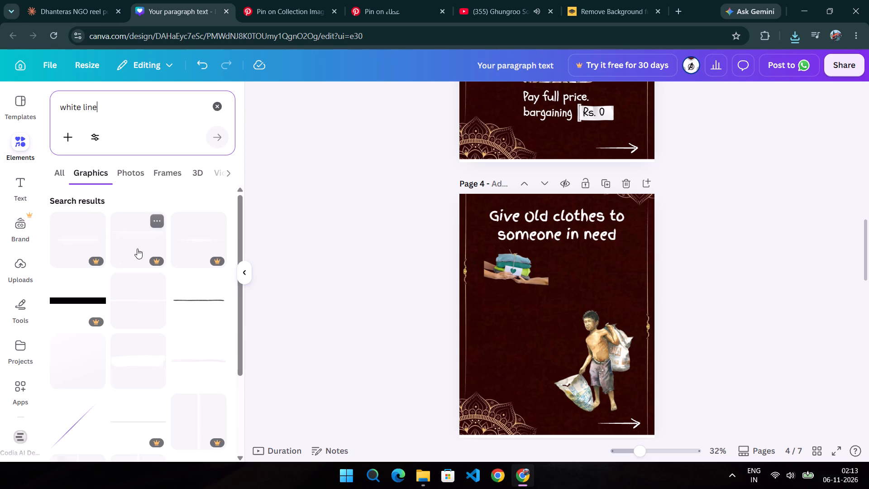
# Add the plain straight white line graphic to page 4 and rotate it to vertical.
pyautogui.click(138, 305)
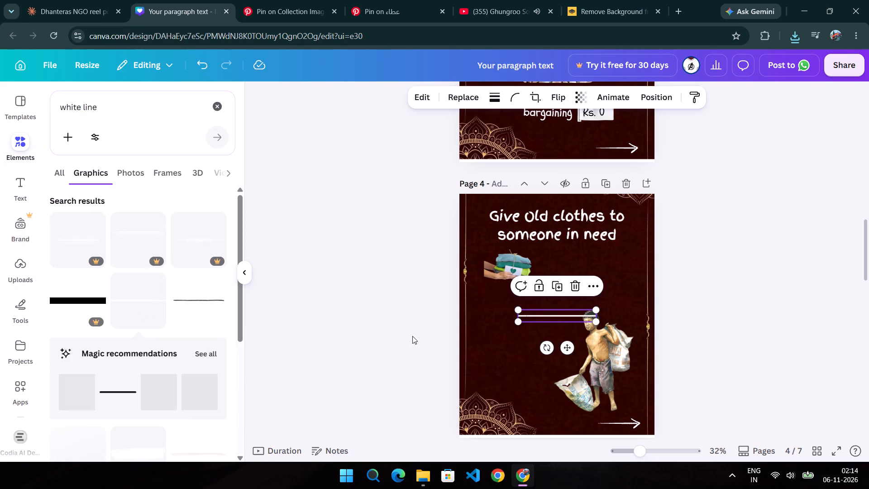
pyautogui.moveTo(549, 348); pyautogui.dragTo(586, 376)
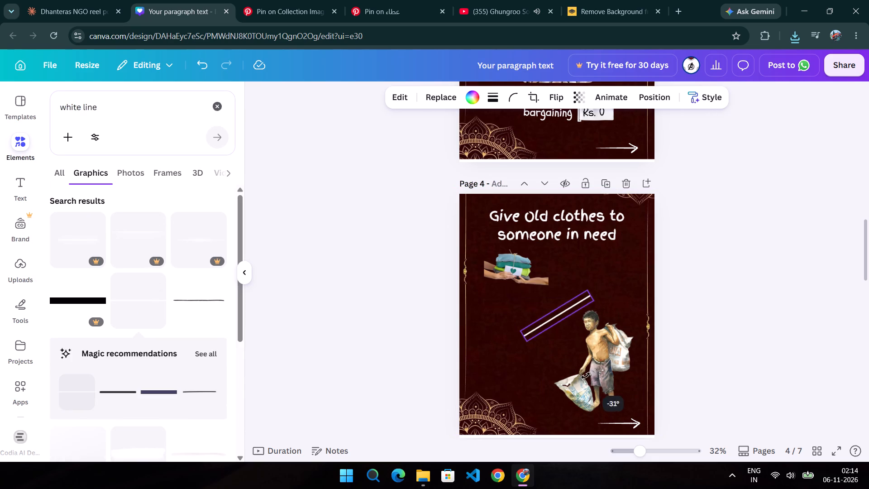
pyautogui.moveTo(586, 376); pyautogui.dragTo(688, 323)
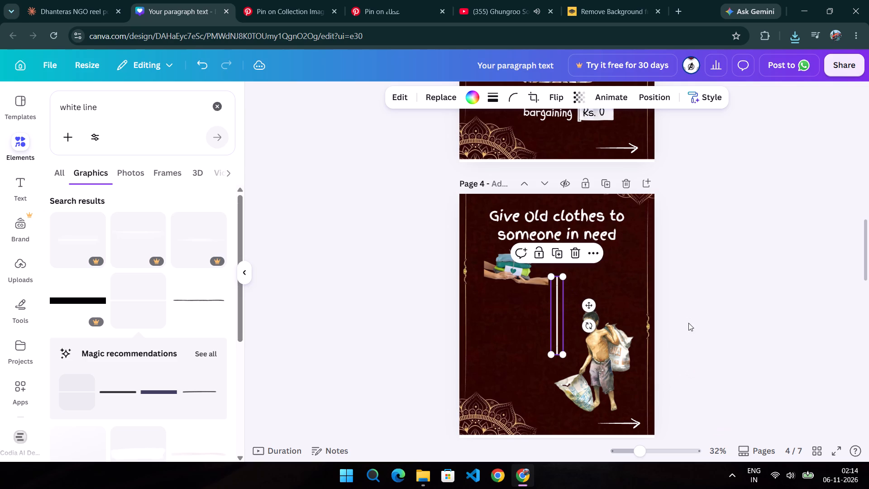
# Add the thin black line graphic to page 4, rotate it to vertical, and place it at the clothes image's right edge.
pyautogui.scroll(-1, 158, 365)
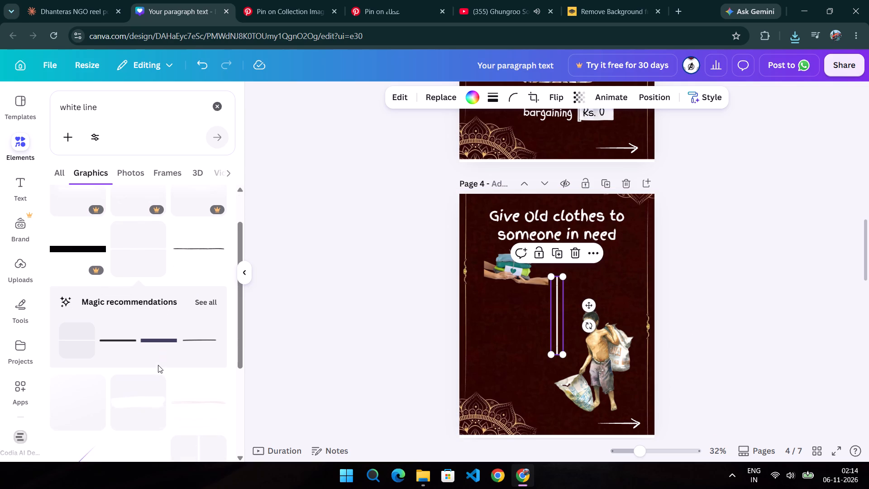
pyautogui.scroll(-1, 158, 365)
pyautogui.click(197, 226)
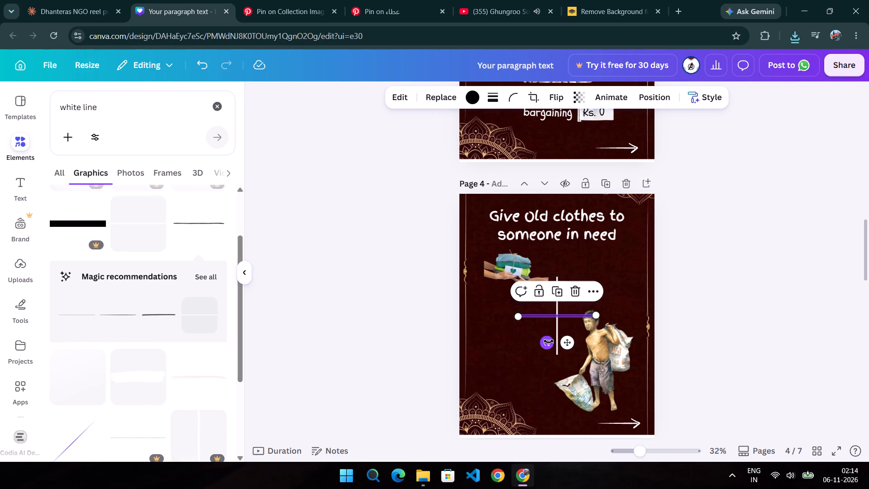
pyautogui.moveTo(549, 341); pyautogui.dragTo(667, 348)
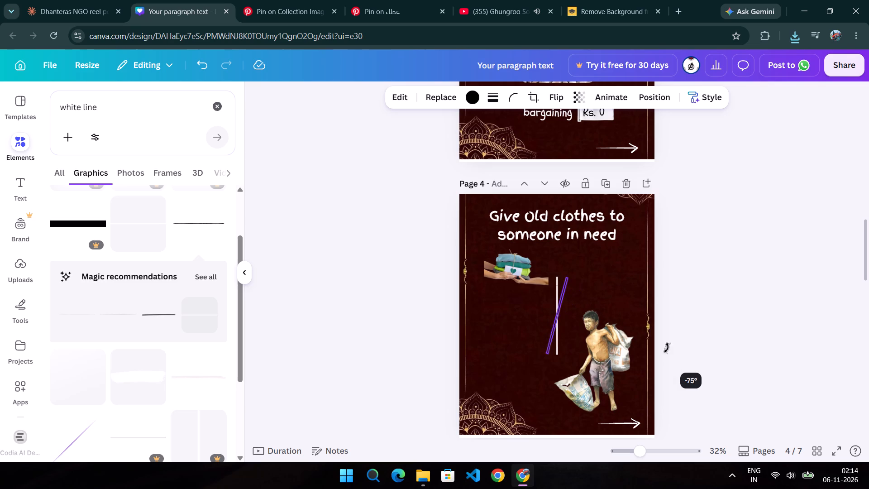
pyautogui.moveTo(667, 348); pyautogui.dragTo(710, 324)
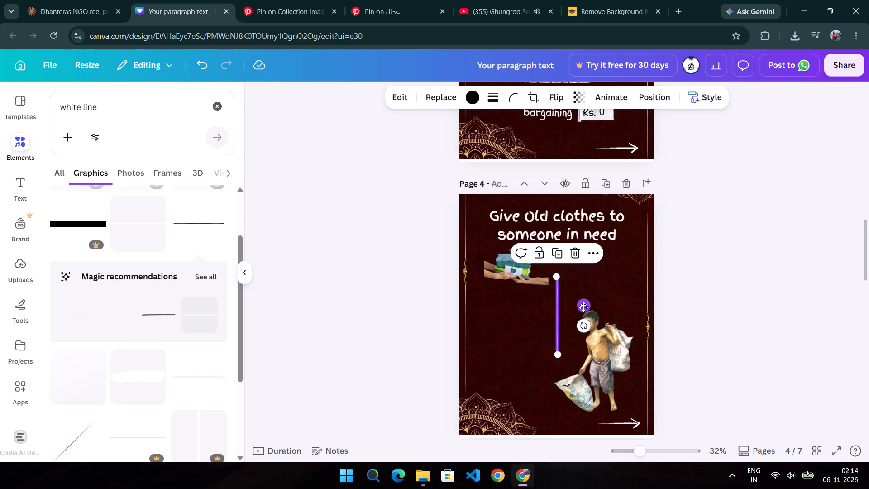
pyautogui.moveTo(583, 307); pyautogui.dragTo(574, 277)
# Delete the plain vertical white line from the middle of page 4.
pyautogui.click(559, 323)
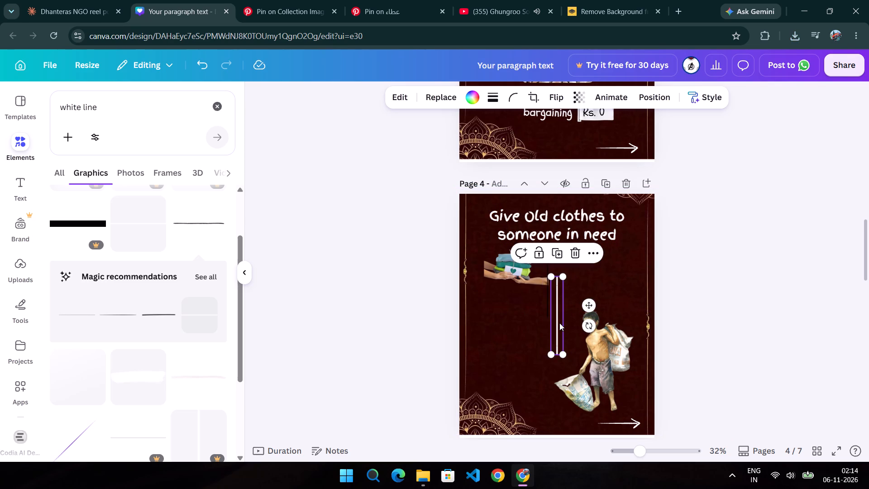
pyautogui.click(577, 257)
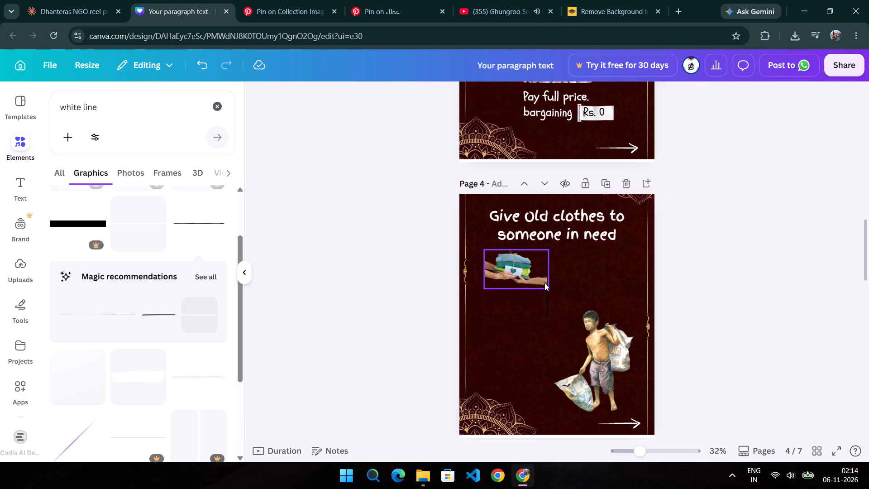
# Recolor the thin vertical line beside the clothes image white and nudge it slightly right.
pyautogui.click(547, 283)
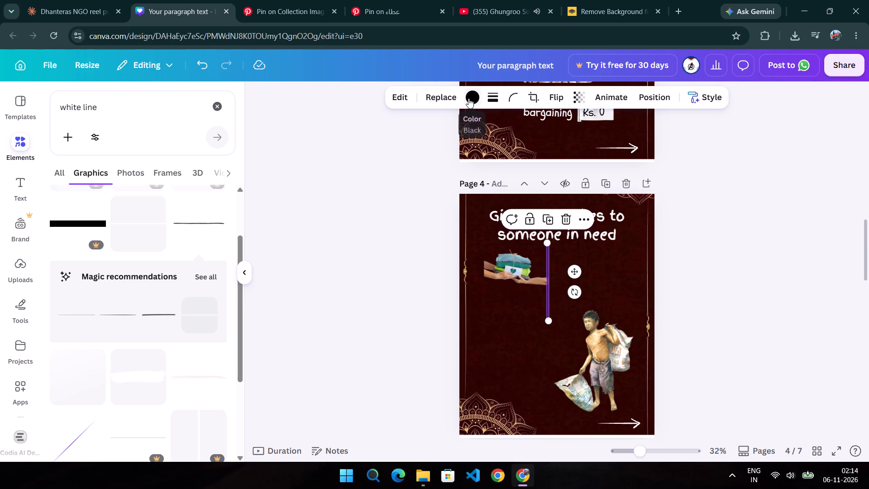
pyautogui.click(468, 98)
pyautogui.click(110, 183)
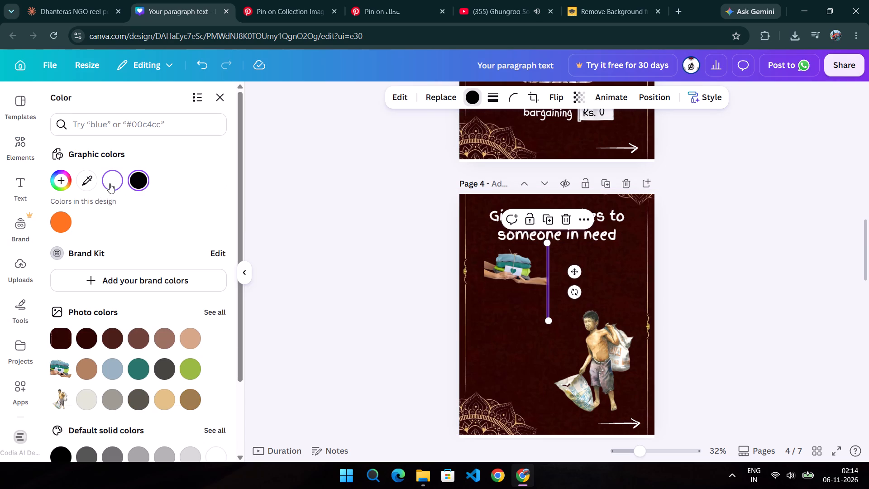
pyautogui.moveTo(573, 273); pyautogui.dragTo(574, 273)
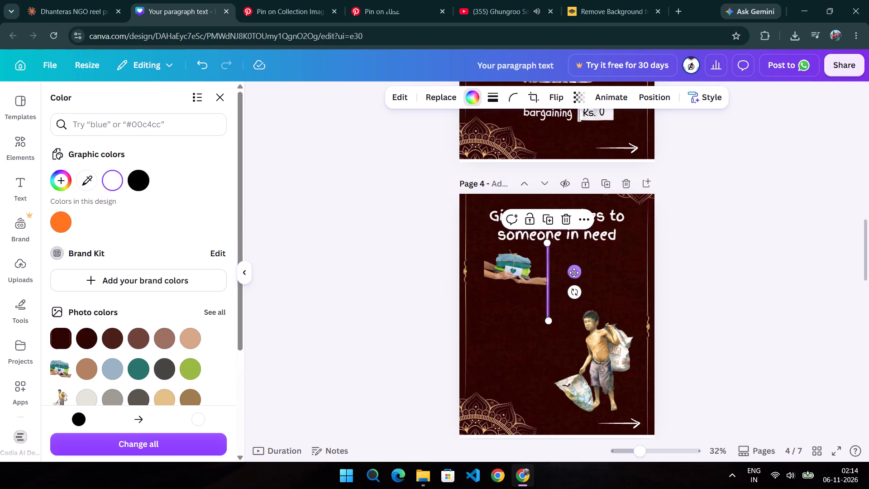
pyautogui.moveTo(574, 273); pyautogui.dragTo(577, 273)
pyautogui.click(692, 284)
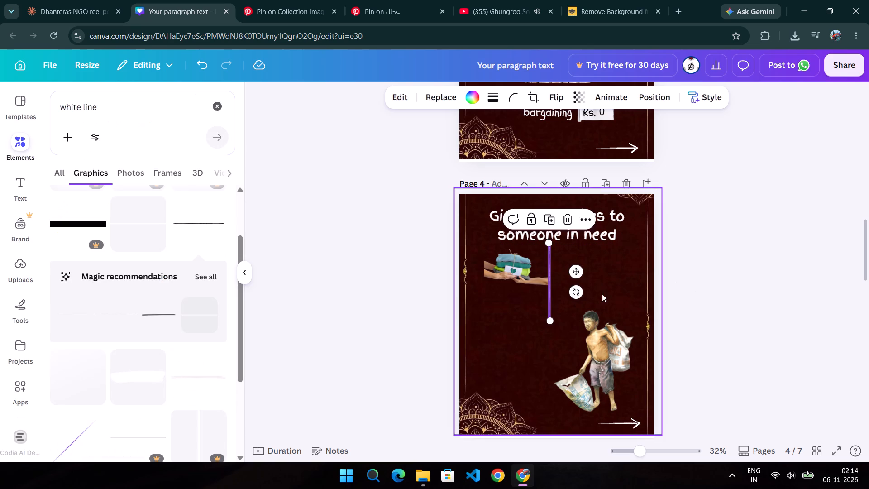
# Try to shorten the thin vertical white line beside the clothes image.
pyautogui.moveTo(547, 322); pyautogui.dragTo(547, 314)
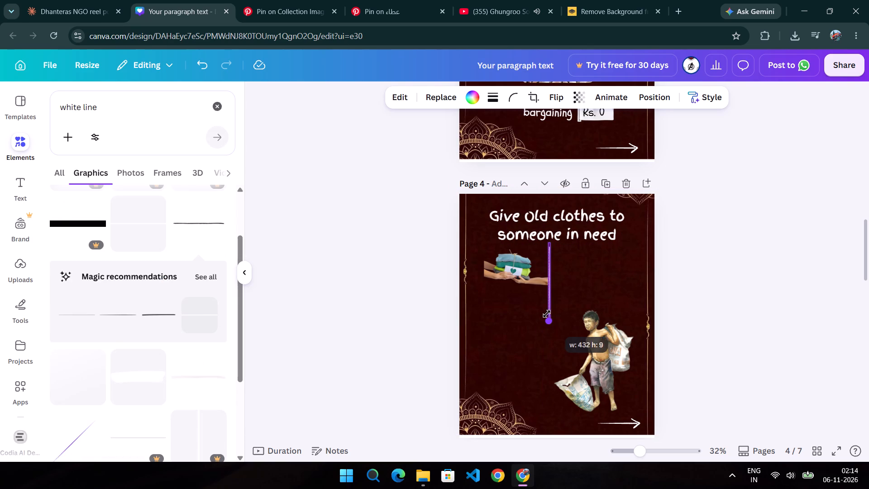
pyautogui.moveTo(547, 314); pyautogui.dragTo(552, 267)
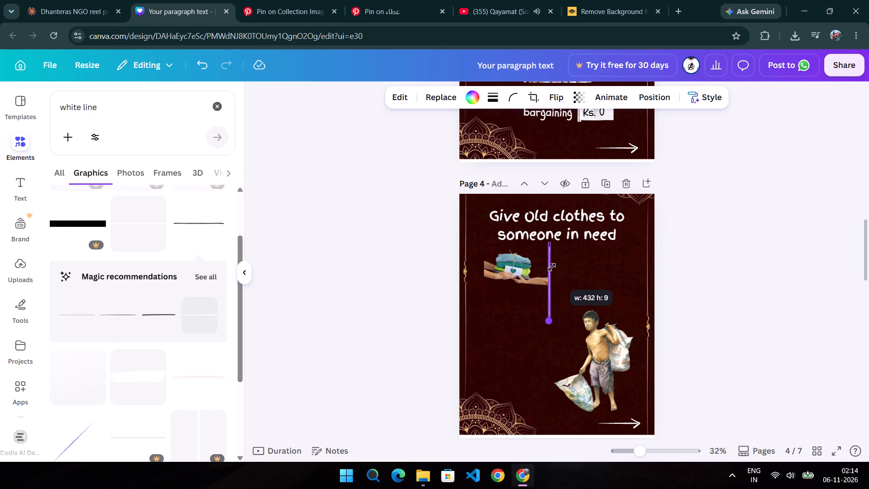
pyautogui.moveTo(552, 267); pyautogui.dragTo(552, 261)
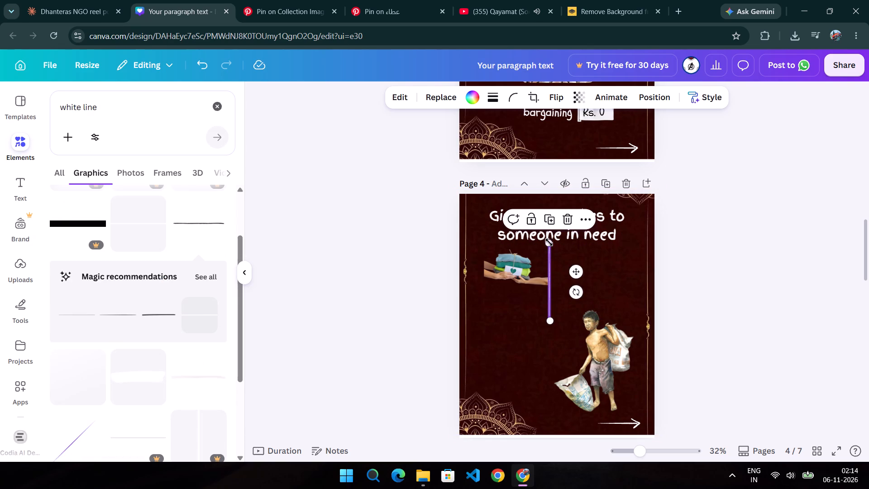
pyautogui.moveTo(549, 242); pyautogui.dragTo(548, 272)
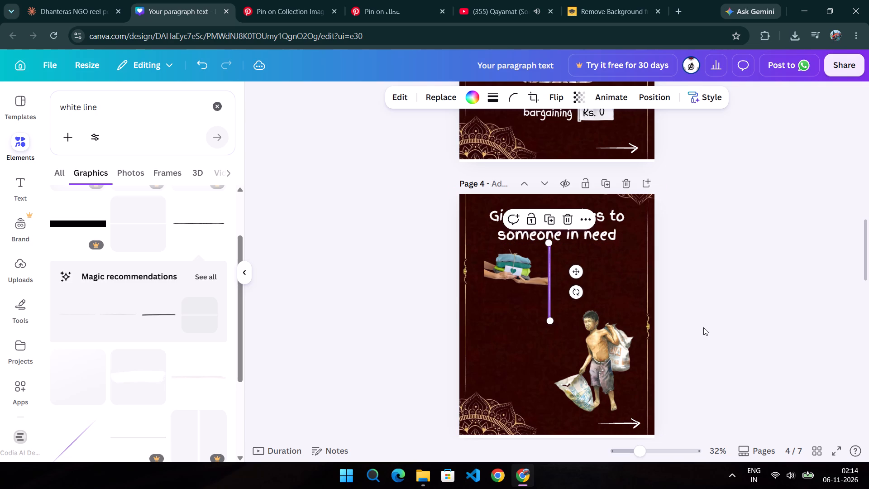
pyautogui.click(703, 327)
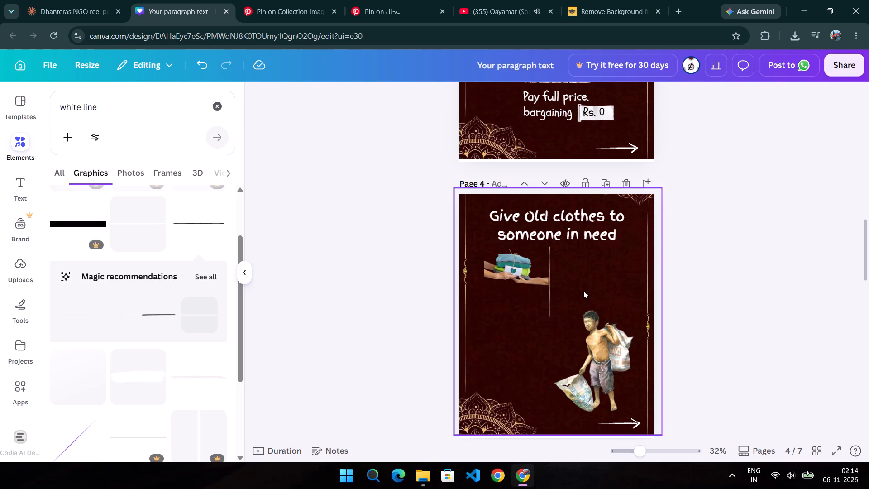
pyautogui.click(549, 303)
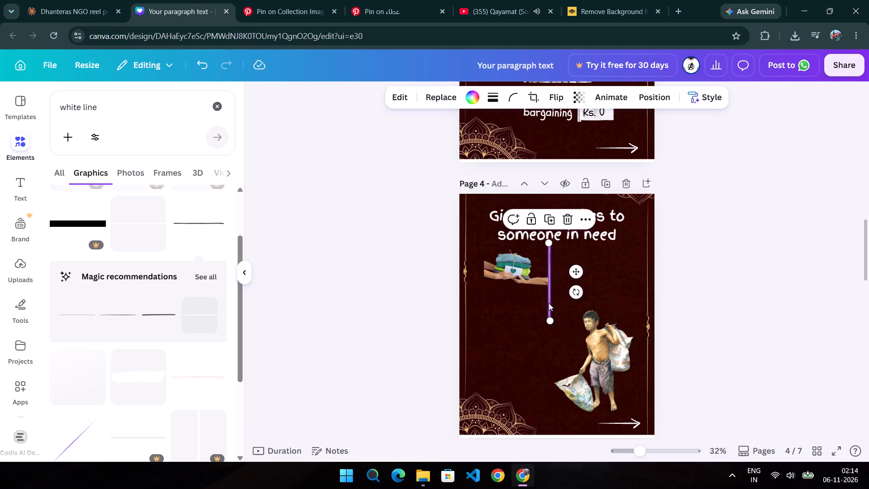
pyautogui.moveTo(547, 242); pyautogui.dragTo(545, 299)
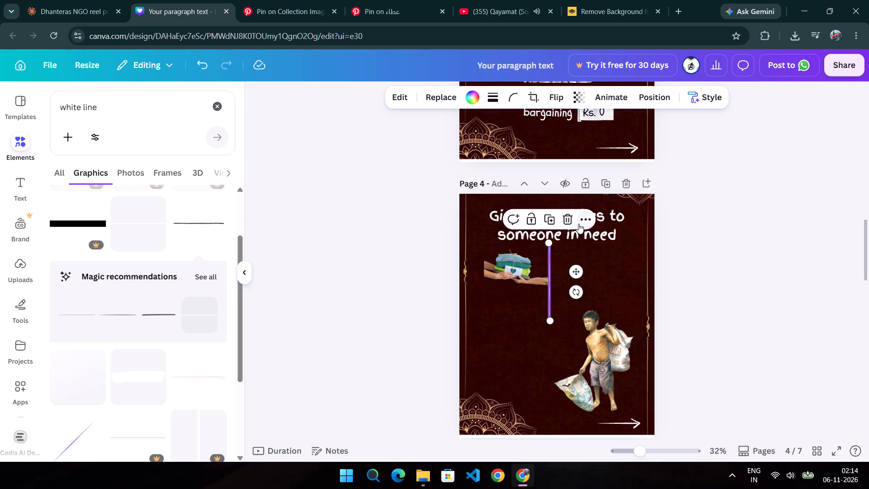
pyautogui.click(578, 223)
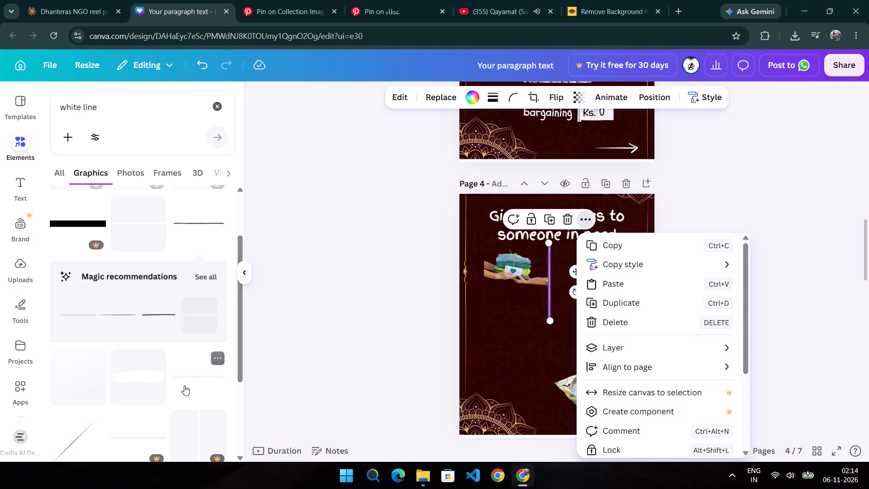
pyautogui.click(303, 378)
# Add the brush-stroke line graphic to page 4 and shrink it to about the width of the clothes image.
pyautogui.scroll(-2, 204, 377)
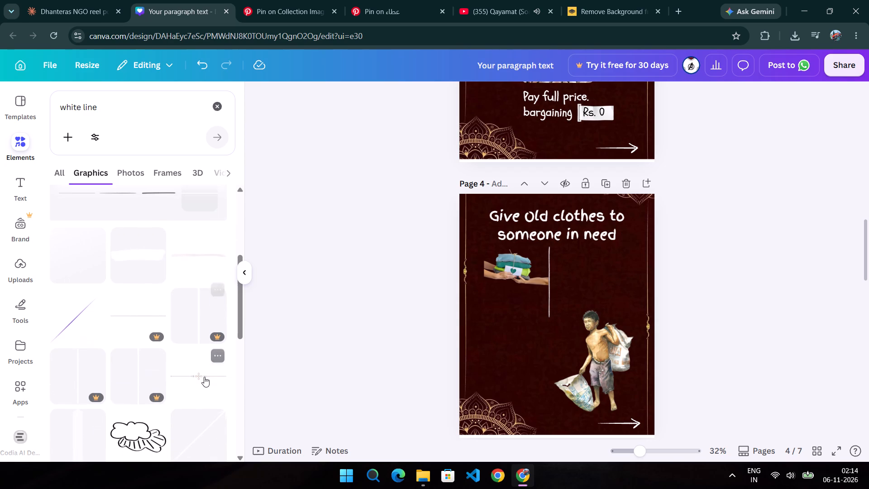
pyautogui.click(205, 276)
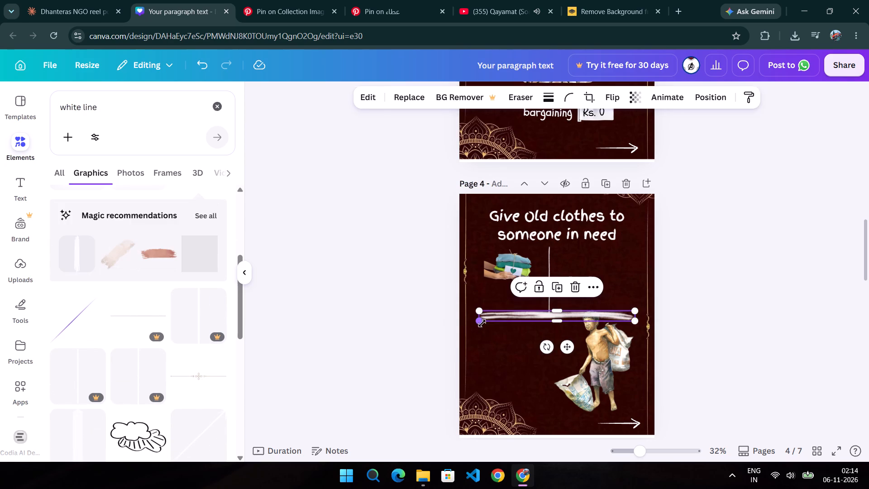
pyautogui.moveTo(634, 321); pyautogui.dragTo(571, 318)
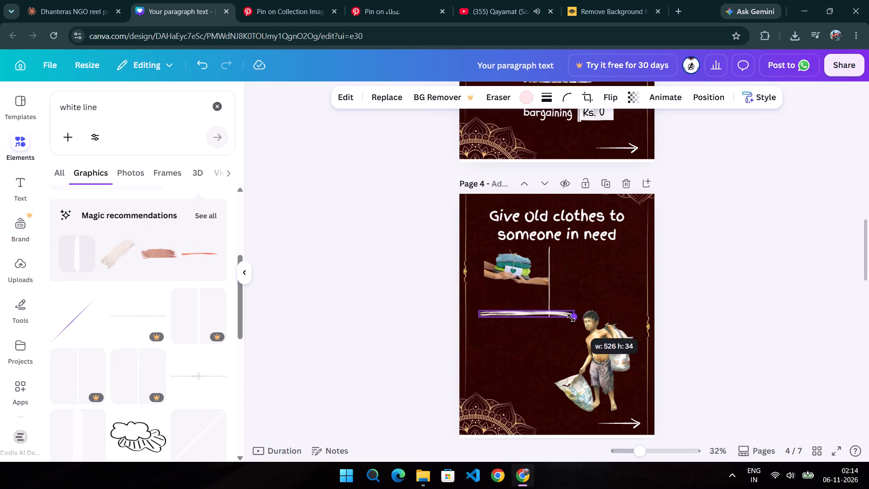
pyautogui.moveTo(571, 318); pyautogui.dragTo(539, 316)
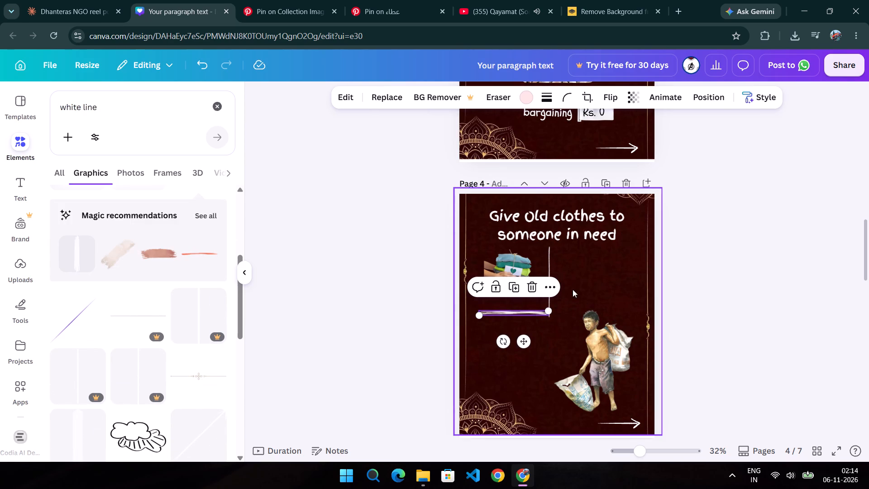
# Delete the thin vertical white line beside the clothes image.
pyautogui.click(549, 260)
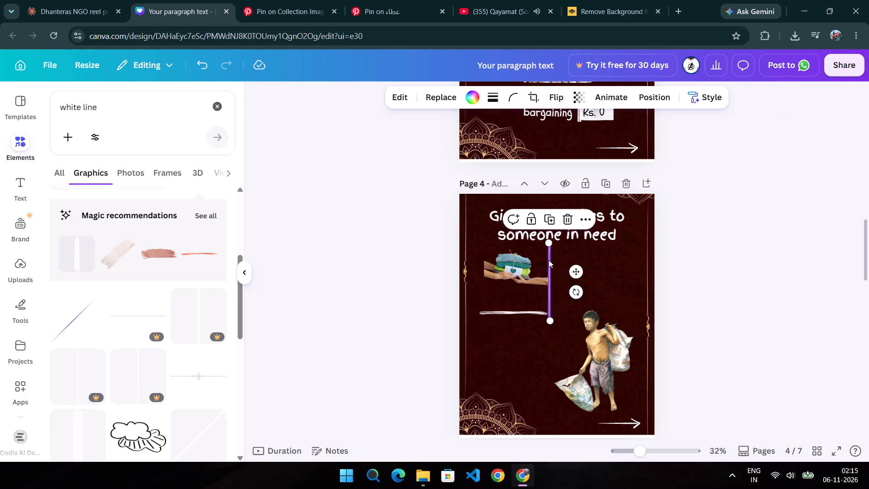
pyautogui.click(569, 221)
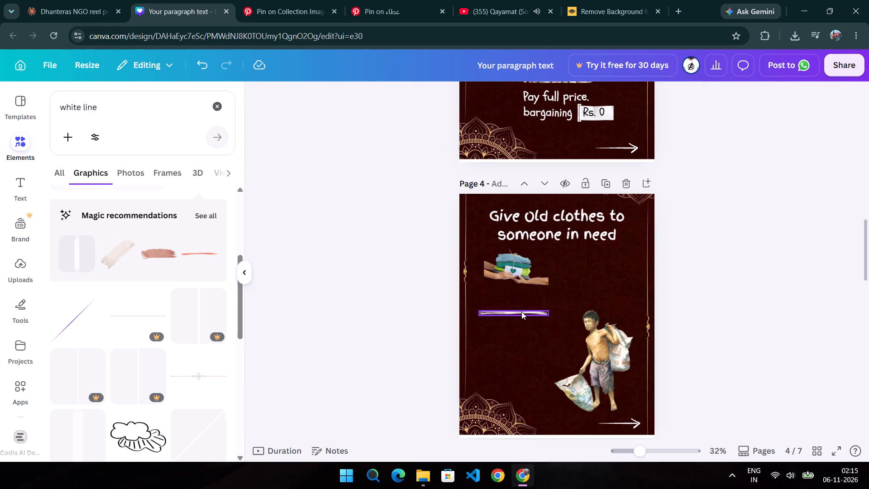
# Rotate the brush-stroke line to vertical and place it at the right edge of the clothes image.
pyautogui.click(521, 312)
pyautogui.moveTo(504, 346); pyautogui.dragTo(611, 336)
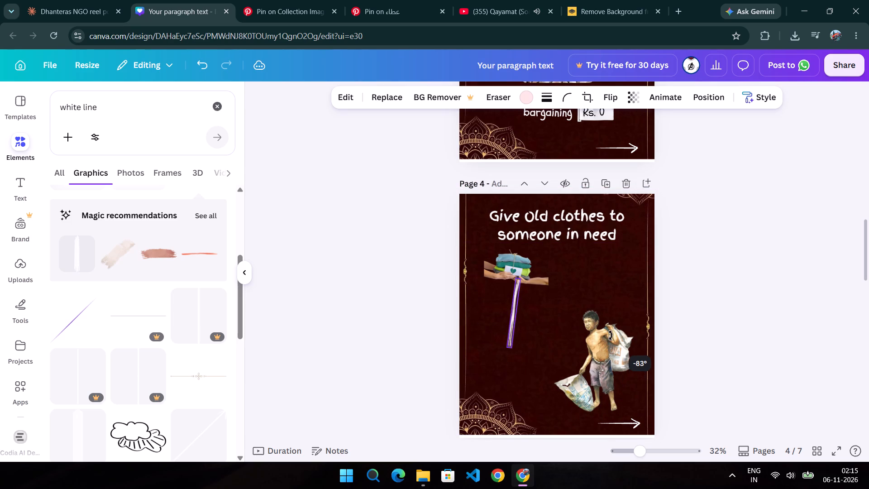
pyautogui.moveTo(611, 336); pyautogui.dragTo(616, 325)
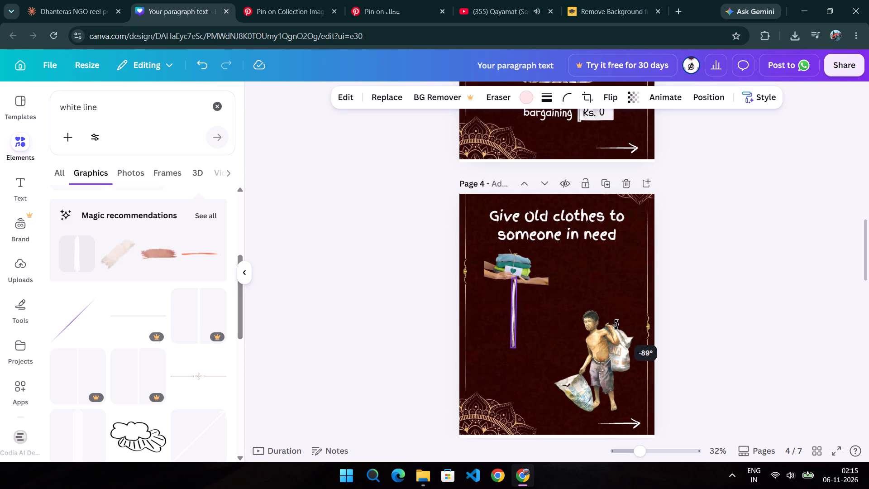
pyautogui.moveTo(616, 325); pyautogui.dragTo(617, 324)
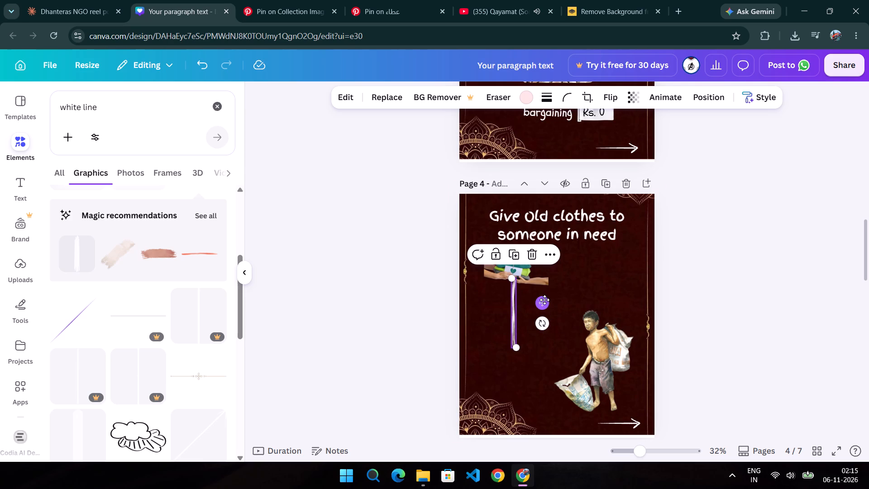
pyautogui.moveTo(544, 300); pyautogui.dragTo(581, 264)
pyautogui.click(721, 279)
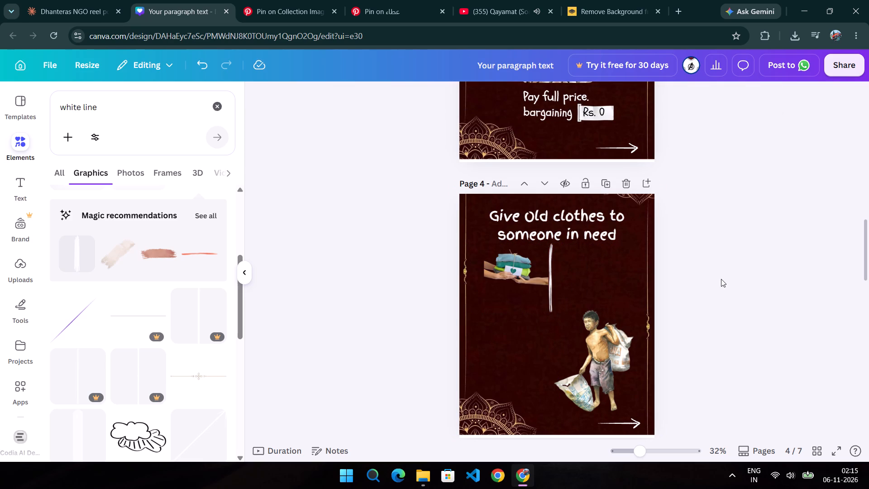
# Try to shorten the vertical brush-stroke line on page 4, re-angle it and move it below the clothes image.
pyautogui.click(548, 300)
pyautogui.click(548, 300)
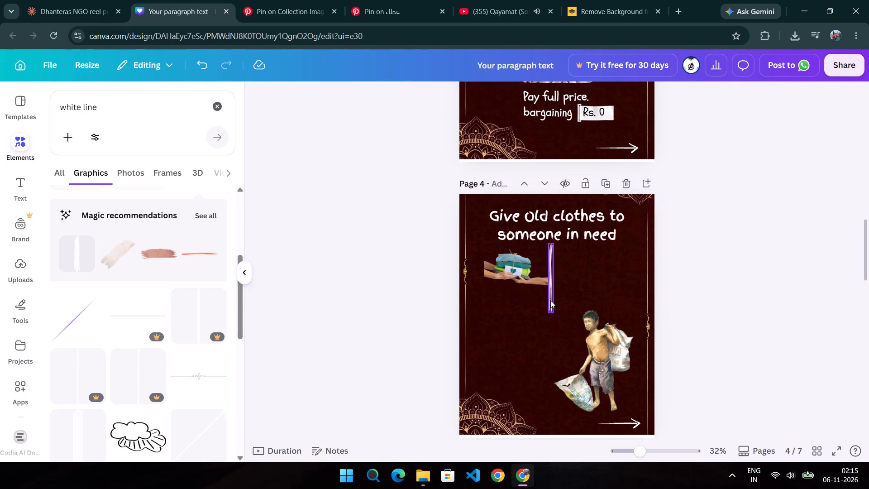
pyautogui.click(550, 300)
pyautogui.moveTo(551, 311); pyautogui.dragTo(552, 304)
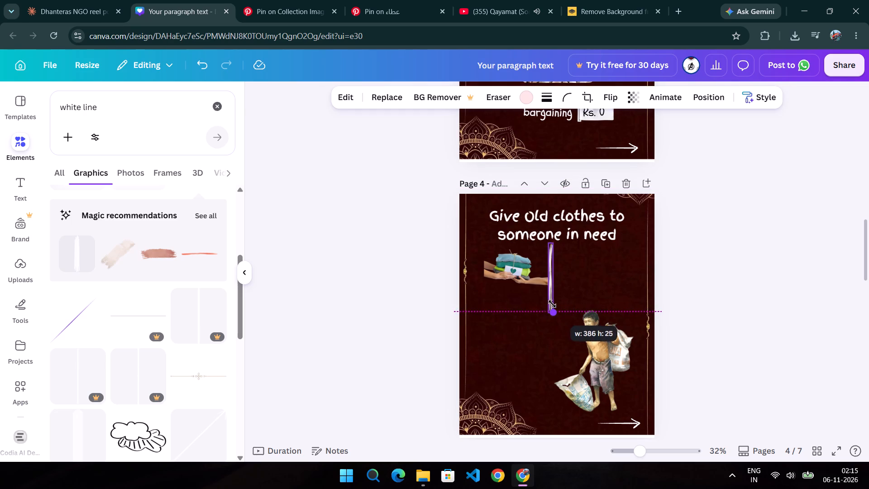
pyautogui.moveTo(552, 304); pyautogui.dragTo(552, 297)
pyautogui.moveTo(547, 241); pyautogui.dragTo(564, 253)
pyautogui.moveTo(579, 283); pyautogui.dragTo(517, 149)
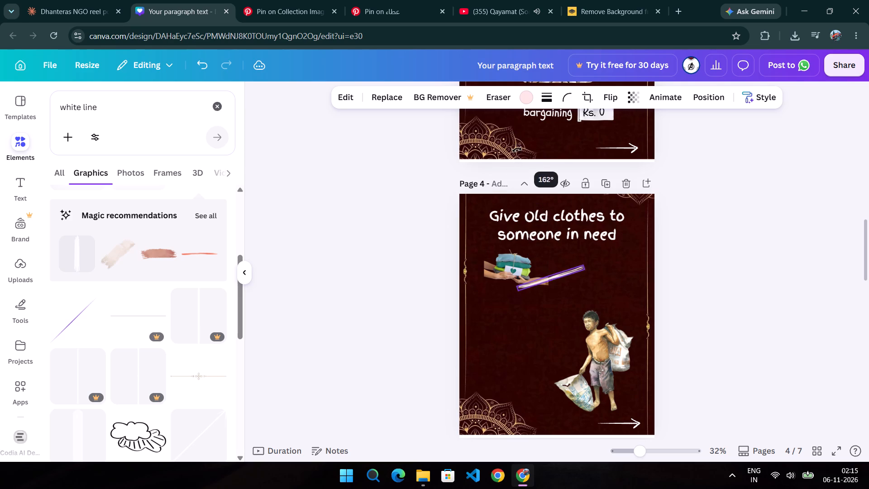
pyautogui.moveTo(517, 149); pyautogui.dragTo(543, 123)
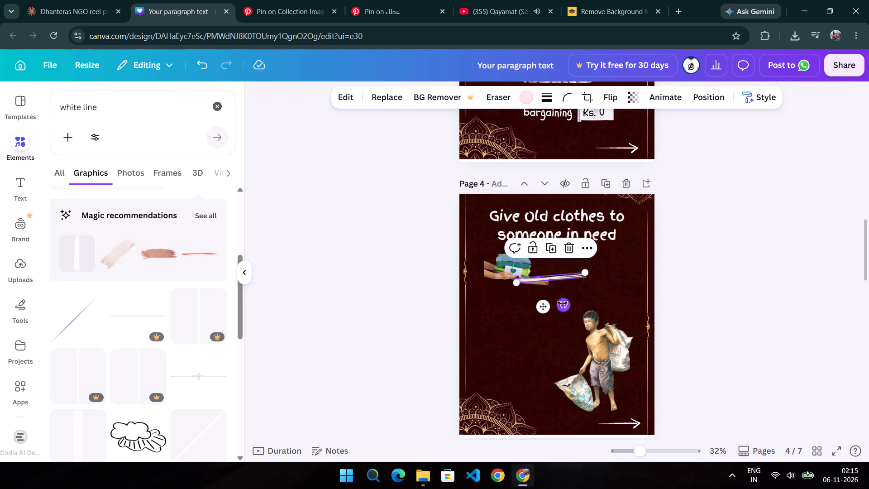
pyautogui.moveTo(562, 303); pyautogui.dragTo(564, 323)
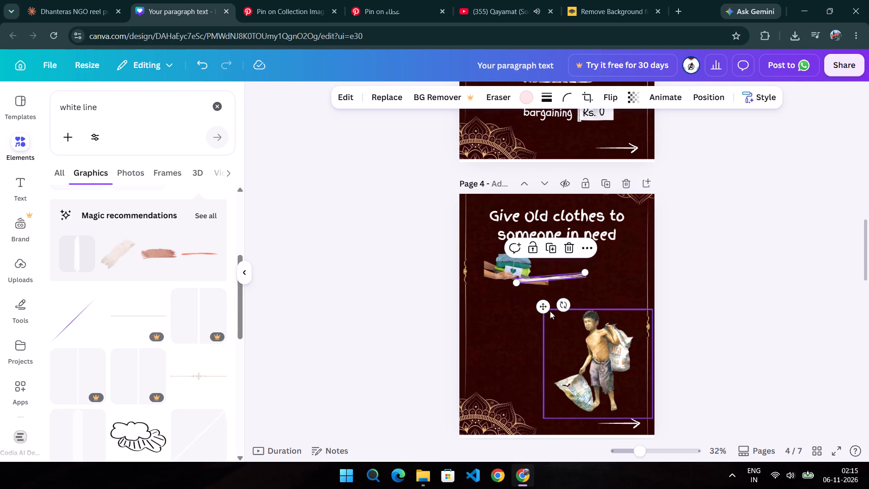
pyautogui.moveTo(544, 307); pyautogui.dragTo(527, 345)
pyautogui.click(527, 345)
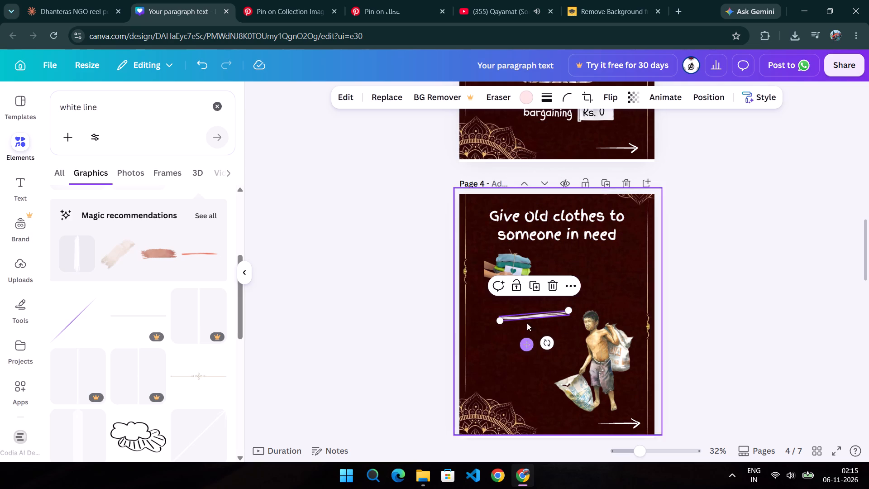
# Delete the brush-stroke line below the clothes image on page 4.
pyautogui.click(526, 321)
pyautogui.doubleClick(530, 316)
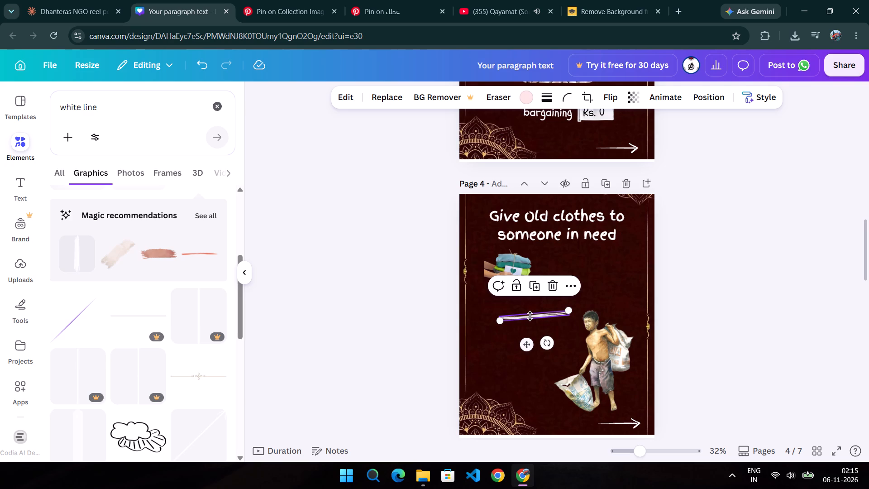
pyautogui.doubleClick(530, 316)
pyautogui.click(750, 314)
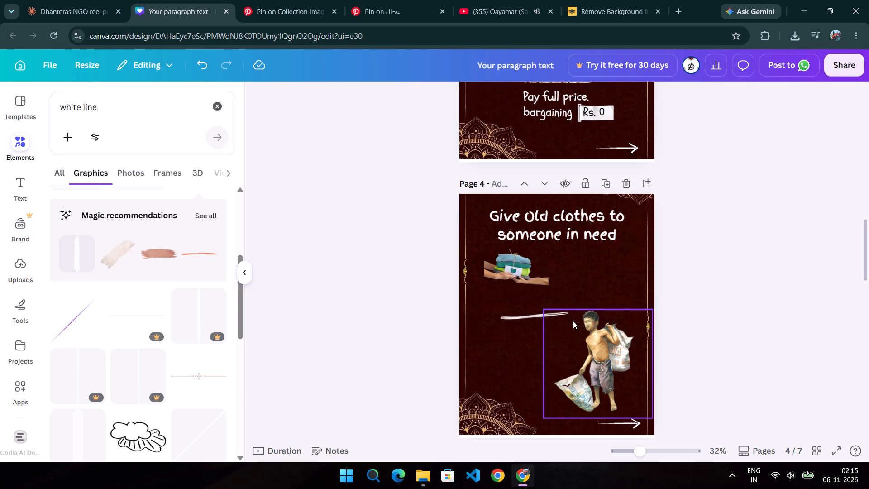
pyautogui.click(535, 313)
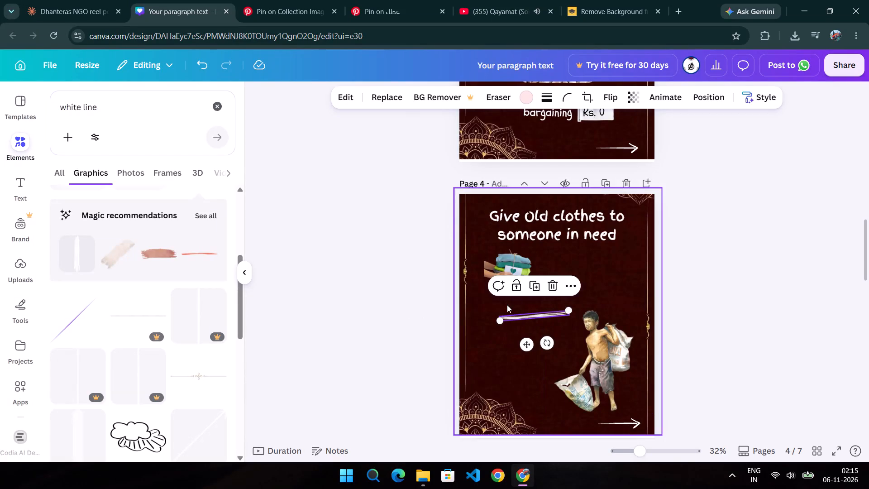
pyautogui.click(550, 289)
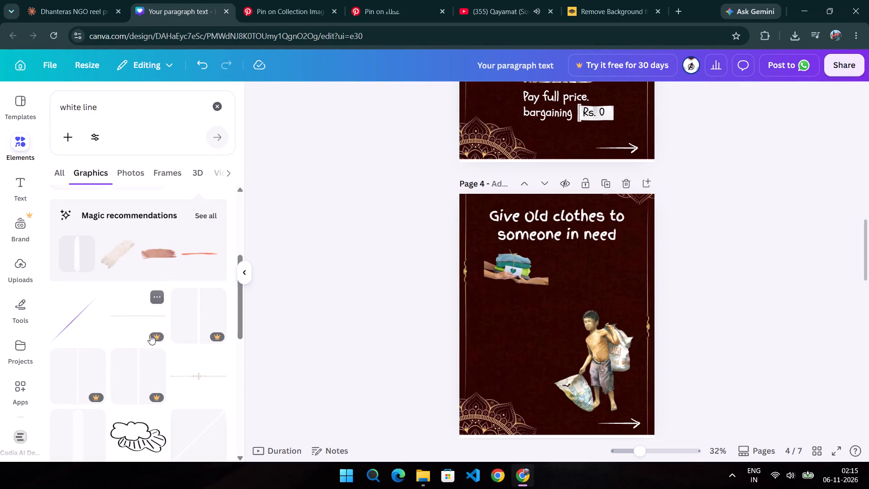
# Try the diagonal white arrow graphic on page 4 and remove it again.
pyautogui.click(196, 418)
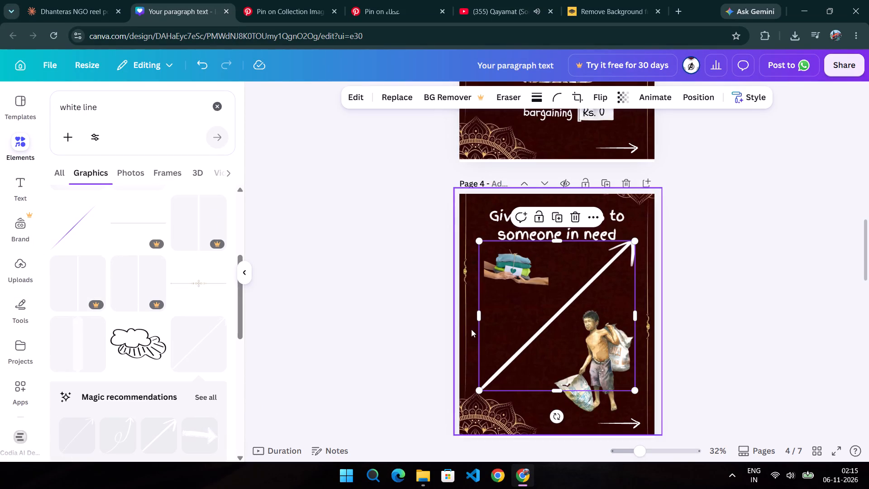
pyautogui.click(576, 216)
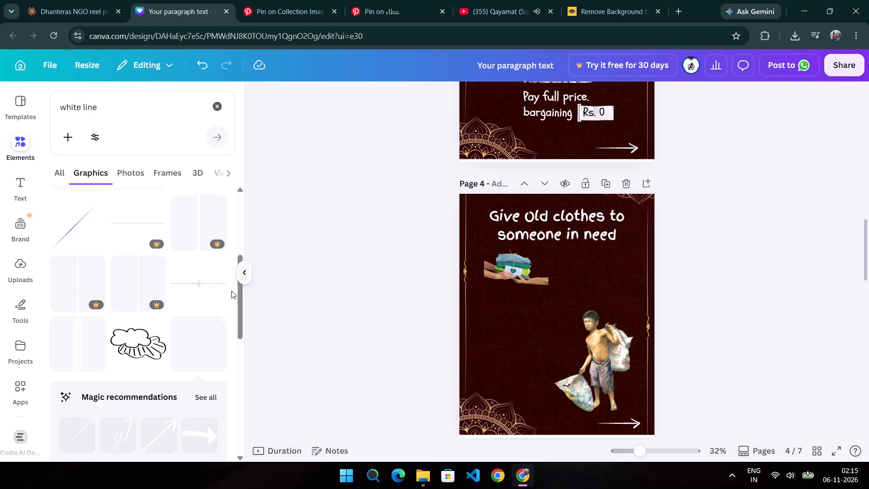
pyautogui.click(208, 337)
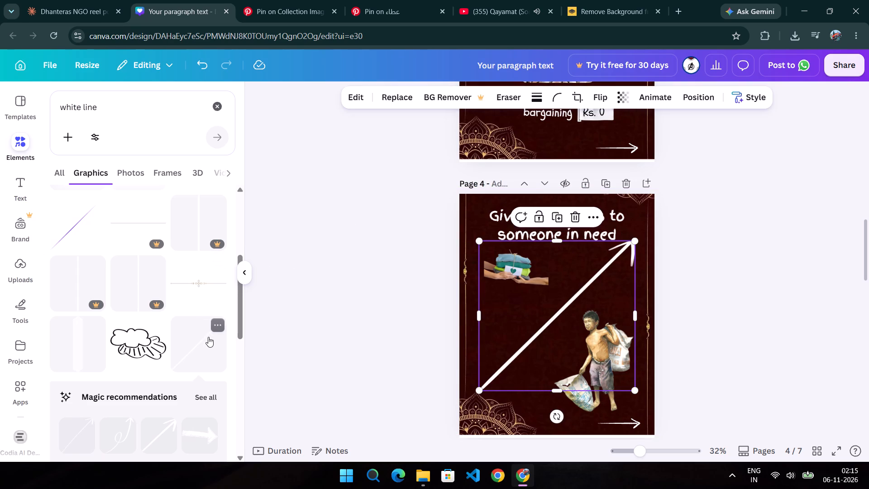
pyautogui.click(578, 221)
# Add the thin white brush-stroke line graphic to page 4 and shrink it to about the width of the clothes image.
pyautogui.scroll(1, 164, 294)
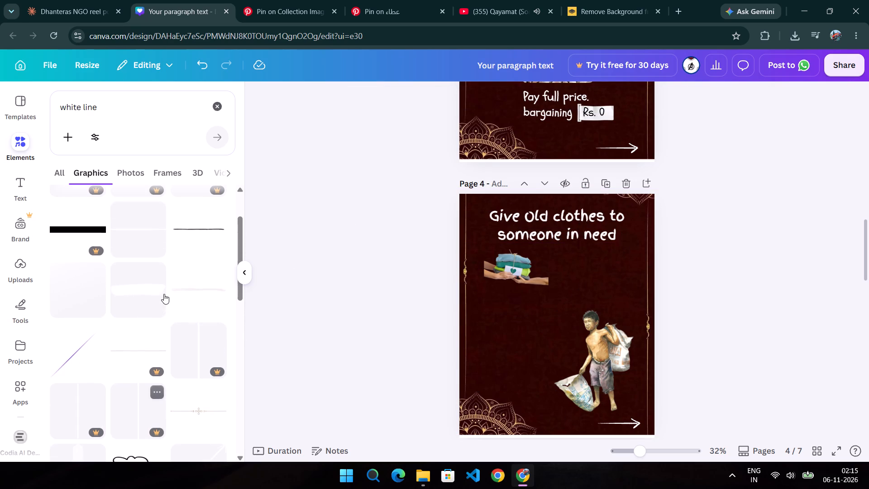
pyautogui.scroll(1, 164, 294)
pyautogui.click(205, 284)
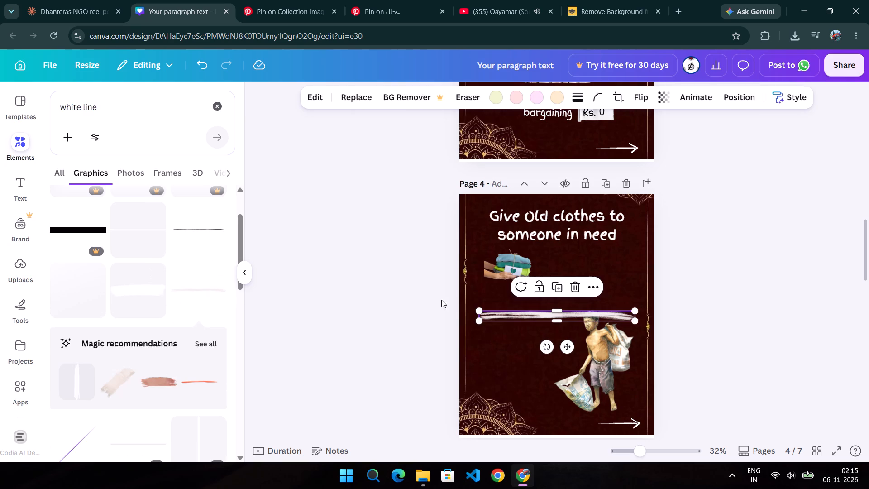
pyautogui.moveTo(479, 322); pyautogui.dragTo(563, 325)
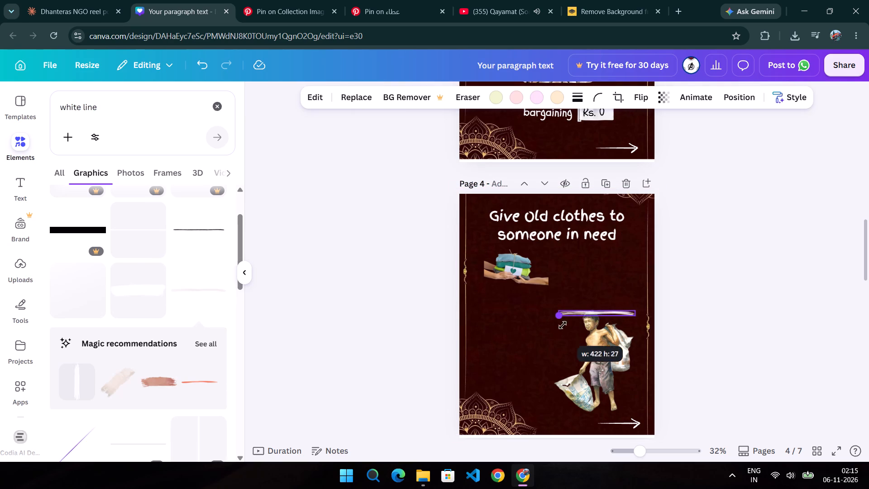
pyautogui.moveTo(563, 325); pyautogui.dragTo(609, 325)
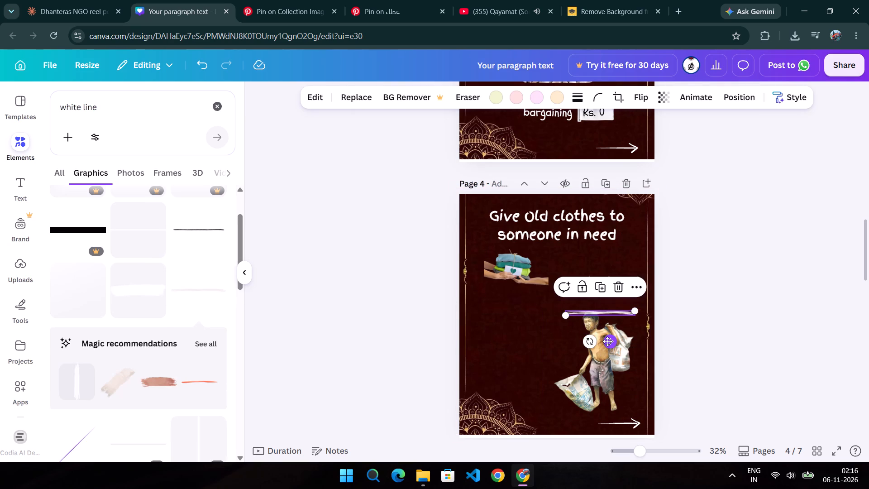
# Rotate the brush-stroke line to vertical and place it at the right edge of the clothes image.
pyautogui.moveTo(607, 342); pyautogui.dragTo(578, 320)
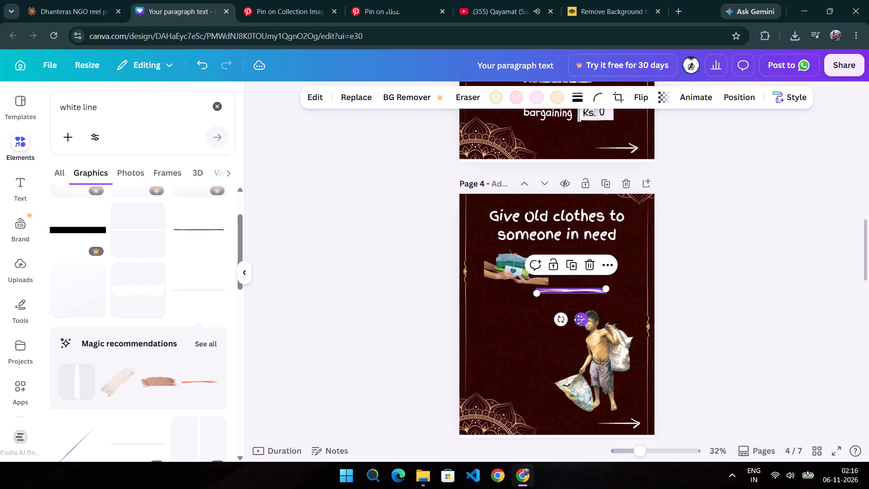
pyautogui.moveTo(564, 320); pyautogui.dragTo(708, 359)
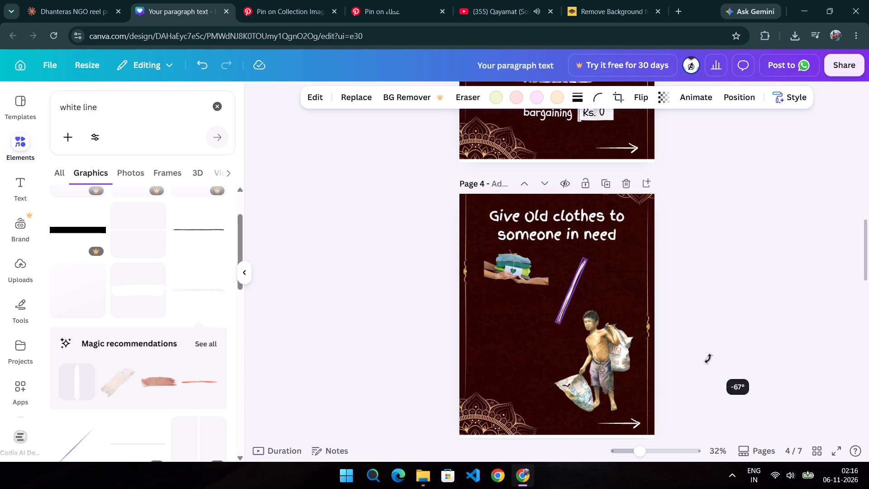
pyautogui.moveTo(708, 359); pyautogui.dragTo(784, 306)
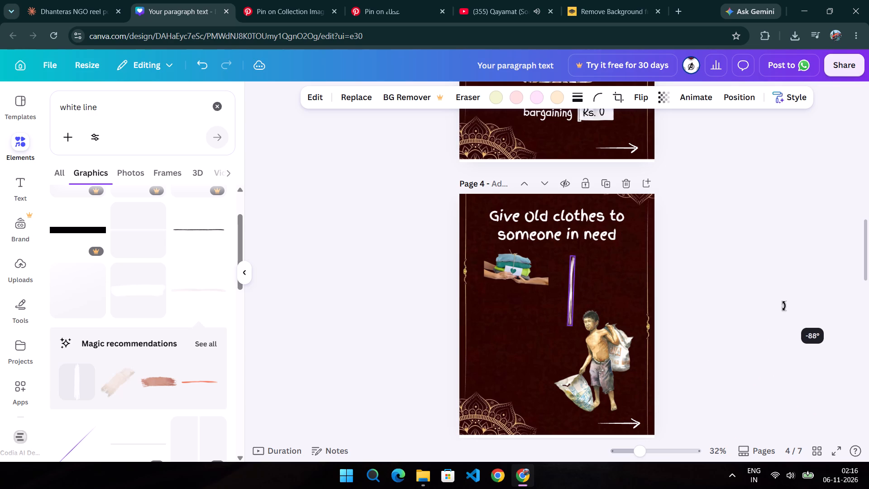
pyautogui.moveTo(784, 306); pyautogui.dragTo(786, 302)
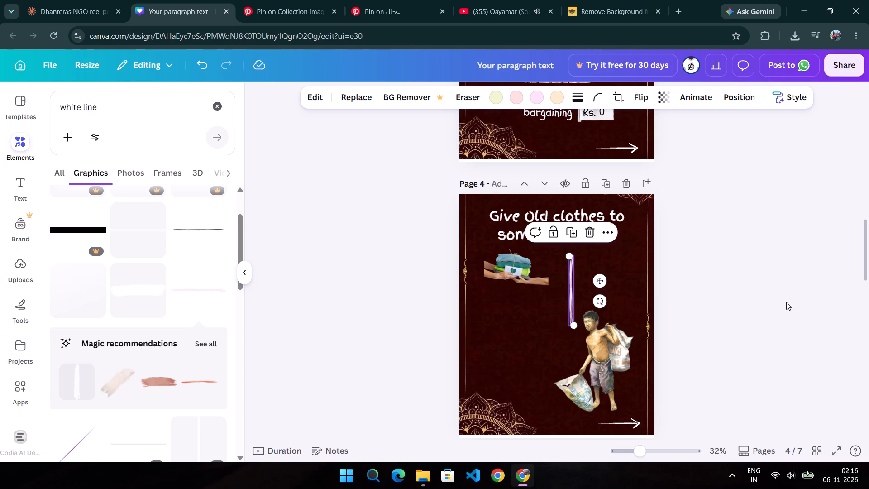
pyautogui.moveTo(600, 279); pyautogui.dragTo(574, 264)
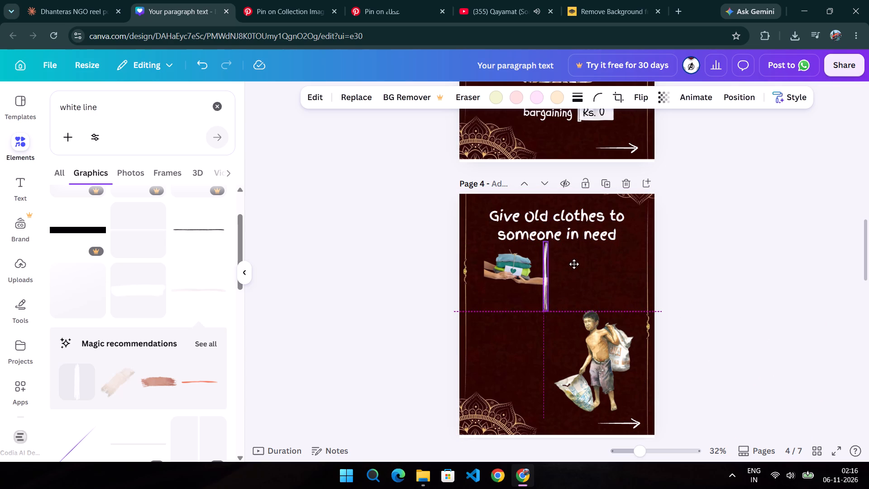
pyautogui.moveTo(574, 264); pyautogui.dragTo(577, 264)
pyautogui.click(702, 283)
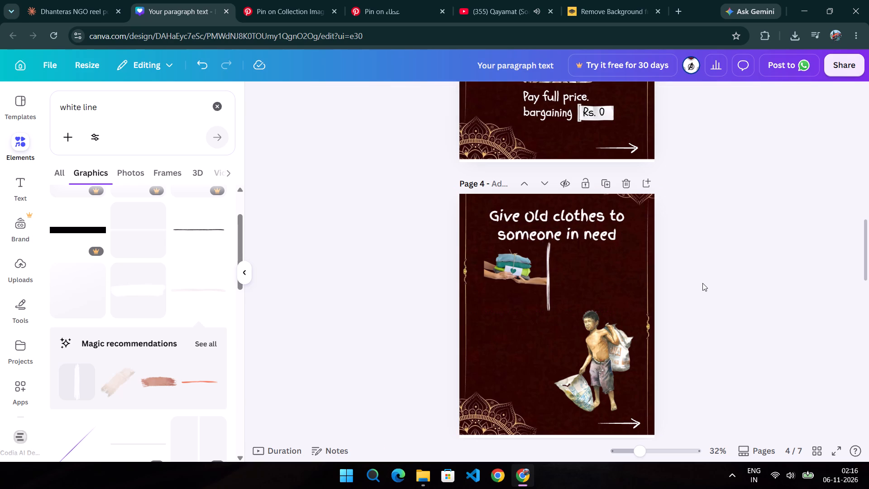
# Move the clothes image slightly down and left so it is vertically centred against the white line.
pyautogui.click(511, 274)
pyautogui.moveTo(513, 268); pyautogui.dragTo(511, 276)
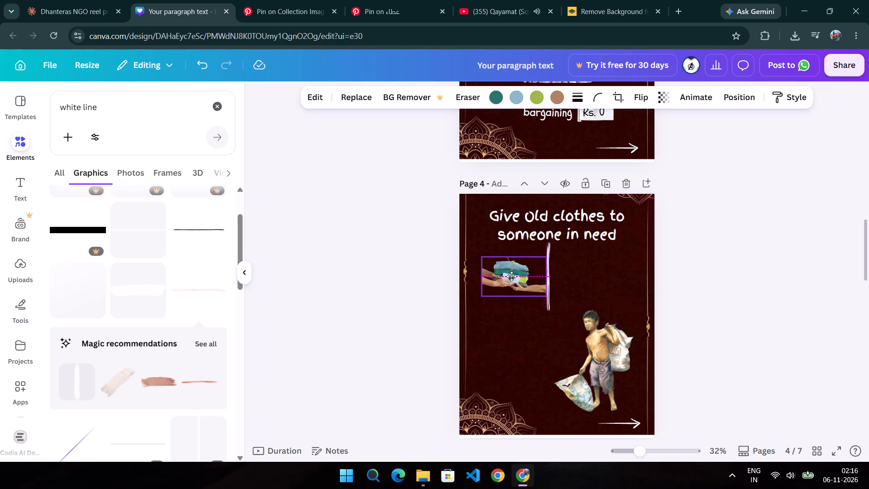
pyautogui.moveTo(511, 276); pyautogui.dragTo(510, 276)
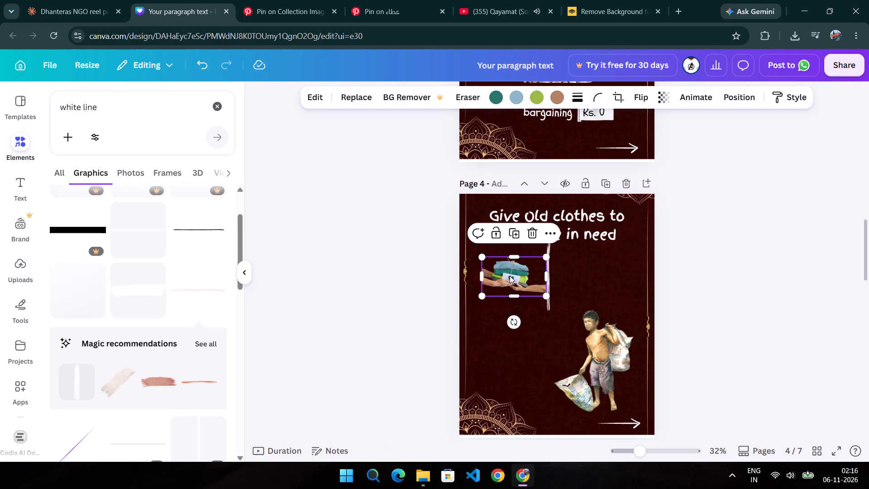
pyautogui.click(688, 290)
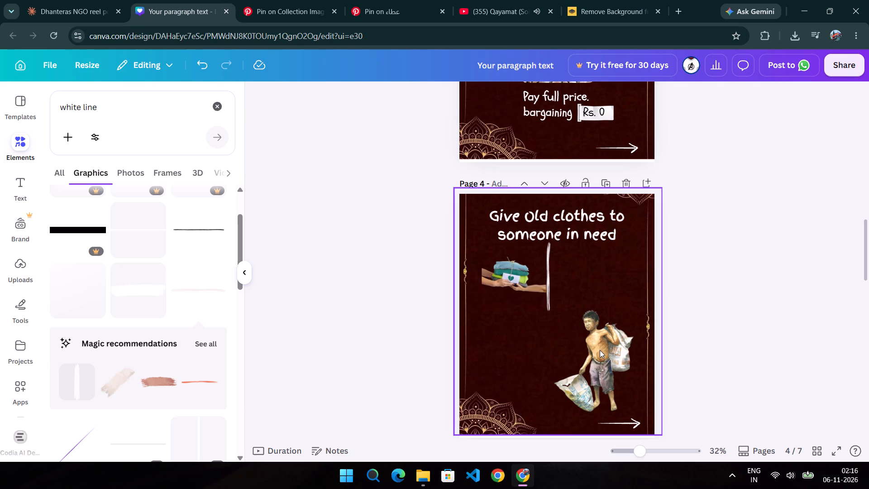
# Nudge the cutout of the boy with sacks slightly right and down on page 4.
pyautogui.click(600, 350)
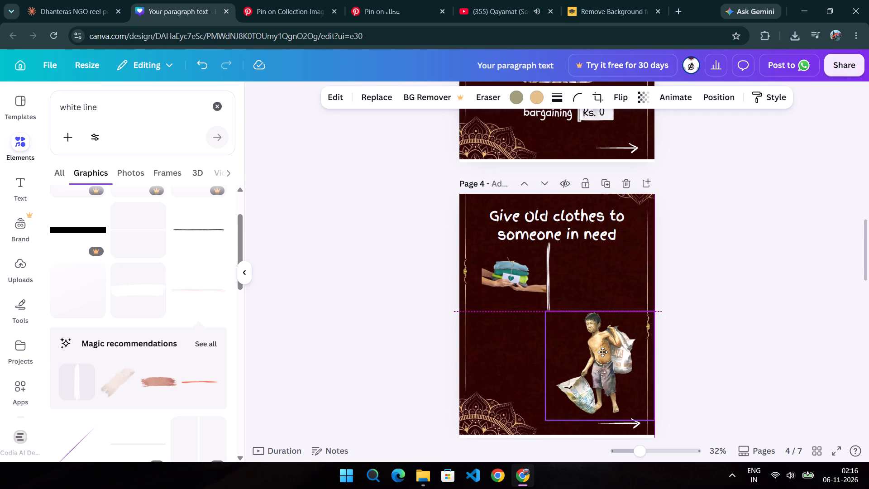
pyautogui.click(737, 332)
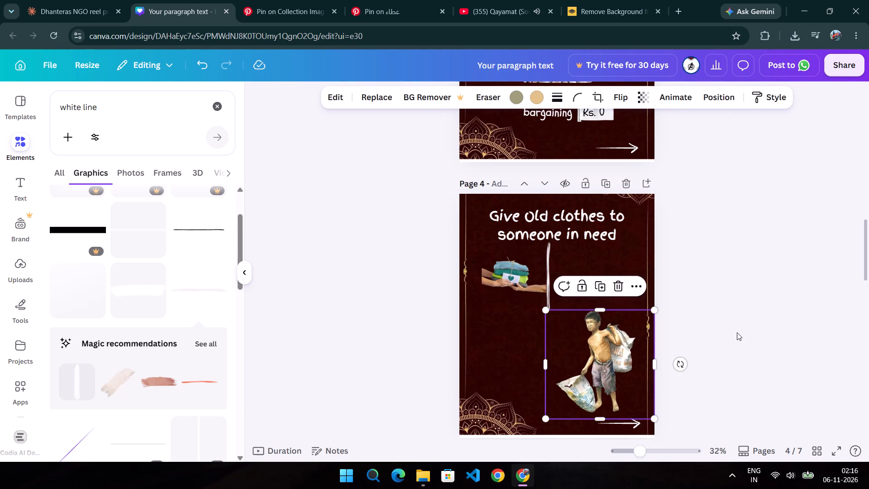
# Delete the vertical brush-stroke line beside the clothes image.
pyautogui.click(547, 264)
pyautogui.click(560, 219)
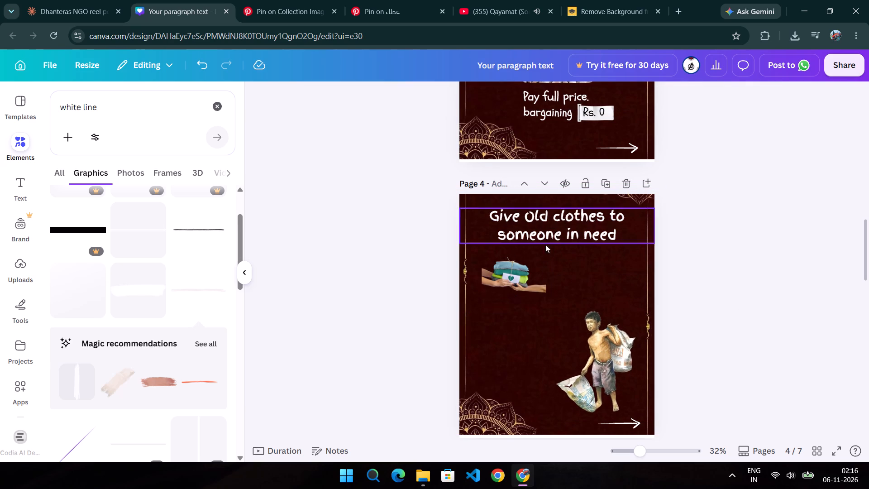
# Move the clothes image slightly up and right, closer under the page 4 heading.
pyautogui.moveTo(525, 271); pyautogui.dragTo(533, 265)
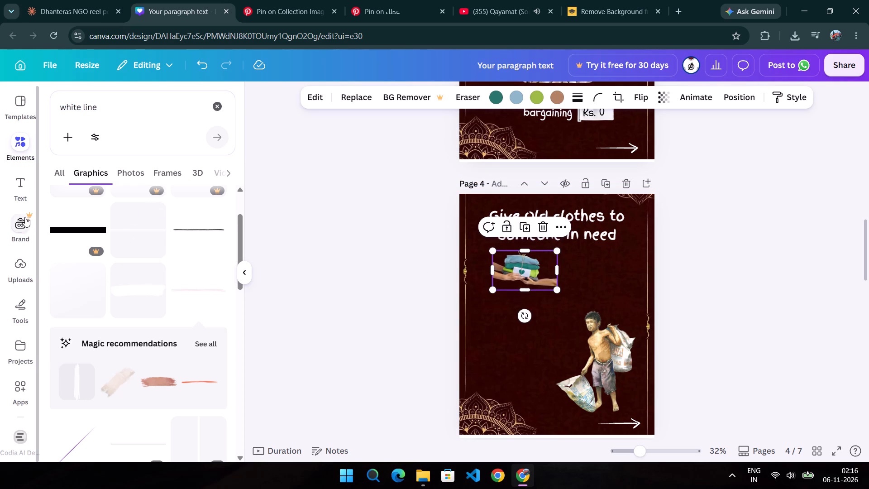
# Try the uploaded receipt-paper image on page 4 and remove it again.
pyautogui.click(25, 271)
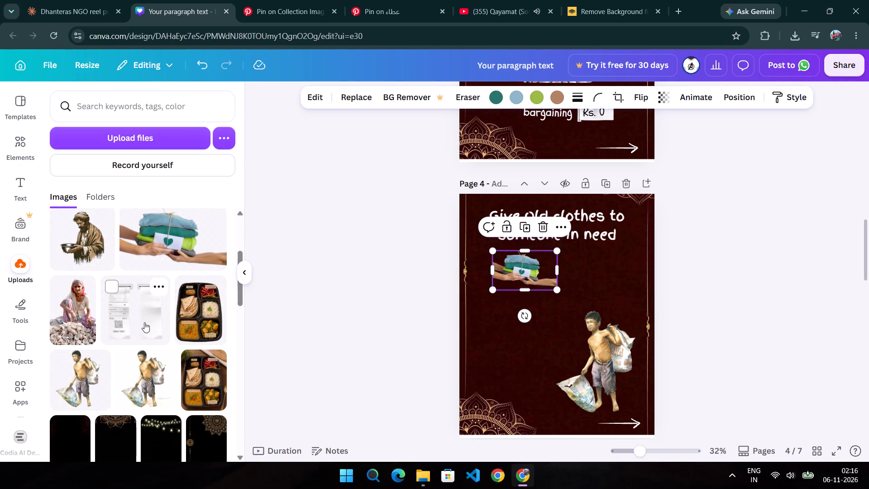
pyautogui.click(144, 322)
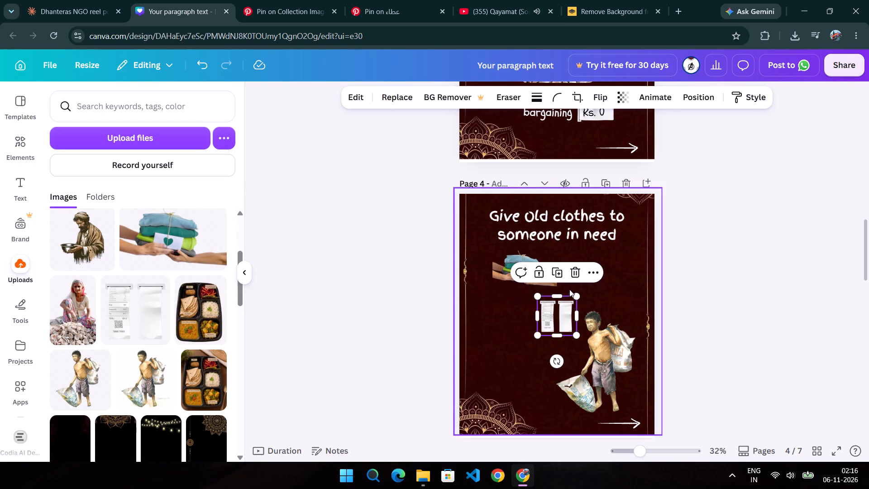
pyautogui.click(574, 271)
# Duplicate the blank paper strip behind page 3's price and place the copy beside the clothes image on page 4.
pyautogui.scroll(1, 726, 278)
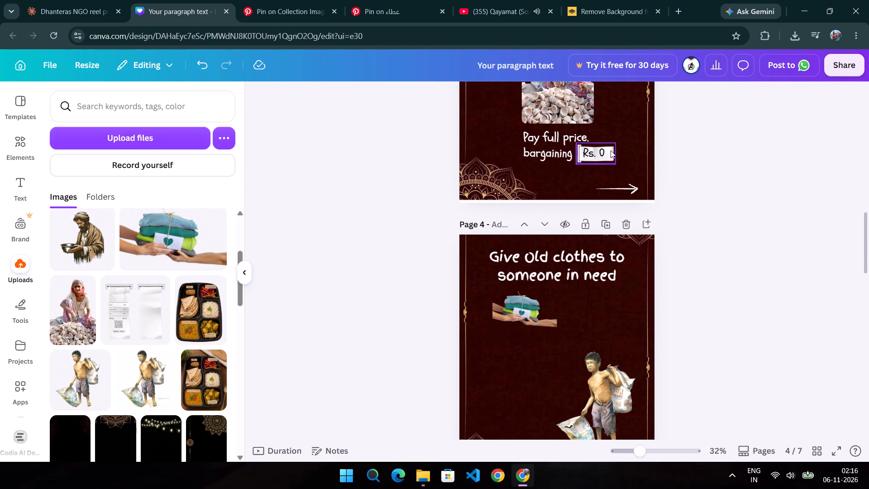
pyautogui.click(611, 151)
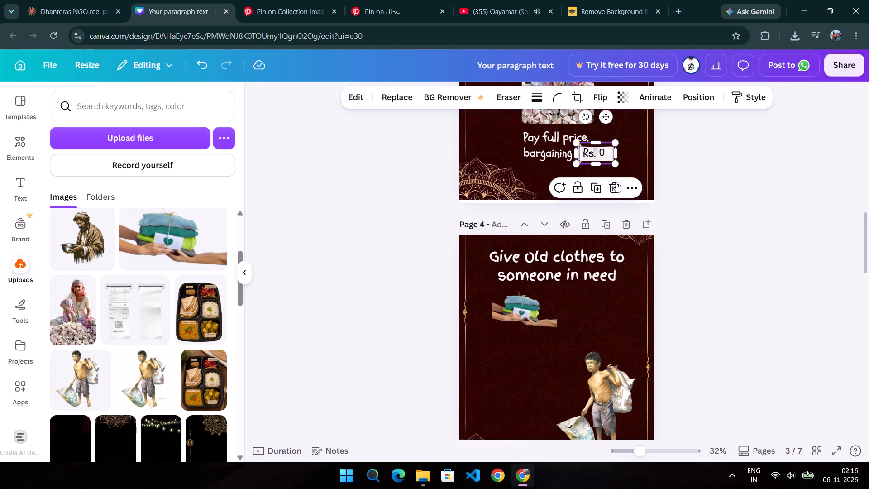
pyautogui.click(599, 183)
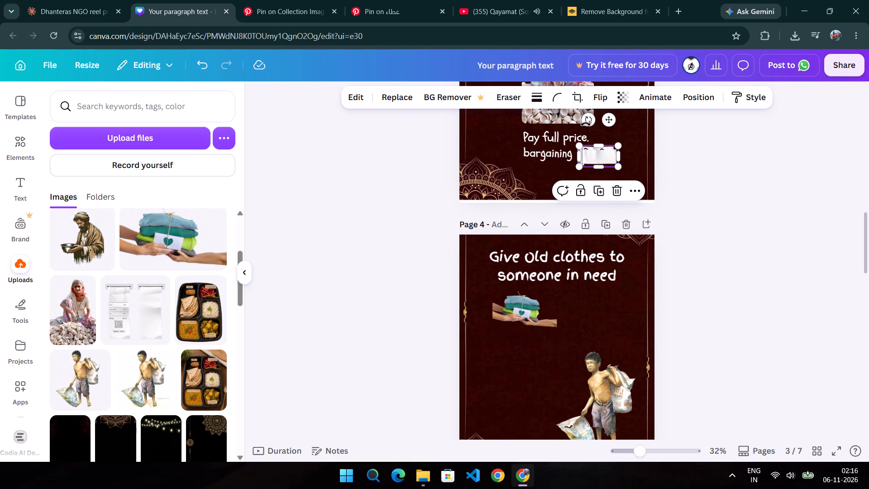
pyautogui.moveTo(606, 121); pyautogui.dragTo(579, 275)
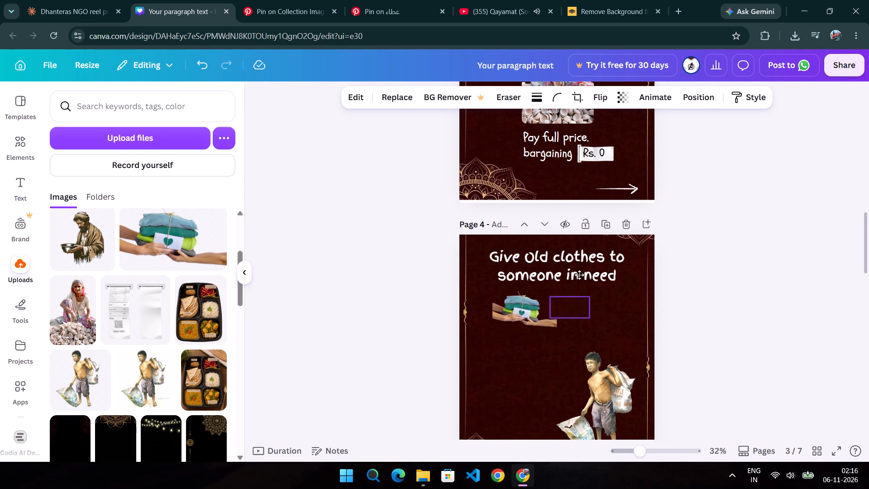
pyautogui.moveTo(579, 275); pyautogui.dragTo(595, 270)
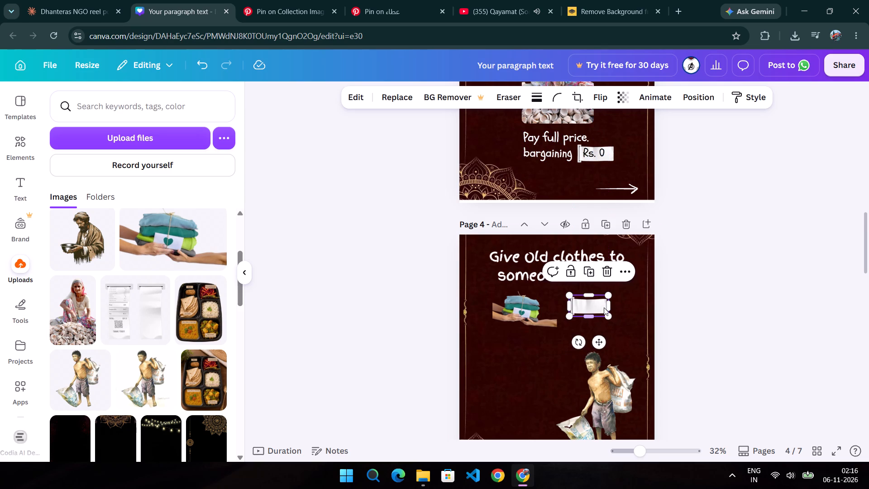
pyautogui.moveTo(601, 346); pyautogui.dragTo(591, 352)
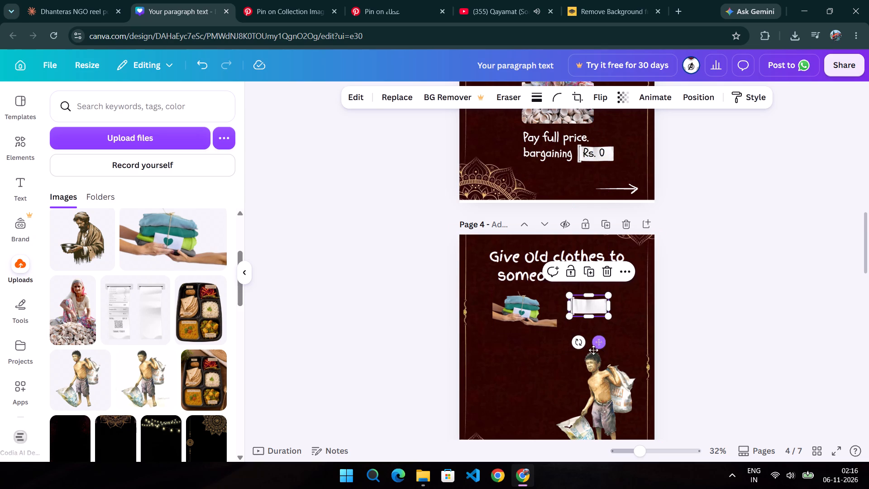
pyautogui.moveTo(591, 352); pyautogui.dragTo(584, 359)
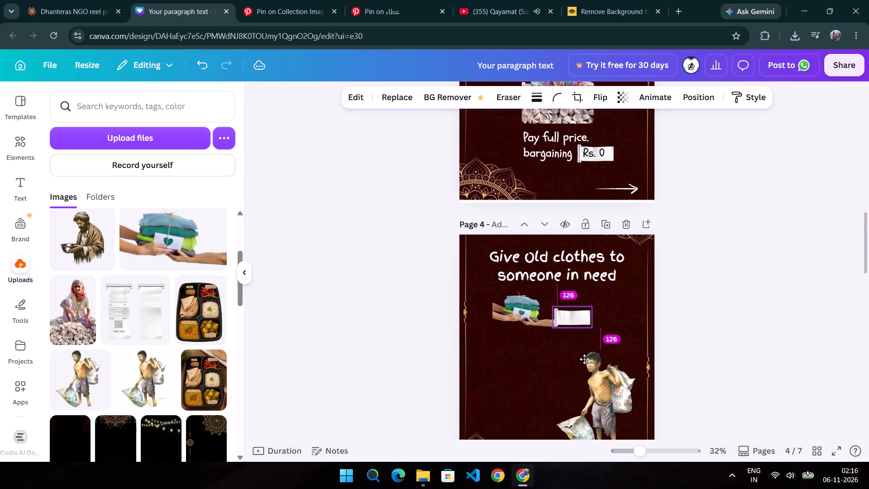
pyautogui.moveTo(584, 359); pyautogui.dragTo(583, 360)
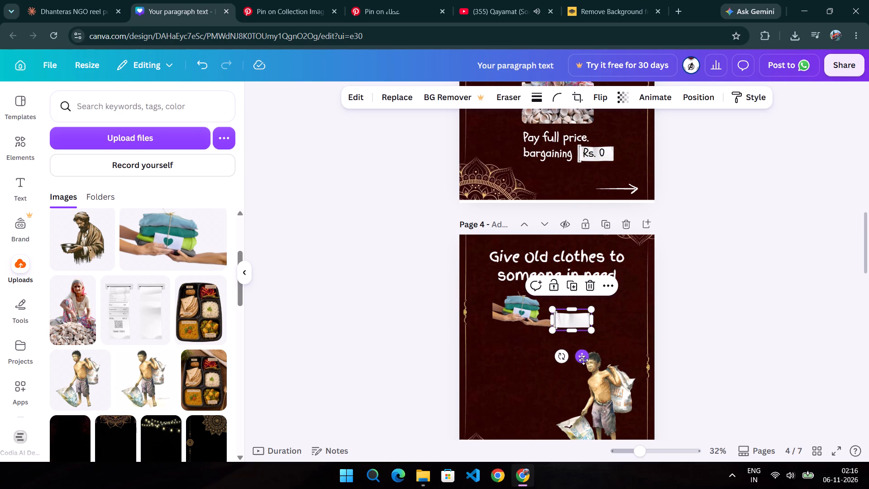
pyautogui.click(692, 327)
pyautogui.click(567, 321)
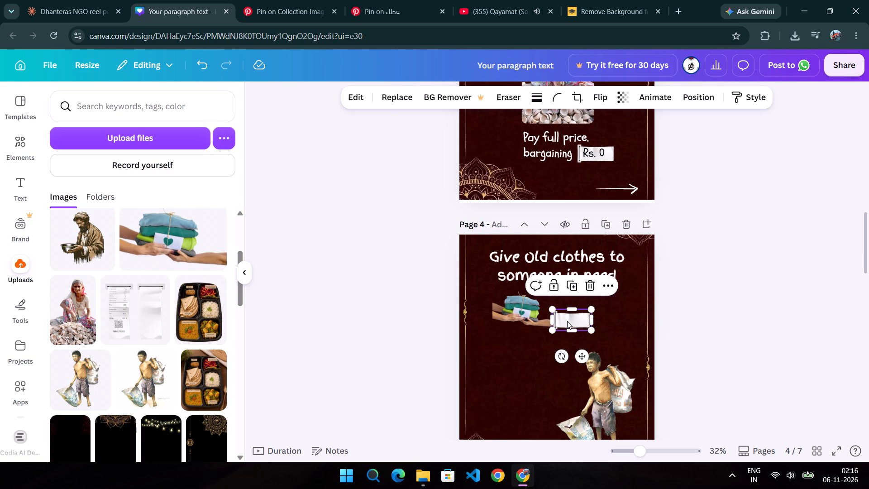
pyautogui.moveTo(579, 351); pyautogui.dragTo(593, 340)
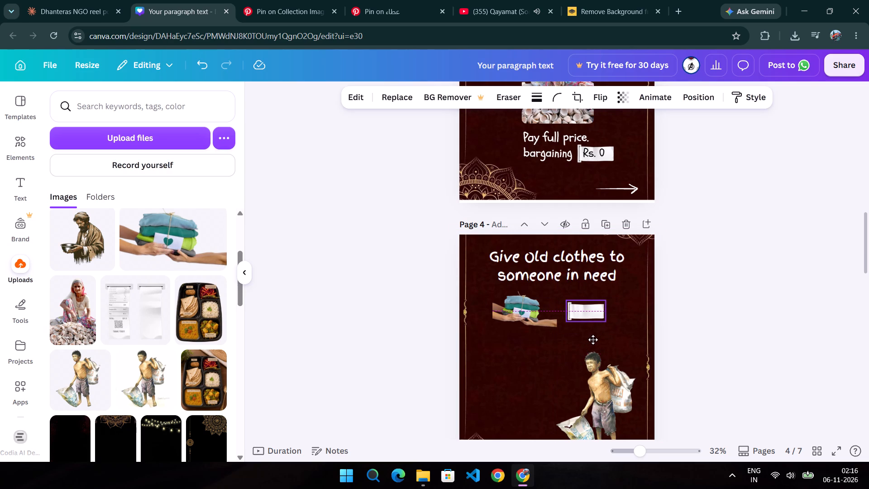
pyautogui.moveTo(593, 340); pyautogui.dragTo(594, 340)
pyautogui.click(598, 157)
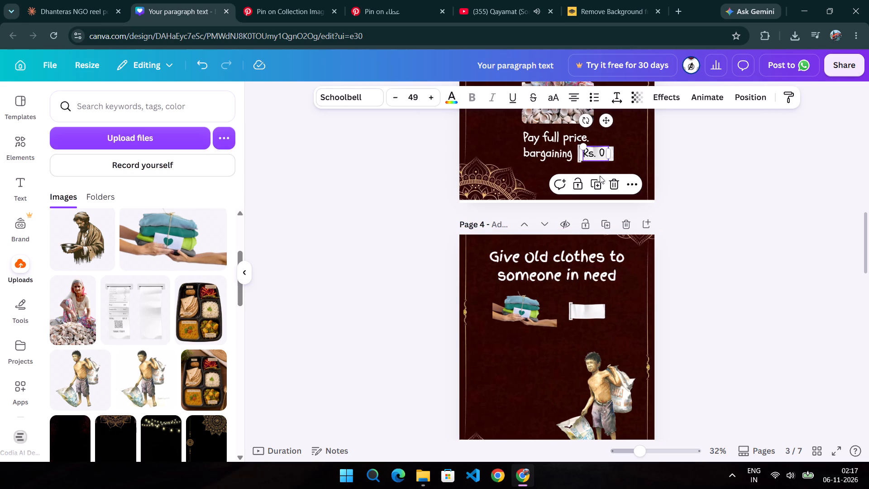
pyautogui.click(596, 179)
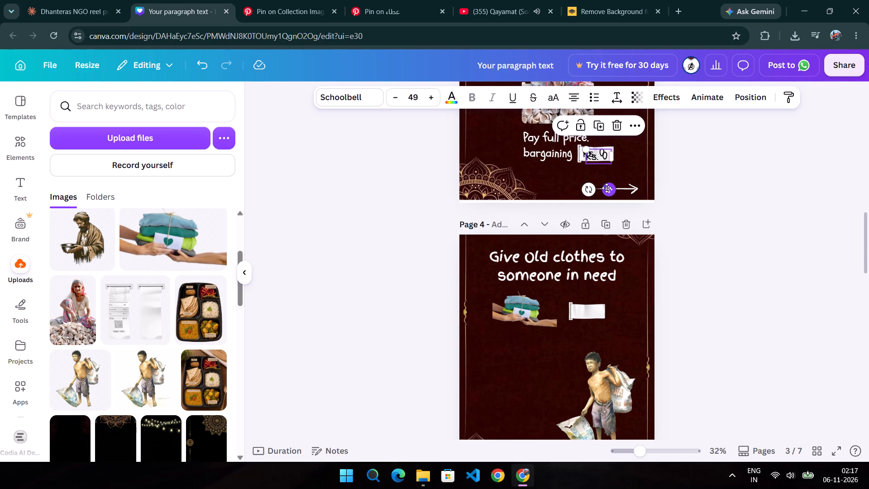
pyautogui.moveTo(606, 188); pyautogui.dragTo(597, 344)
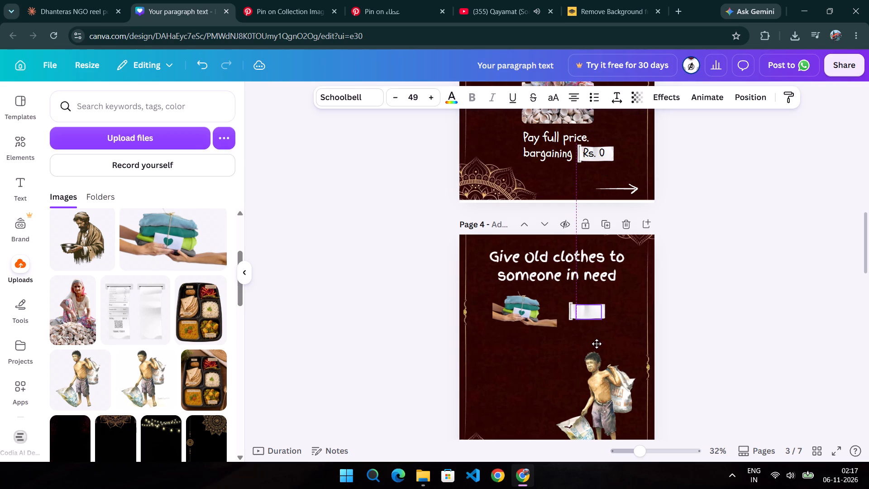
pyautogui.moveTo(597, 344); pyautogui.dragTo(597, 343)
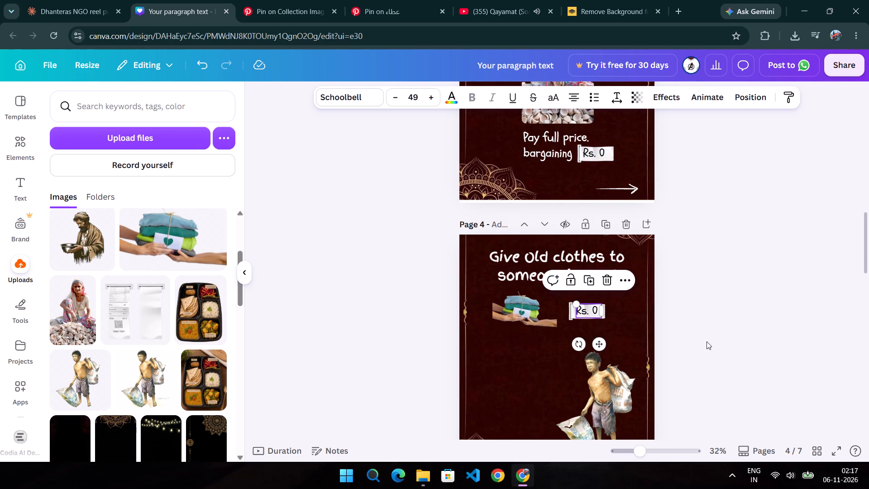
pyautogui.click(707, 341)
pyautogui.scroll(-2, 707, 341)
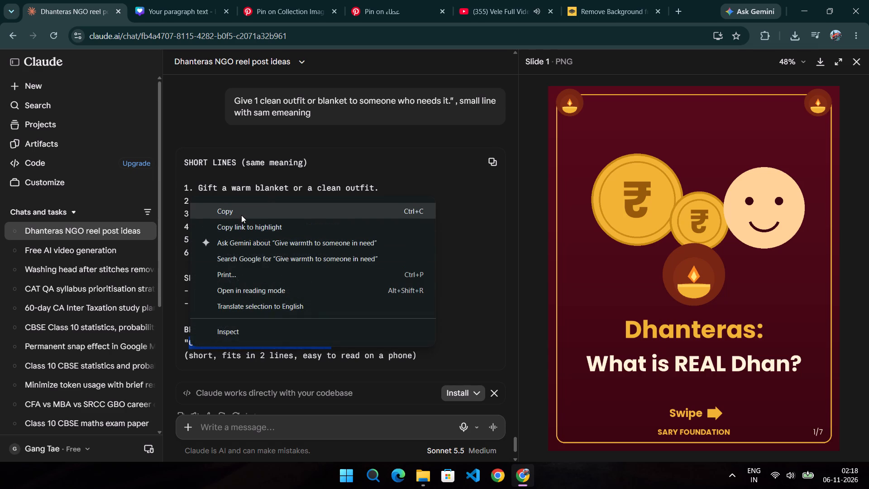
pyautogui.click(241, 215)
# Back in the Canva design, add a text box on page 4 reading "Give warmth to someone in need".
pyautogui.click(201, 0)
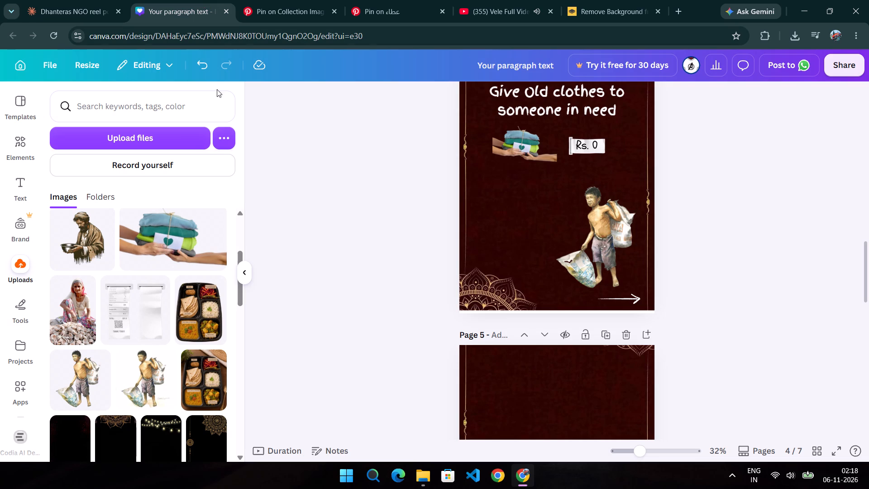
pyautogui.click(134, 133)
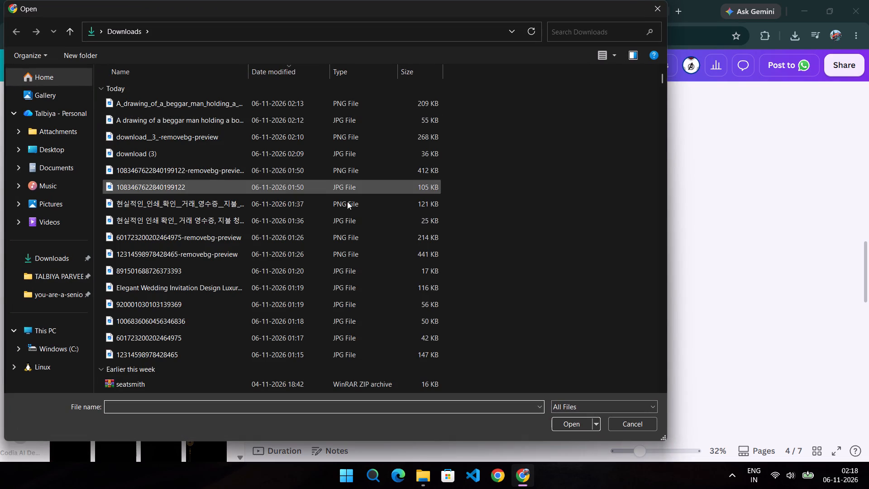
pyautogui.click(627, 422)
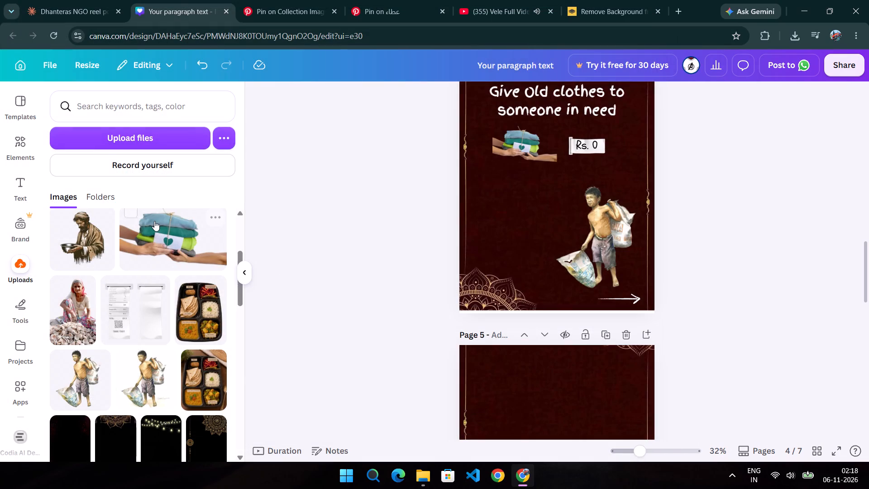
pyautogui.click(12, 182)
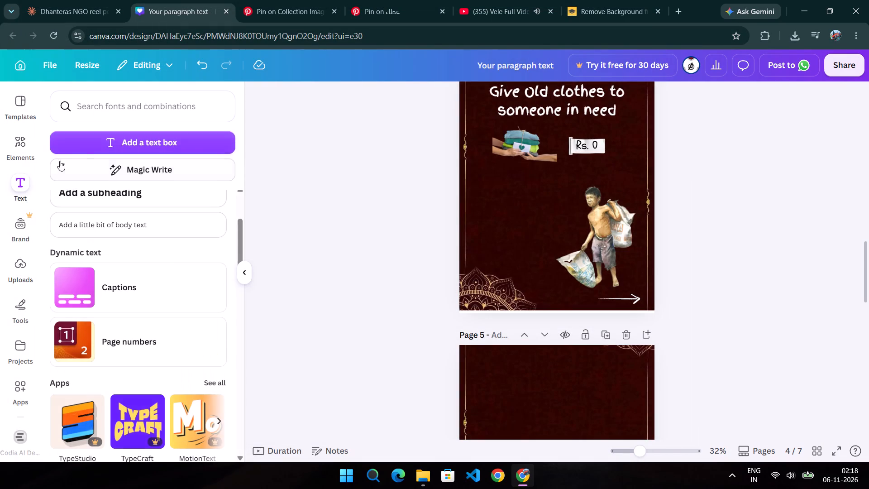
pyautogui.click(88, 148)
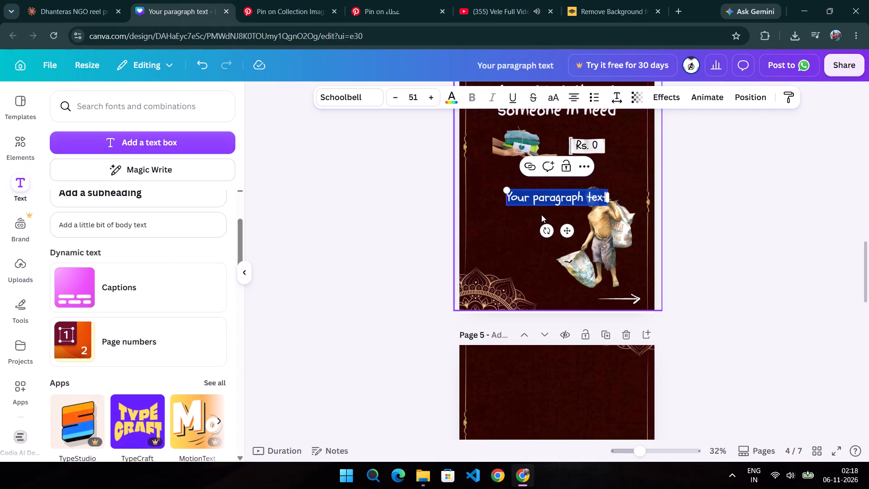
pyautogui.press('BackSpace')
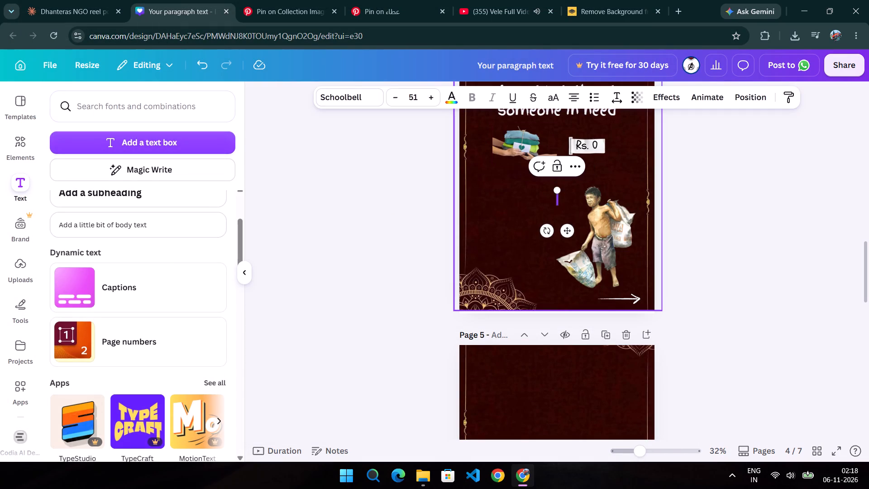
pyautogui.hotkey('ctrl', 'v')
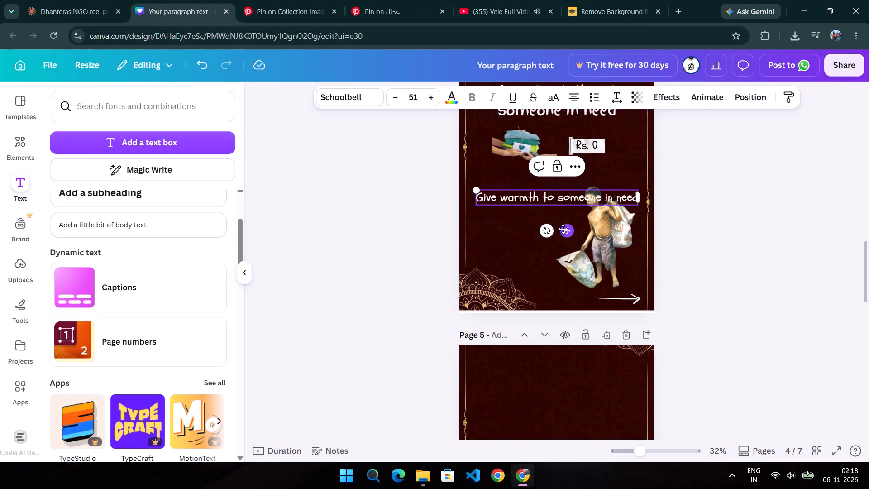
# Break the new page 4 line into three lines: "Give warmth to", "someone in" and "need".
pyautogui.moveTo(563, 229); pyautogui.dragTo(552, 230)
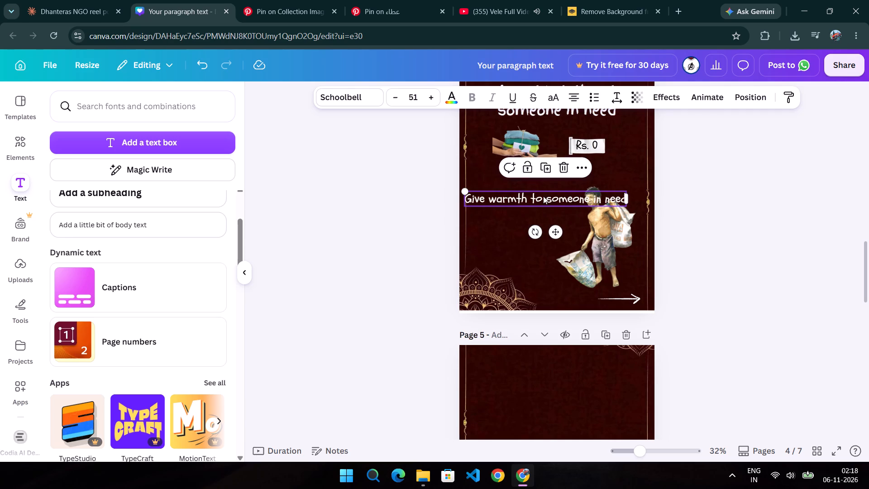
pyautogui.click(543, 196)
pyautogui.press('Return')
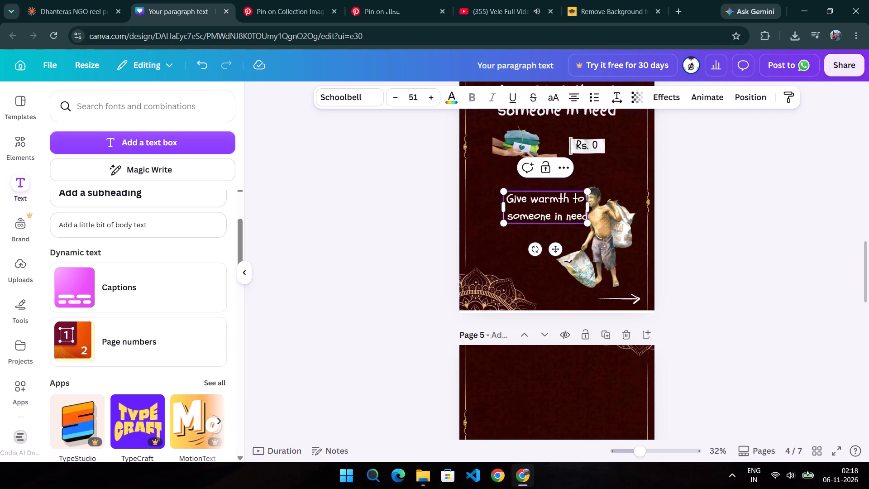
pyautogui.press('Return')
pyautogui.press('BackSpace')
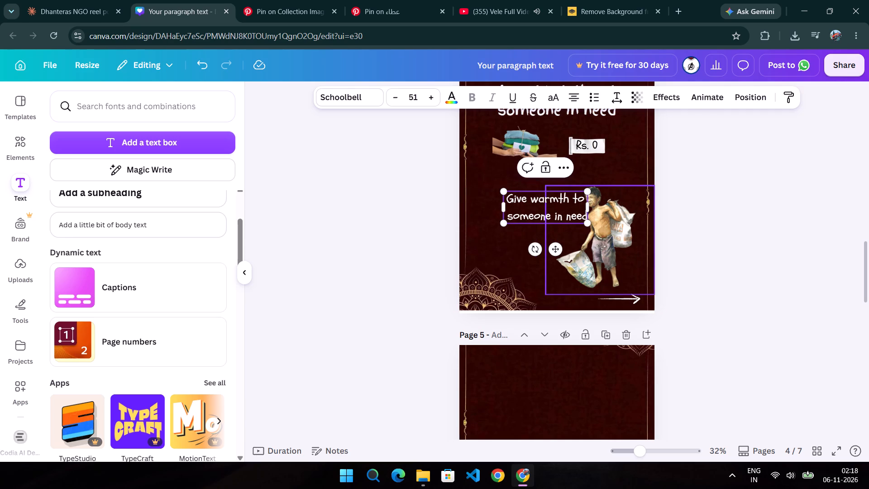
pyautogui.click(562, 213)
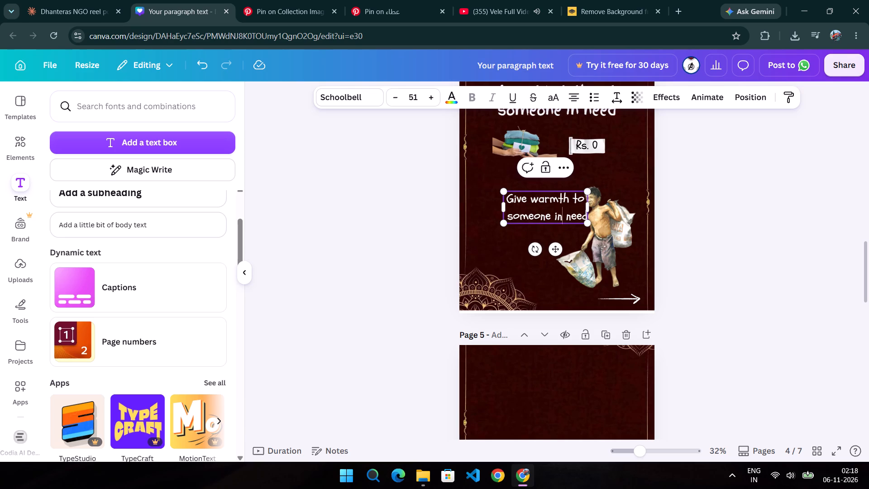
pyautogui.press('Return')
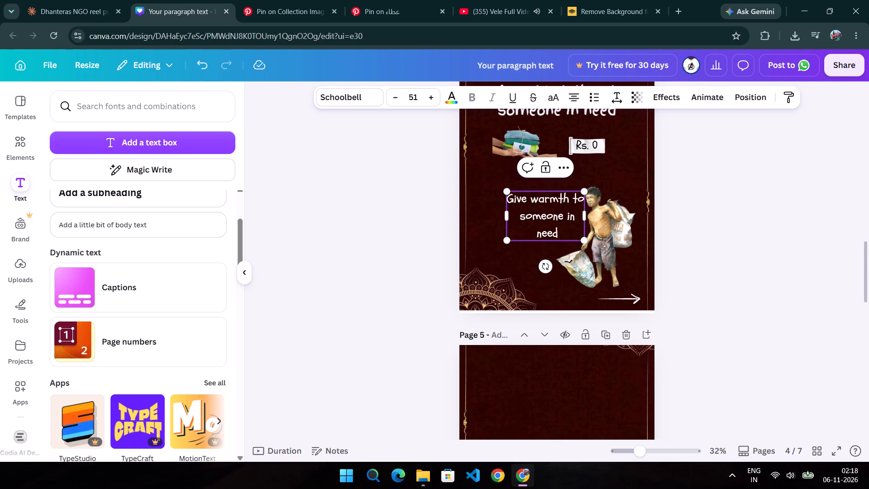
# Move the three-line text below the clothes image, beside the boy cutout, and slightly increase its font size.
pyautogui.click(769, 221)
pyautogui.click(533, 209)
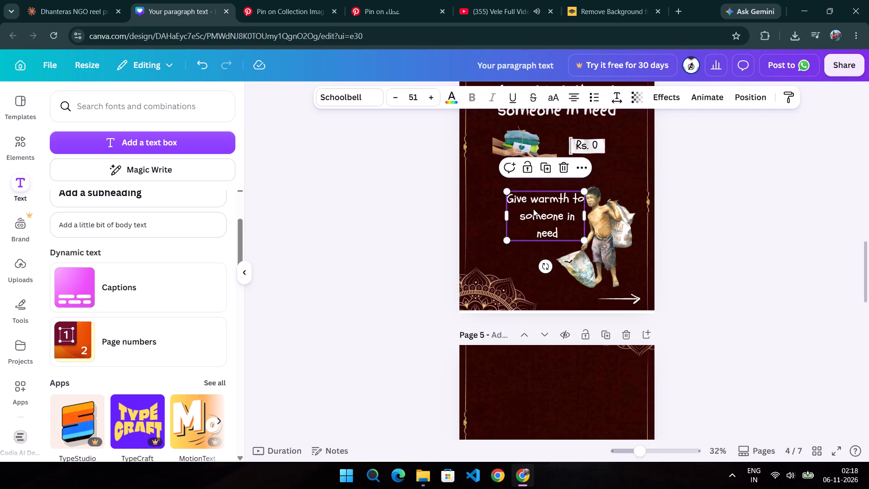
pyautogui.moveTo(533, 209); pyautogui.dragTo(512, 215)
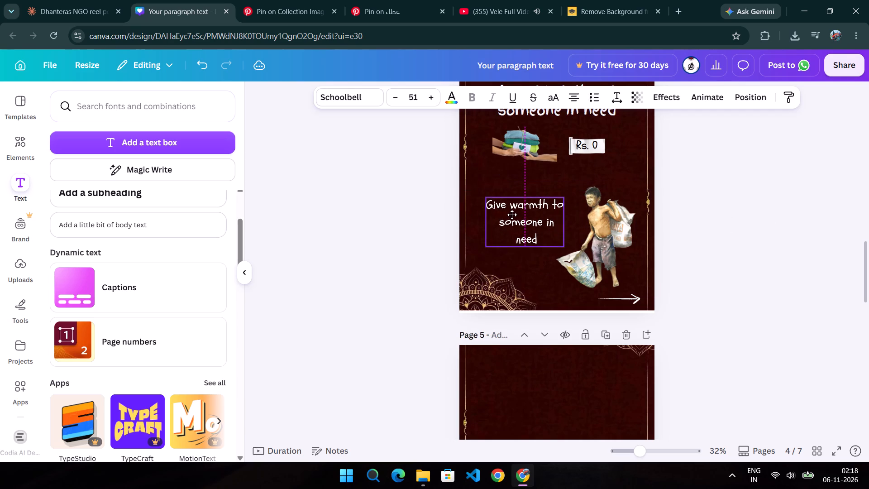
pyautogui.moveTo(512, 215); pyautogui.dragTo(512, 214)
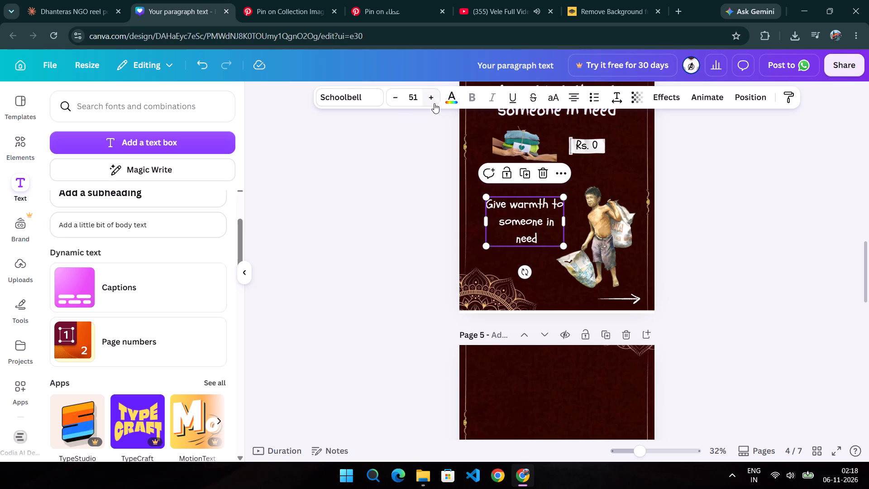
pyautogui.doubleClick(432, 101)
pyautogui.click(746, 271)
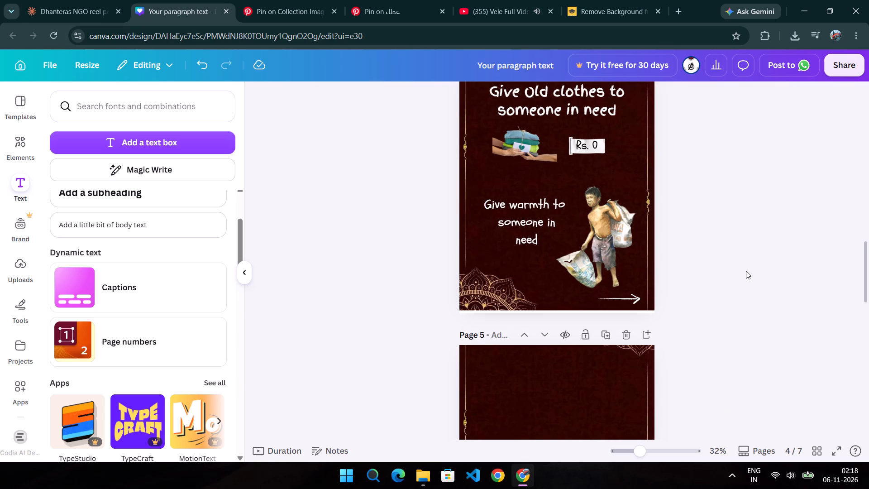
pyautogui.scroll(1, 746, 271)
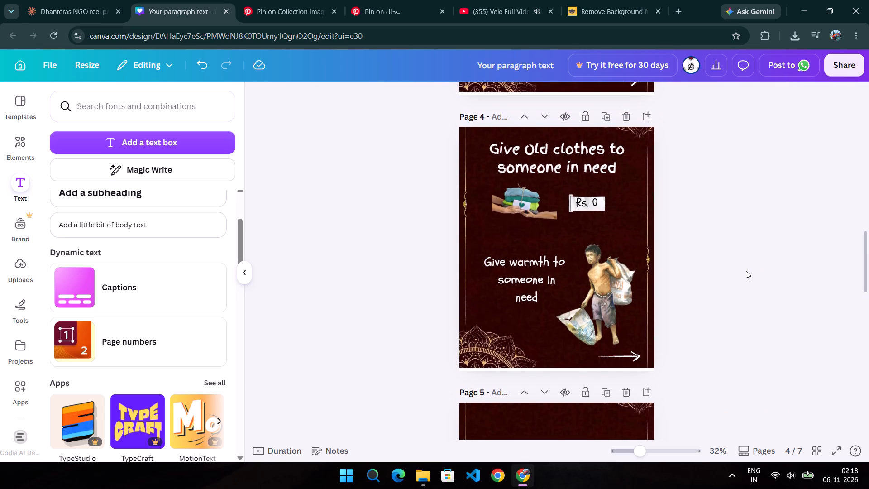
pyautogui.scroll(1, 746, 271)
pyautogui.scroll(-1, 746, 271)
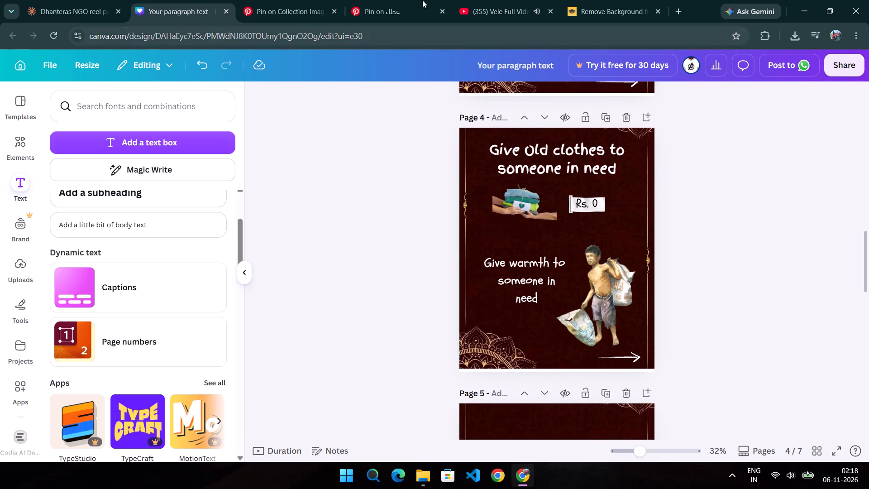
# From the Pinterest clothes pin's suggestions, download the "Rainy Day Home Tasks You Can Do in Your PJs" folded-clothes image as a JPEG.
pyautogui.click(391, 0)
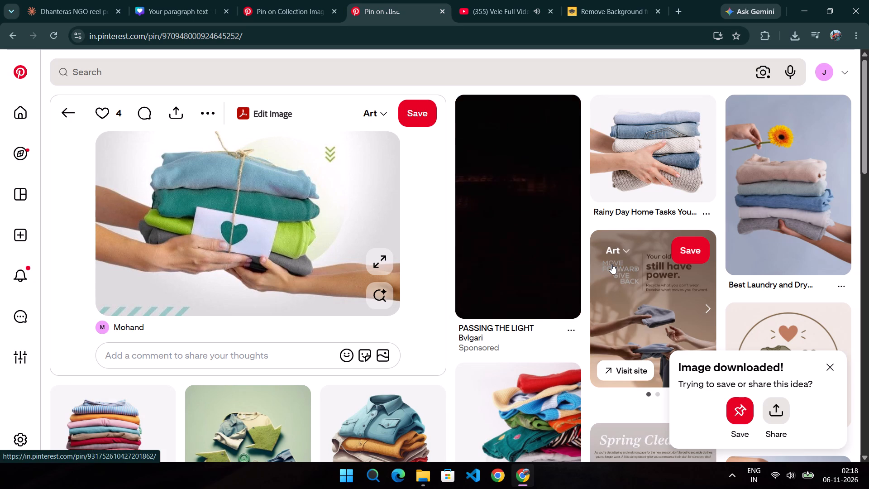
pyautogui.scroll(-2, 611, 264)
pyautogui.scroll(2, 611, 264)
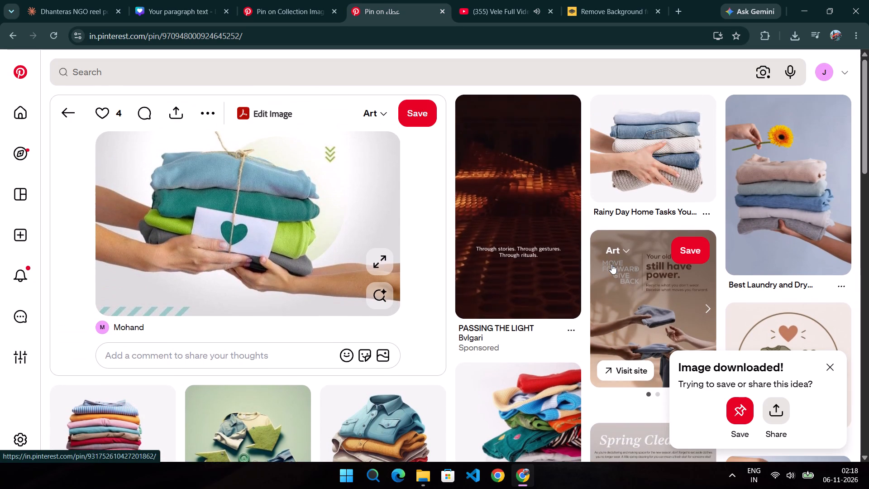
pyautogui.scroll(1, 611, 264)
pyautogui.click(702, 212)
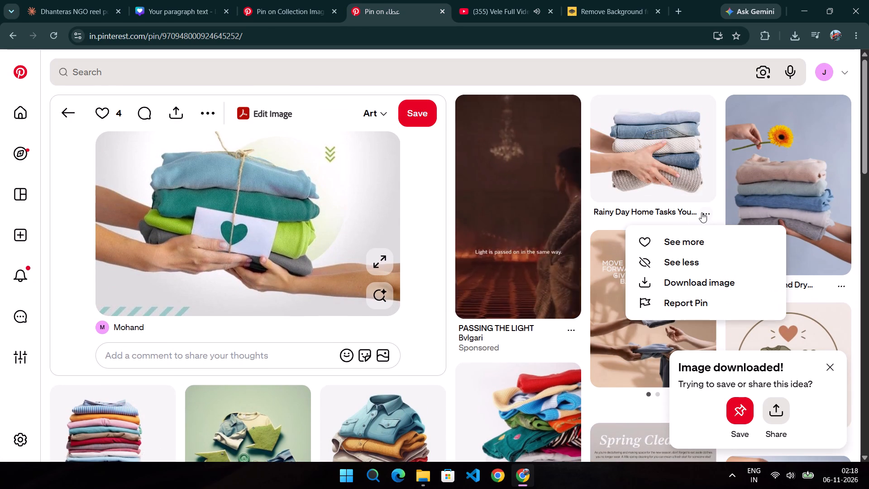
pyautogui.click(678, 281)
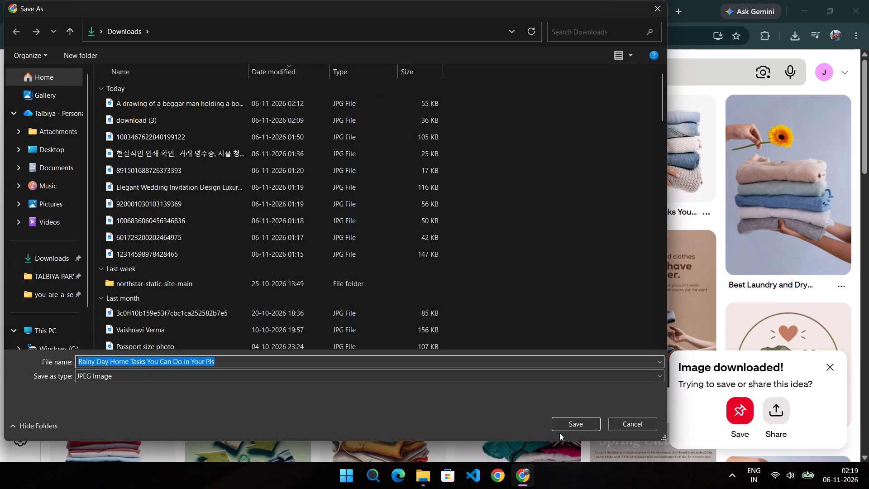
pyautogui.click(562, 425)
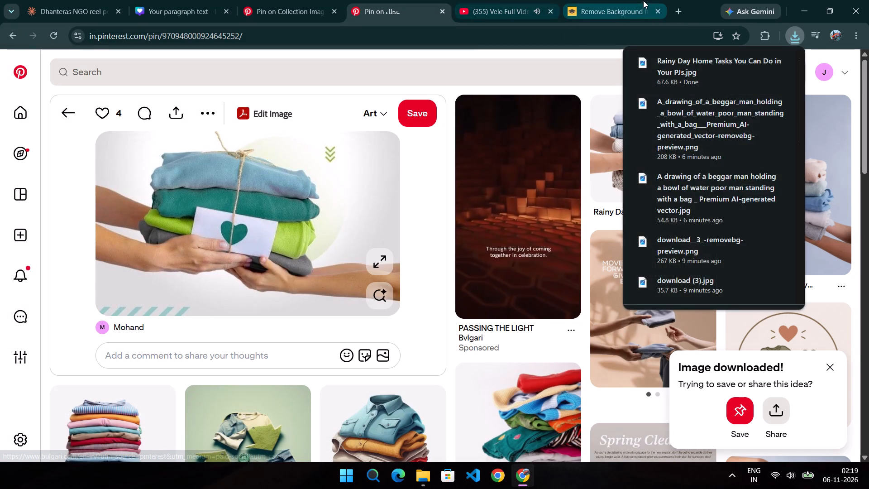
# Remove the background of the downloaded folded-clothes JPEG in remove.bg and save the free 540 x 462 preview as a PNG.
pyautogui.click(643, 1)
pyautogui.click(91, 72)
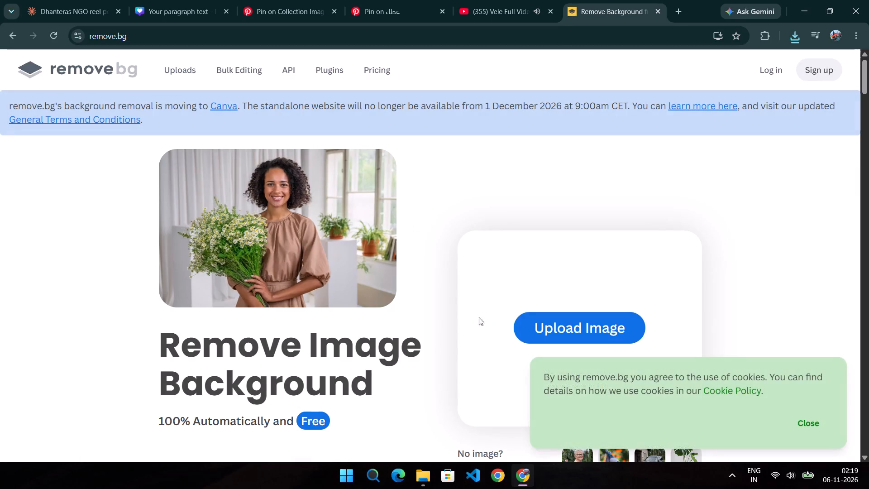
pyautogui.click(537, 330)
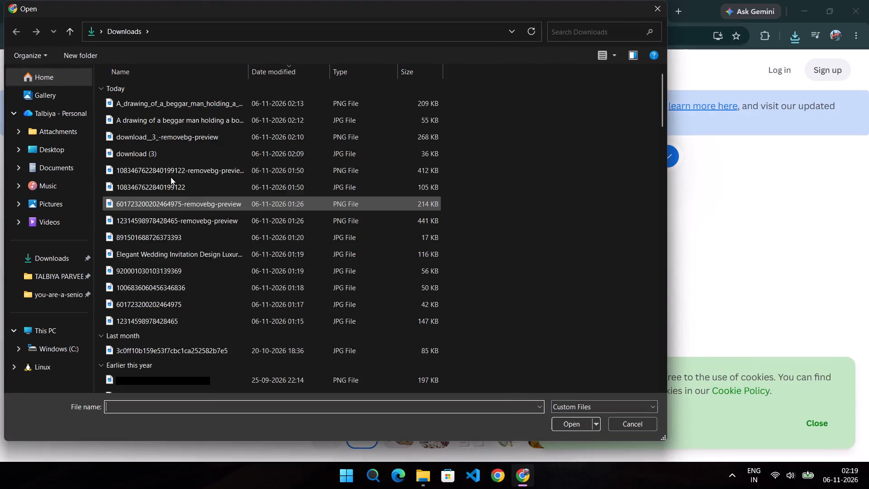
pyautogui.click(151, 109)
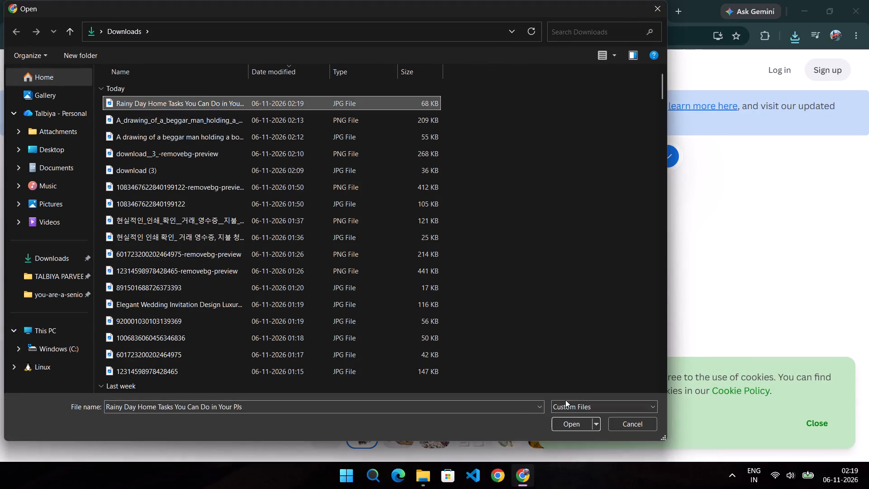
pyautogui.click(575, 425)
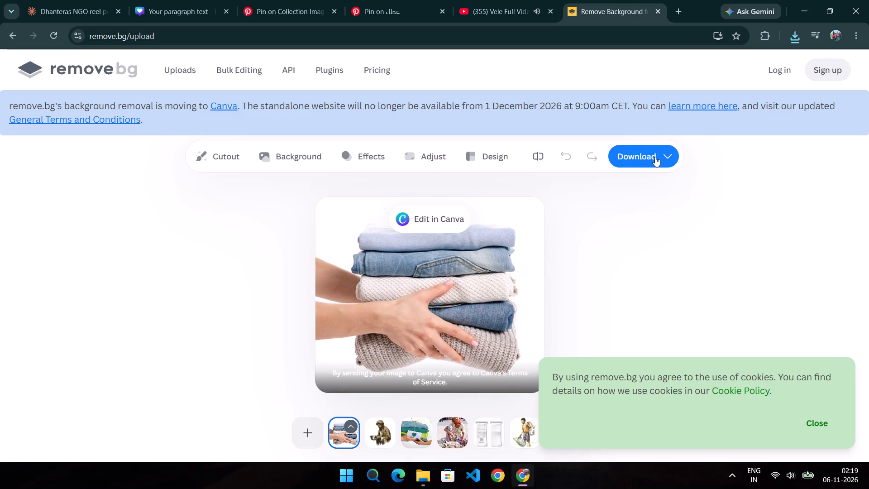
pyautogui.click(655, 157)
pyautogui.click(675, 193)
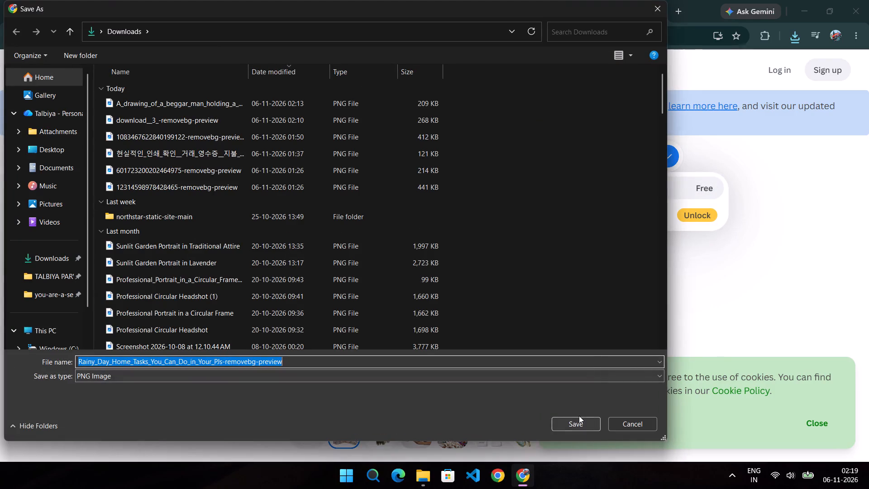
pyautogui.click(579, 416)
pyautogui.click(577, 423)
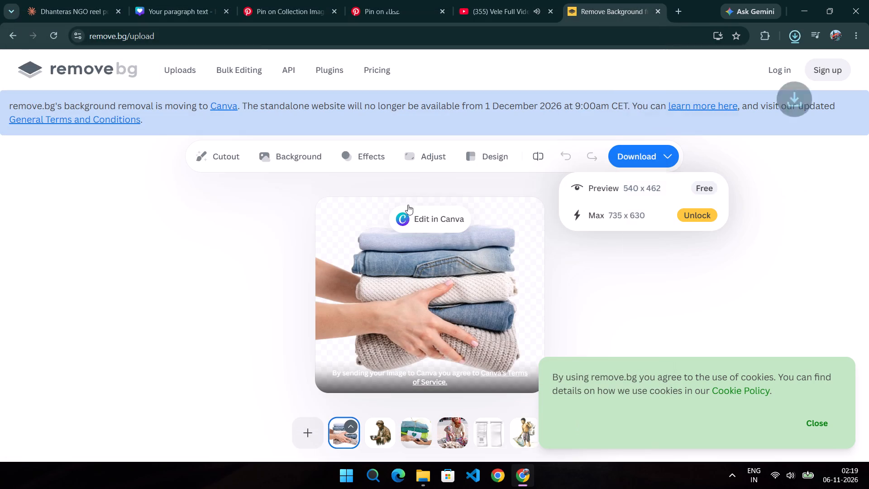
# In the Canva design, delete the existing clothes-with-heart-card image from page 4.
pyautogui.click(182, 0)
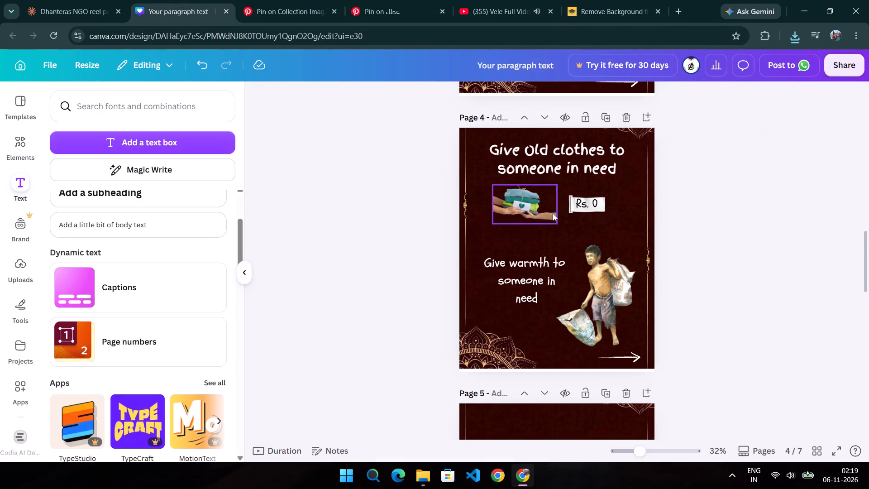
pyautogui.click(553, 214)
pyautogui.click(540, 167)
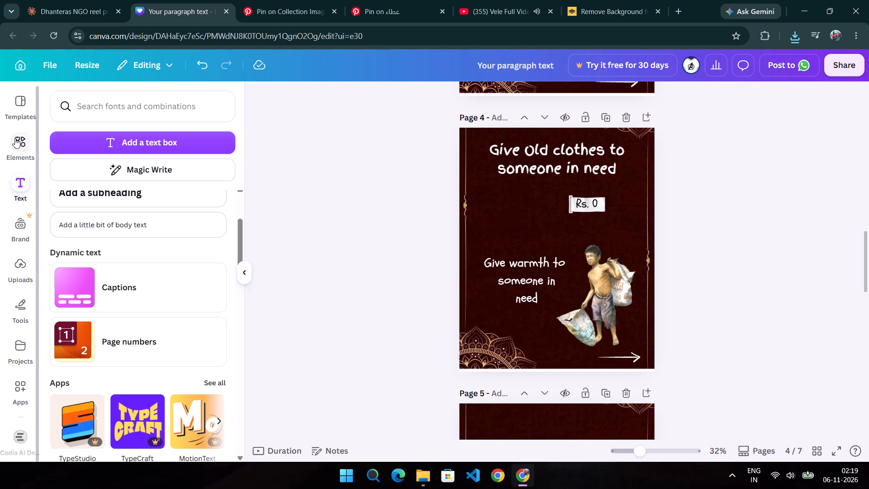
# Upload the background-free folded-clothes file "Rainy_Day_Home_Tasks_You_Can_Do_in_Your_PJs-removebg-preview" to the design's image uploads.
pyautogui.click(26, 275)
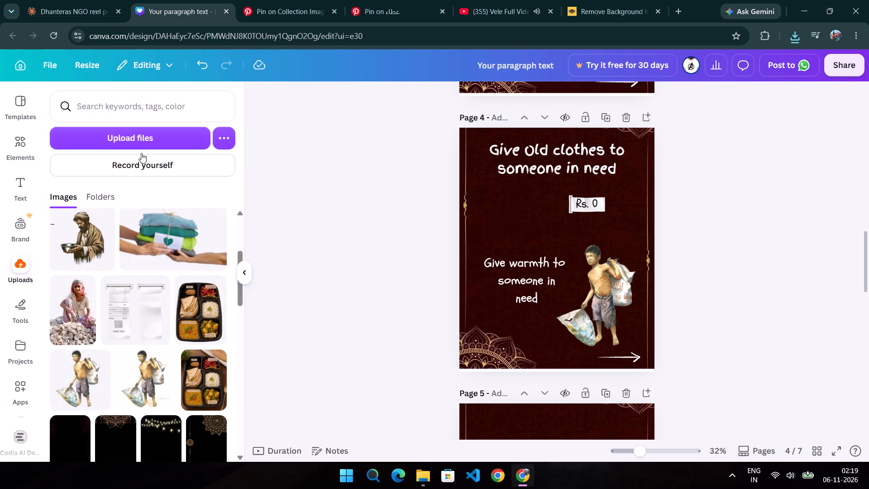
pyautogui.click(143, 143)
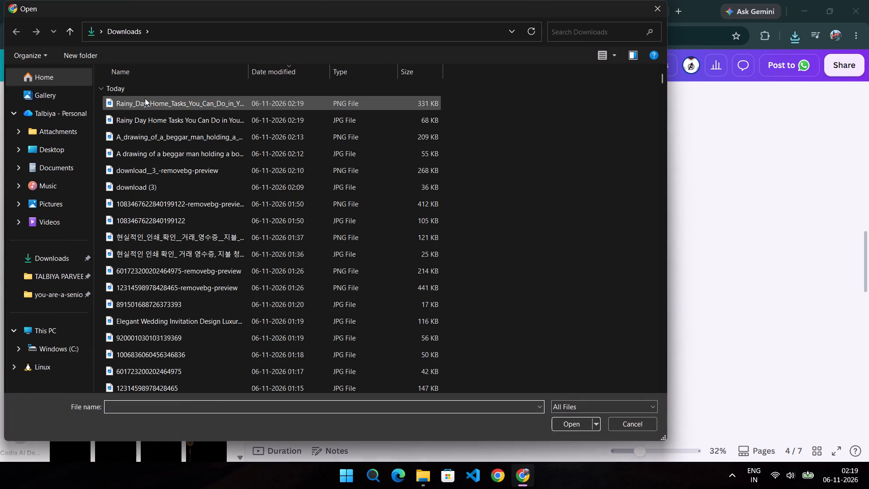
pyautogui.click(145, 98)
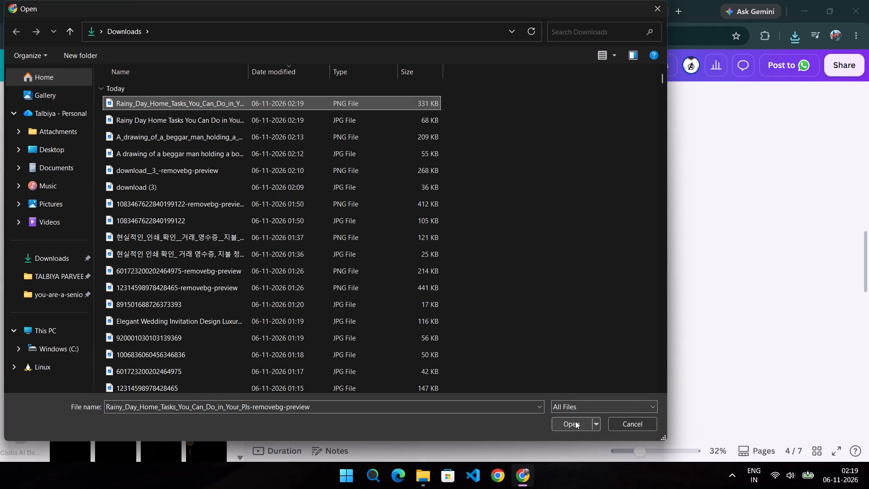
pyautogui.click(575, 421)
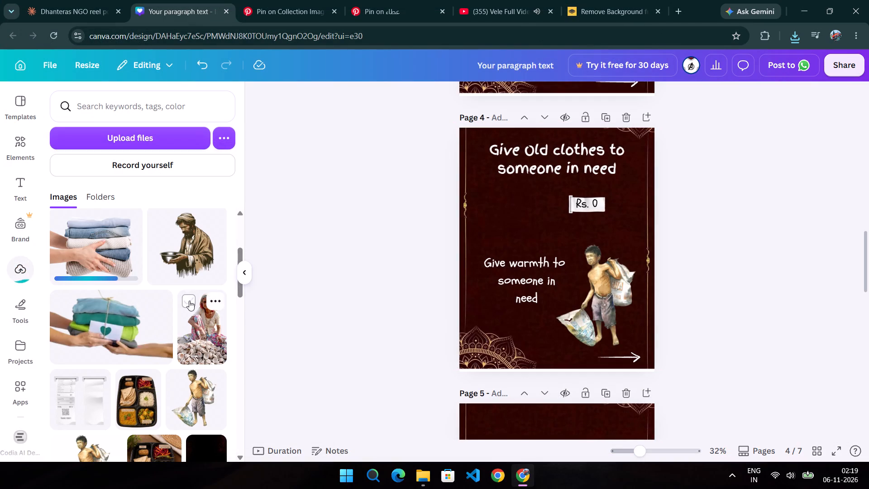
# Place the uploaded folded-clothes cutout on page 4, scaled down beneath the headline and beside the Rs. 0 tag.
pyautogui.click(81, 240)
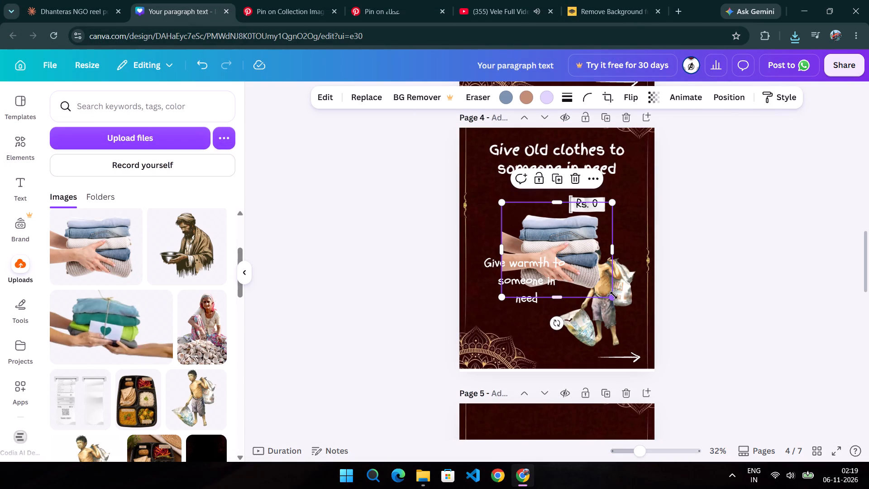
pyautogui.moveTo(614, 295); pyautogui.dragTo(551, 249)
pyautogui.moveTo(530, 222); pyautogui.dragTo(530, 203)
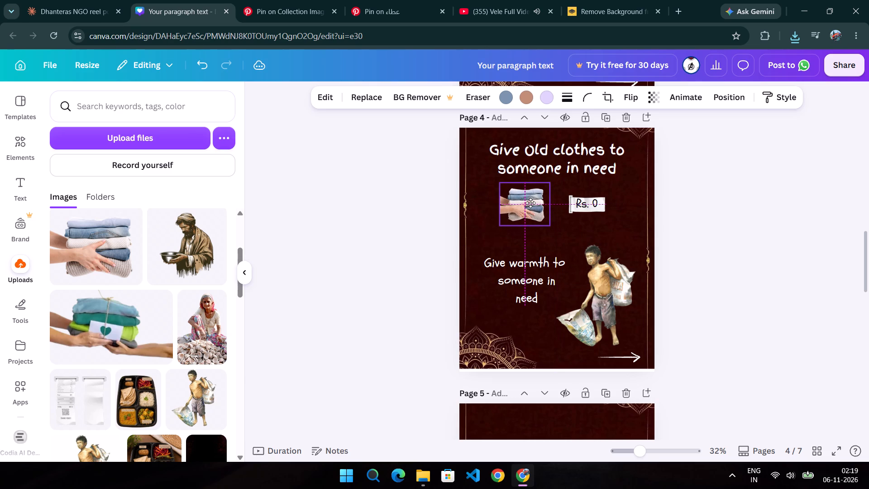
pyautogui.moveTo(530, 203); pyautogui.dragTo(523, 200)
pyautogui.moveTo(544, 224); pyautogui.dragTo(550, 230)
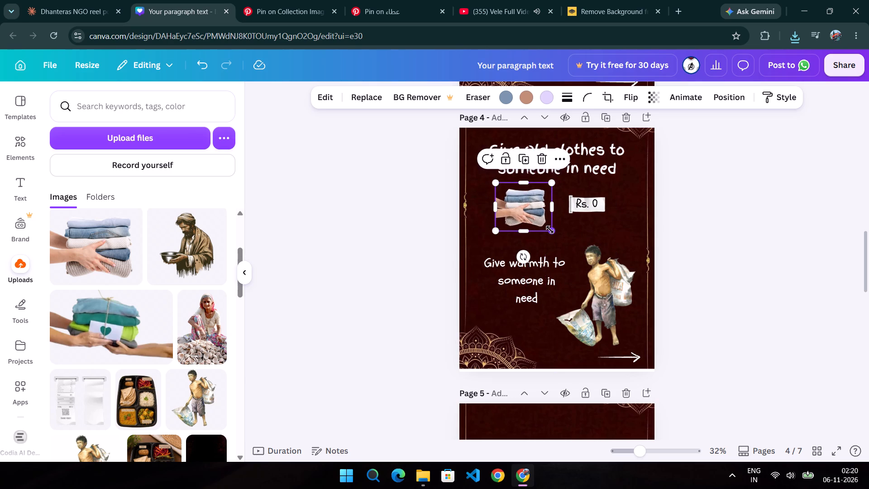
pyautogui.moveTo(525, 209); pyautogui.dragTo(519, 206)
pyautogui.click(685, 221)
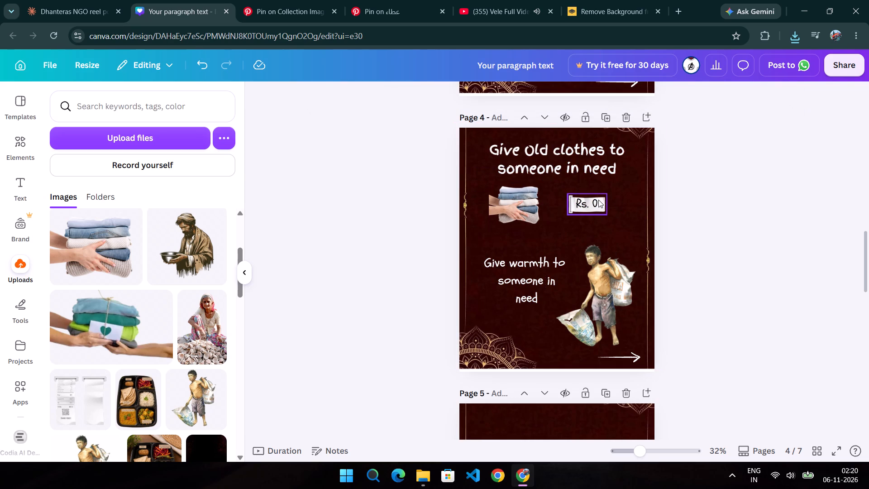
# Slightly enlarge the paper strip behind the "Rs. 0" text on page 4, extending it toward the clothes image.
pyautogui.click(606, 209)
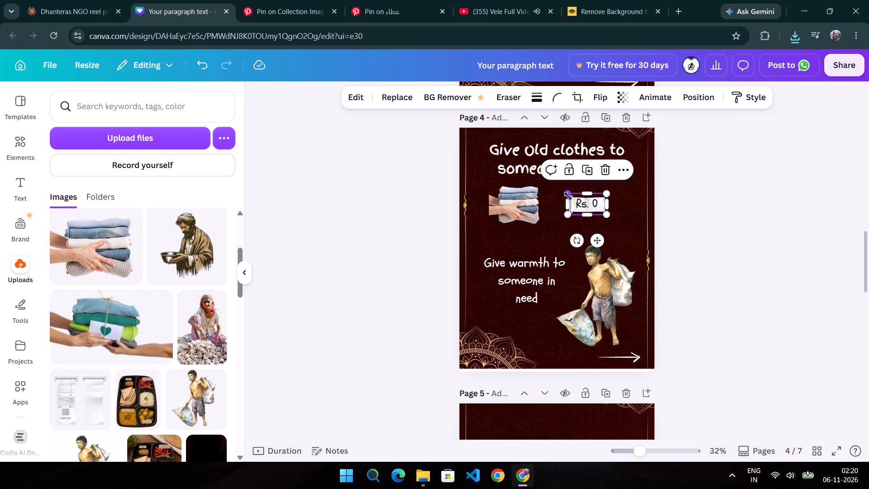
pyautogui.moveTo(568, 194); pyautogui.dragTo(564, 191)
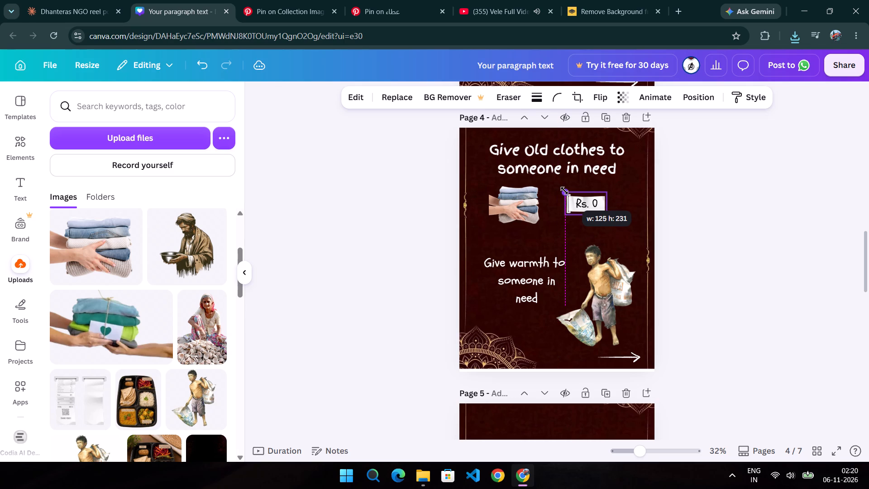
pyautogui.moveTo(564, 191); pyautogui.dragTo(563, 189)
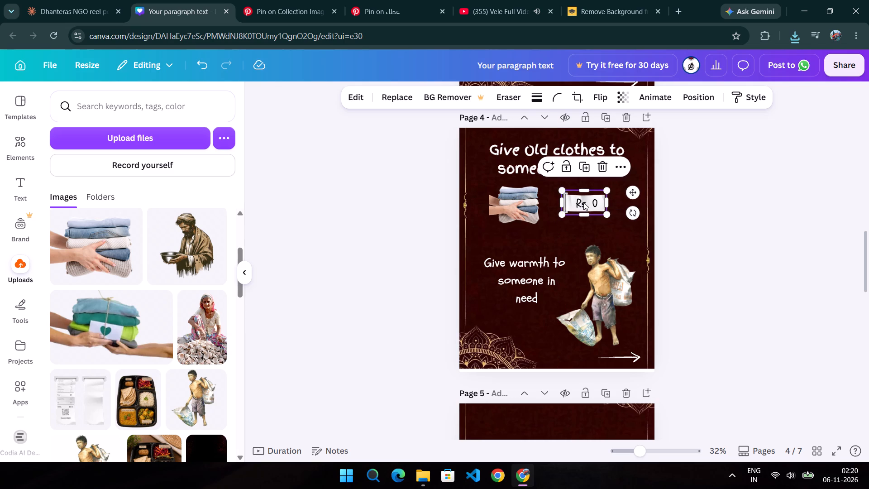
pyautogui.click(695, 233)
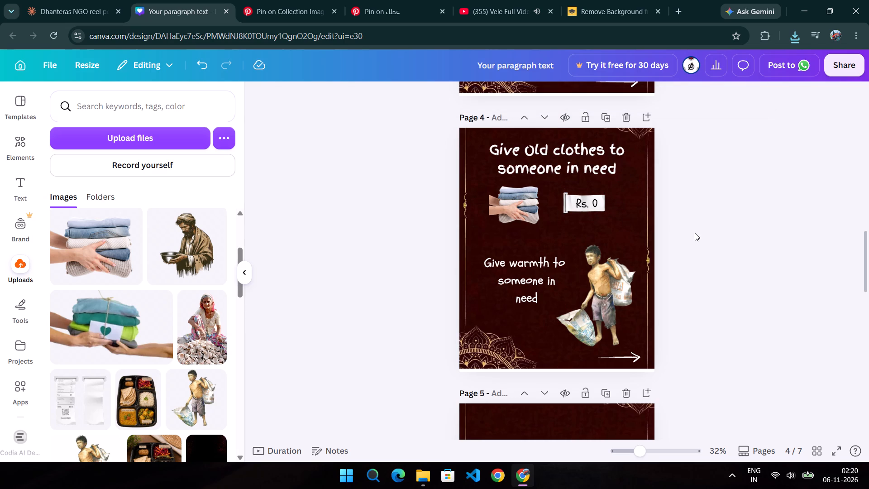
# Review the earlier carousel pages and compare their layouts with page 4.
pyautogui.scroll(3, 695, 233)
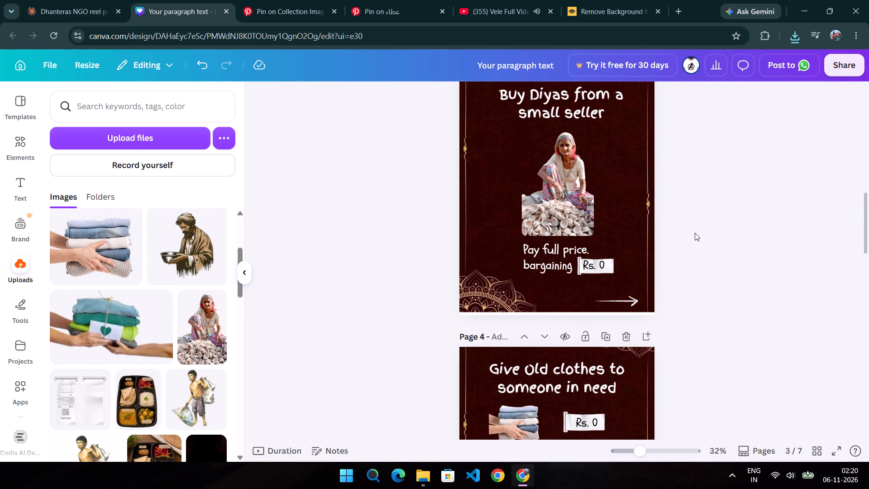
pyautogui.scroll(7, 695, 233)
pyautogui.scroll(-1, 695, 233)
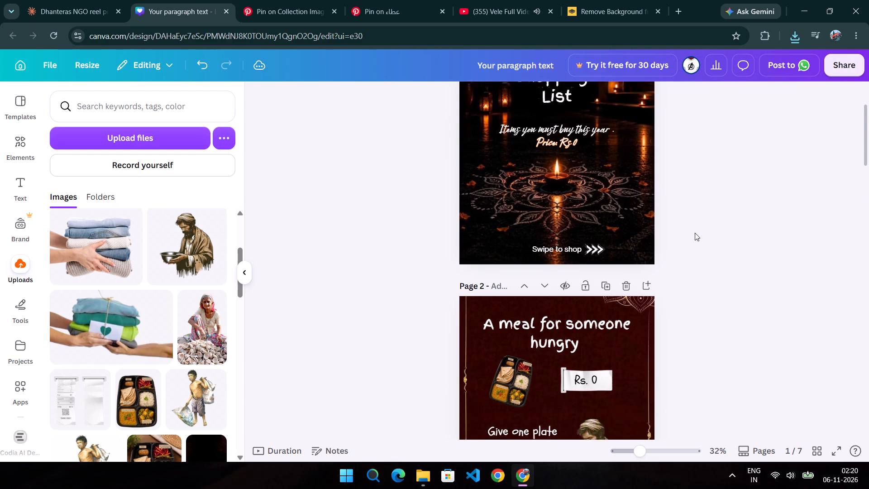
pyautogui.scroll(-6, 695, 233)
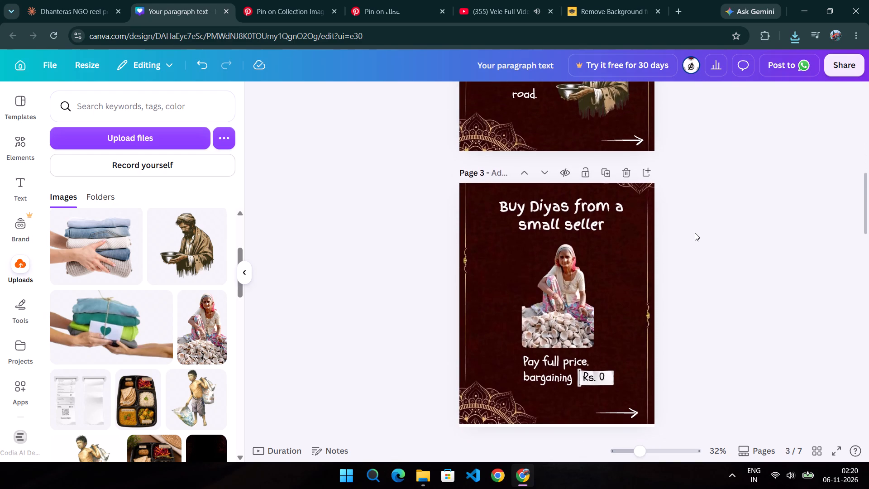
pyautogui.scroll(-5, 695, 233)
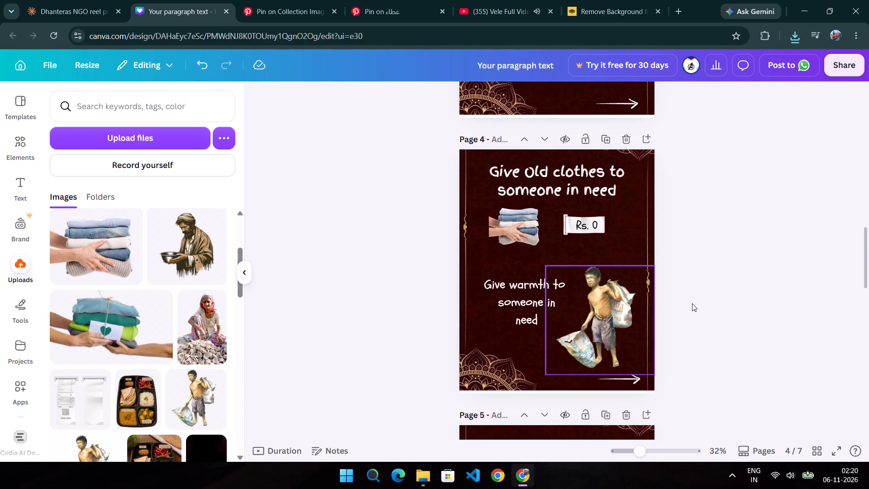
# Nudge the folded-clothes image on page 4 slightly down to line it up with the Rs. 0 tag.
pyautogui.click(523, 233)
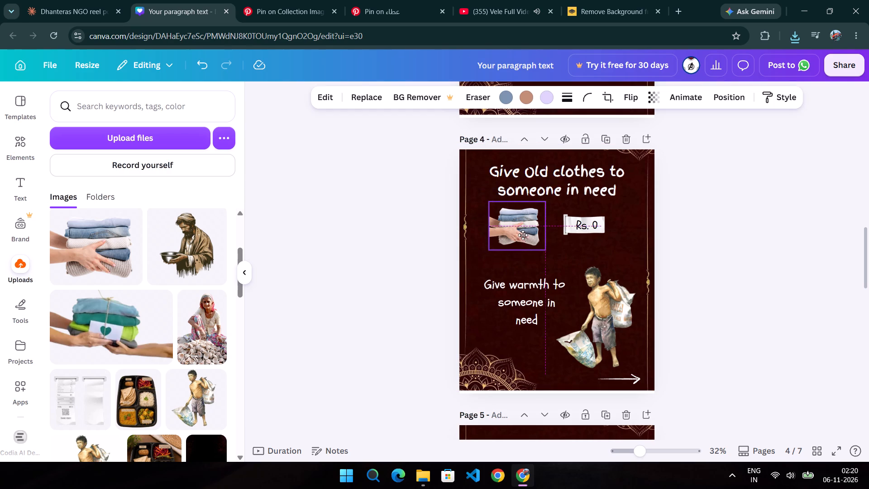
pyautogui.click(758, 252)
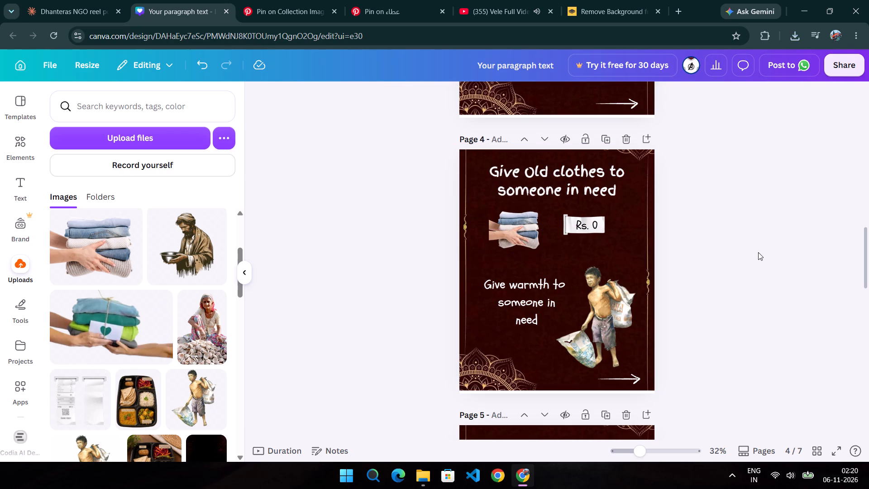
pyautogui.click(525, 299)
pyautogui.click(763, 314)
# Check the blank page 5, and look through the open Pinterest pins and the "hands passing cloths to someone" search results.
pyautogui.scroll(-4, 763, 314)
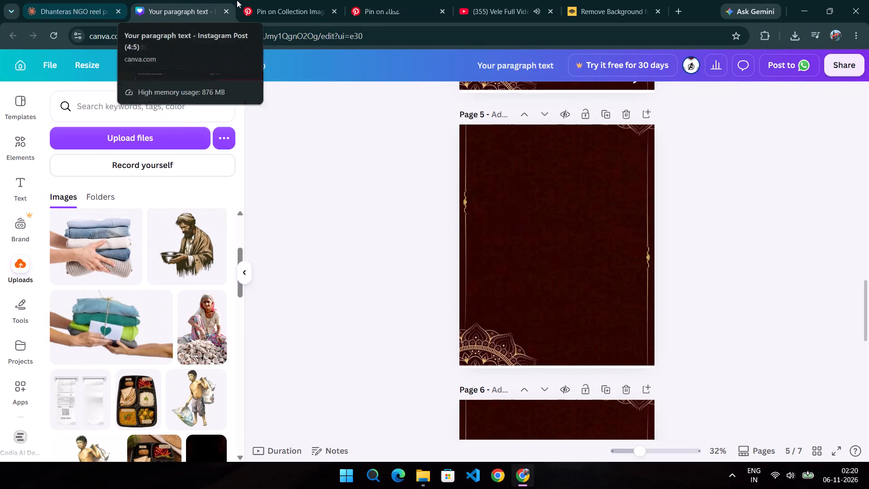
pyautogui.click(278, 0)
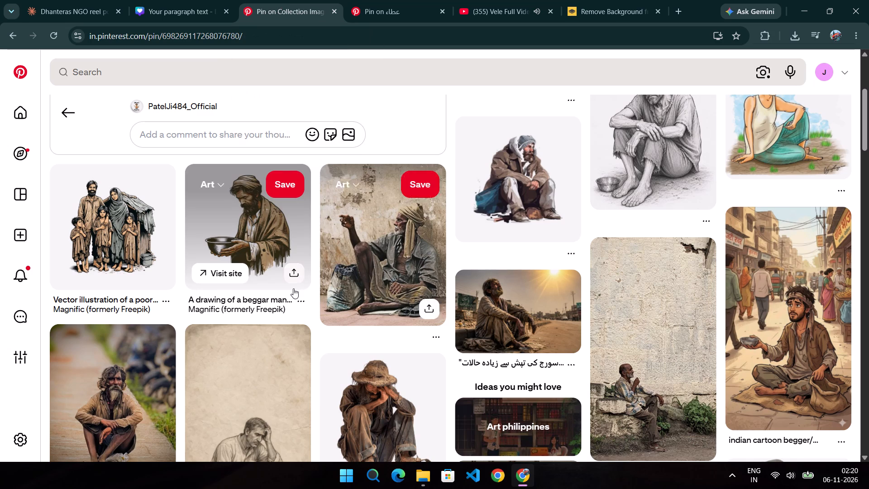
pyautogui.scroll(1, 293, 288)
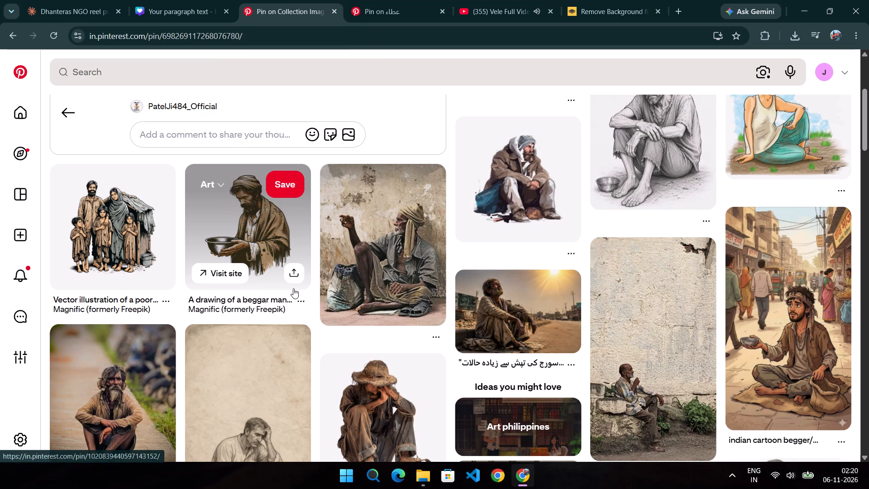
pyautogui.scroll(8, 293, 288)
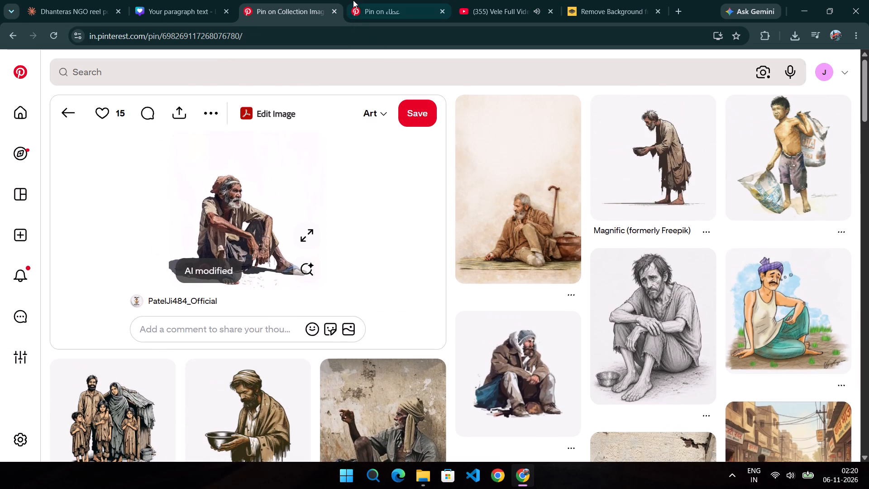
pyautogui.click(360, 0)
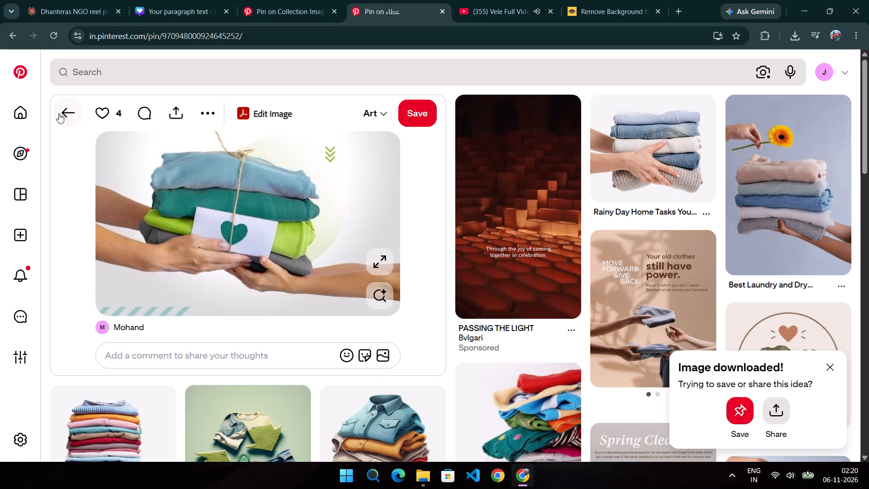
pyautogui.click(60, 115)
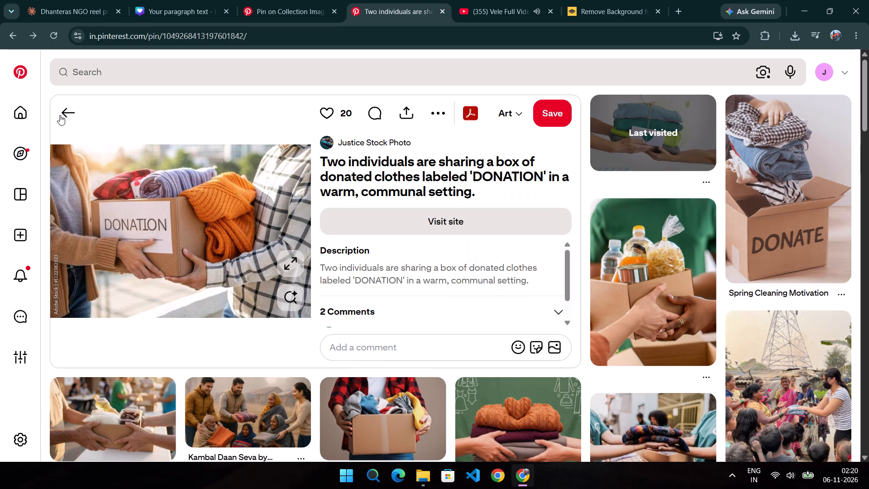
pyautogui.click(60, 115)
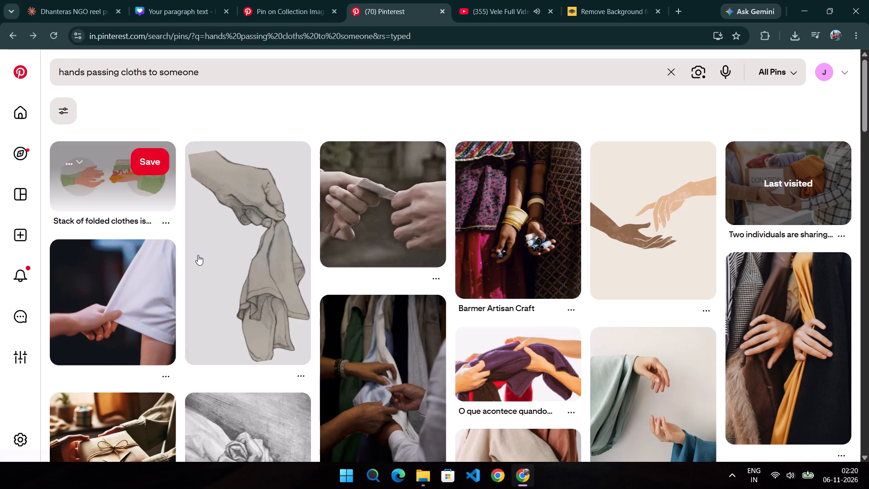
pyautogui.scroll(-11, 198, 255)
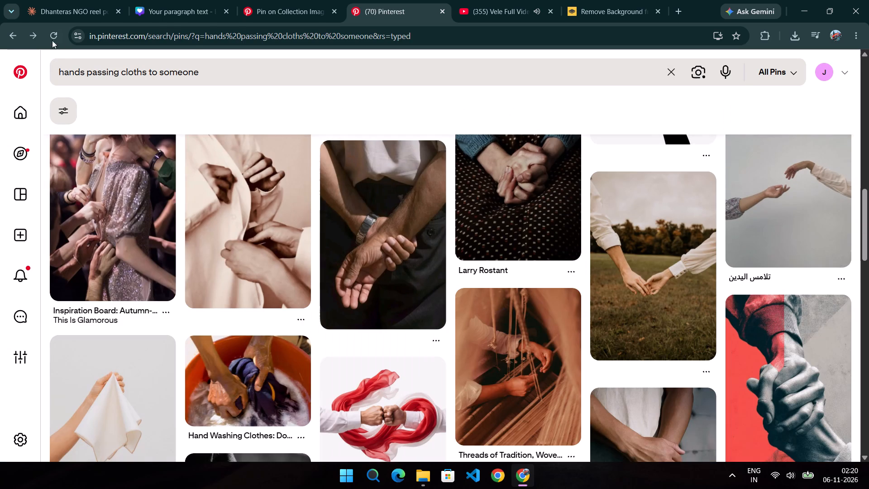
pyautogui.click(33, 43)
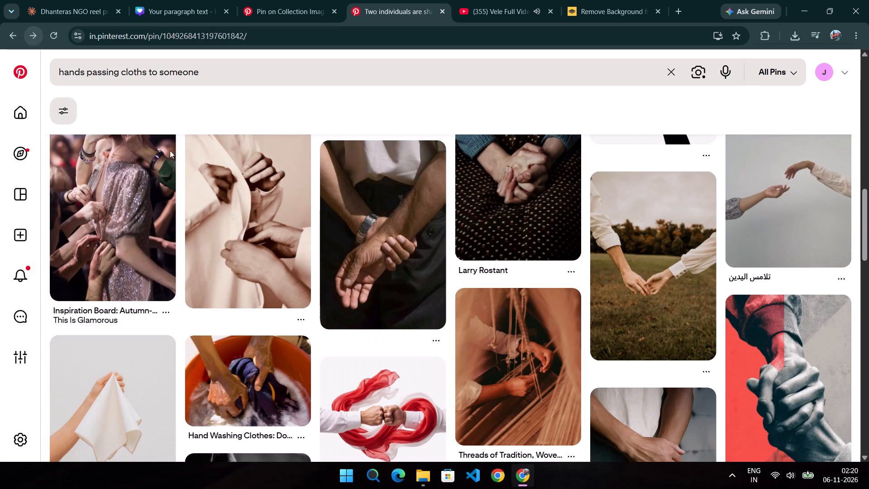
pyautogui.scroll(-7, 237, 278)
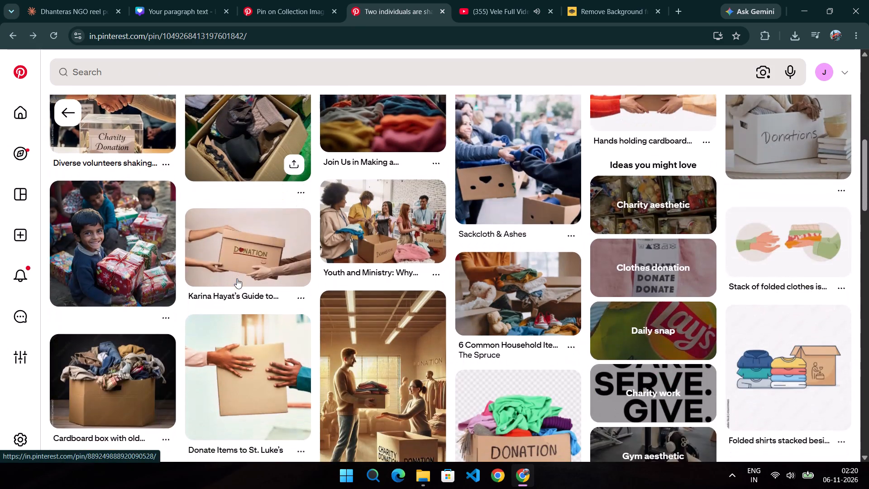
pyautogui.scroll(-4, 237, 278)
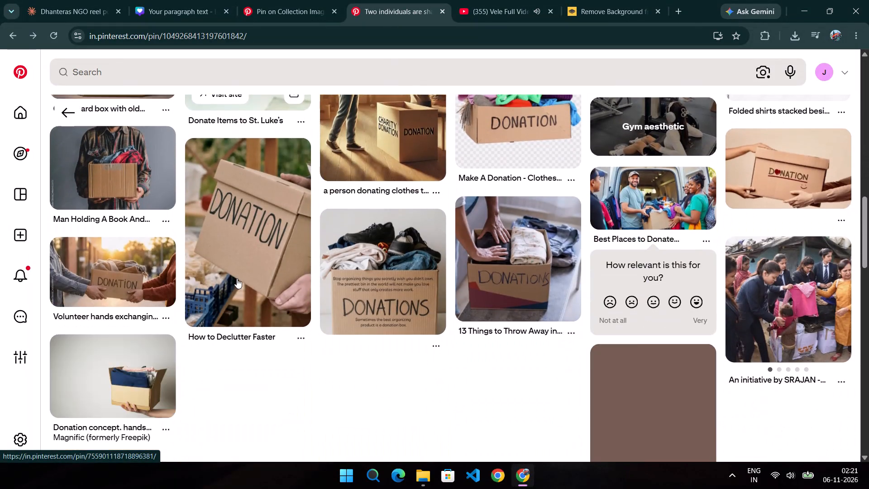
pyautogui.scroll(-3, 237, 278)
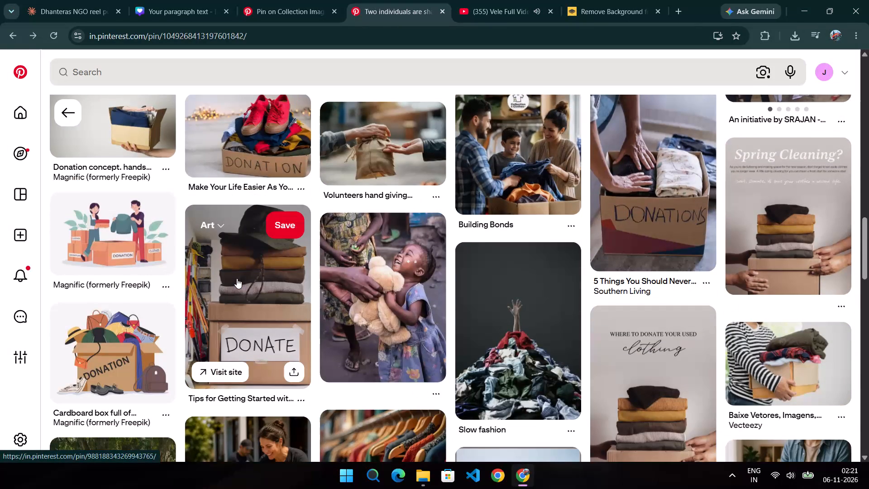
pyautogui.scroll(-3, 237, 278)
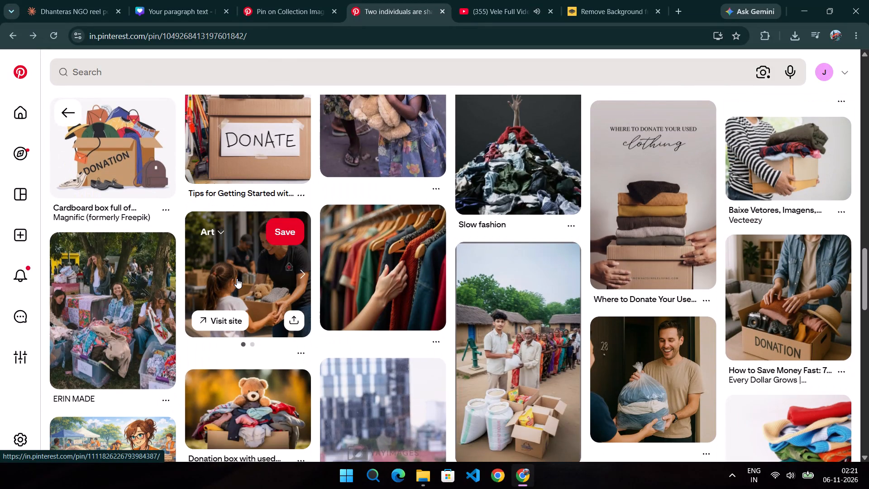
pyautogui.scroll(-3, 237, 278)
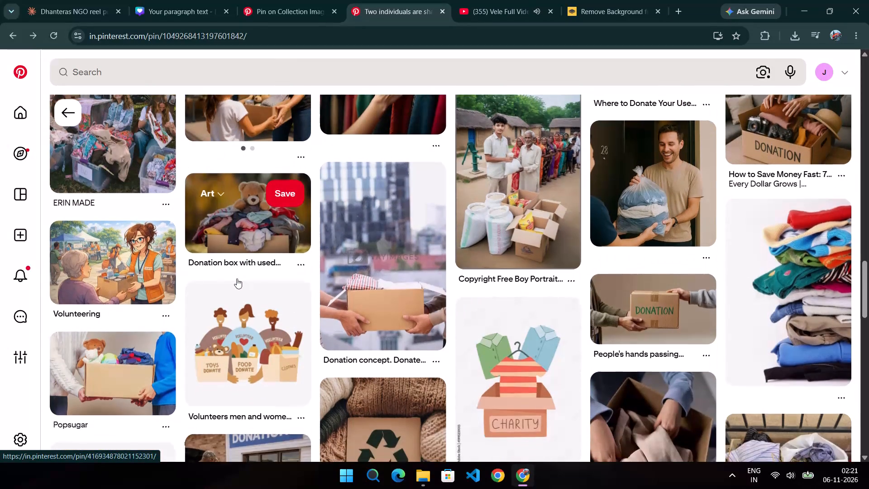
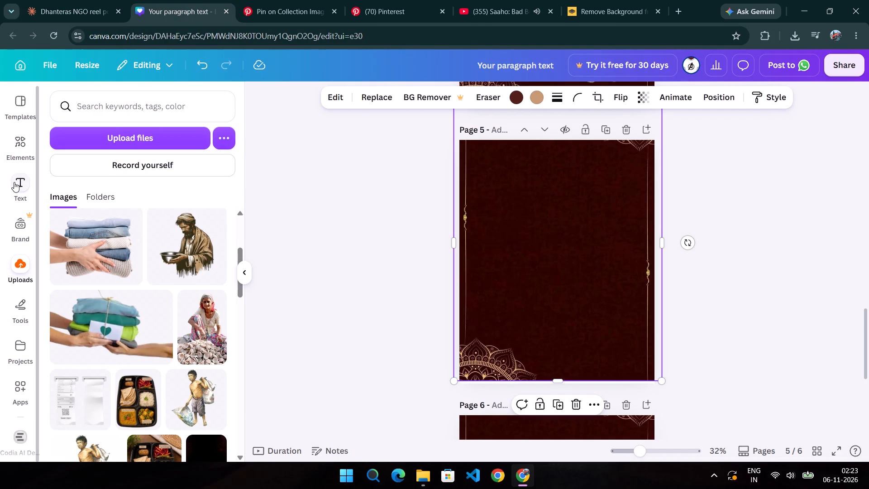
pyautogui.click(121, 140)
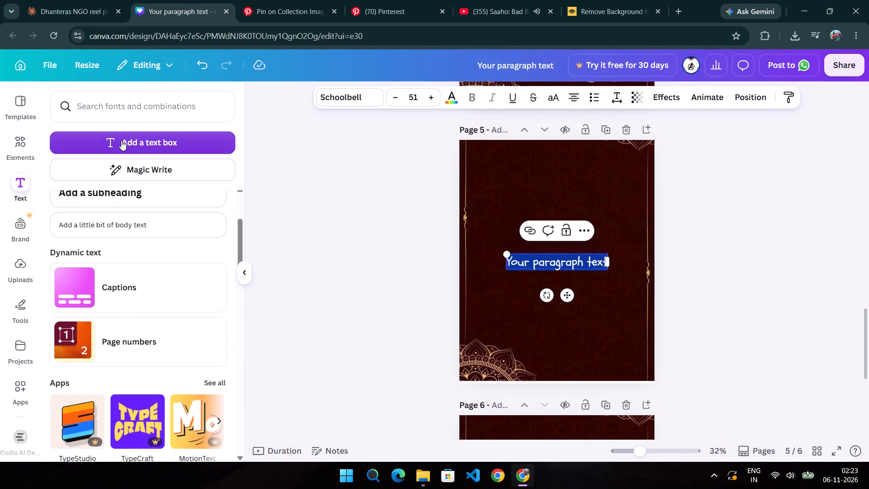
pyautogui.press('BackSpace')
pyautogui.hotkey('ctrl', 'v')
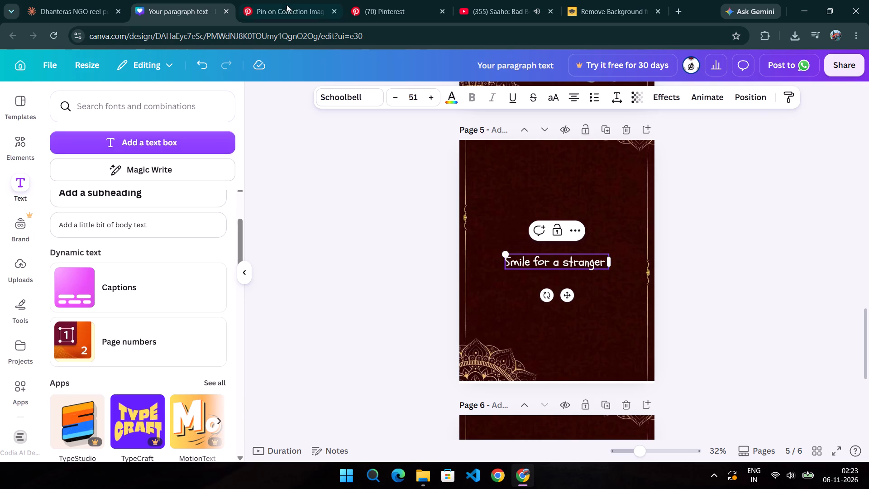
pyautogui.click(337, 95)
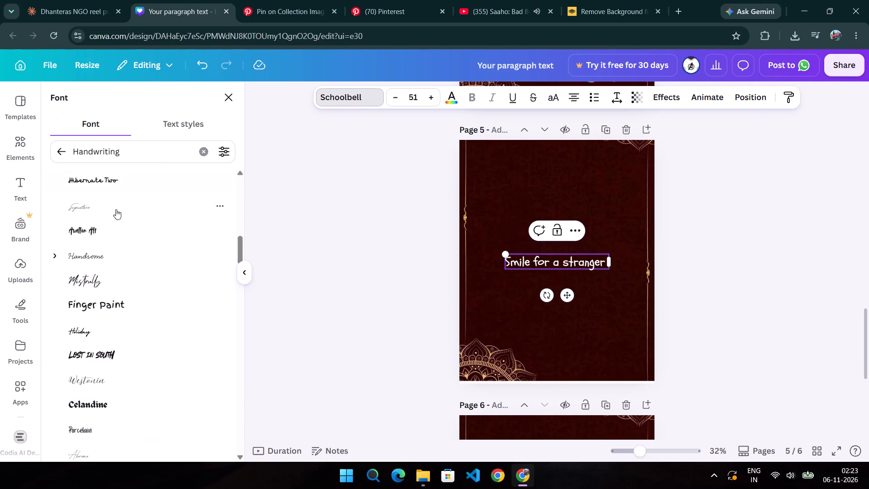
pyautogui.click(108, 311)
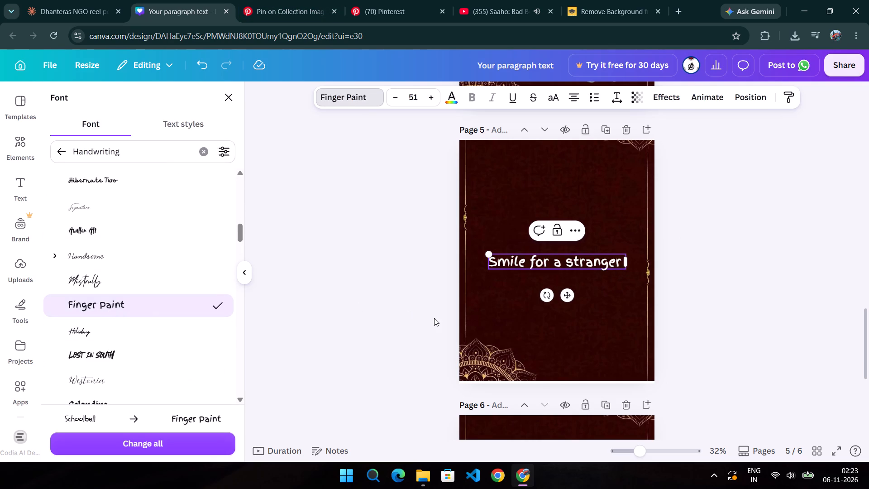
# Insert the word "lastly" and a space in front of "Smile for a stranger" on page 5.
pyautogui.click(499, 264)
pyautogui.press('Left')
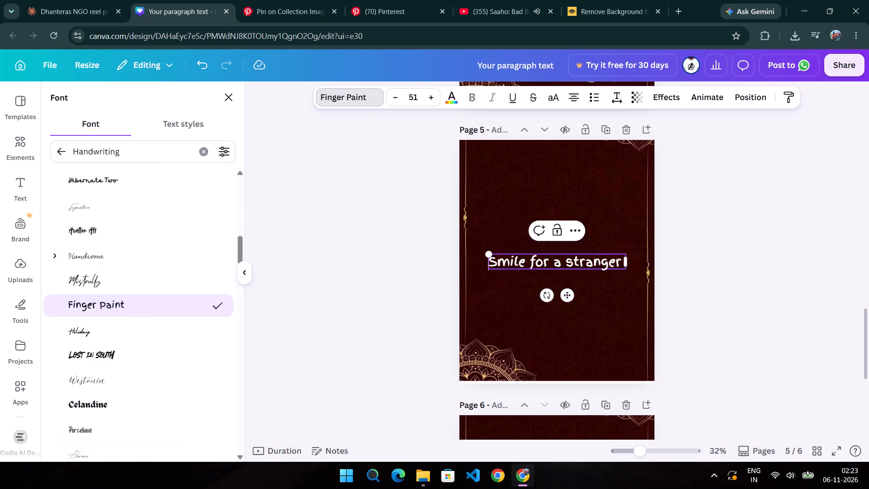
pyautogui.write('lastly')
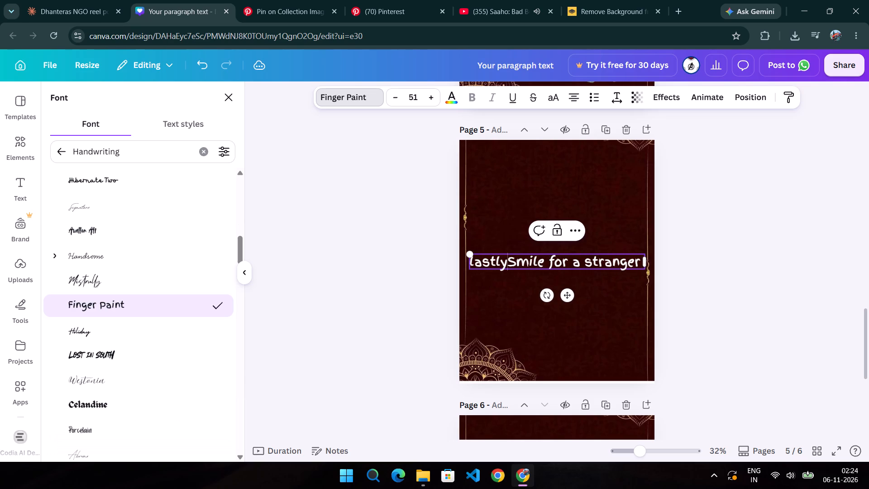
pyautogui.press('space')
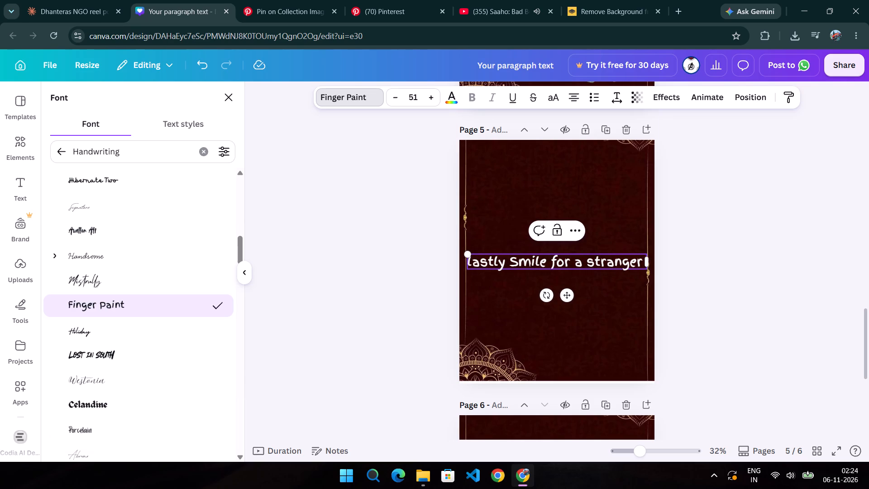
# Break the page 5 heading onto two lines so that "stranger" sits on the second line.
pyautogui.moveTo(645, 263); pyautogui.dragTo(658, 263)
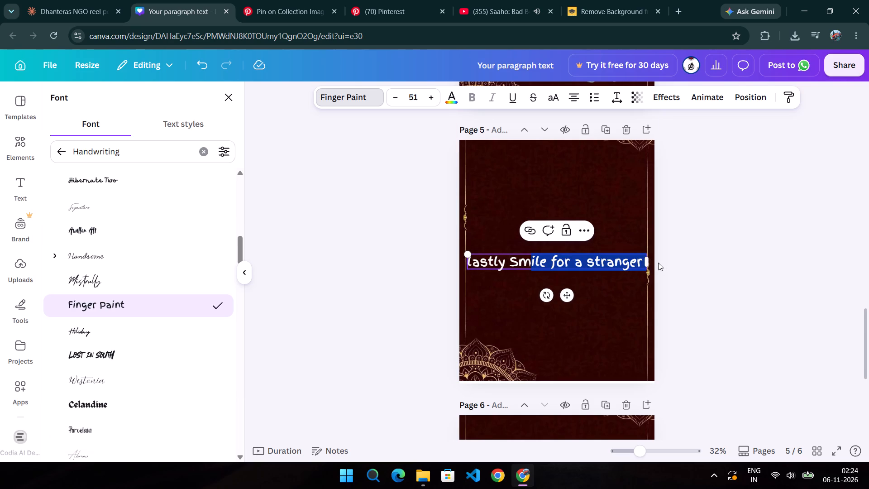
pyautogui.click(658, 263)
pyautogui.click(614, 289)
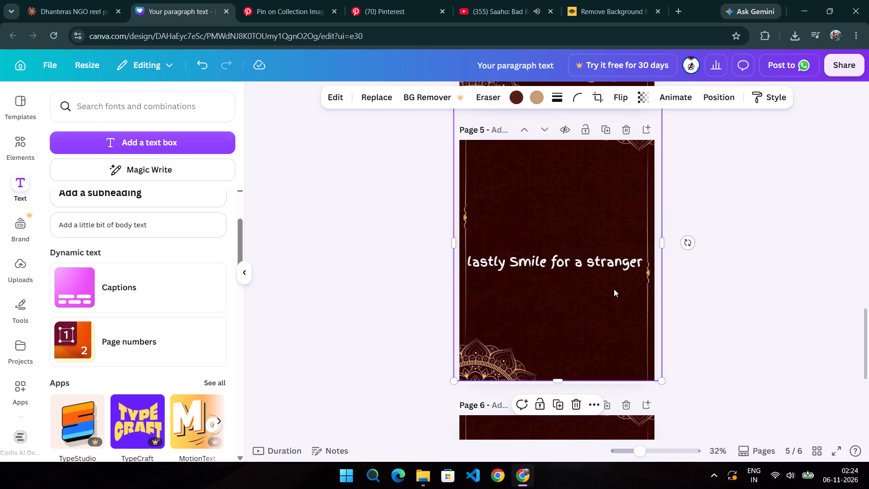
pyautogui.click(573, 263)
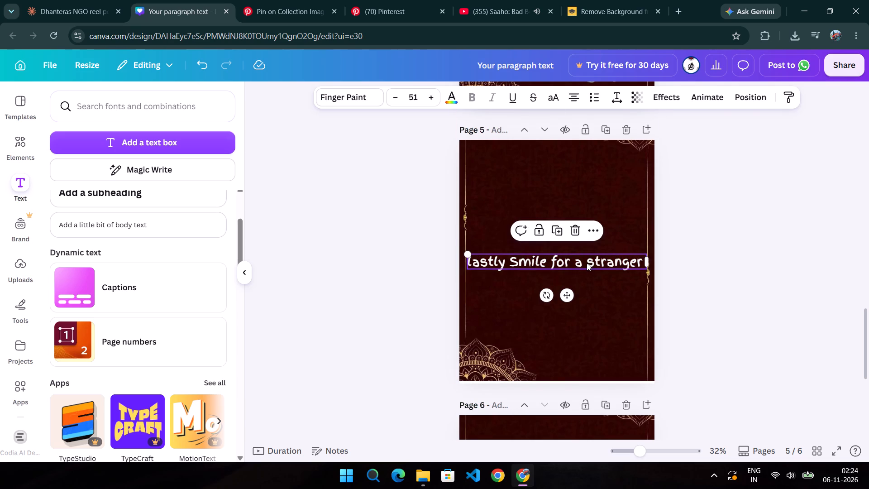
pyautogui.click(587, 263)
pyautogui.press('Return')
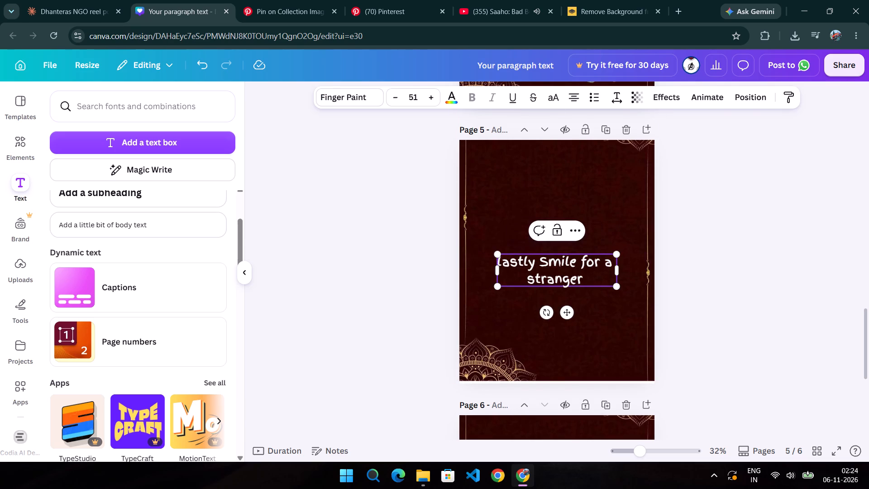
# Move the two-line heading to the top of page 5 as its title.
pyautogui.moveTo(567, 312); pyautogui.dragTo(556, 210)
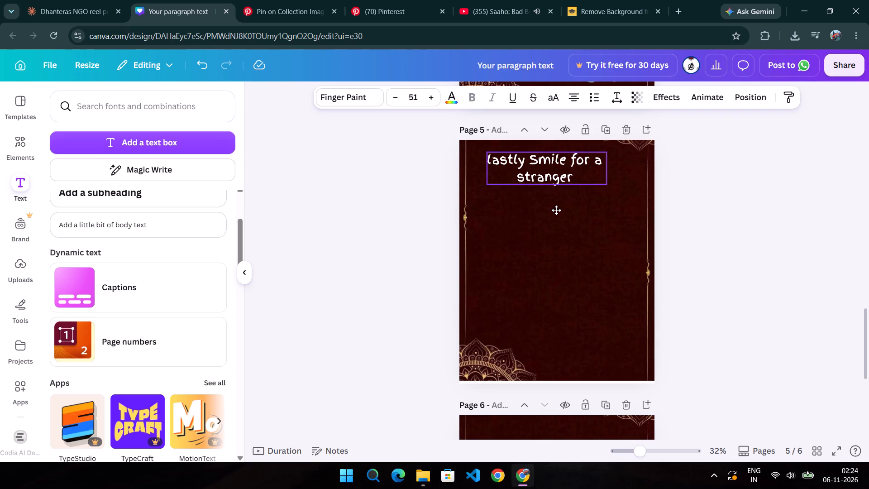
pyautogui.moveTo(556, 210); pyautogui.dragTo(556, 210)
pyautogui.click(741, 233)
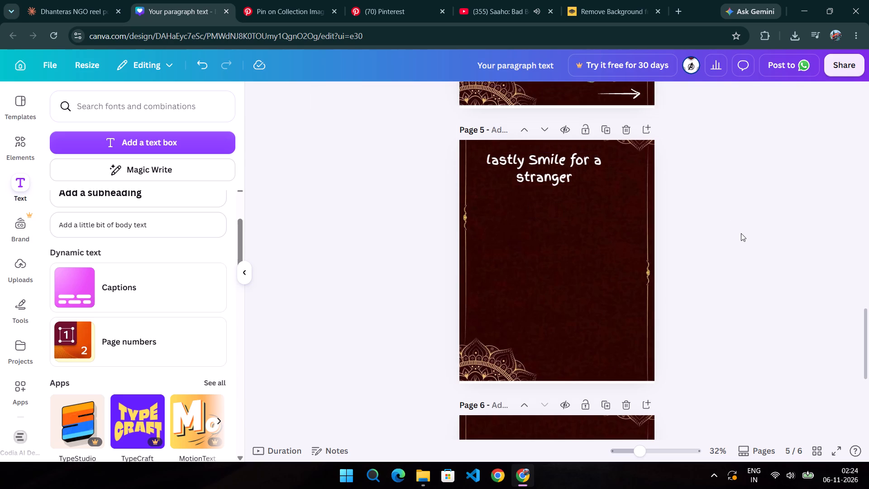
pyautogui.click(781, 217)
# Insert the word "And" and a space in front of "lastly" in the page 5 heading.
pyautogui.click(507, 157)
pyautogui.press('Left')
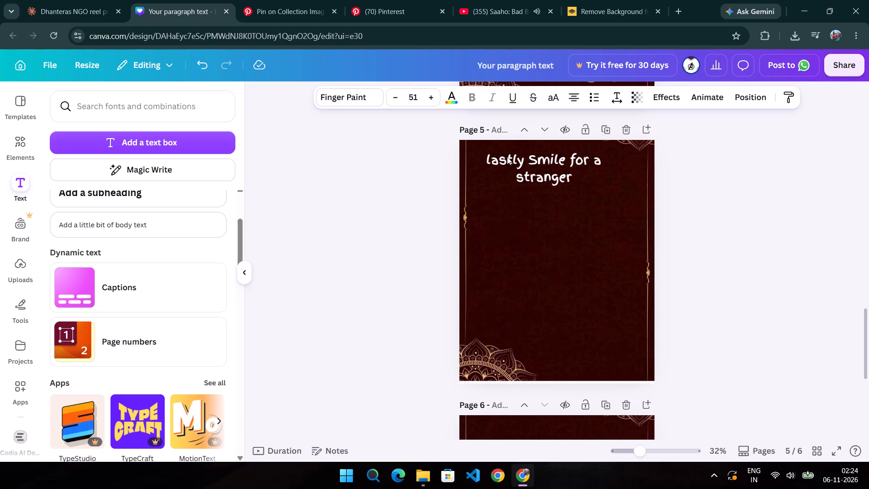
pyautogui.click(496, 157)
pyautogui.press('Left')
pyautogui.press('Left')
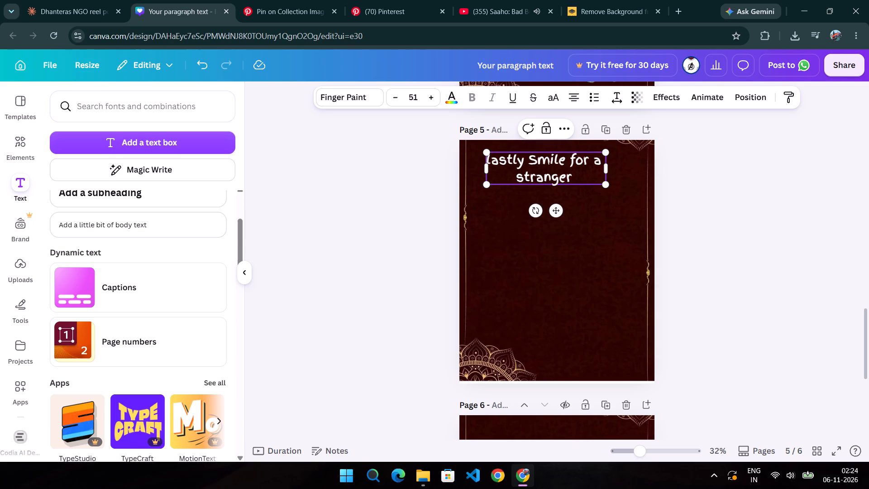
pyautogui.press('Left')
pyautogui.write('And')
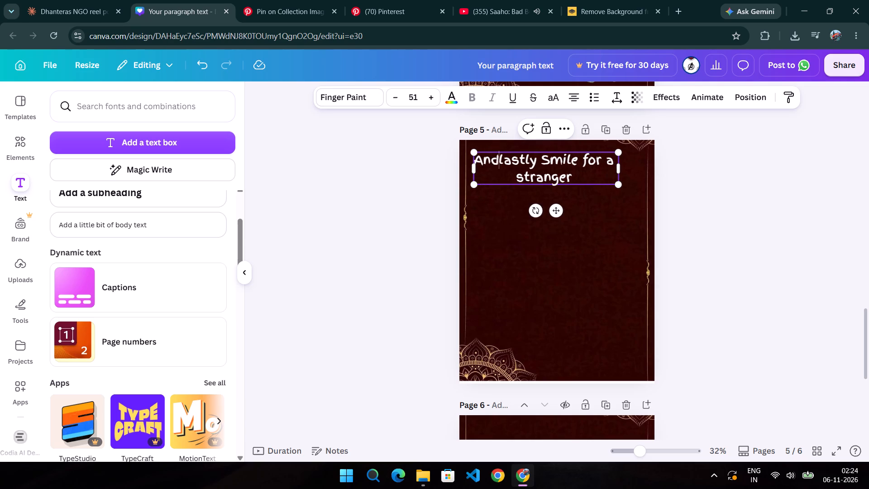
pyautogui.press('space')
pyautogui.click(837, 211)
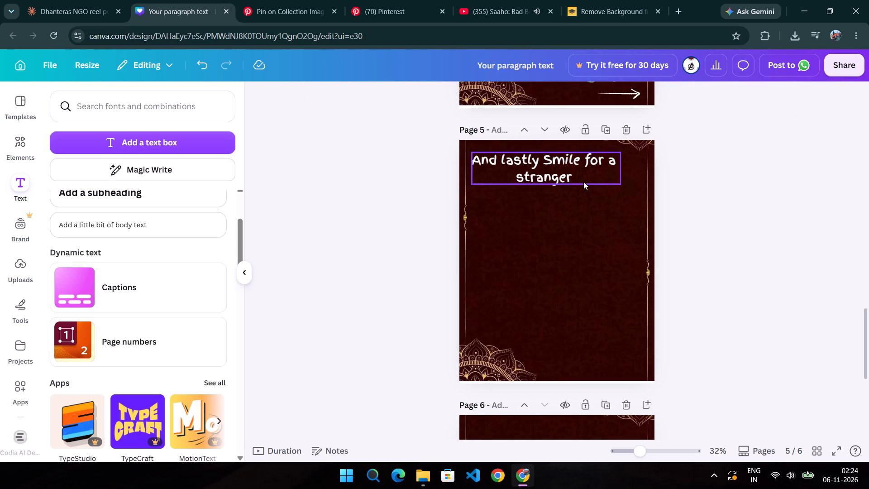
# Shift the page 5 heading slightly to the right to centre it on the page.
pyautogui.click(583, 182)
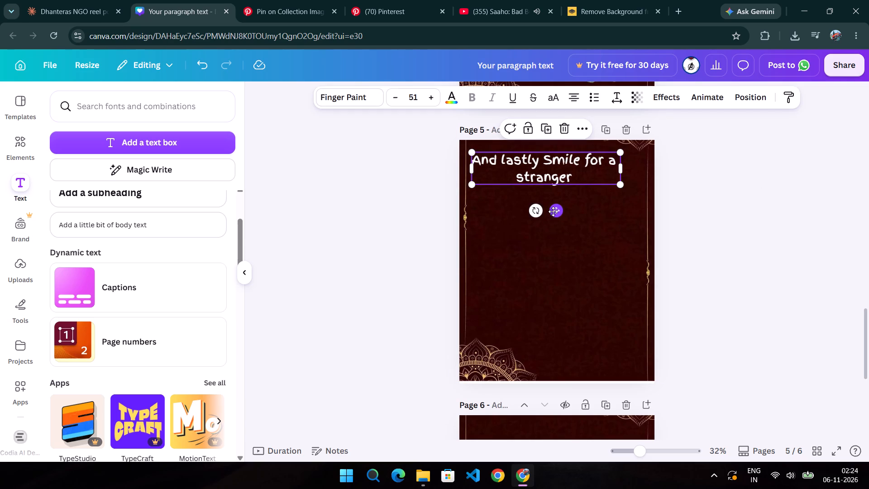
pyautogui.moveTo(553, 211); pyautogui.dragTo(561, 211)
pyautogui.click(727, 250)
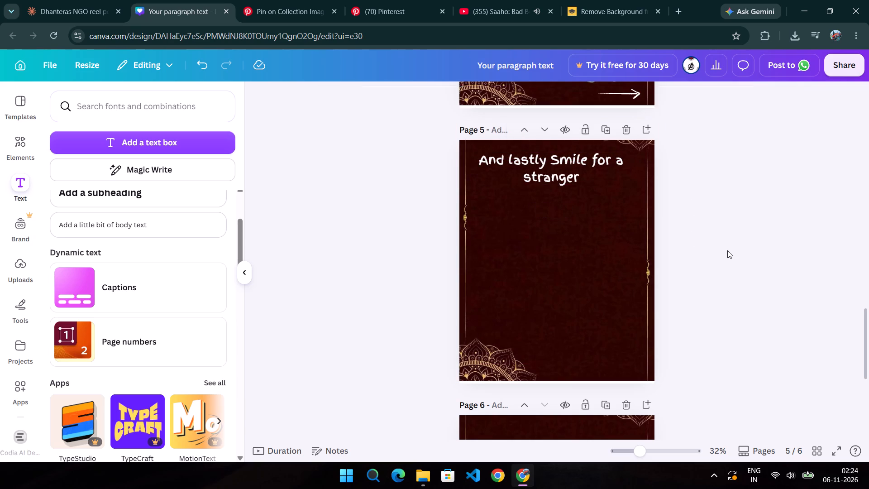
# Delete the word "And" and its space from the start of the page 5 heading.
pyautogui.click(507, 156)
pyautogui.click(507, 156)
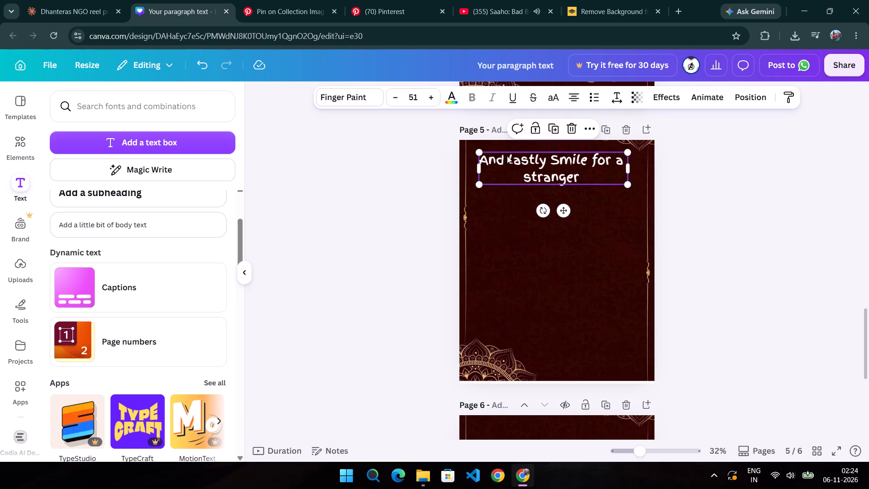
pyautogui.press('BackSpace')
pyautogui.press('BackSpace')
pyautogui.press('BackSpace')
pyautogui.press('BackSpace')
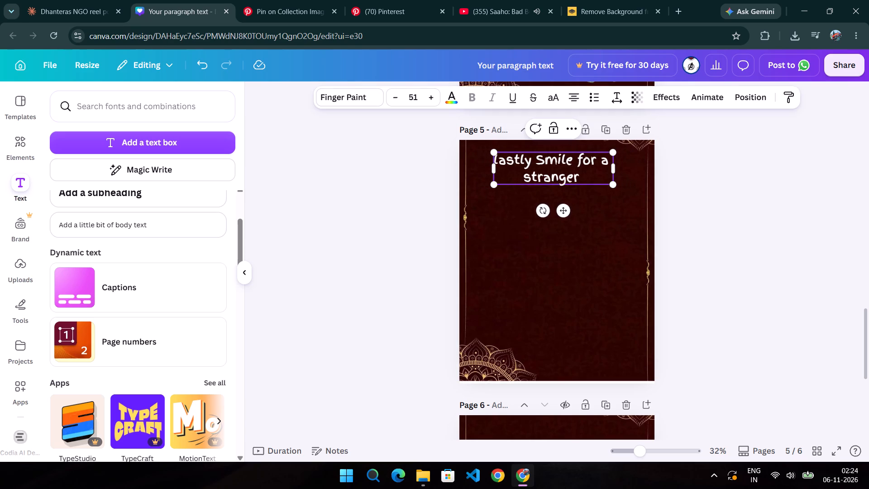
# Set the font size of the first line of the page 5 heading to 56.
pyautogui.tripleClick(431, 101)
pyautogui.doubleClick(431, 101)
pyautogui.click(431, 101)
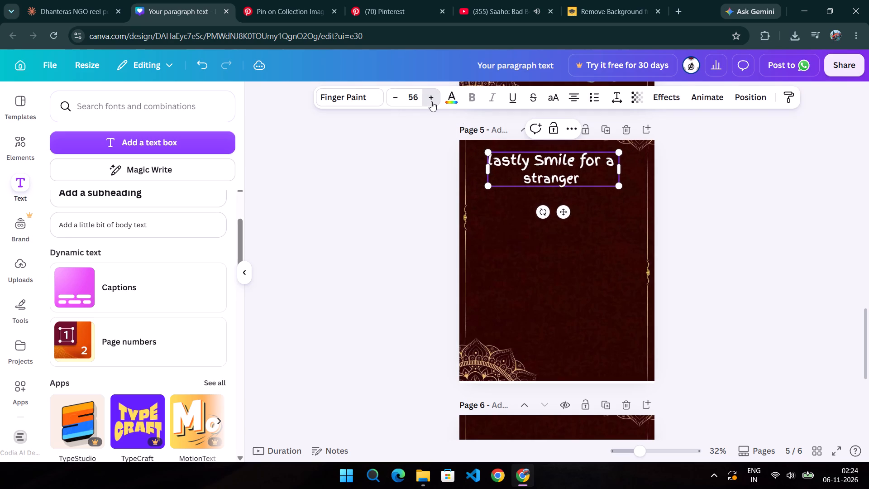
pyautogui.click(396, 96)
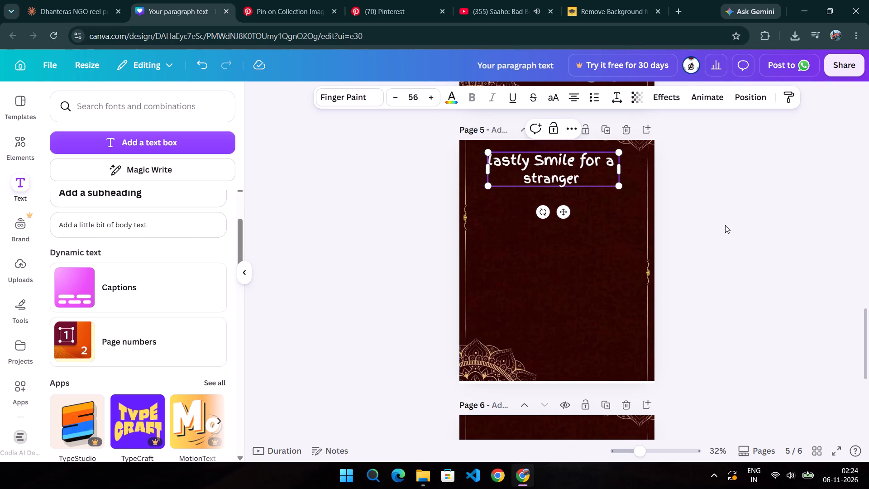
pyautogui.click(725, 225)
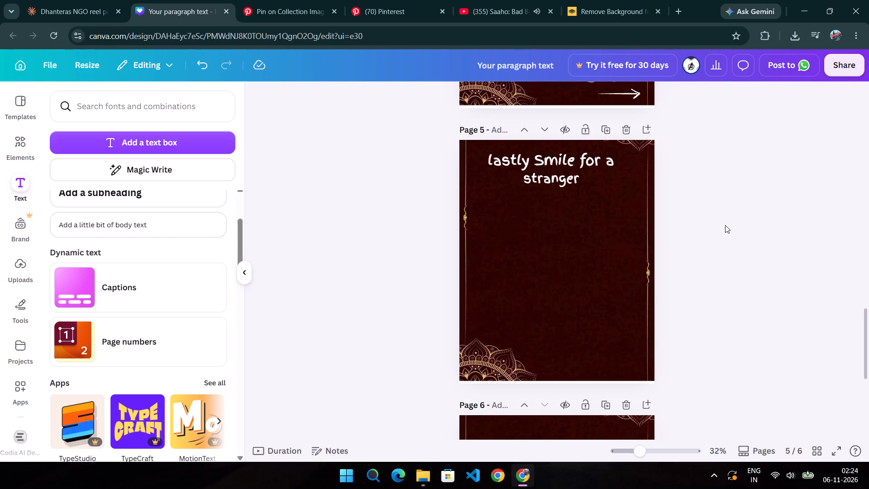
# Move the page 5 heading so that it is centred horizontally on the page.
pyautogui.scroll(5, 725, 225)
pyautogui.scroll(-3, 725, 225)
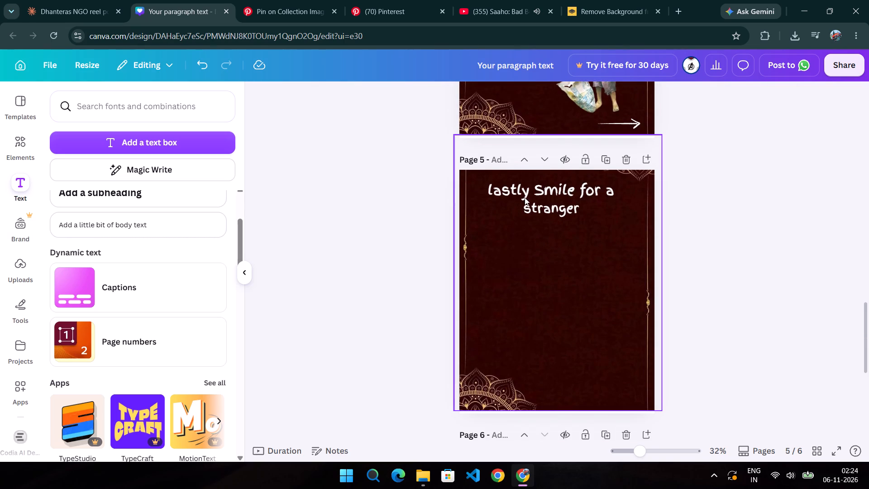
pyautogui.click(525, 197)
pyautogui.click(564, 246)
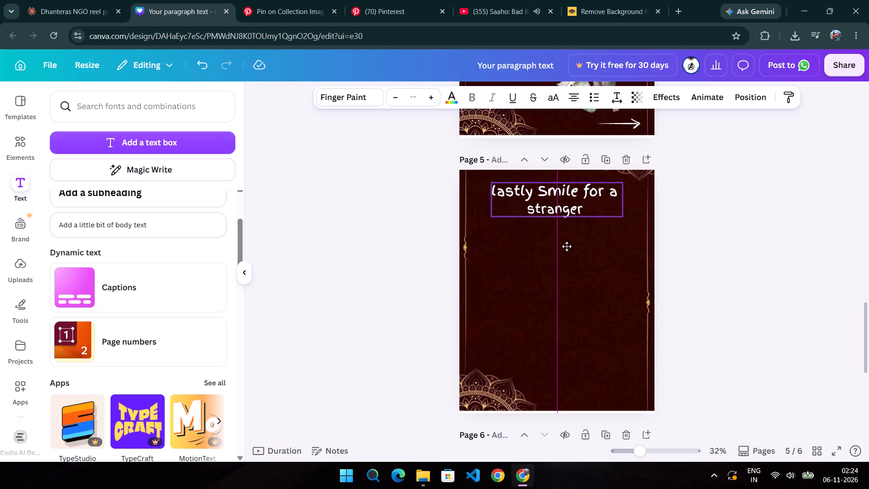
pyautogui.click(745, 235)
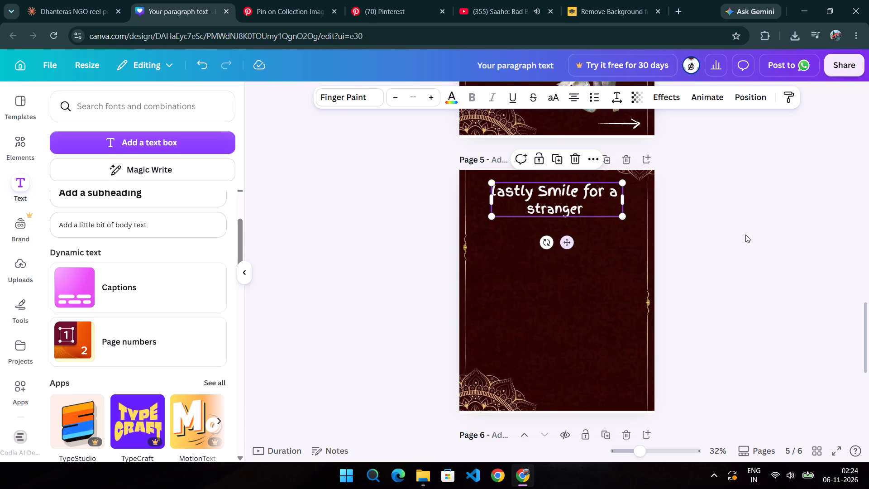
# Review the earlier carousel pages and compare their layout with page 5.
pyautogui.scroll(5, 745, 235)
pyautogui.scroll(-2, 745, 235)
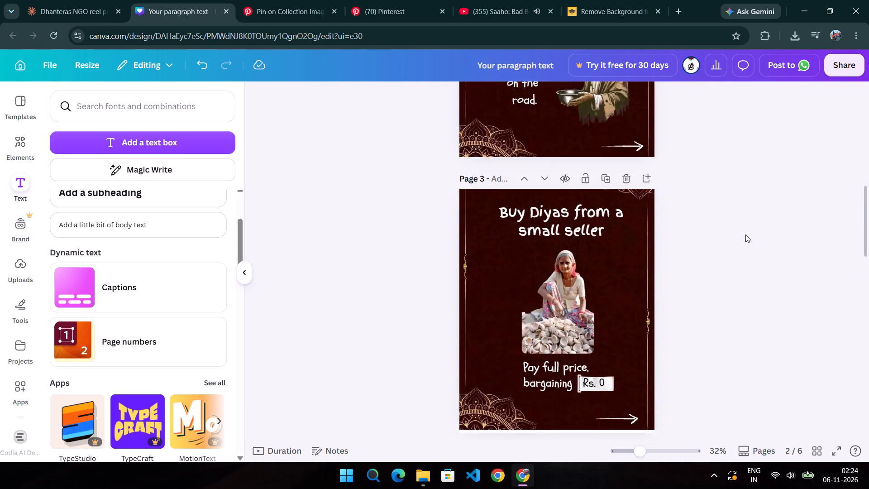
pyautogui.scroll(-10, 745, 235)
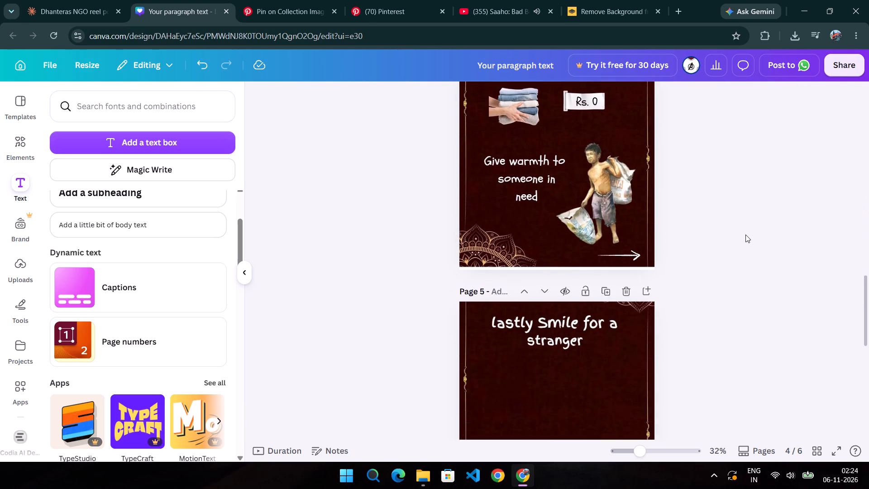
pyautogui.scroll(-1, 745, 235)
pyautogui.scroll(1, 745, 235)
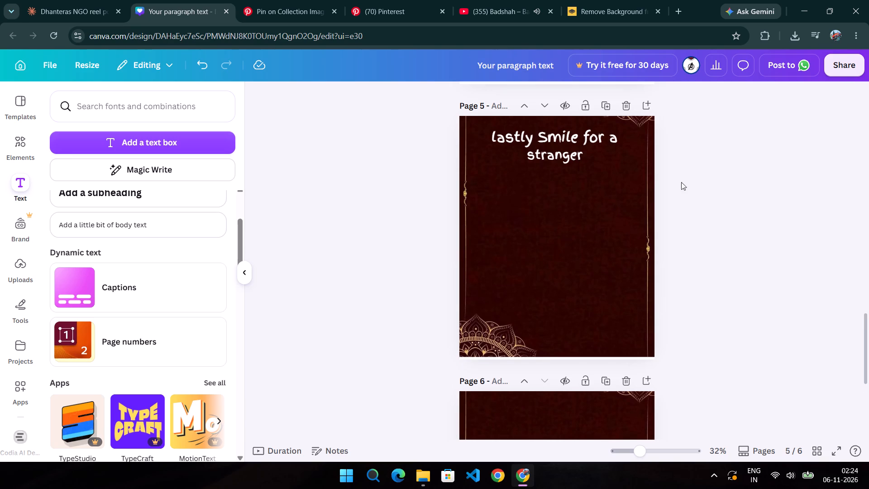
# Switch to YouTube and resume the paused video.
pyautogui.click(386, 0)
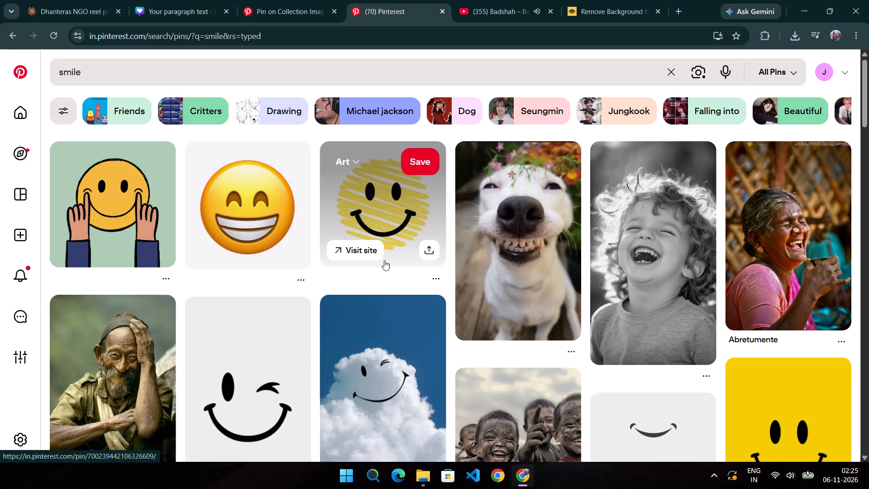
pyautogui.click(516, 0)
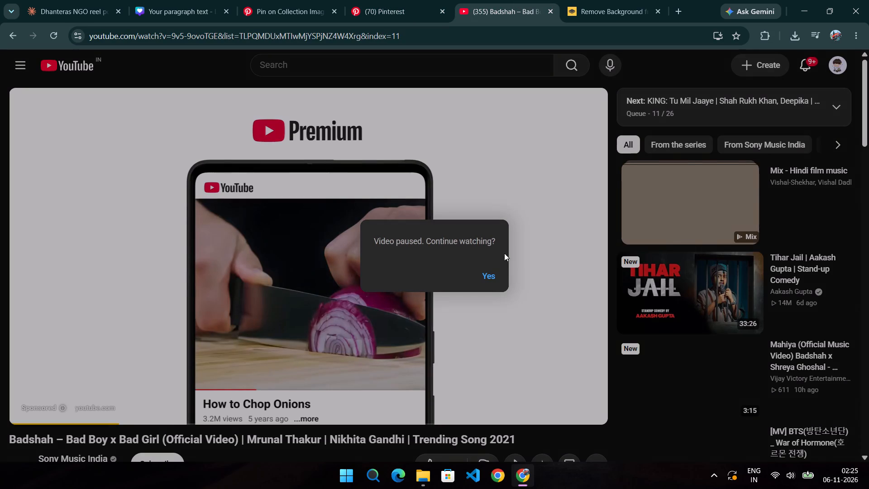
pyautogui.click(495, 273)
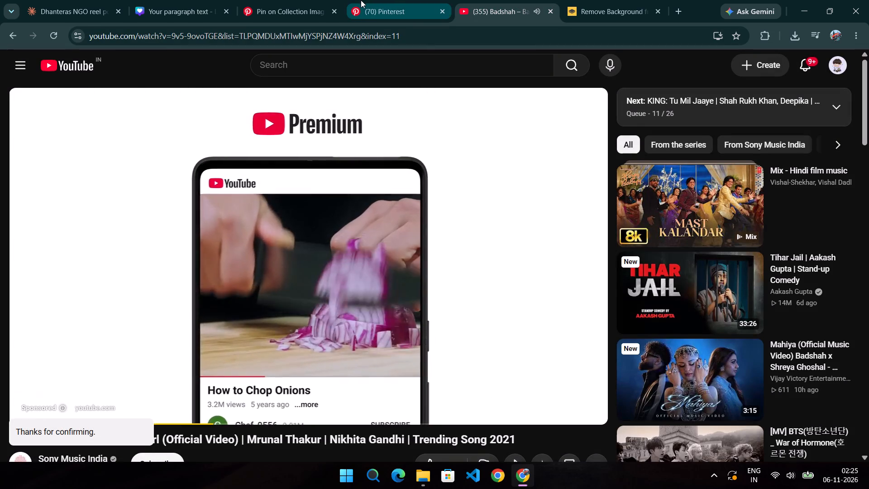
# Return to Pinterest and browse the "smile" results for an image suited to page 5.
pyautogui.click(392, 1)
pyautogui.scroll(-1, 420, 243)
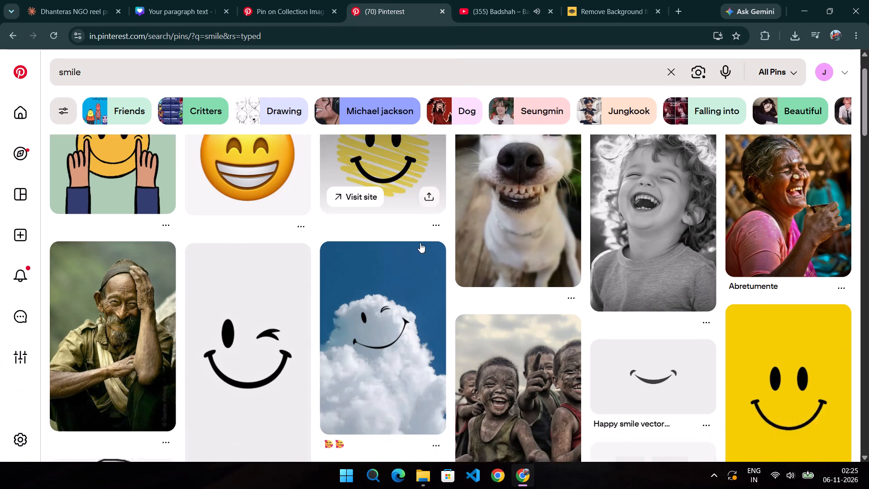
pyautogui.scroll(-9, 420, 243)
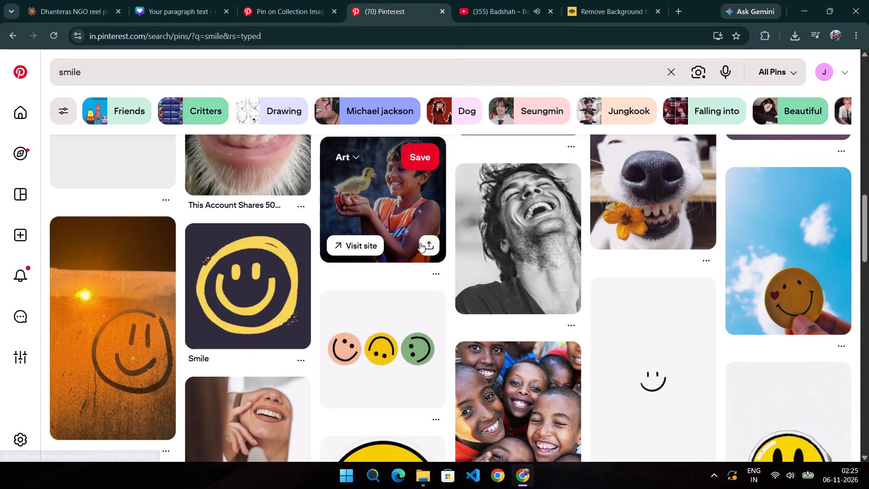
pyautogui.scroll(-5, 420, 243)
pyautogui.scroll(1, 420, 243)
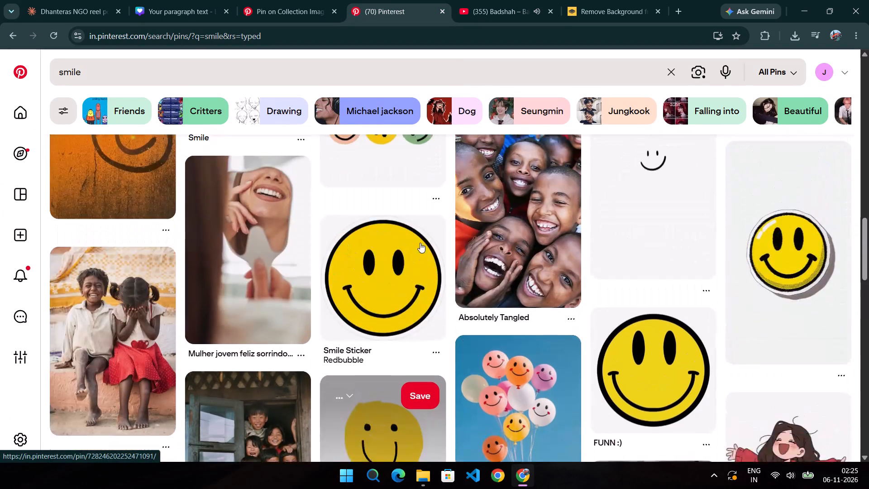
pyautogui.scroll(3, 420, 243)
pyautogui.scroll(-4, 421, 241)
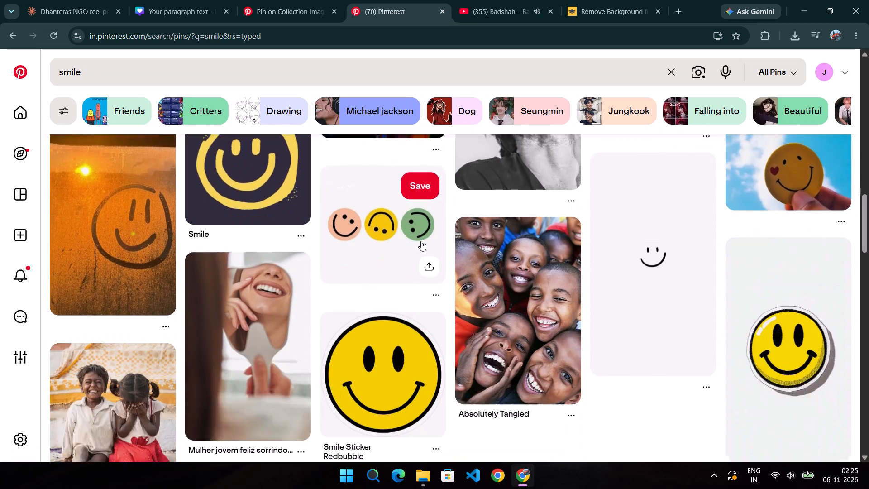
pyautogui.scroll(-5, 421, 241)
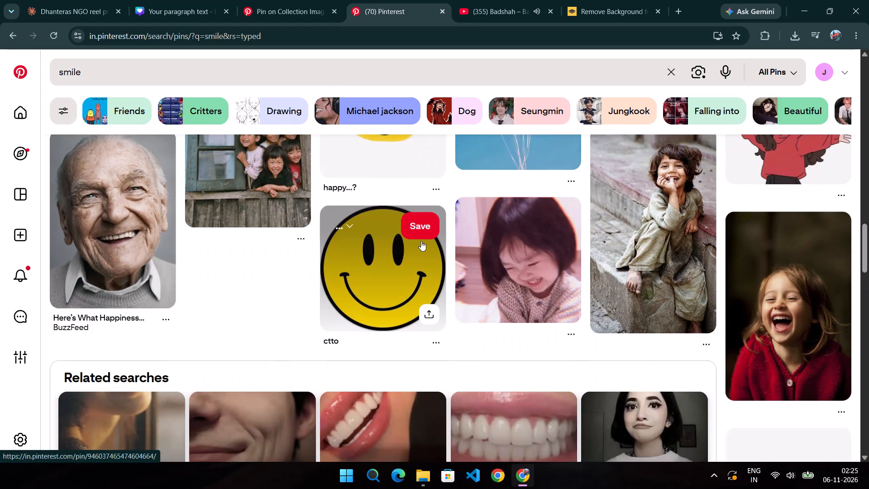
pyautogui.scroll(-6, 421, 241)
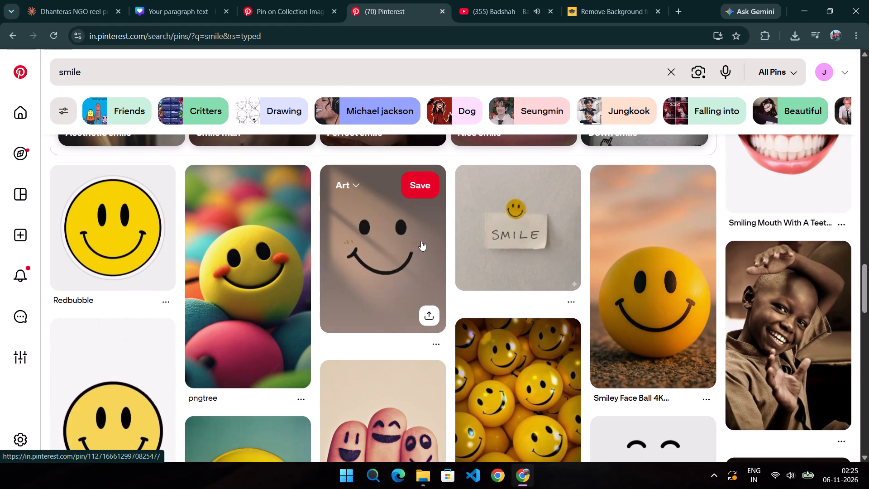
pyautogui.scroll(1, 421, 241)
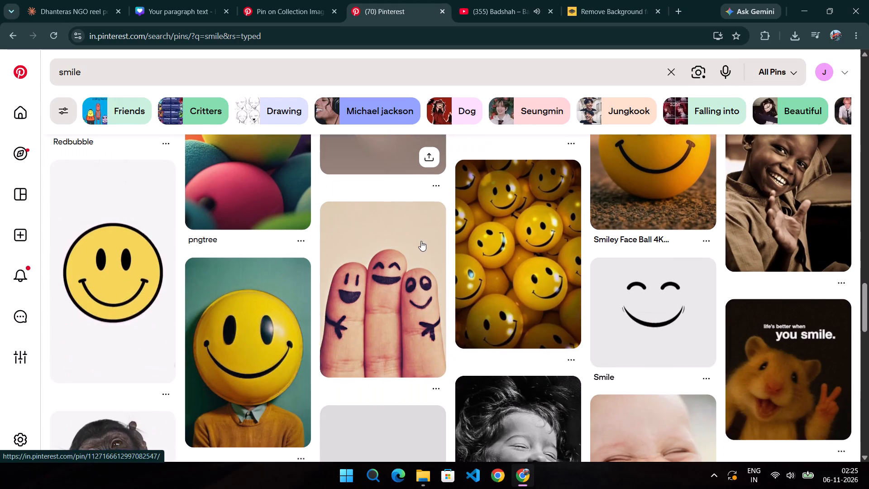
pyautogui.scroll(1, 421, 241)
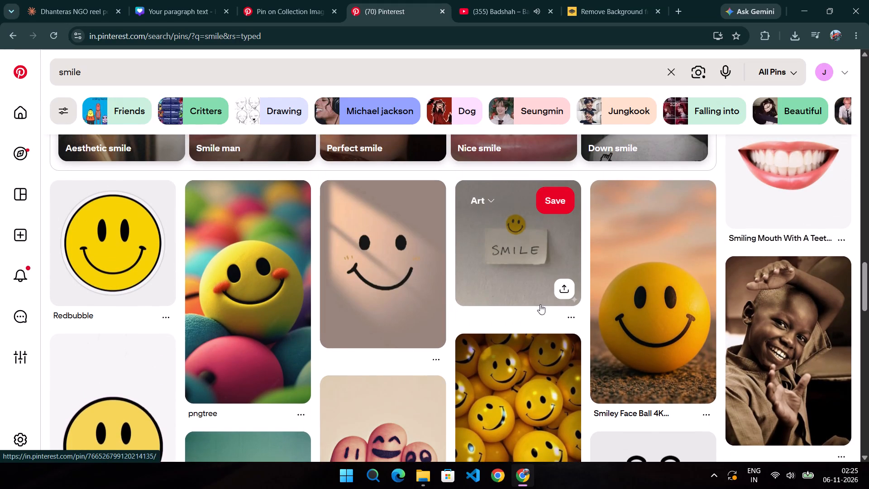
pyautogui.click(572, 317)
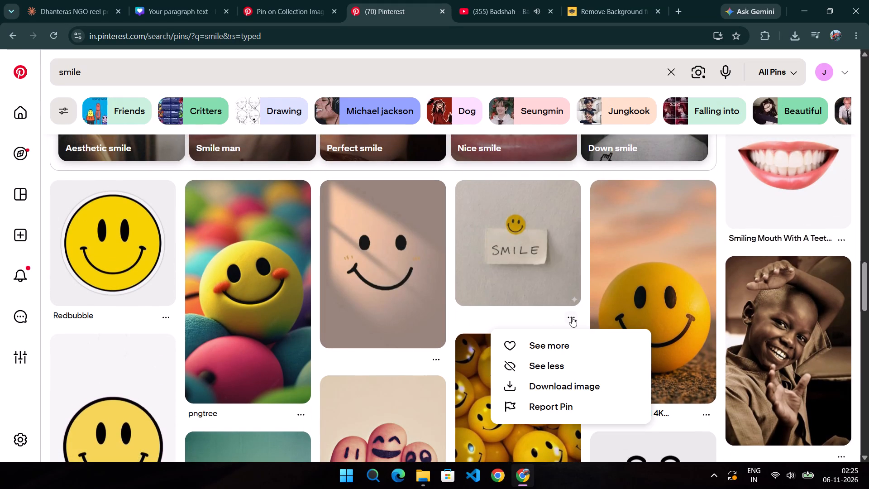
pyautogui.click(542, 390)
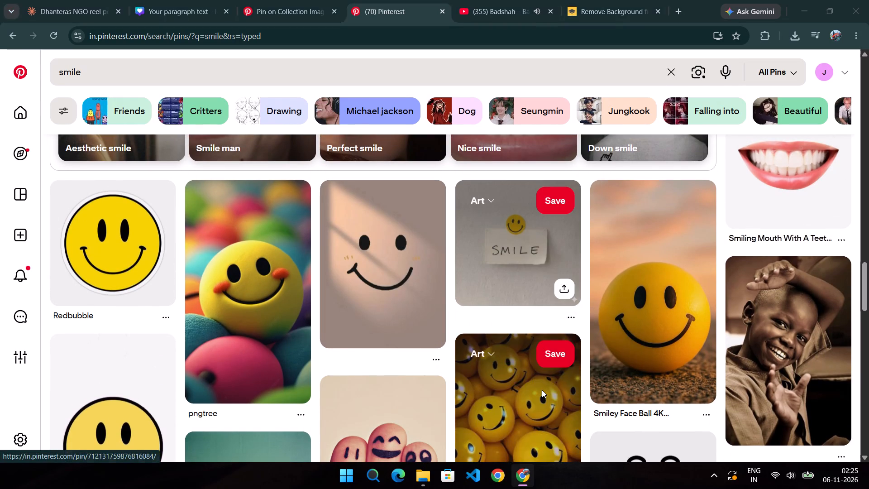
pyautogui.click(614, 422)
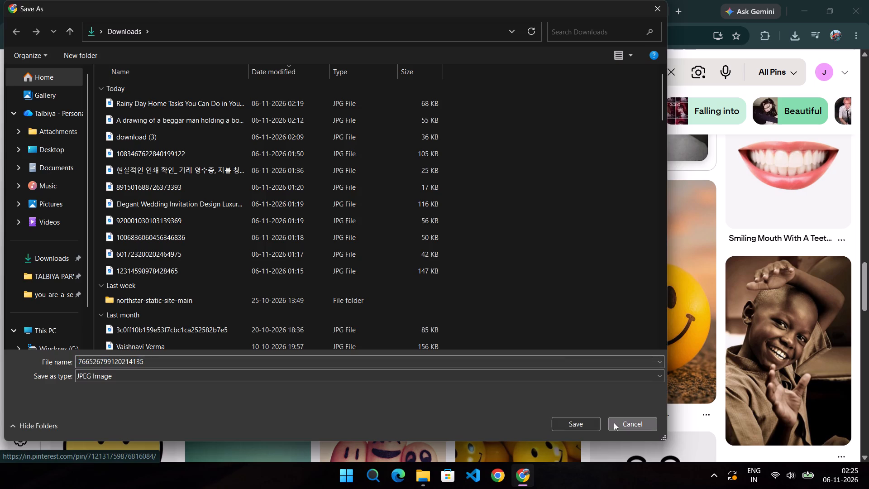
# Download the yellow scribbled smiley face pin as a JPEG image to the Downloads folder.
pyautogui.scroll(16, 357, 291)
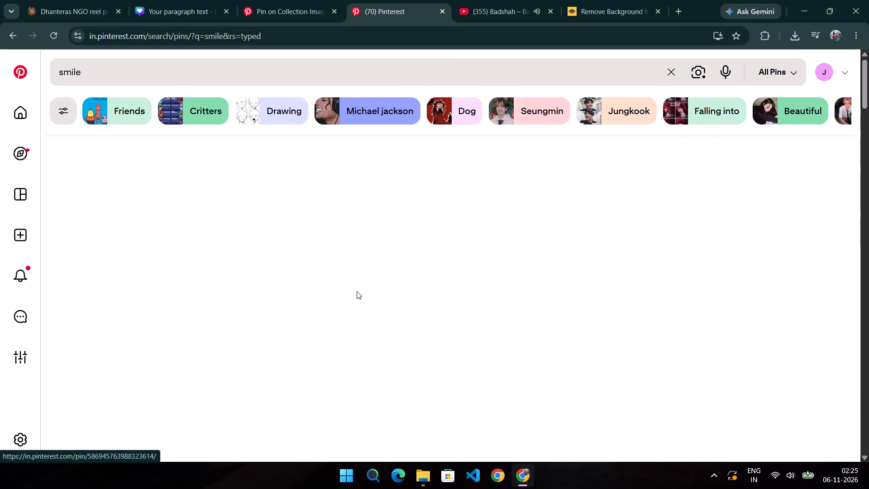
pyautogui.click(435, 277)
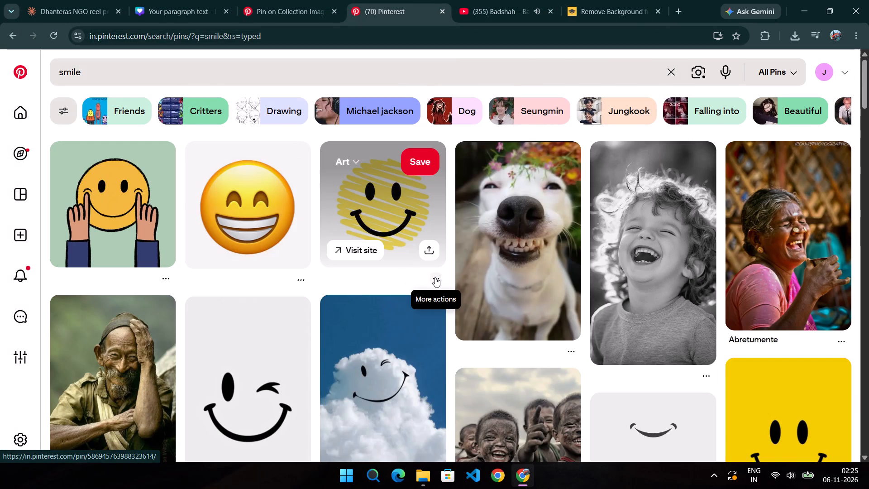
pyautogui.click(408, 351)
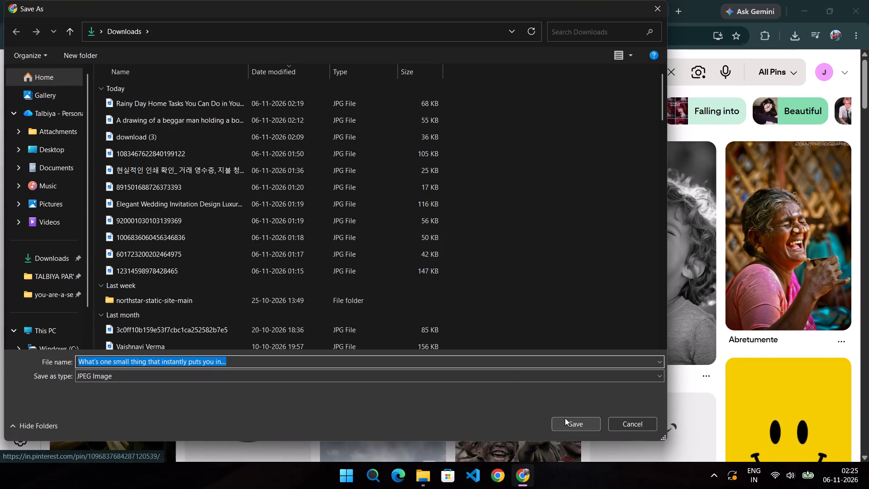
pyautogui.click(565, 418)
# Remove the background of the downloaded scribbled smiley in remove.bg and save the free preview as a PNG in Downloads.
pyautogui.click(612, 0)
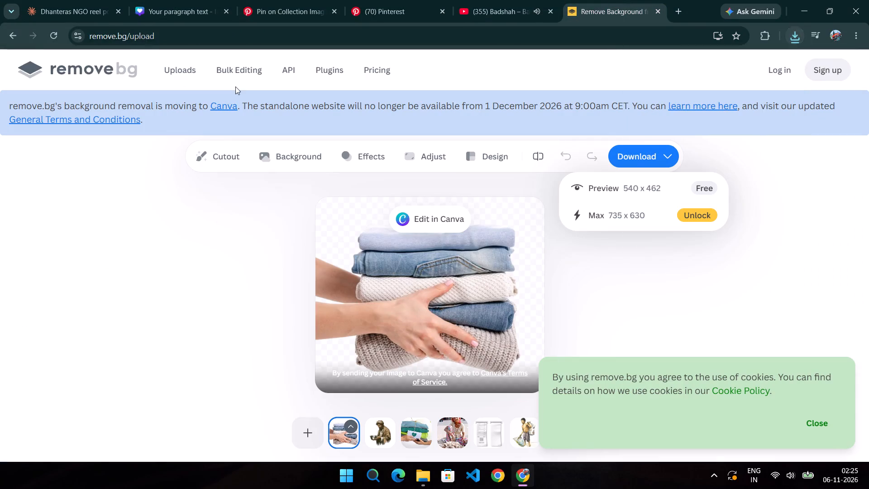
pyautogui.click(76, 61)
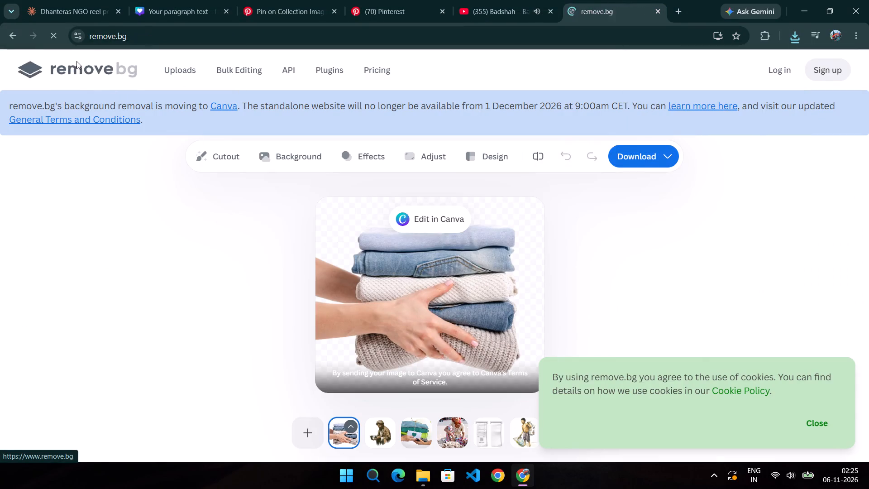
pyautogui.click(554, 320)
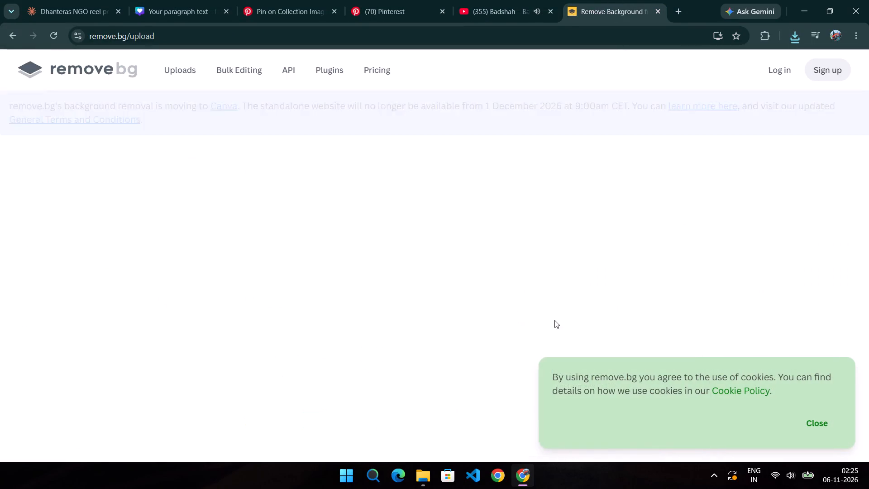
pyautogui.click(145, 109)
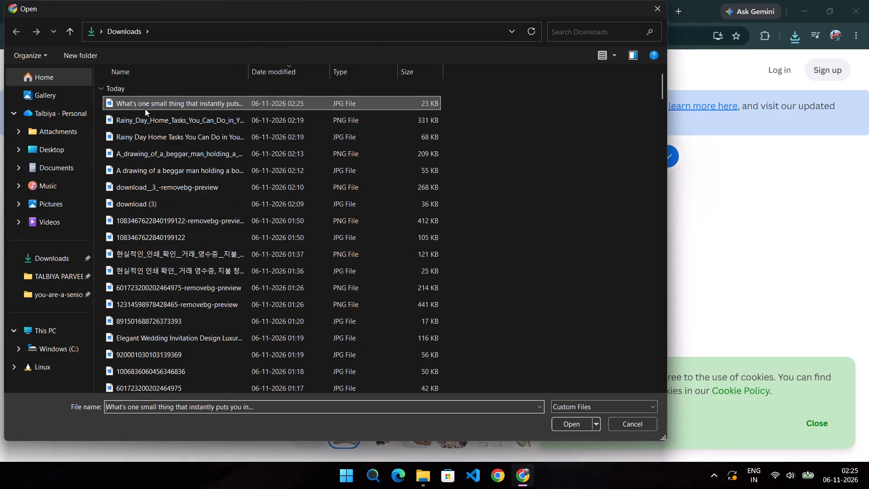
pyautogui.click(572, 425)
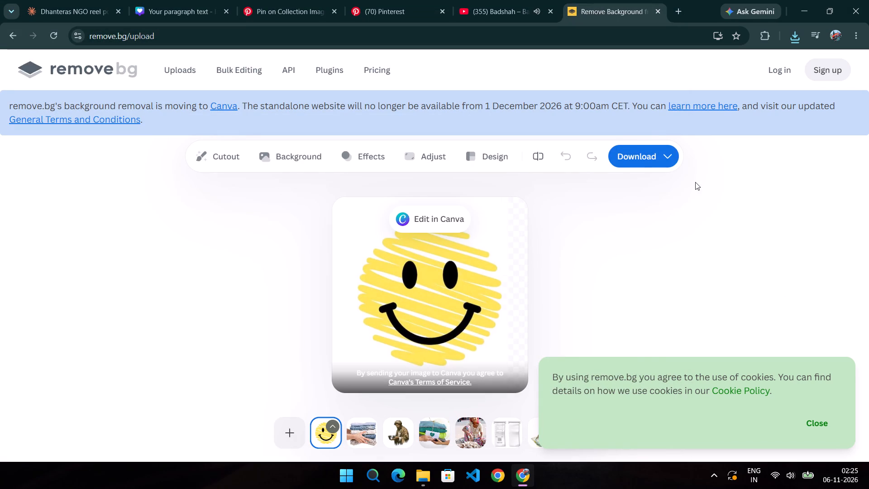
pyautogui.click(645, 152)
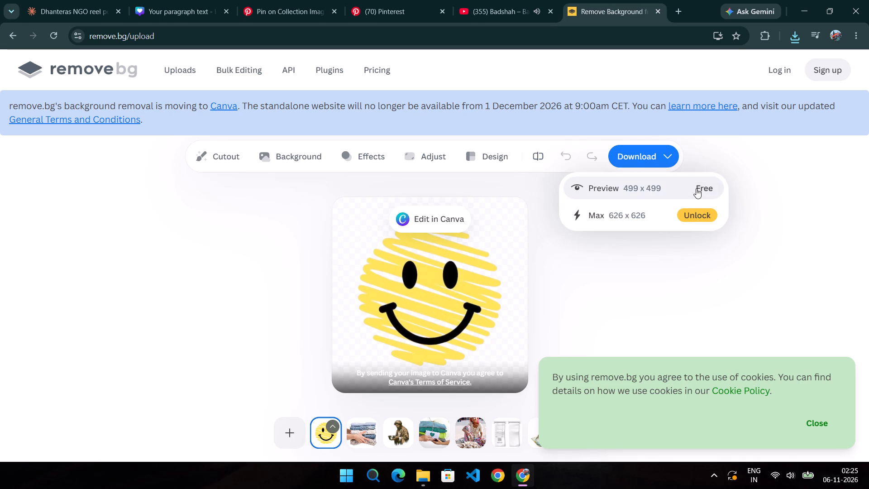
pyautogui.click(696, 188)
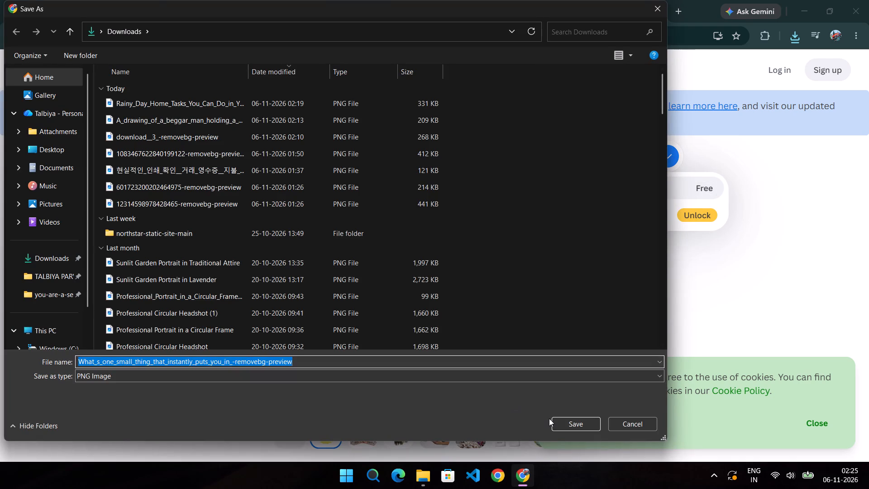
pyautogui.click(559, 424)
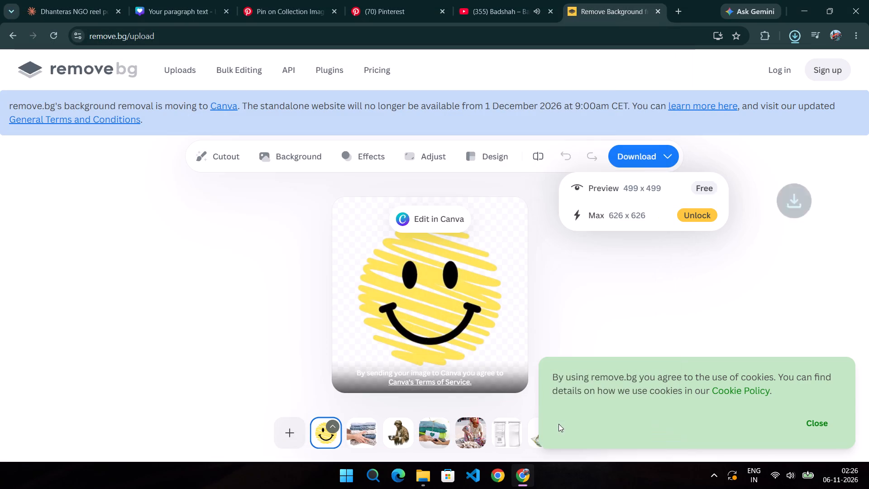
# Switch to the Canva design and upload the background-free smiley PNG from Downloads.
pyautogui.click(200, 0)
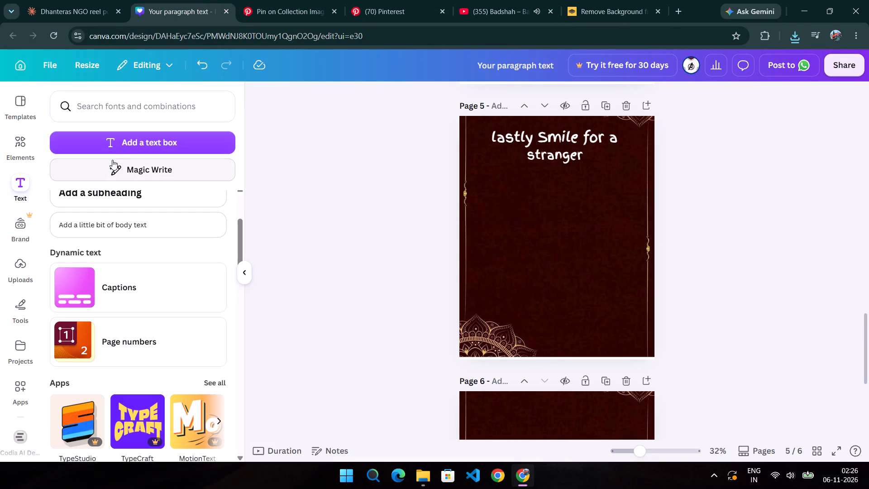
pyautogui.click(19, 261)
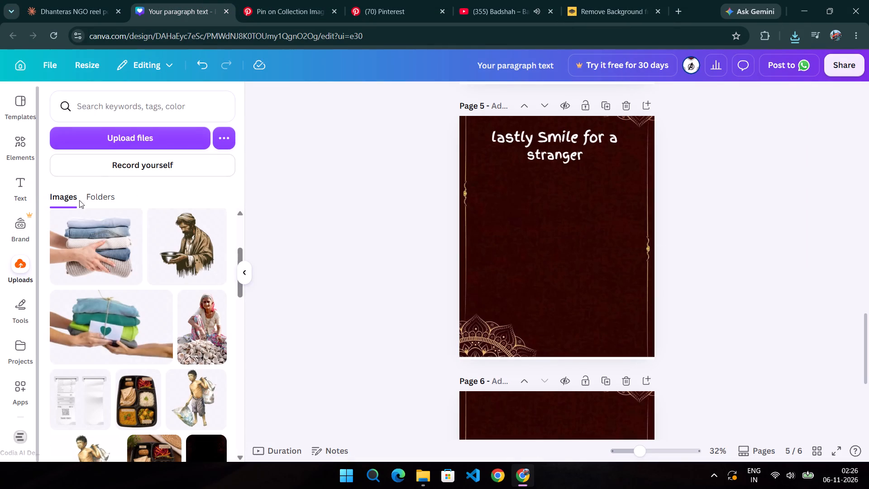
pyautogui.click(115, 144)
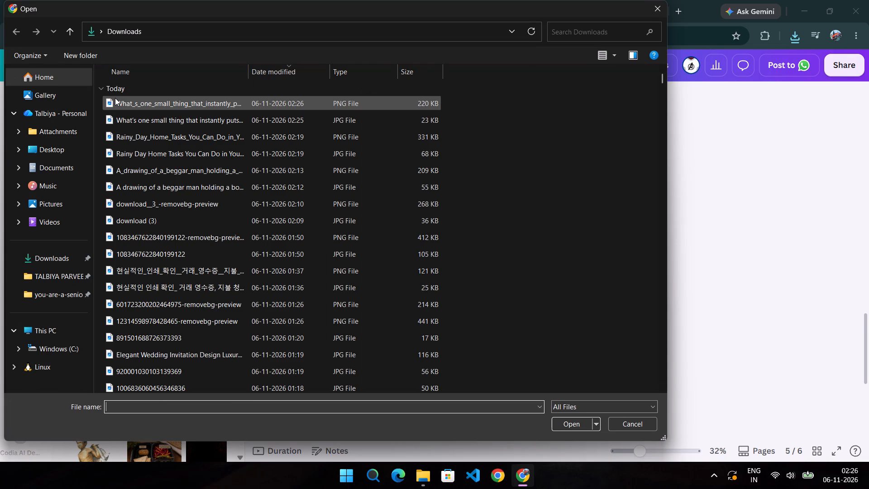
pyautogui.click(115, 98)
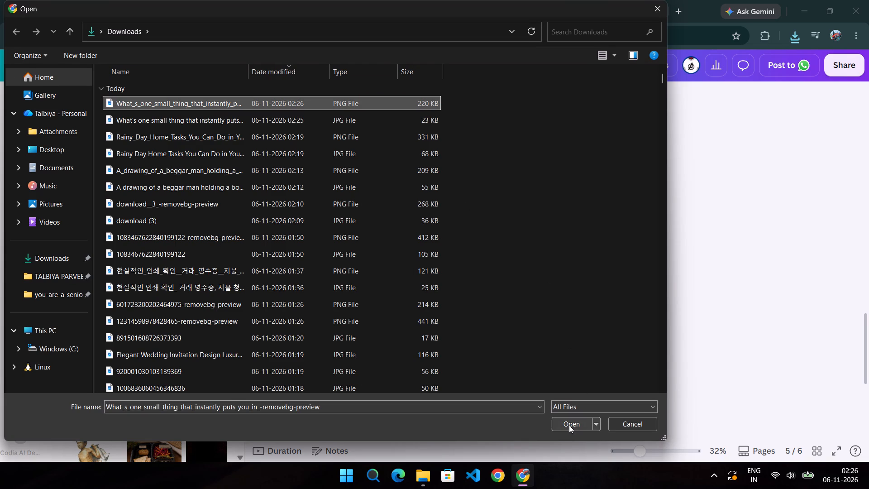
pyautogui.click(569, 425)
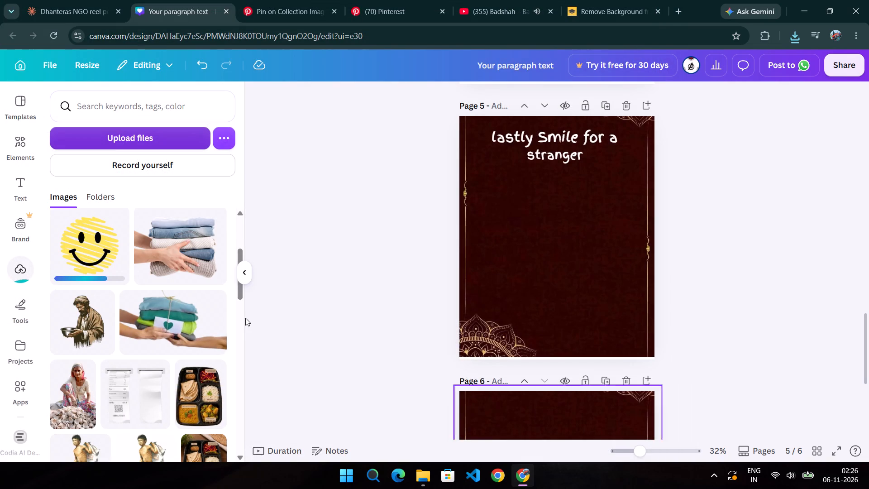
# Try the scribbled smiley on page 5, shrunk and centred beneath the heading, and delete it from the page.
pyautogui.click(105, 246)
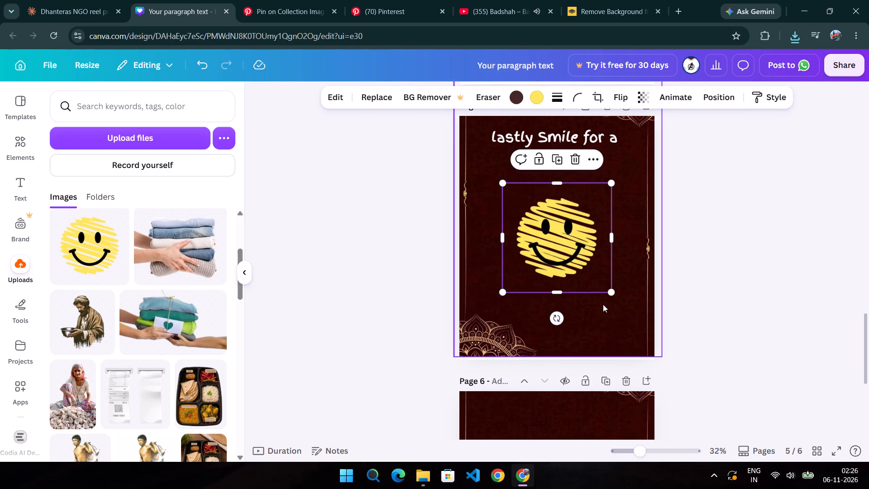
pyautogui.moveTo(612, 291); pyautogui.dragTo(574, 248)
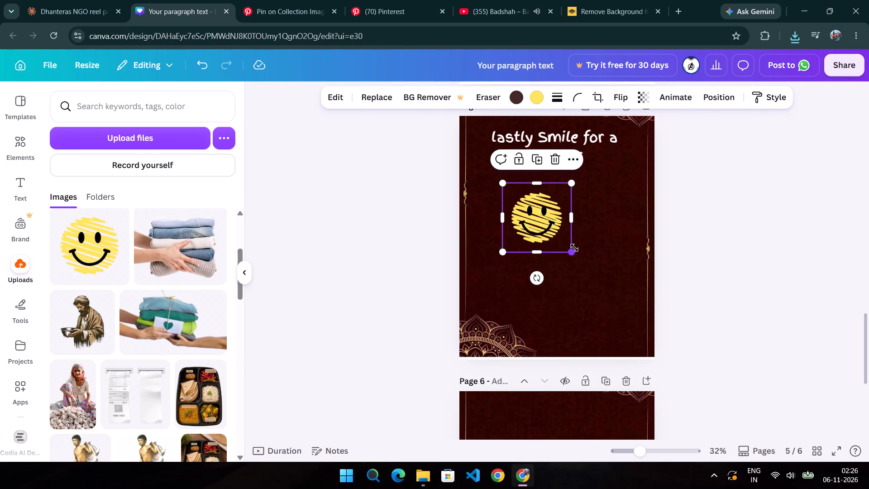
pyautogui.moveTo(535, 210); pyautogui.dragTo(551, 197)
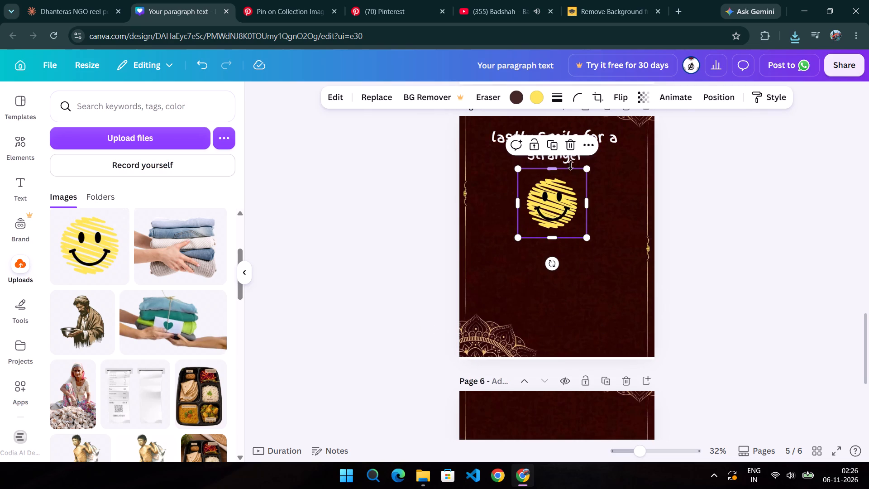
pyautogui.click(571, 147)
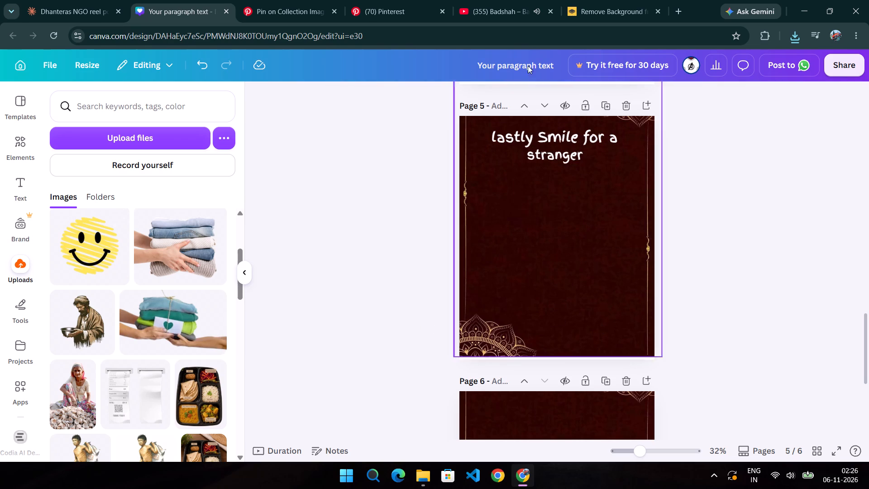
# Find the pin of a "SMILE" note with a smiley sticker in Pinterest's "smile" results and download it as a JPEG to Downloads.
pyautogui.click(400, 0)
pyautogui.scroll(-2, 417, 283)
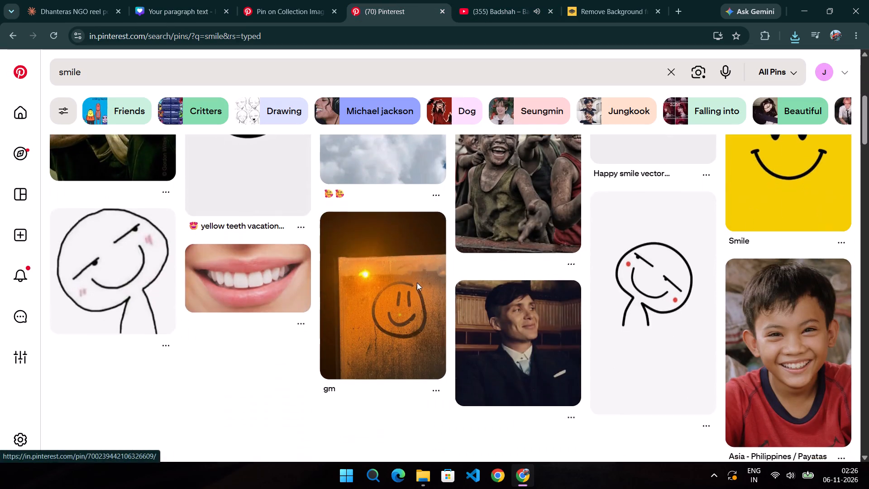
pyautogui.scroll(-10, 417, 283)
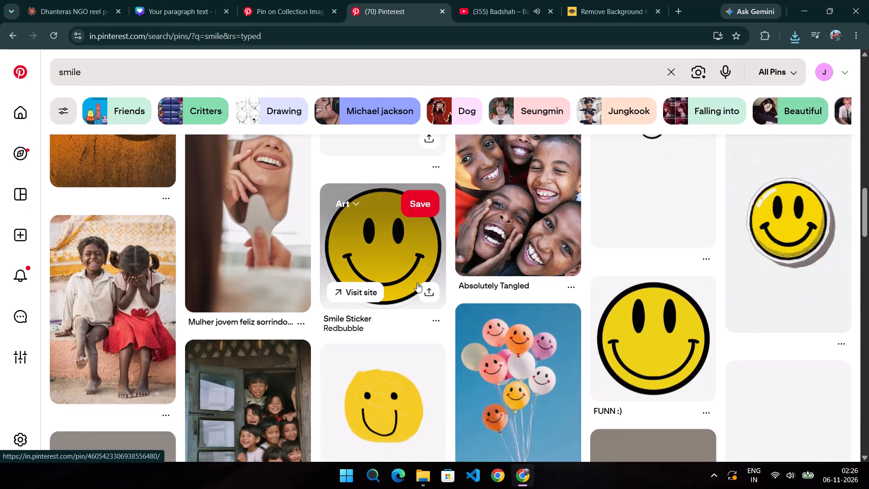
pyautogui.scroll(-5, 417, 283)
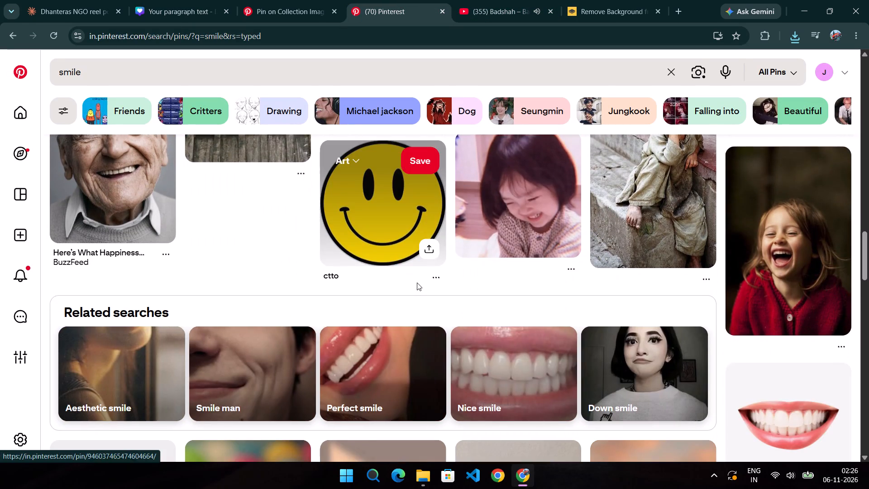
pyautogui.scroll(-3, 417, 283)
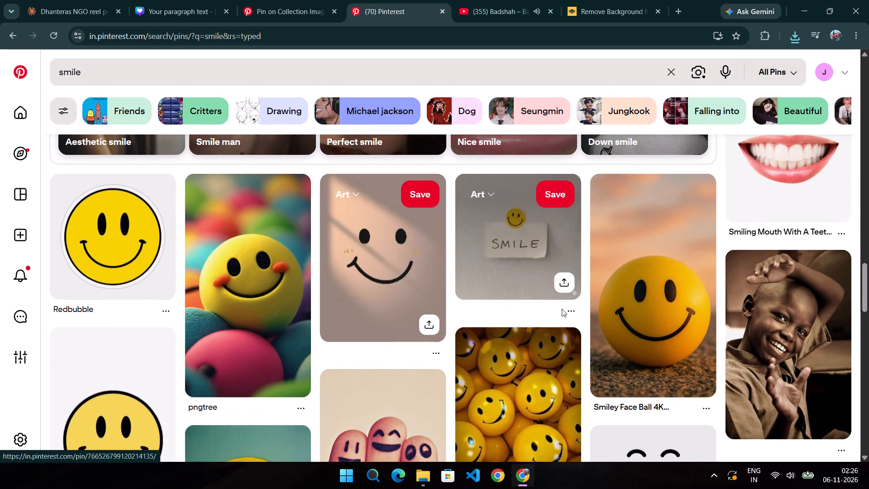
pyautogui.click(567, 311)
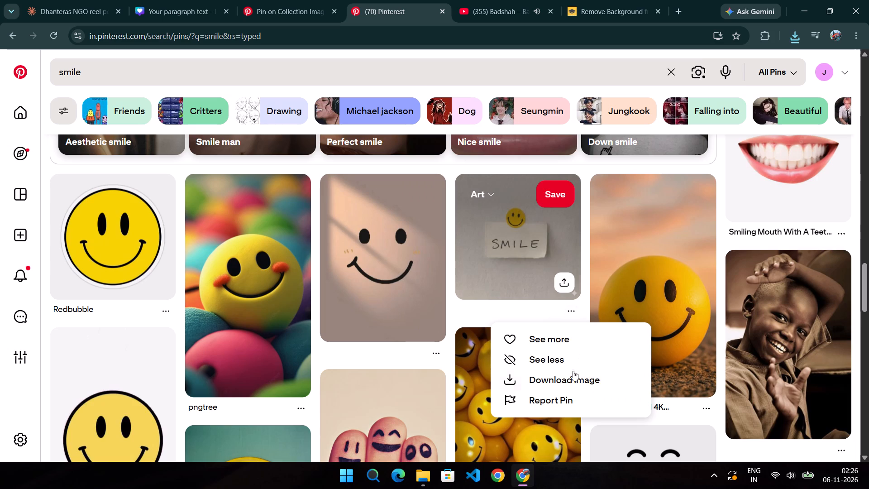
pyautogui.click(569, 379)
pyautogui.scroll(-1, 569, 379)
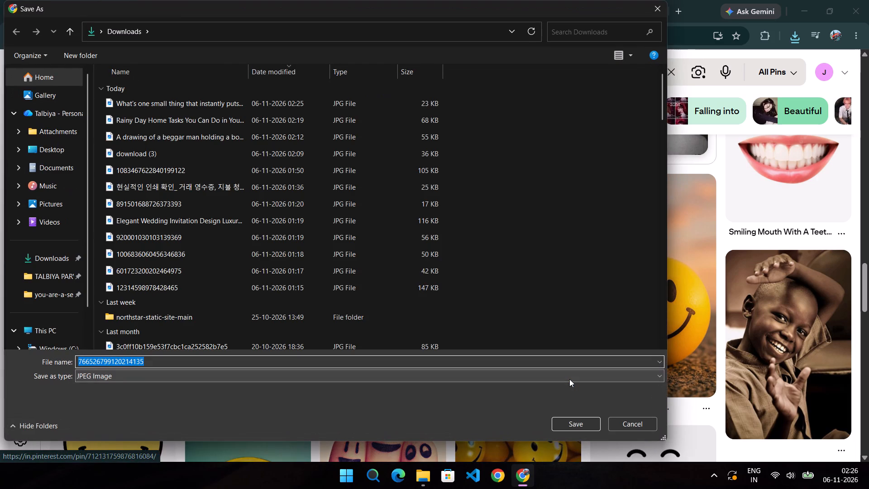
pyautogui.click(559, 422)
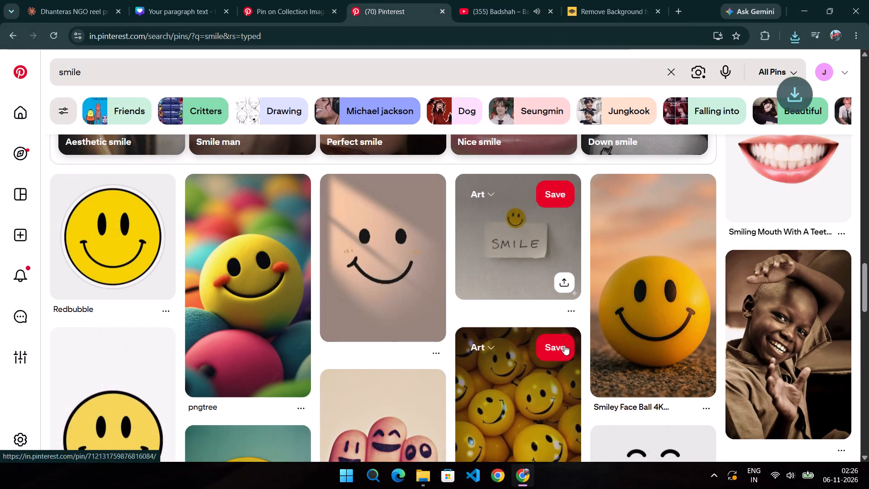
# Remove the background of the "SMILE" note image in remove.bg and save the free 500 x 500 preview as a PNG in Downloads.
pyautogui.click(603, 0)
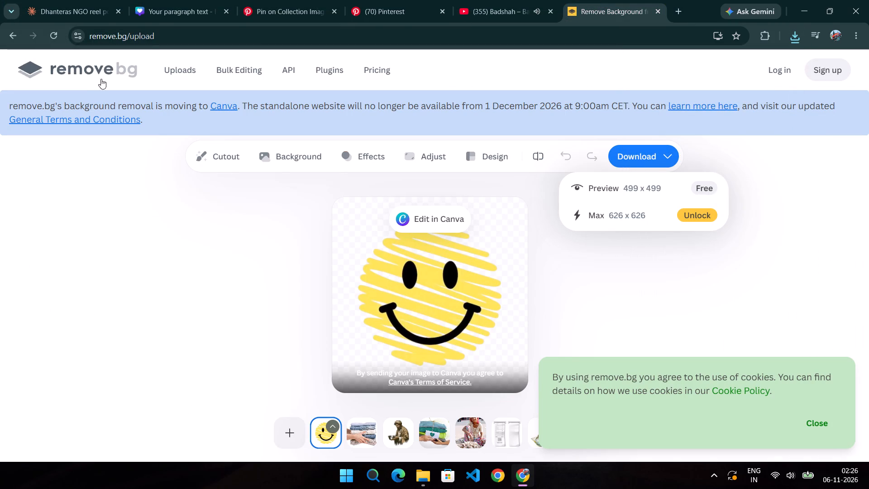
pyautogui.click(94, 71)
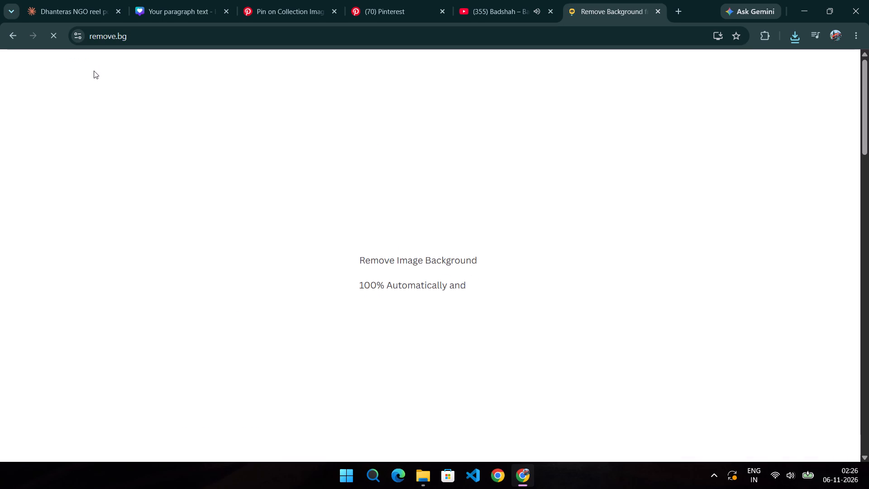
pyautogui.click(559, 327)
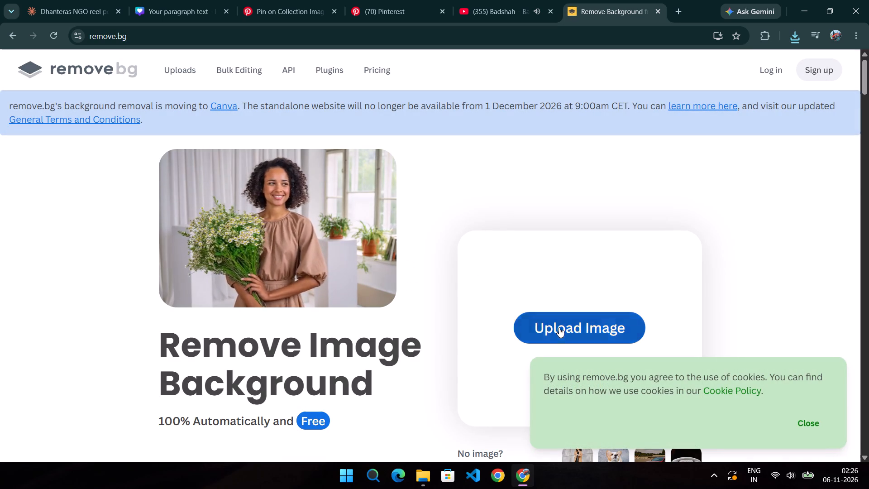
pyautogui.click(191, 105)
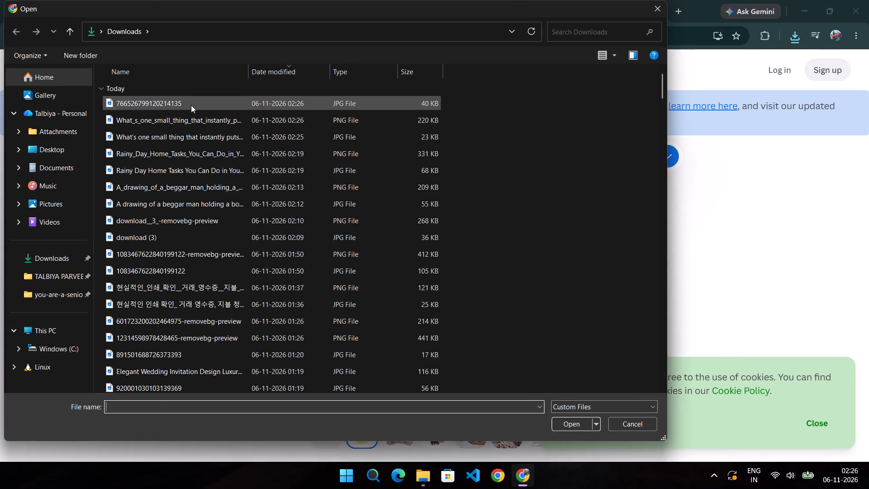
pyautogui.click(568, 421)
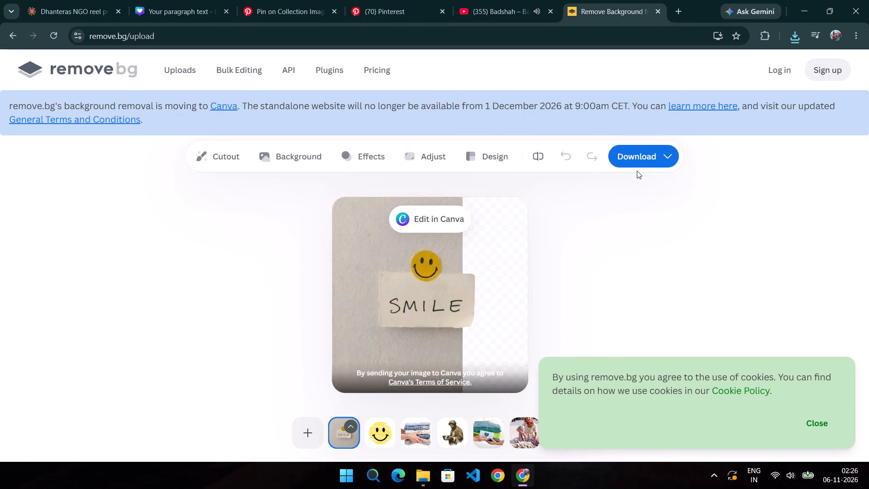
pyautogui.click(627, 164)
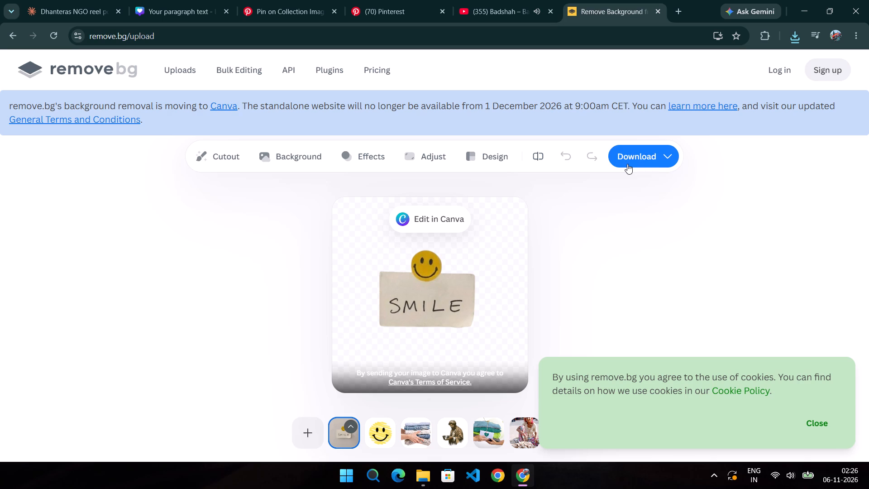
pyautogui.click(641, 186)
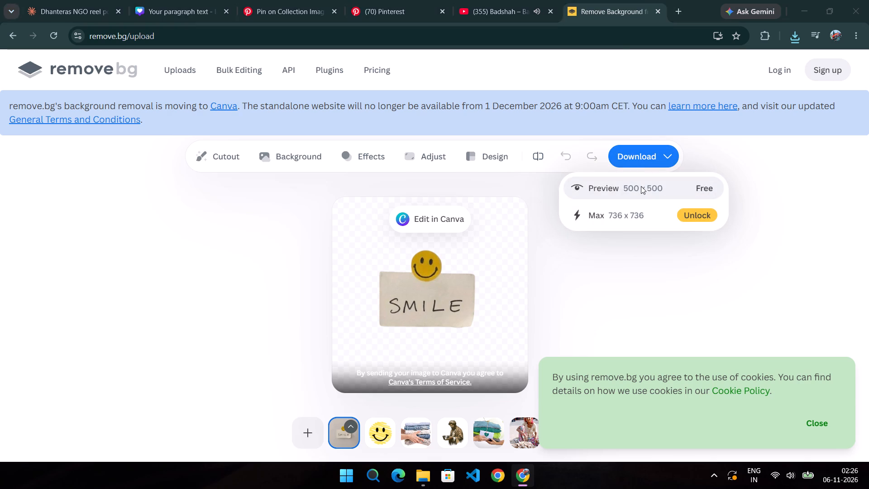
pyautogui.click(578, 421)
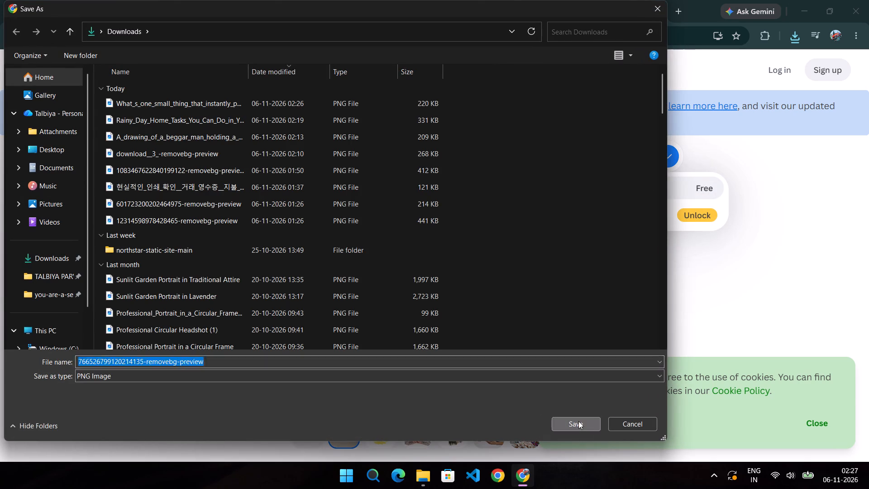
pyautogui.click(201, 0)
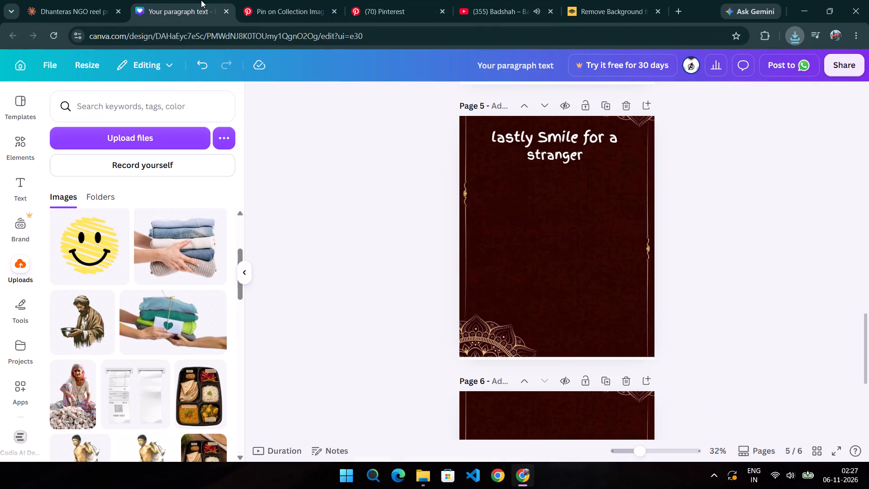
pyautogui.click(132, 136)
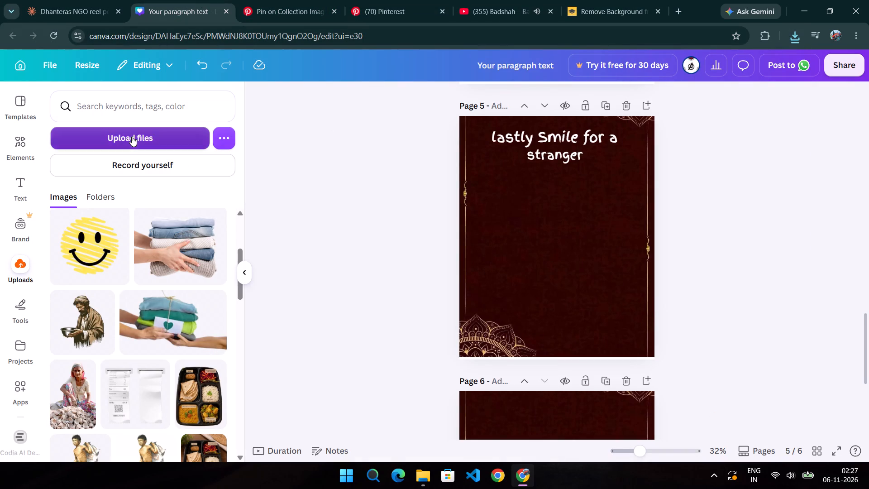
pyautogui.click(129, 108)
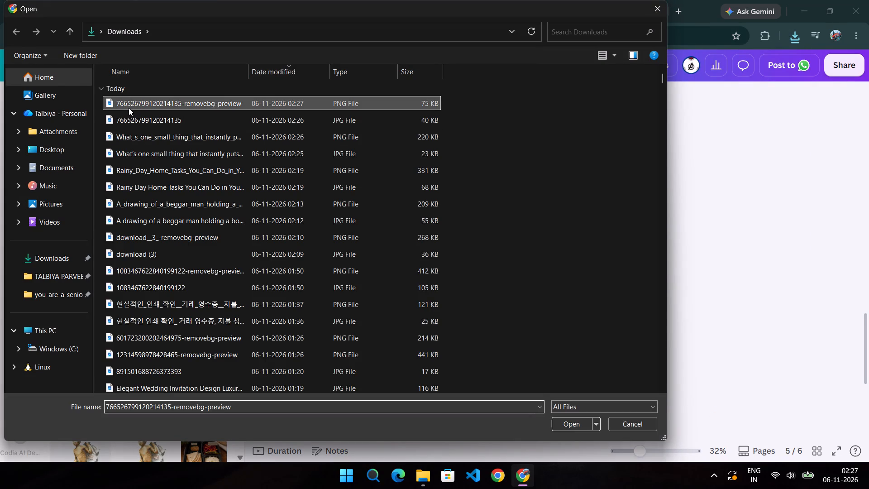
pyautogui.click(559, 427)
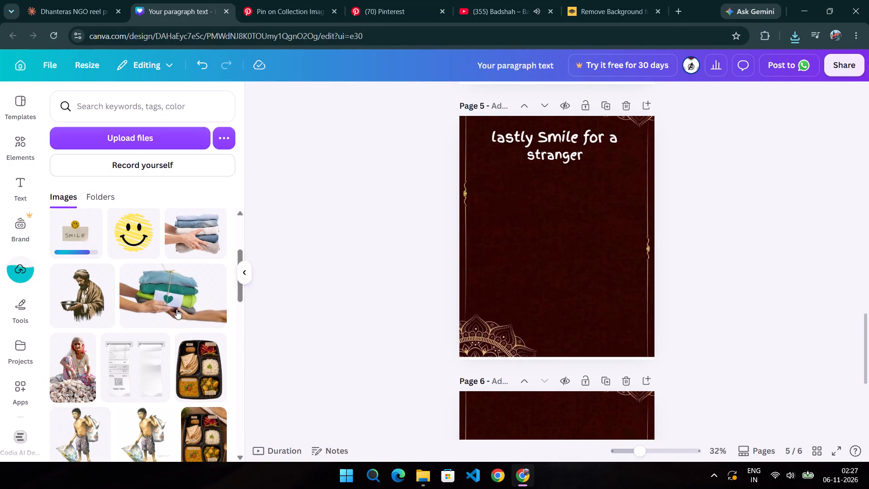
# Place the uploaded "SMILE" note image on page 5, enlarge it and centre the note just beneath the heading.
pyautogui.click(77, 230)
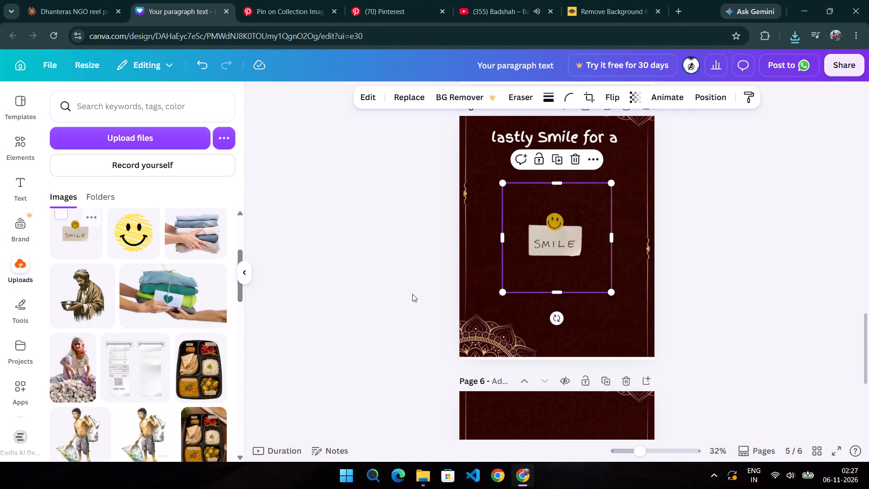
pyautogui.moveTo(501, 185); pyautogui.dragTo(487, 173)
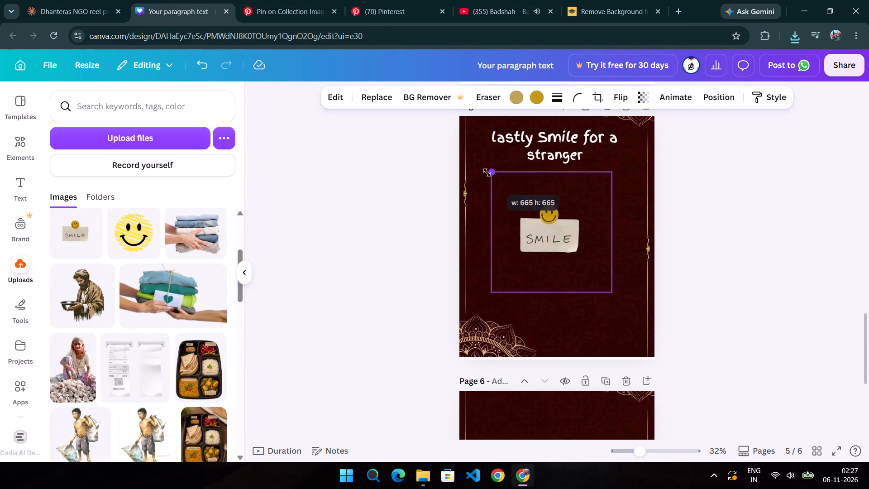
pyautogui.moveTo(487, 173); pyautogui.dragTo(485, 172)
pyautogui.moveTo(554, 236); pyautogui.dragTo(560, 226)
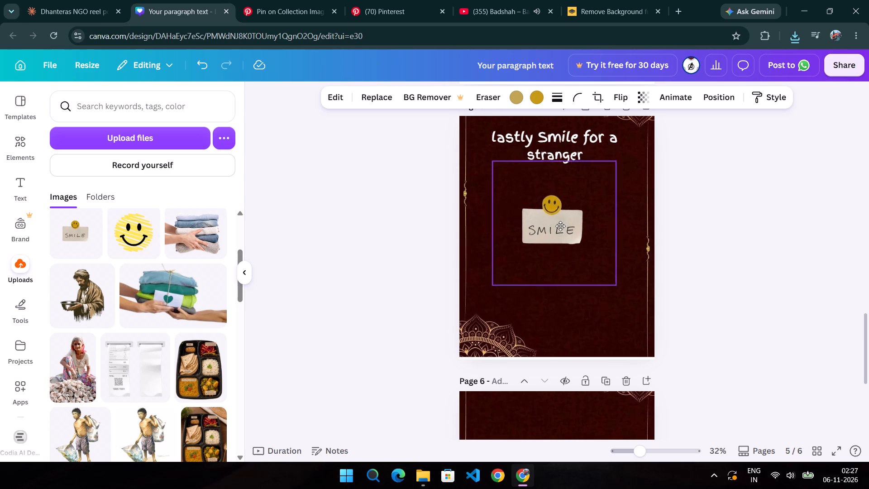
pyautogui.moveTo(560, 226); pyautogui.dragTo(563, 201)
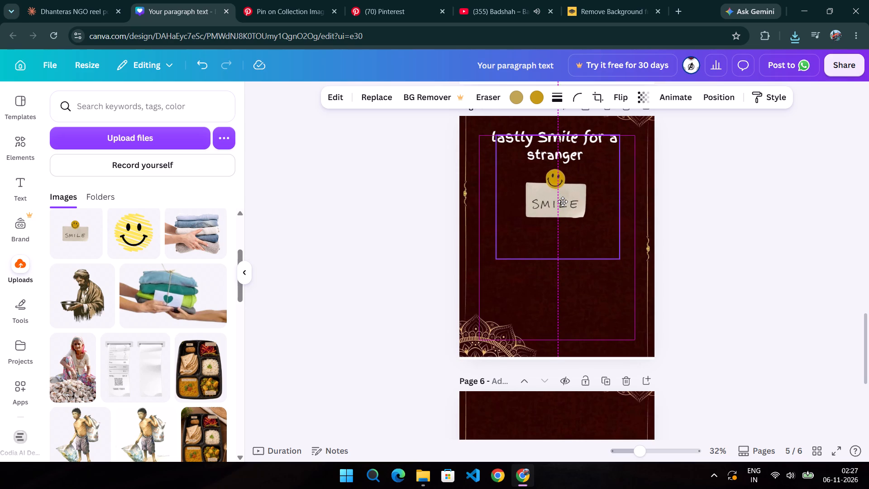
pyautogui.moveTo(563, 201); pyautogui.dragTo(562, 209)
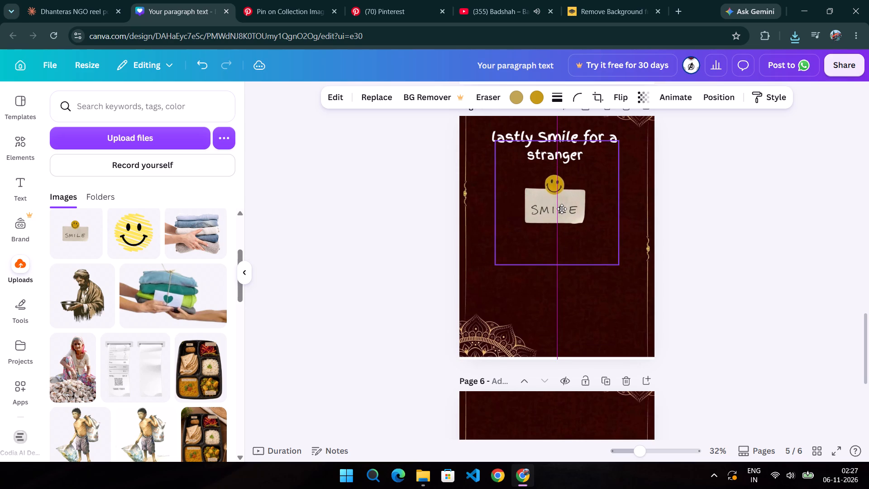
pyautogui.moveTo(562, 209); pyautogui.dragTo(562, 209)
pyautogui.click(718, 234)
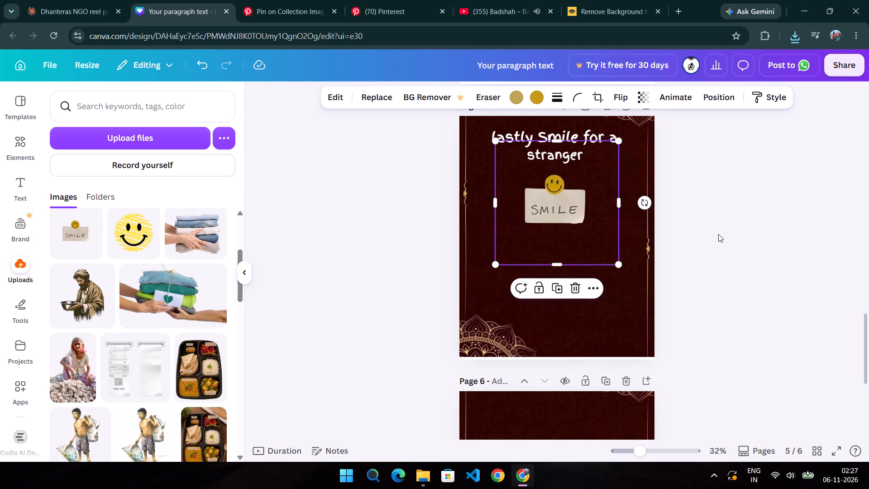
pyautogui.click(567, 217)
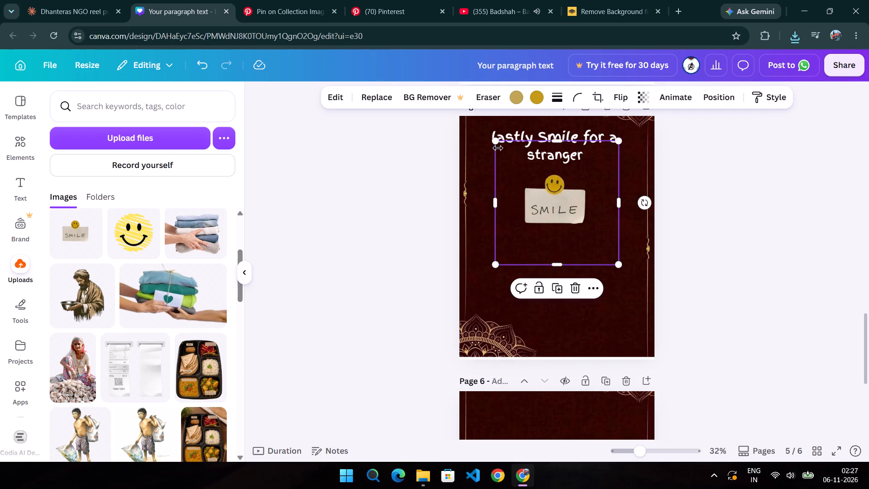
pyautogui.moveTo(495, 142); pyautogui.dragTo(473, 130)
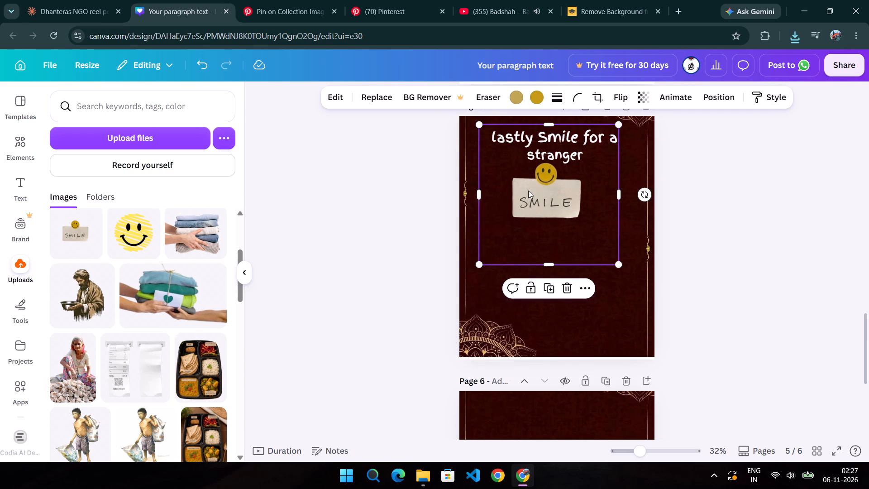
pyautogui.moveTo(529, 191); pyautogui.dragTo(540, 205)
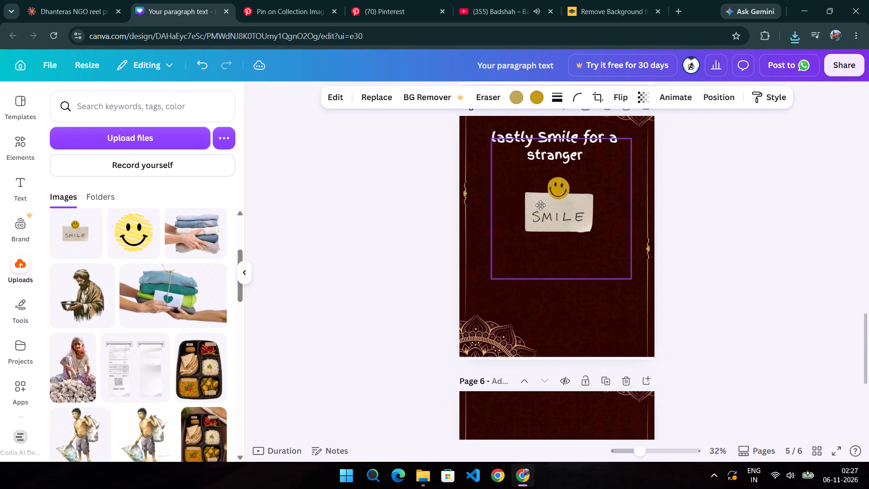
pyautogui.moveTo(540, 205); pyautogui.dragTo(540, 206)
pyautogui.click(750, 248)
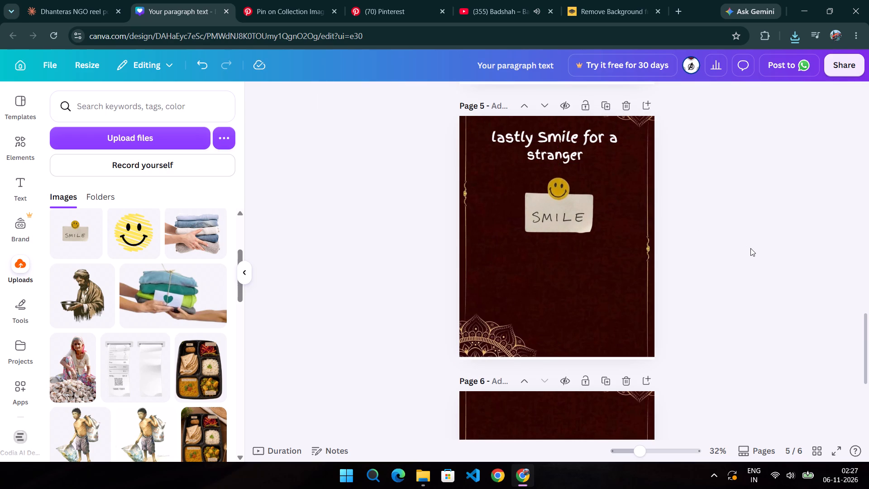
# Duplicate page 4's white arrow and move the copy to the bottom-right corner of page 5.
pyautogui.scroll(2, 749, 209)
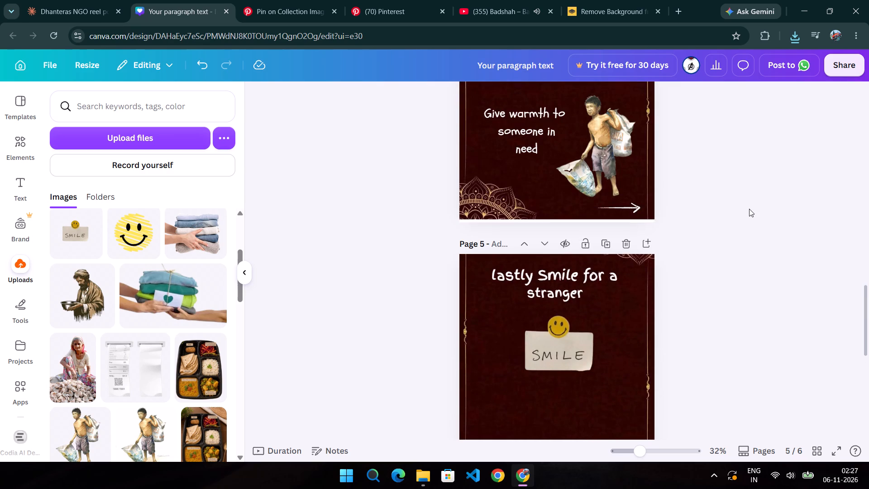
pyautogui.scroll(-1, 768, 235)
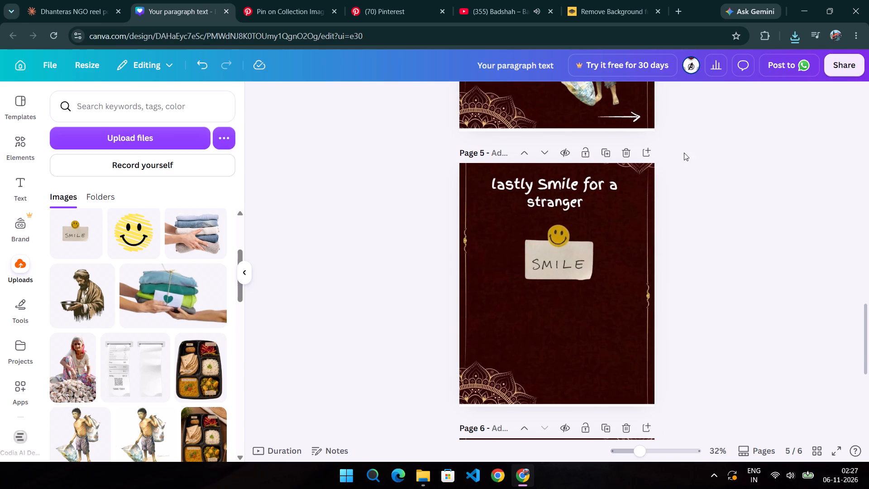
pyautogui.click(626, 116)
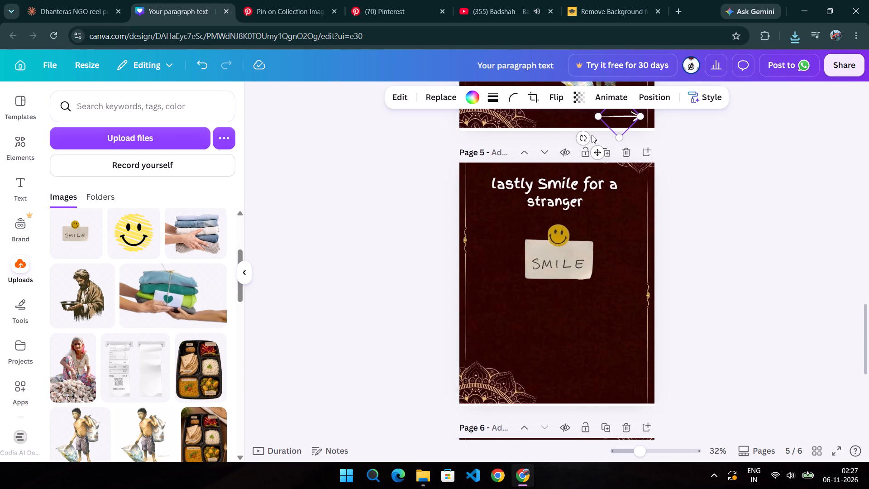
pyautogui.scroll(1, 793, 195)
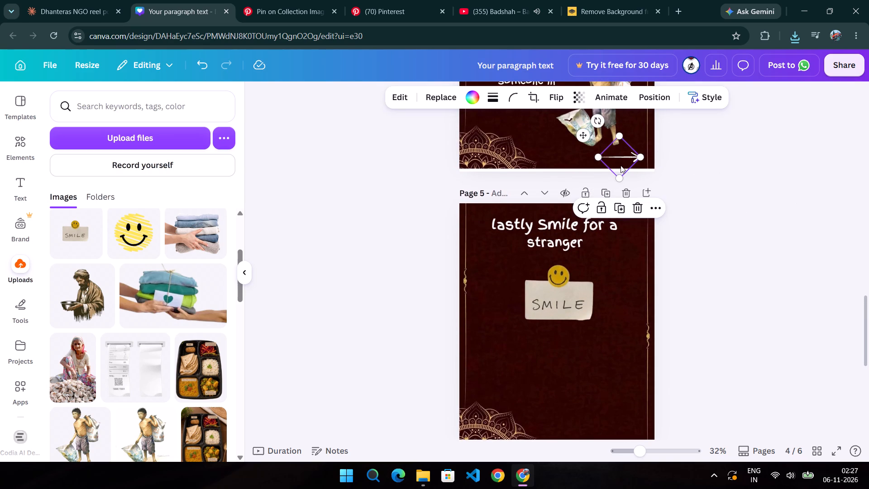
pyautogui.click(619, 206)
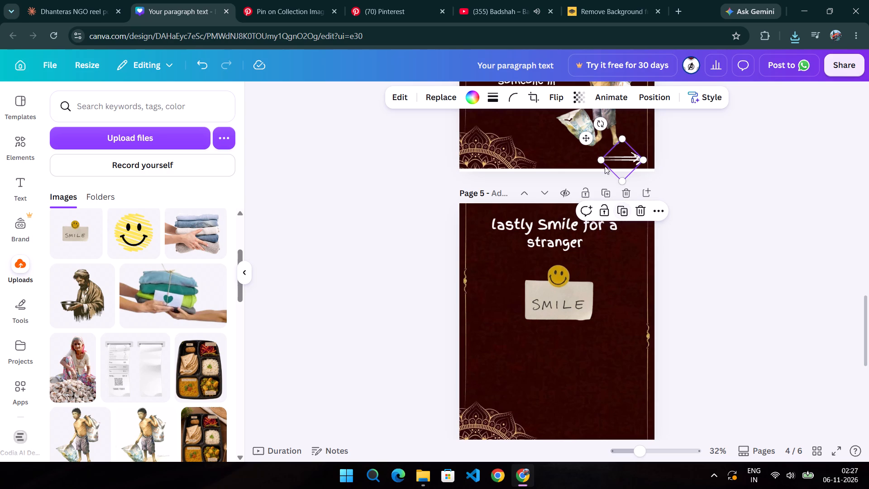
pyautogui.moveTo(587, 138); pyautogui.dragTo(578, 353)
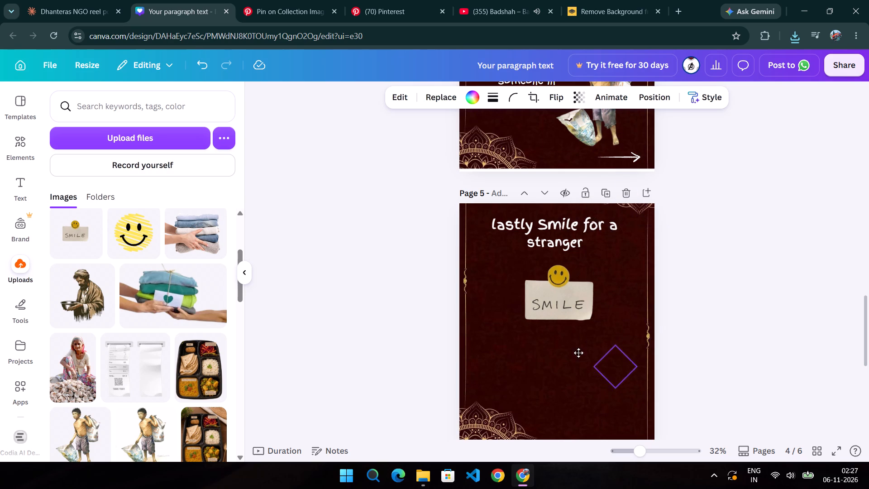
pyautogui.moveTo(578, 353); pyautogui.dragTo(578, 367)
pyautogui.scroll(-2, 701, 368)
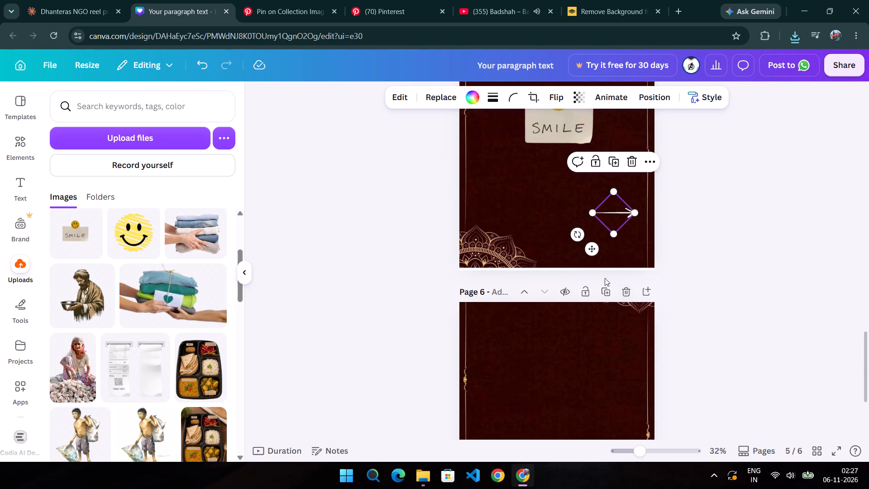
pyautogui.moveTo(592, 249); pyautogui.dragTo(598, 290)
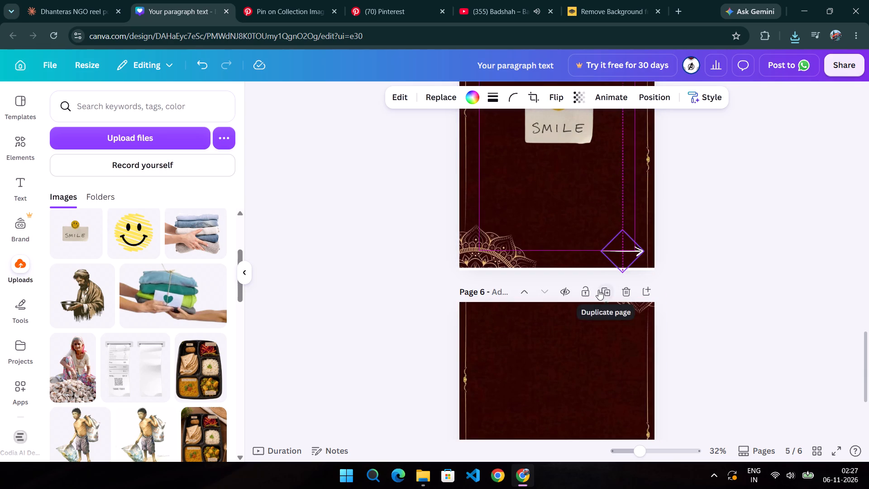
pyautogui.moveTo(598, 290); pyautogui.dragTo(596, 292)
pyautogui.click(695, 289)
pyautogui.scroll(1, 695, 289)
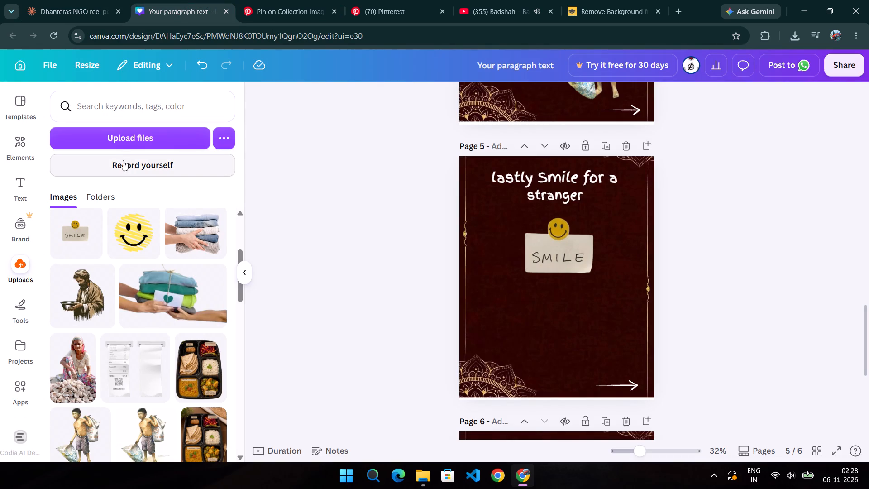
pyautogui.click(19, 188)
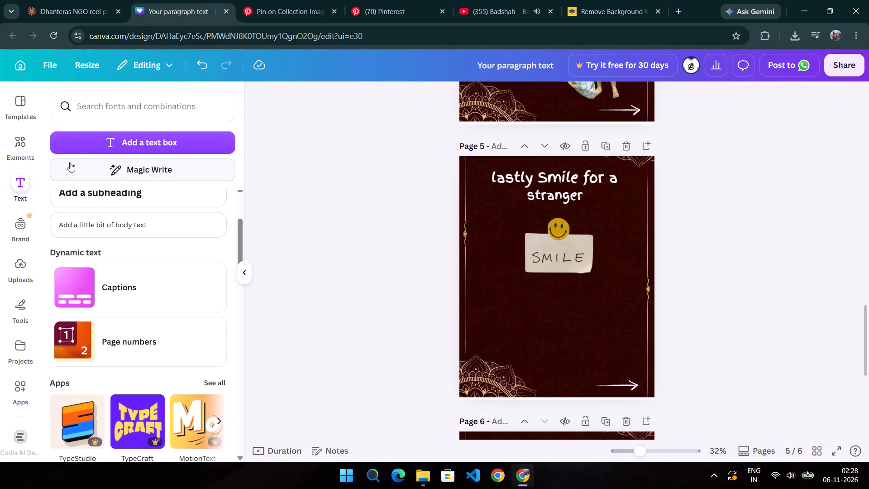
pyautogui.click(85, 144)
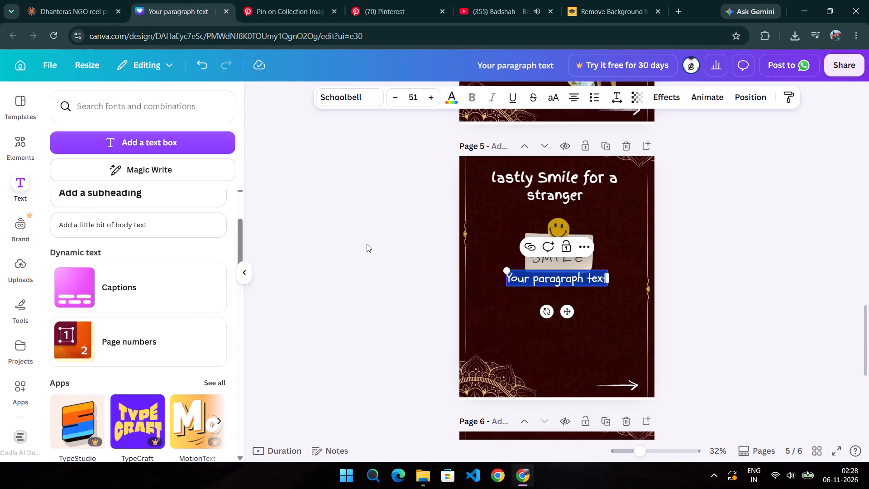
pyautogui.press('BackSpace')
pyautogui.hotkey('ctrl', 'v')
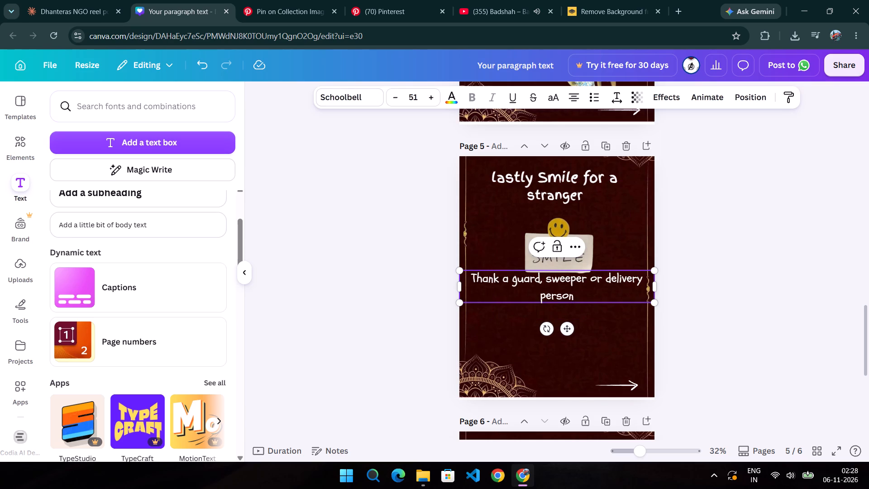
pyautogui.click(603, 281)
pyautogui.press('Return')
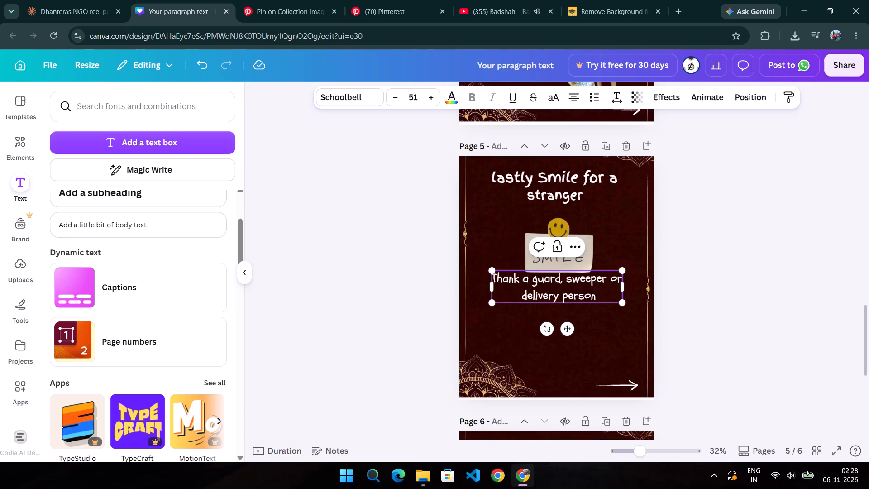
pyautogui.moveTo(565, 331); pyautogui.dragTo(562, 342)
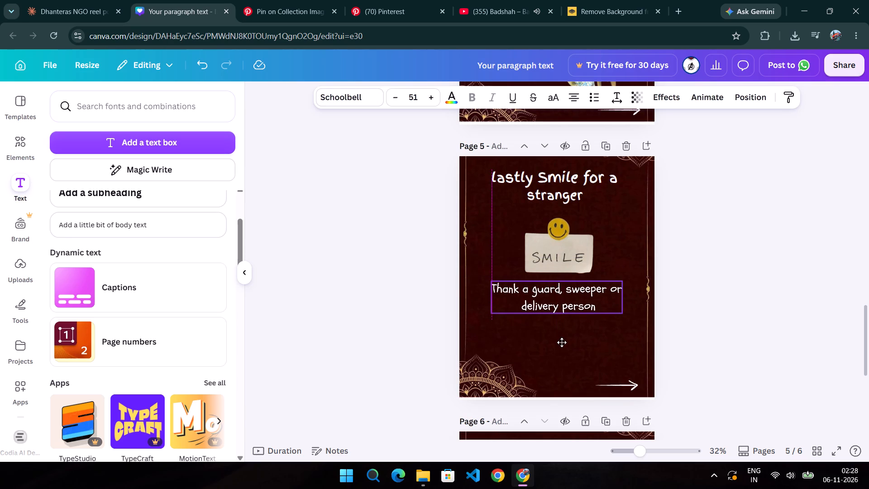
pyautogui.moveTo(562, 342); pyautogui.dragTo(566, 345)
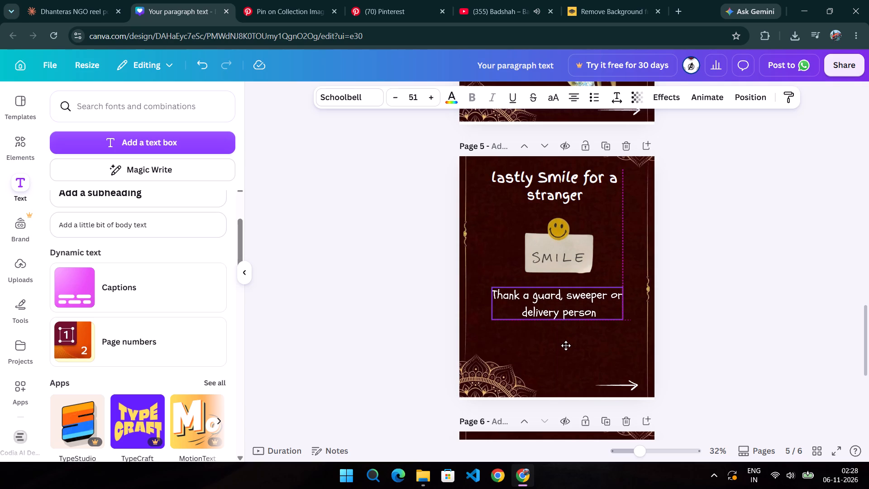
pyautogui.moveTo(566, 345); pyautogui.dragTo(565, 345)
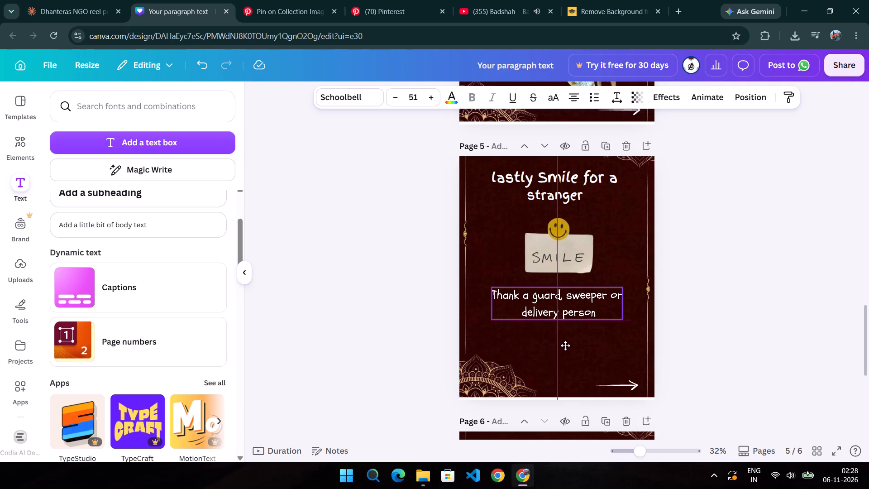
# Nudge the supporting line slightly down, keeping it centred beneath the "SMILE" note on page 5.
pyautogui.moveTo(565, 345); pyautogui.dragTo(565, 348)
pyautogui.click(713, 316)
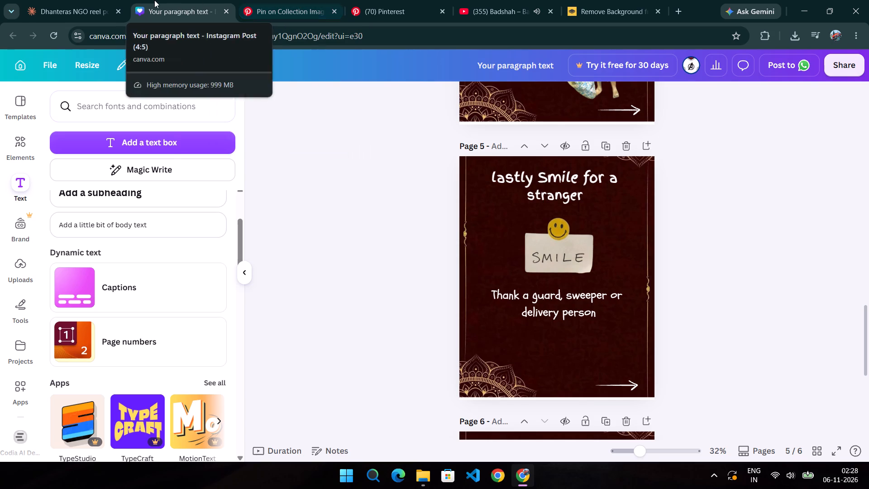
# Duplicate page 4's blank white price tag and place the copy centred just below the supporting line on page 5.
pyautogui.scroll(1, 452, 126)
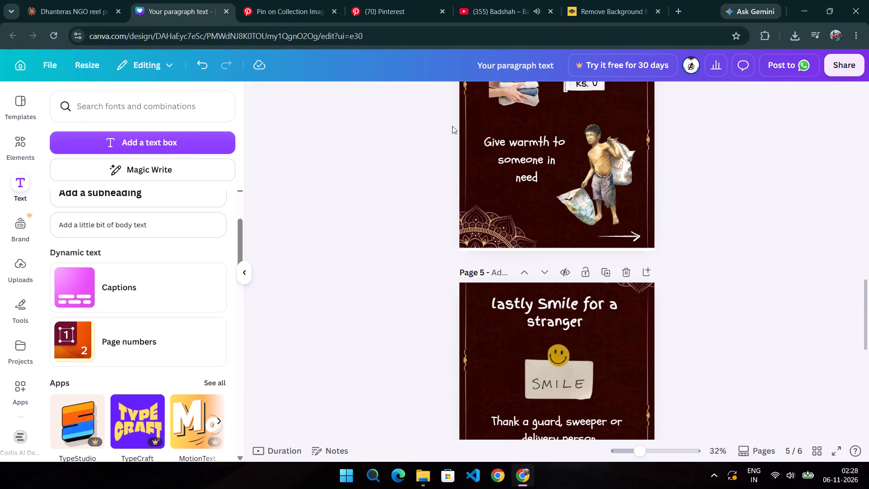
pyautogui.scroll(1, 452, 126)
pyautogui.scroll(1, 723, 109)
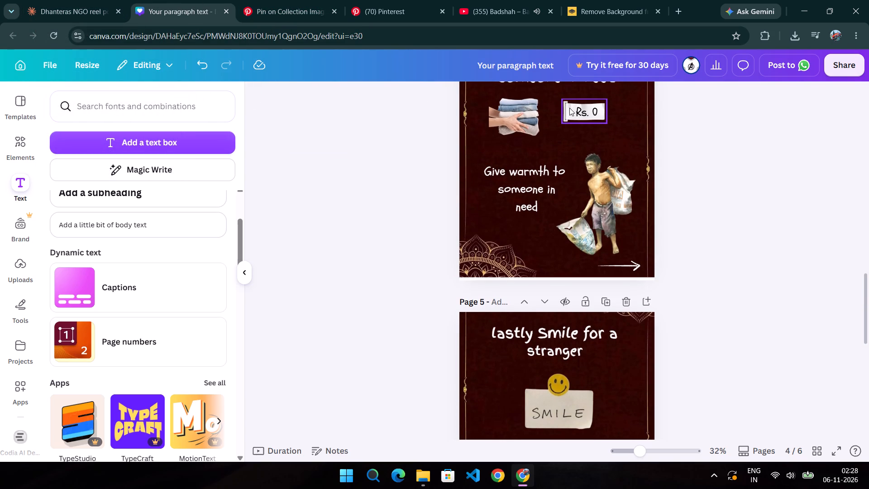
pyautogui.click(569, 107)
pyautogui.click(587, 145)
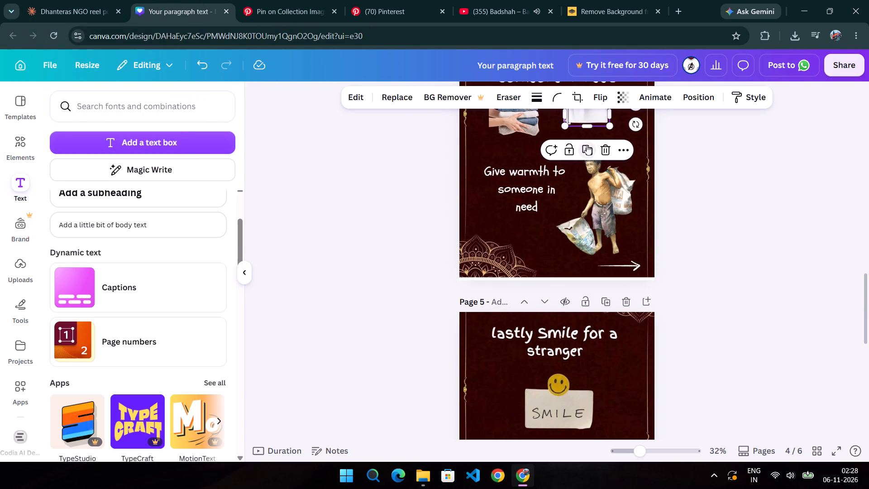
pyautogui.scroll(1, 732, 159)
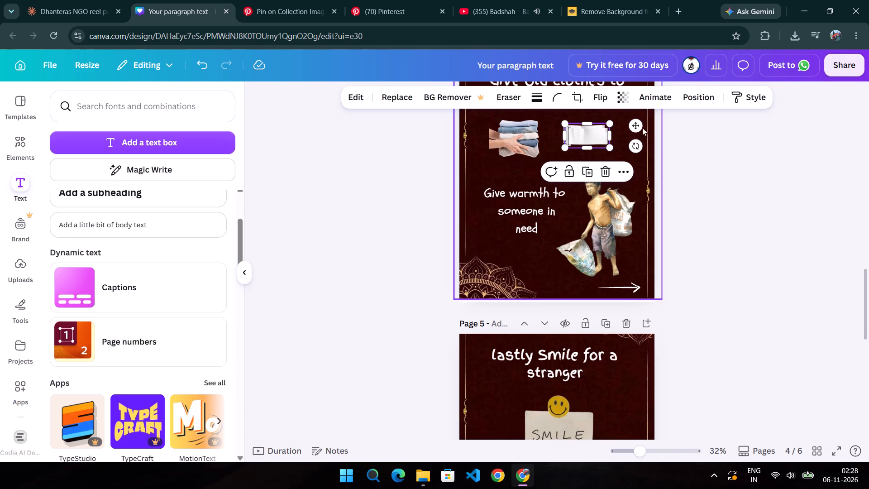
pyautogui.moveTo(637, 125); pyautogui.dragTo(664, 397)
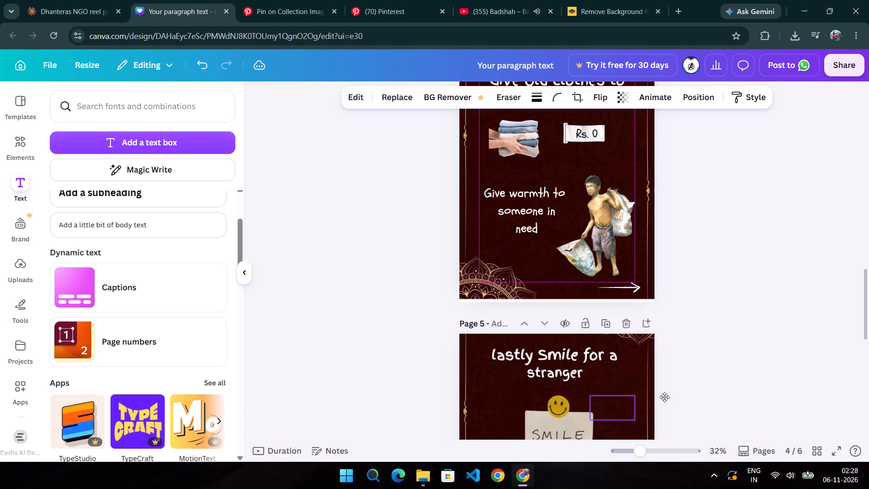
pyautogui.moveTo(664, 397); pyautogui.dragTo(668, 393)
pyautogui.scroll(-3, 731, 360)
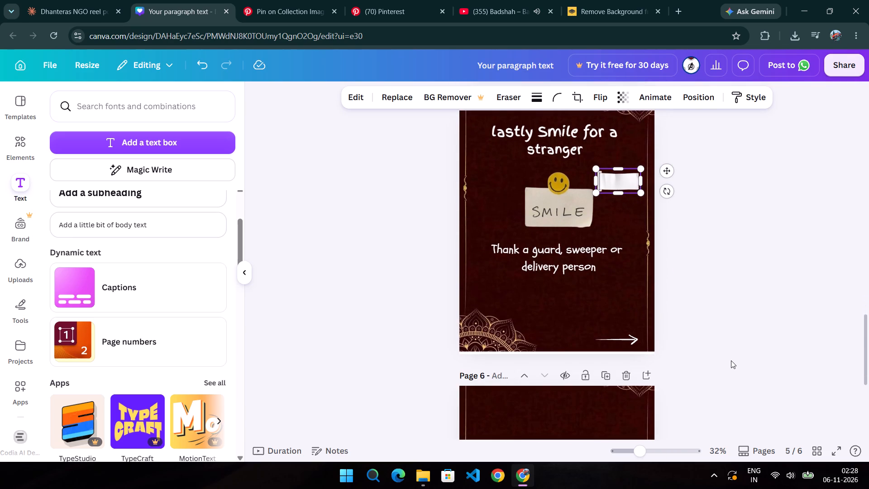
pyautogui.moveTo(666, 172); pyautogui.dragTo(610, 288)
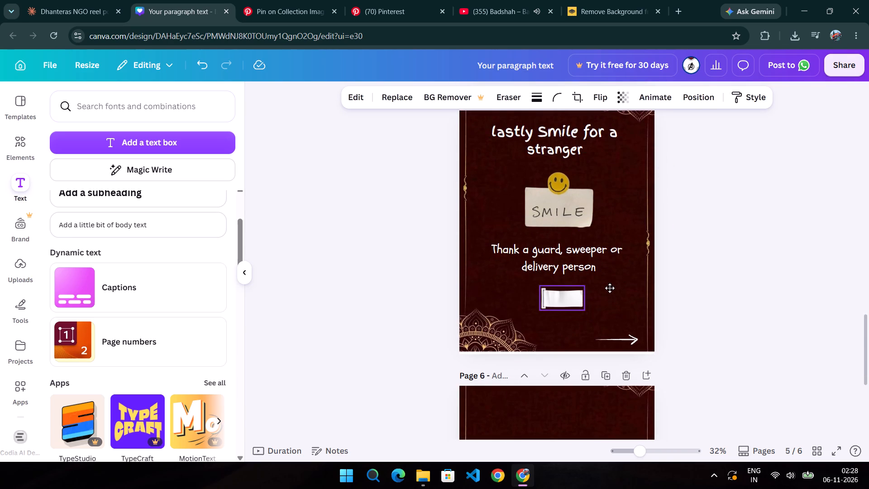
pyautogui.moveTo(610, 288); pyautogui.dragTo(606, 275)
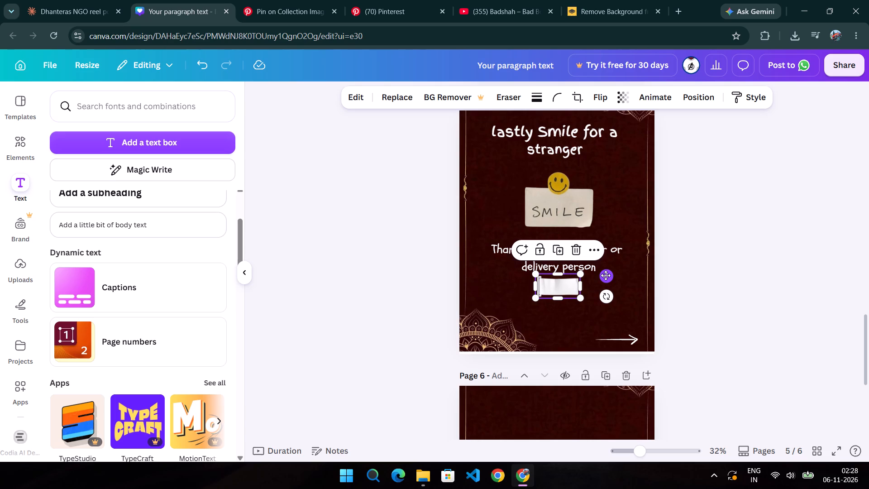
# Duplicate page 4's "Rs. 0" text and position the copy on the white price tag on page 5.
pyautogui.scroll(4, 683, 224)
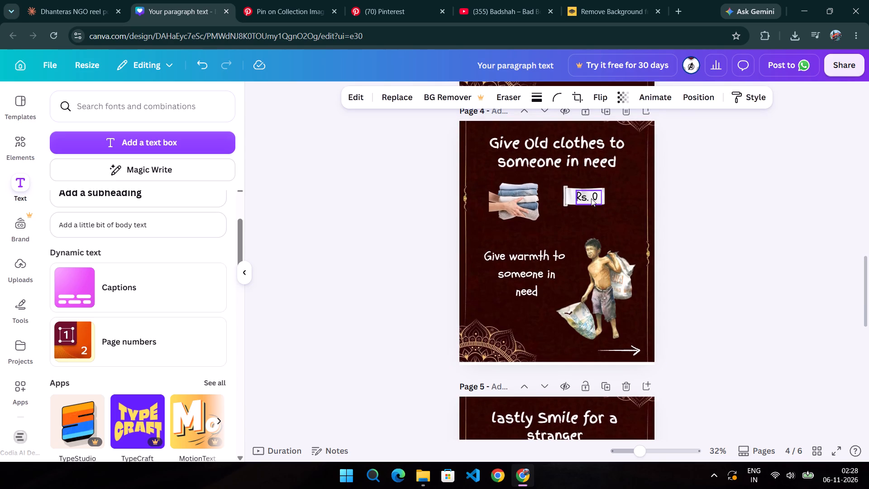
pyautogui.click(591, 198)
pyautogui.click(587, 165)
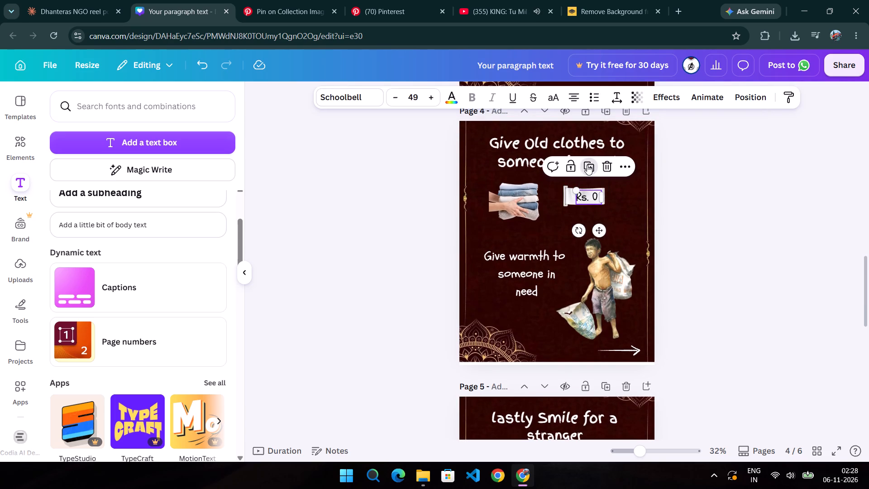
pyautogui.scroll(-2, 677, 245)
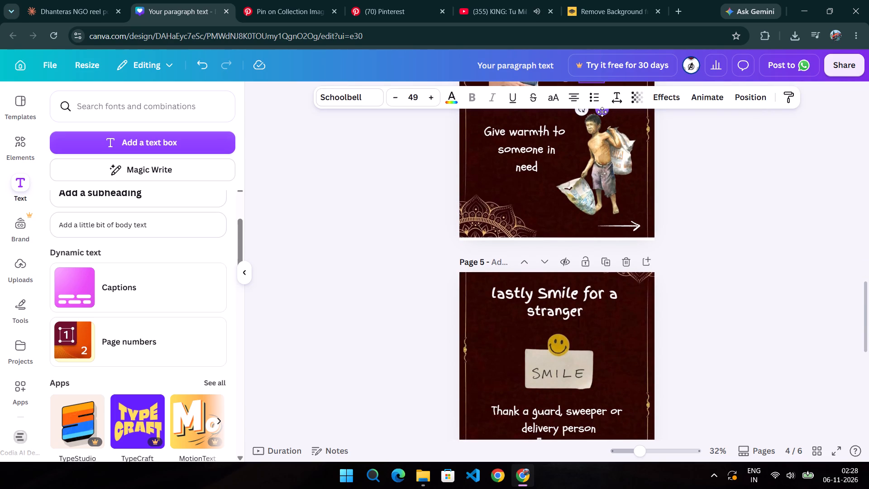
pyautogui.moveTo(602, 111); pyautogui.dragTo(629, 413)
pyautogui.scroll(-3, 731, 331)
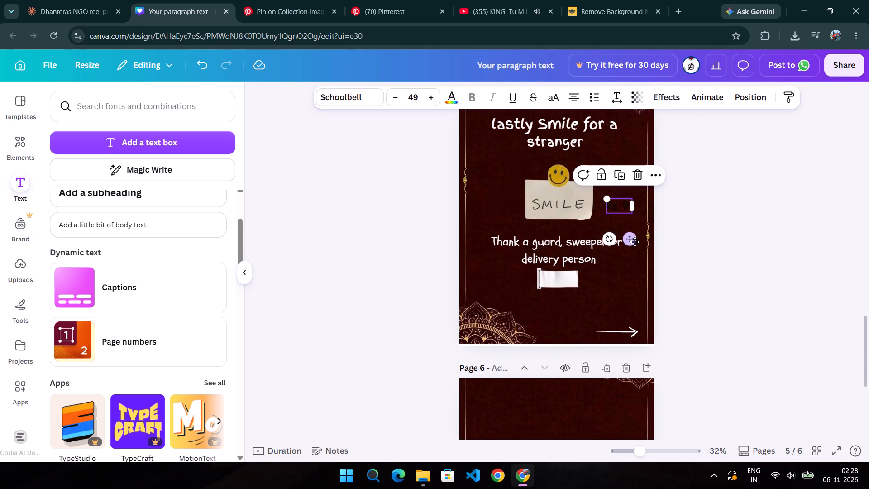
pyautogui.moveTo(634, 240); pyautogui.dragTo(574, 313)
pyautogui.click(721, 304)
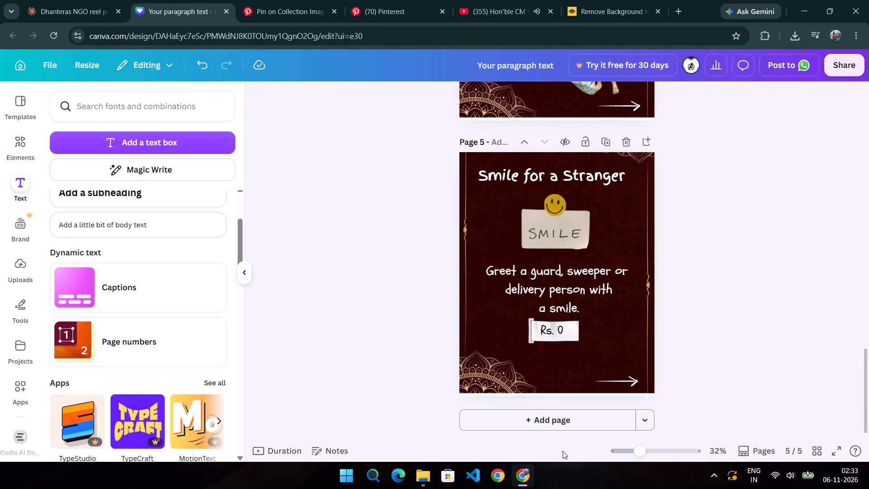
pyautogui.click(565, 412)
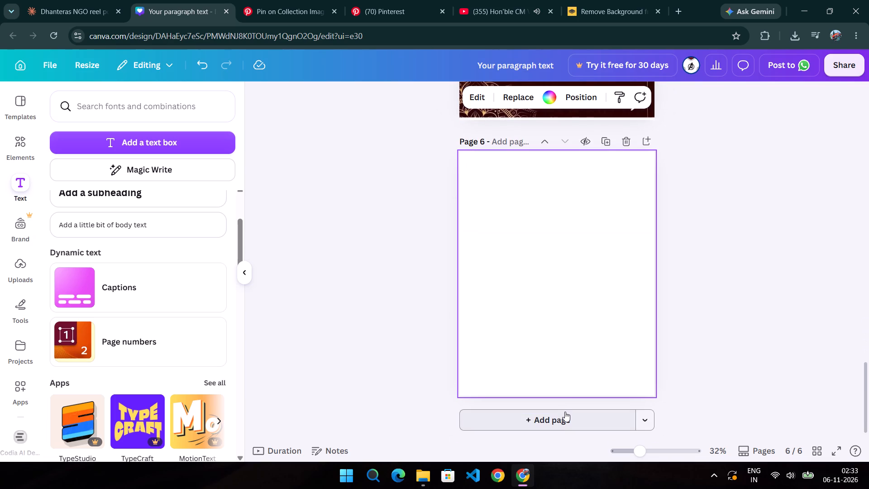
pyautogui.click(565, 412)
pyautogui.scroll(2, 735, 283)
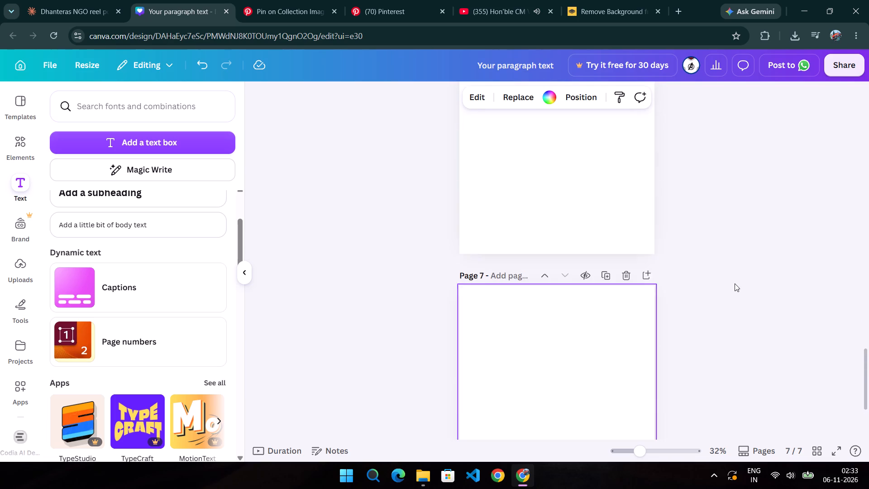
pyautogui.scroll(2, 735, 283)
pyautogui.scroll(-1, 735, 283)
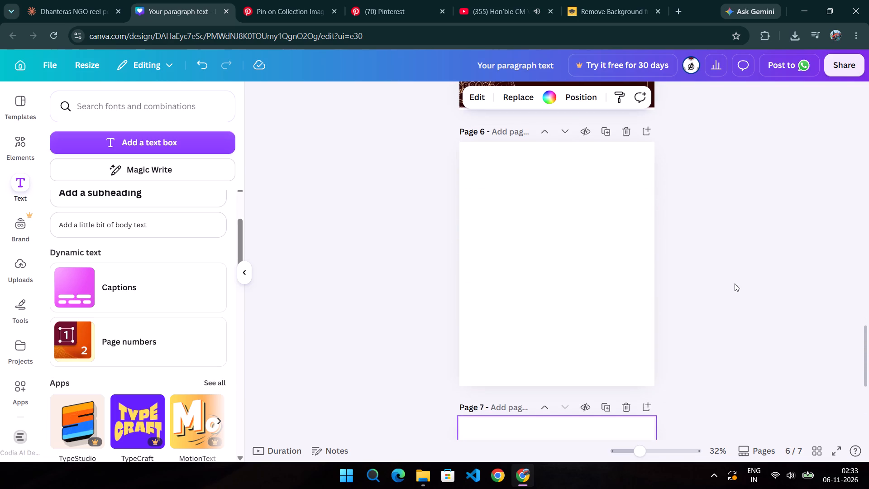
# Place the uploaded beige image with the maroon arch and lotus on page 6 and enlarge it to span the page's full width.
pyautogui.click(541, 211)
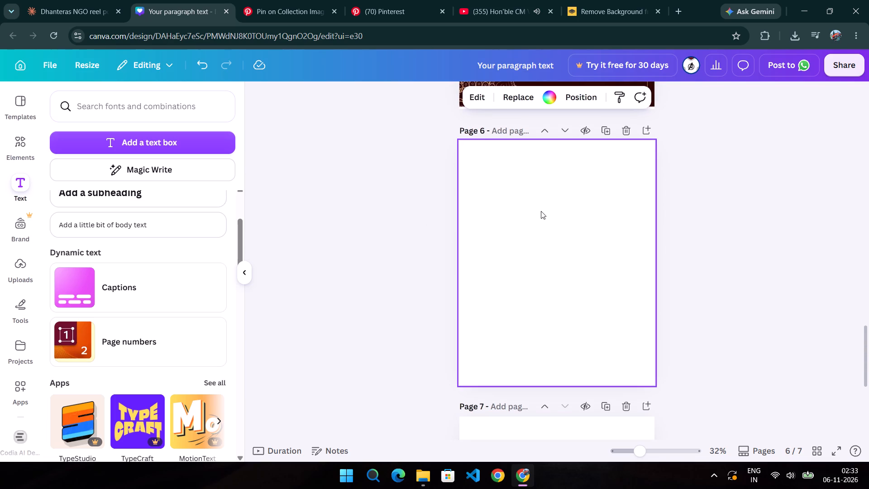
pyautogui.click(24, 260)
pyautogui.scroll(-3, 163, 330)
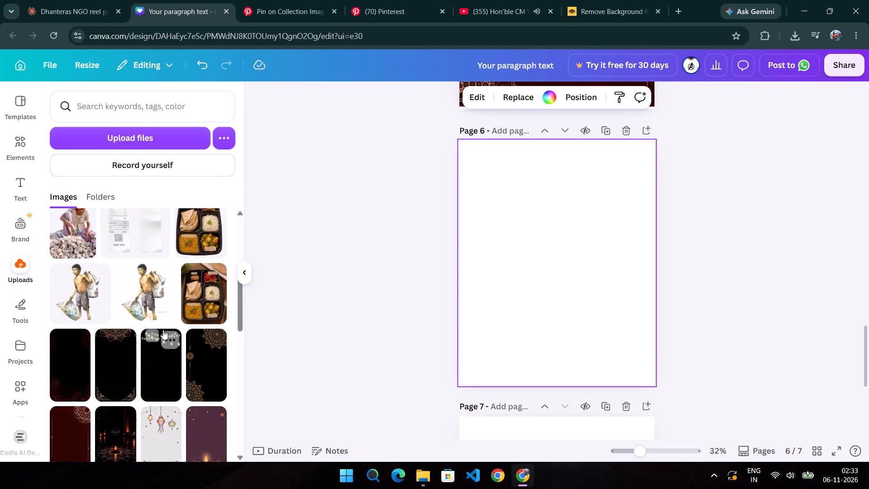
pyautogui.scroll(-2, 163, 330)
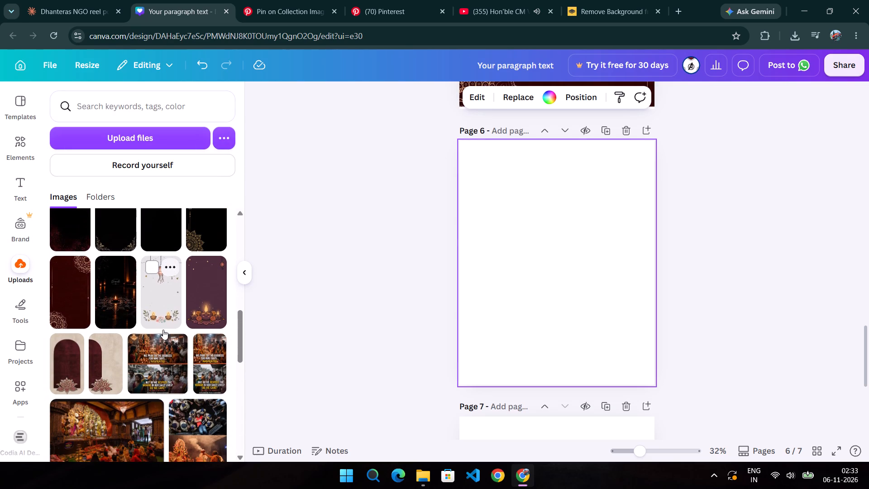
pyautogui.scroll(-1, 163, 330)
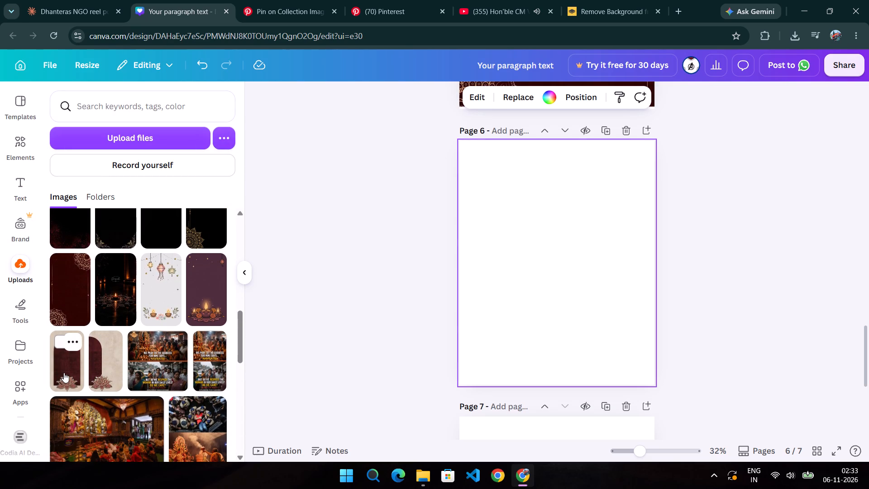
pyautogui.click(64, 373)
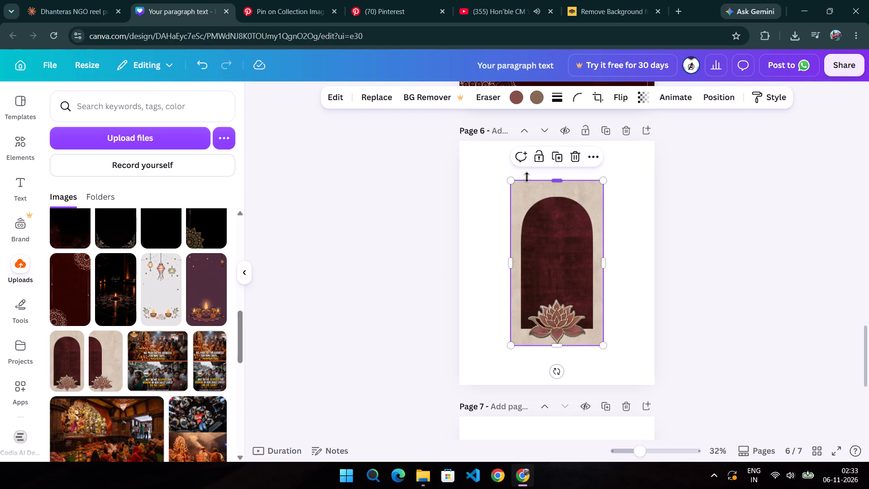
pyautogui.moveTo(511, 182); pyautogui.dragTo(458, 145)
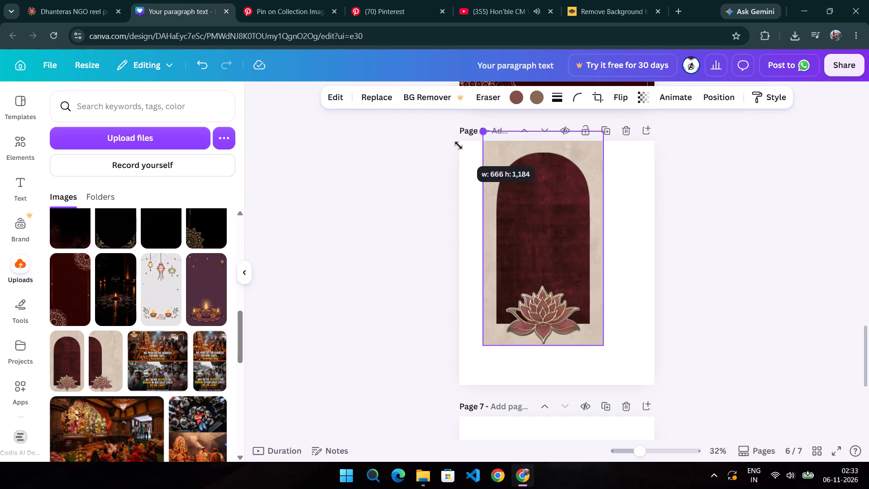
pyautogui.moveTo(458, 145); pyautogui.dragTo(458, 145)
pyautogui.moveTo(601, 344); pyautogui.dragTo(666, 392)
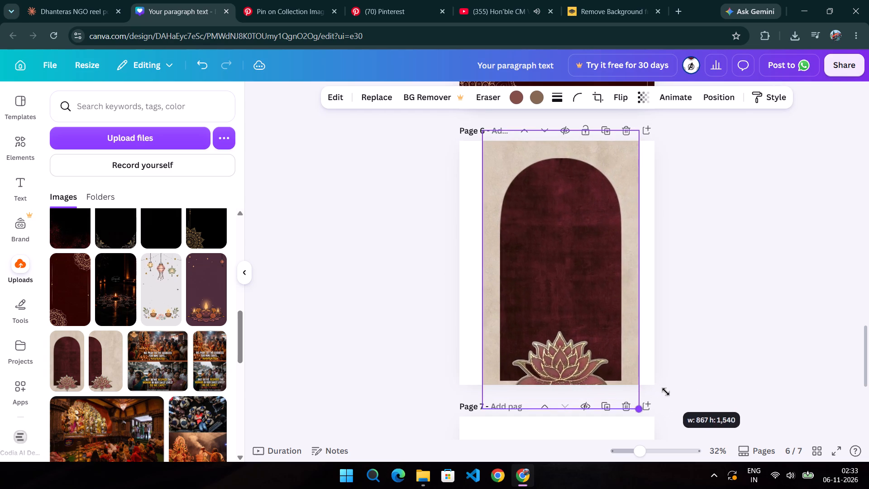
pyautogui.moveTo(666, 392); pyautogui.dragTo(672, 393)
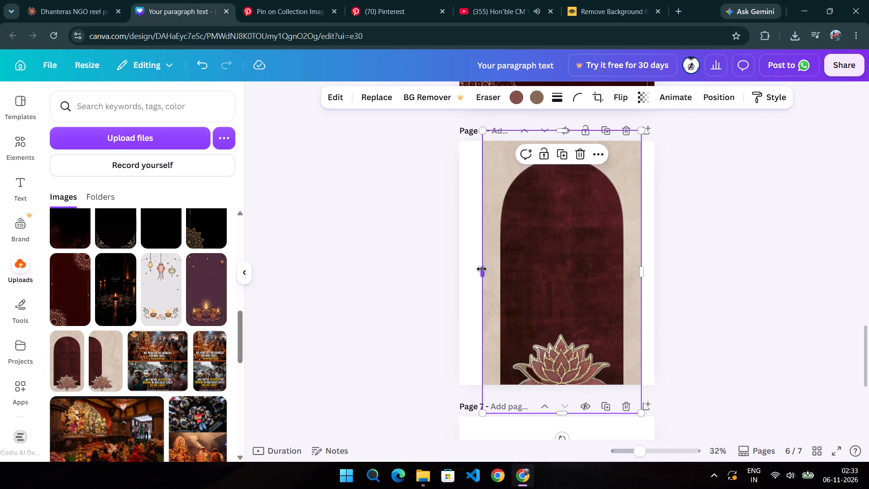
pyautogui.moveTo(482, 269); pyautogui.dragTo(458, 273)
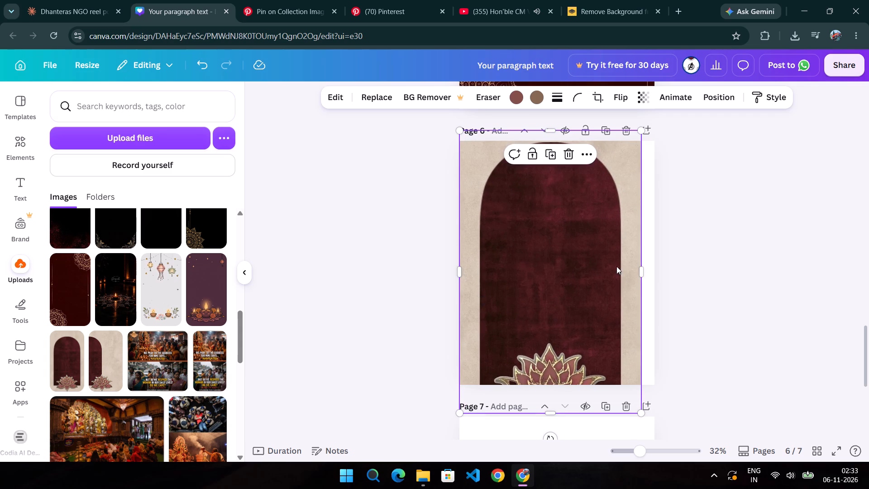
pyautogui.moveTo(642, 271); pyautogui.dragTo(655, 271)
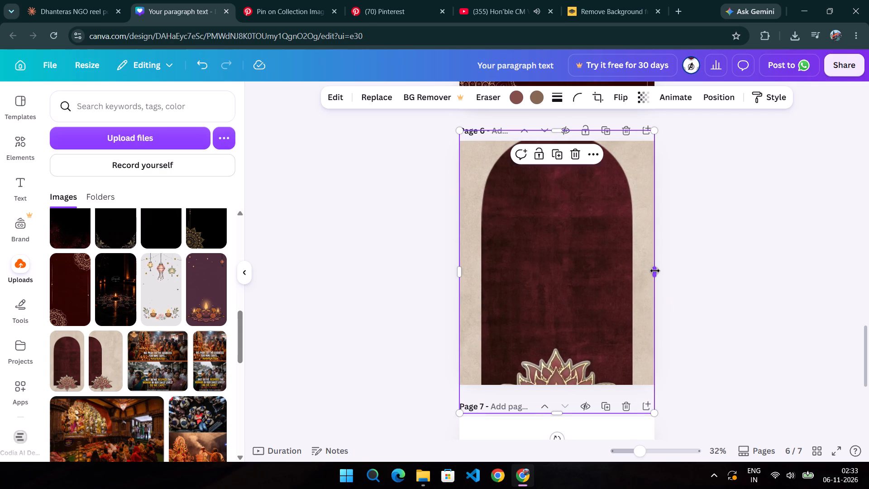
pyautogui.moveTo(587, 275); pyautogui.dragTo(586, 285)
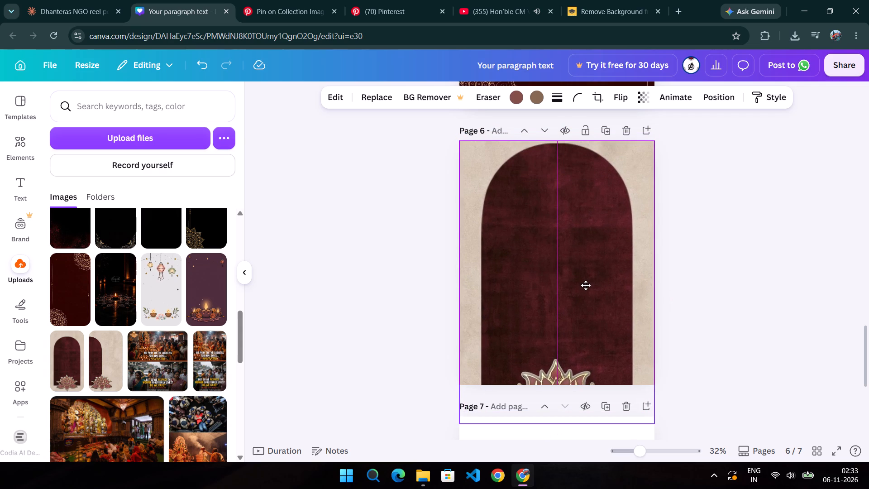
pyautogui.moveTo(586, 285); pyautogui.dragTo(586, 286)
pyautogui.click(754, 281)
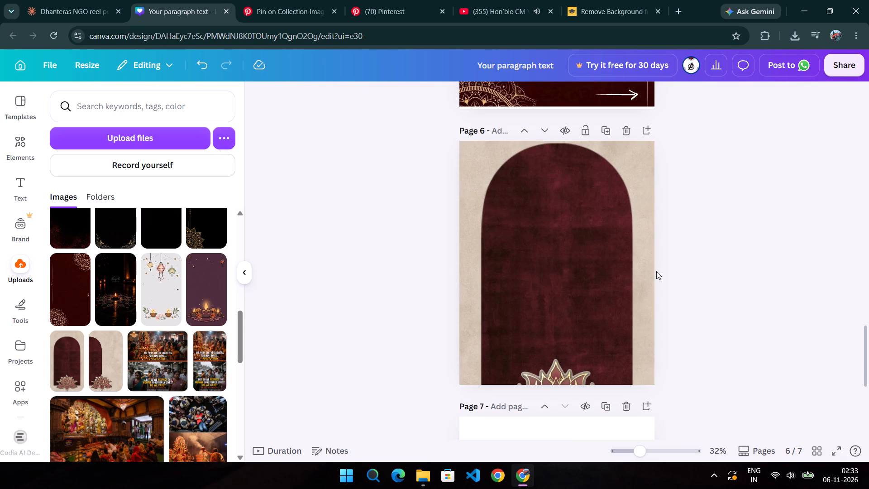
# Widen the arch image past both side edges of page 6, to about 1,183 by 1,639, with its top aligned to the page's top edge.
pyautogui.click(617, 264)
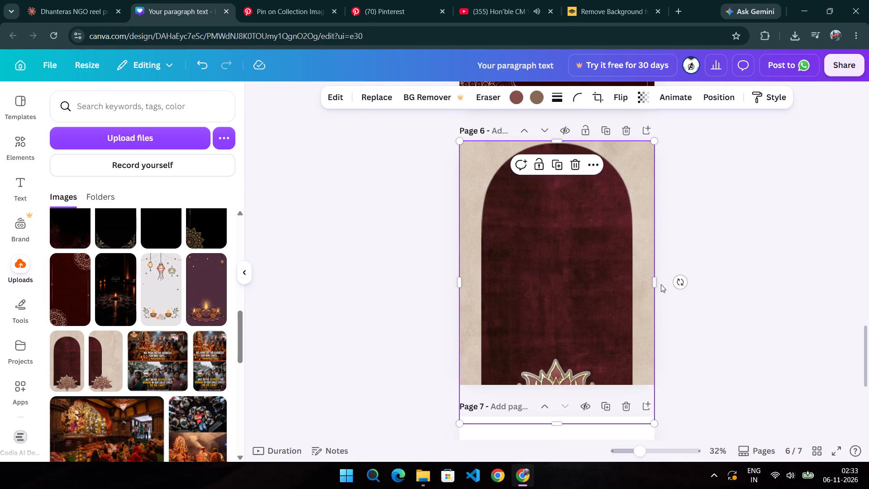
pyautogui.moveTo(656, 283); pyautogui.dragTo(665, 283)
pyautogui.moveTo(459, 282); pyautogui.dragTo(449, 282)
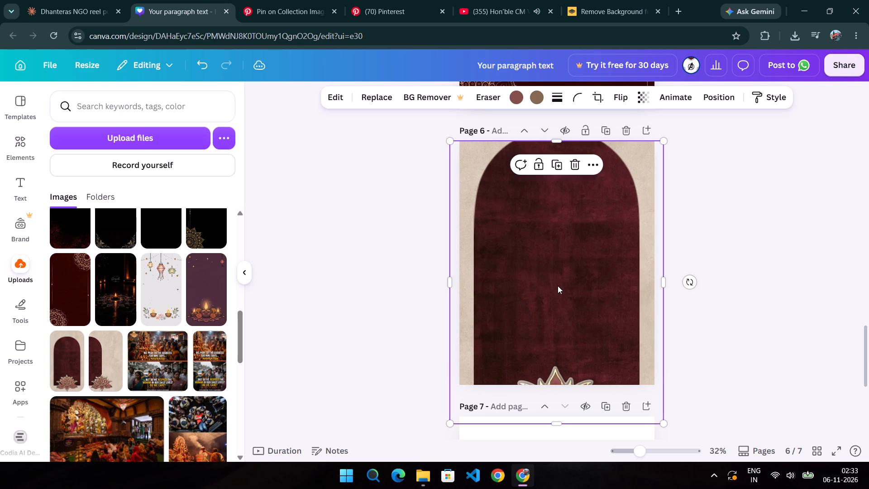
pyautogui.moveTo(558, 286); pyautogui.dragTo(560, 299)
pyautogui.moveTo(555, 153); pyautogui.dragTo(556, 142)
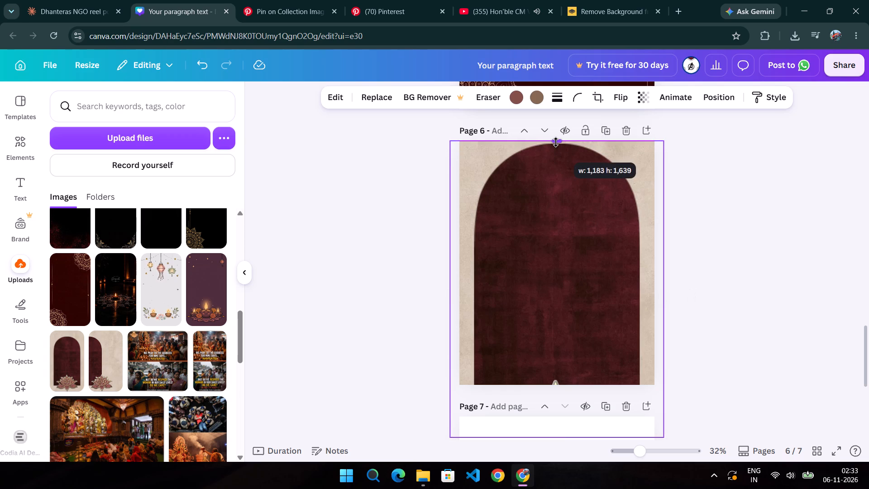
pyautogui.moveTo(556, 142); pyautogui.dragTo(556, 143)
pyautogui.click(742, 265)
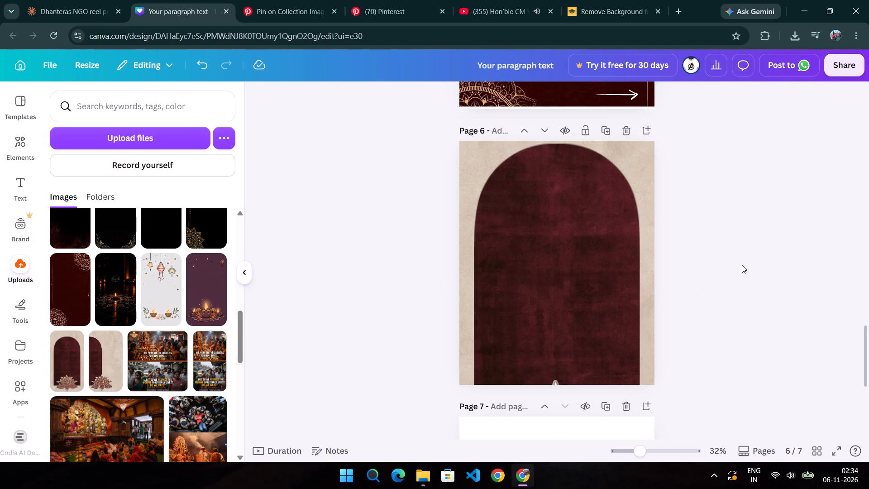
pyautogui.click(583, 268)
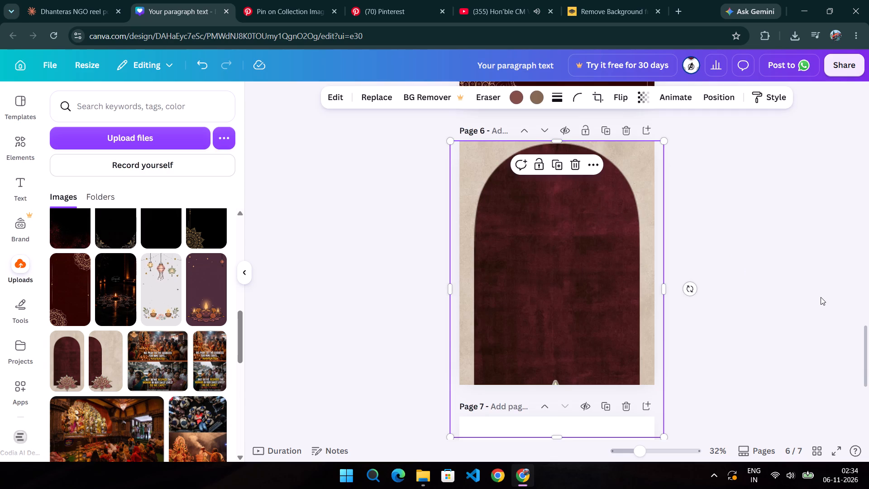
# Delete page 6, which holds the arch-and-lotus background.
pyautogui.hscroll(-1, 821, 297)
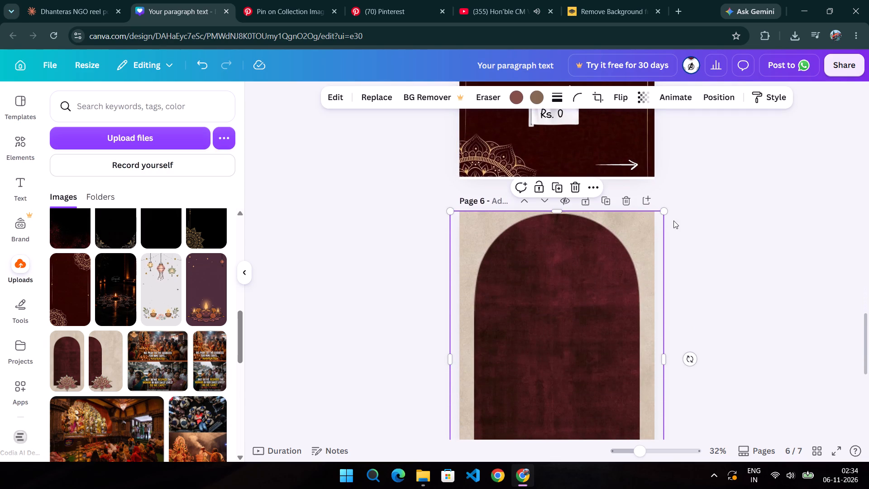
pyautogui.click(626, 203)
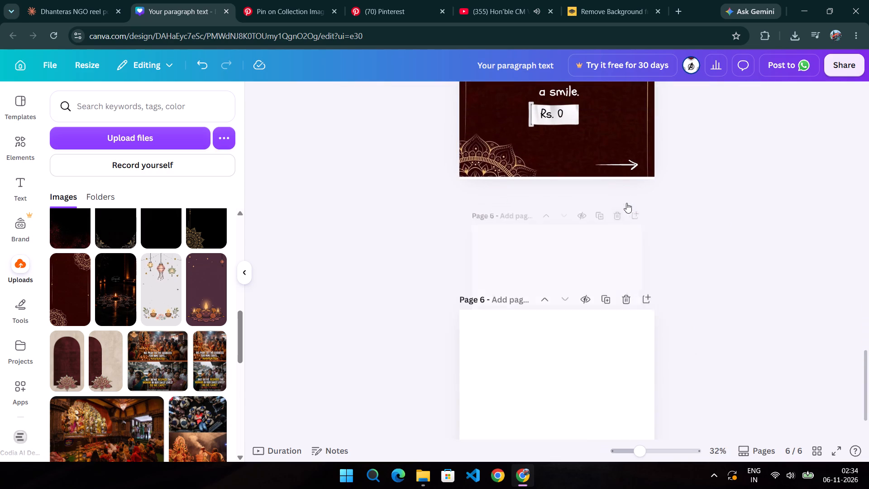
# Add the uploaded maroon mandala background to the blank page 6 and enlarge it from opposite corners to nearly fill the page.
pyautogui.scroll(-2, 370, 288)
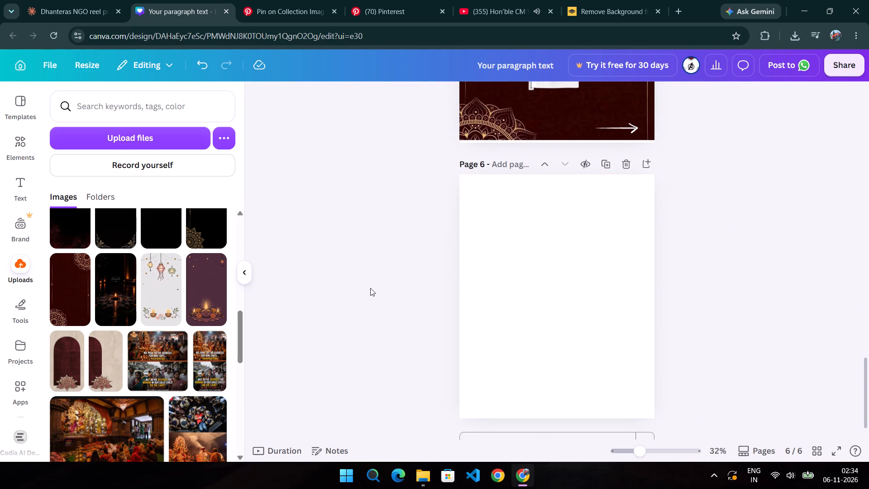
pyautogui.scroll(-1, 370, 288)
pyautogui.hscroll(1, 172, 270)
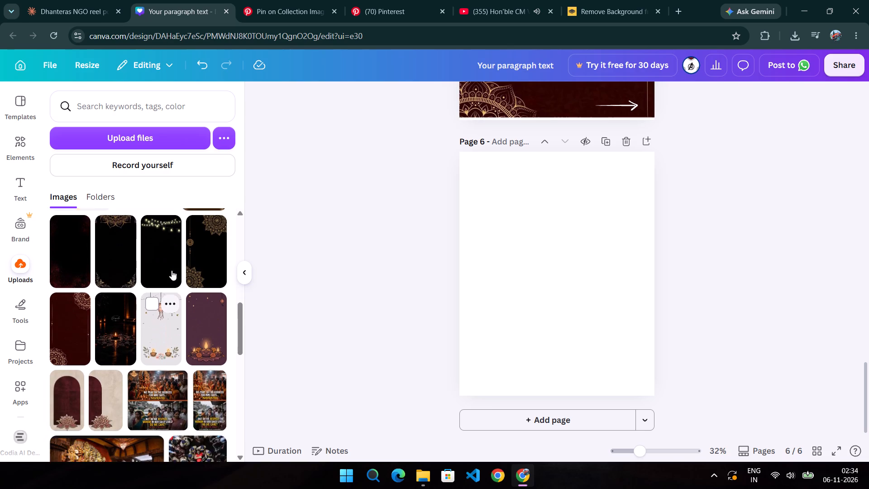
pyautogui.hscroll(1, 172, 270)
pyautogui.scroll(2, 172, 270)
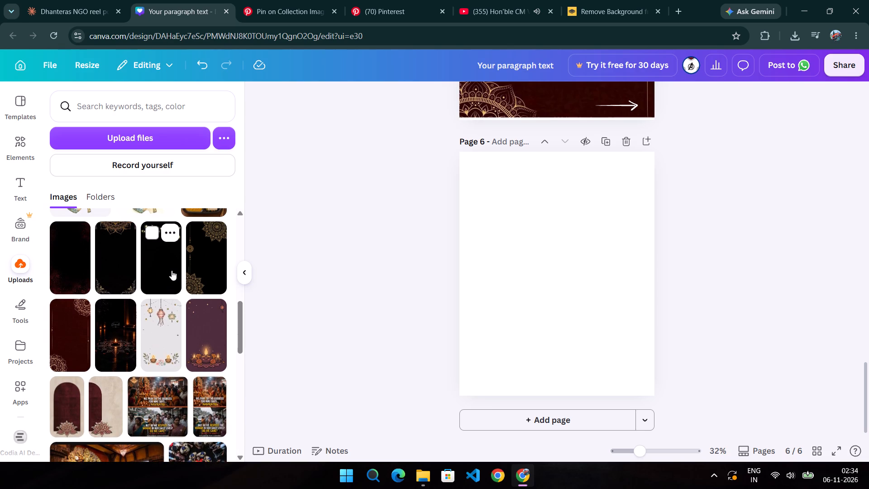
pyautogui.click(68, 340)
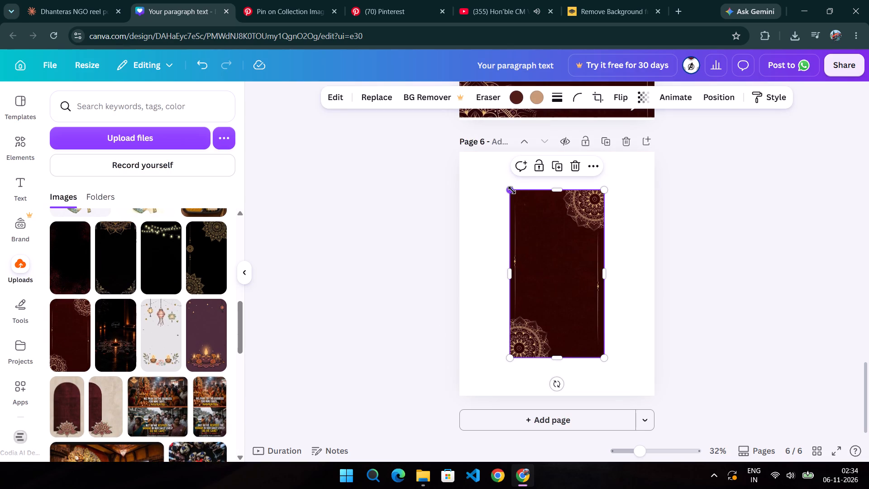
pyautogui.moveTo(512, 190); pyautogui.dragTo(436, 124)
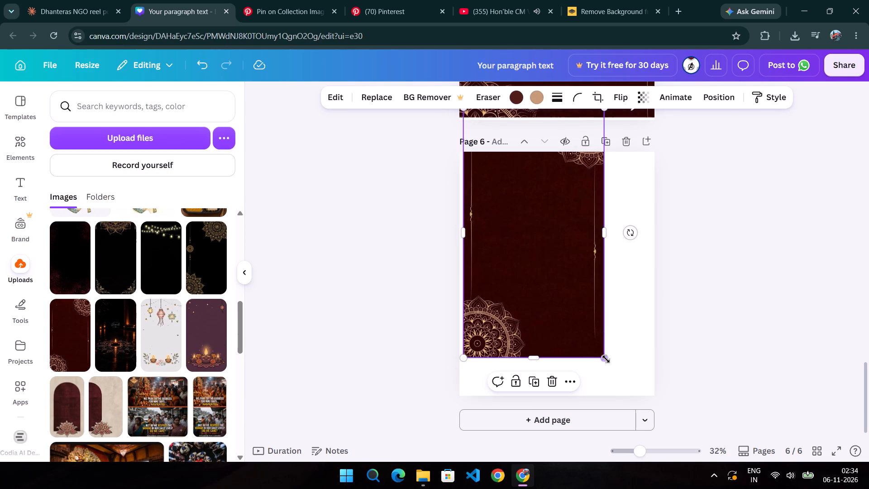
pyautogui.moveTo(606, 358); pyautogui.dragTo(681, 403)
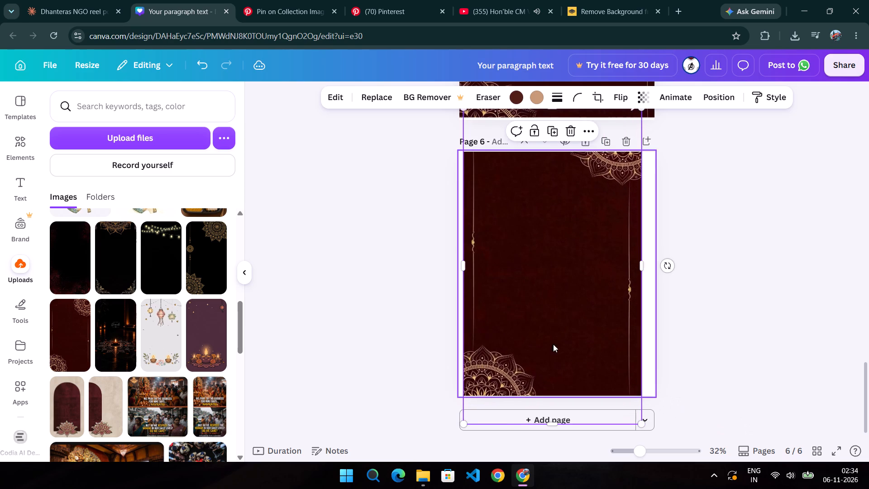
# Widen the maroon mandala background to about 1,164 by 1,752 so it covers page 6, and centre it horizontally.
pyautogui.moveTo(462, 269); pyautogui.dragTo(454, 268)
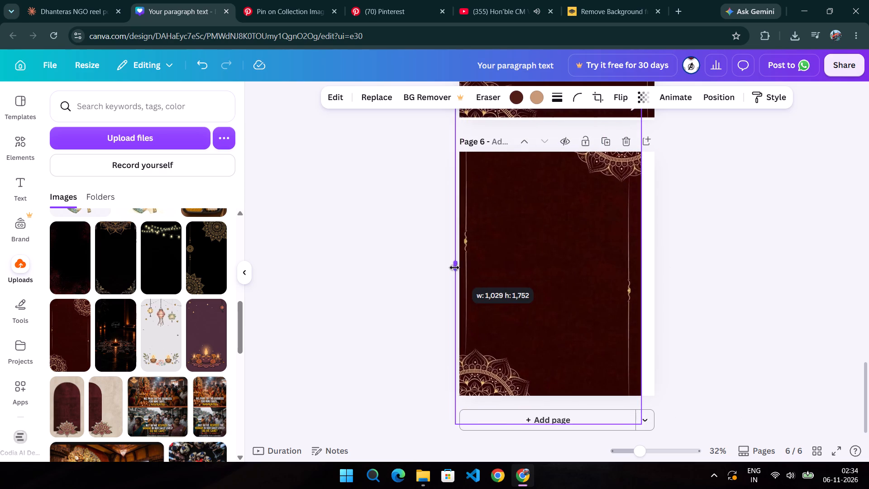
pyautogui.moveTo(454, 268); pyautogui.dragTo(453, 268)
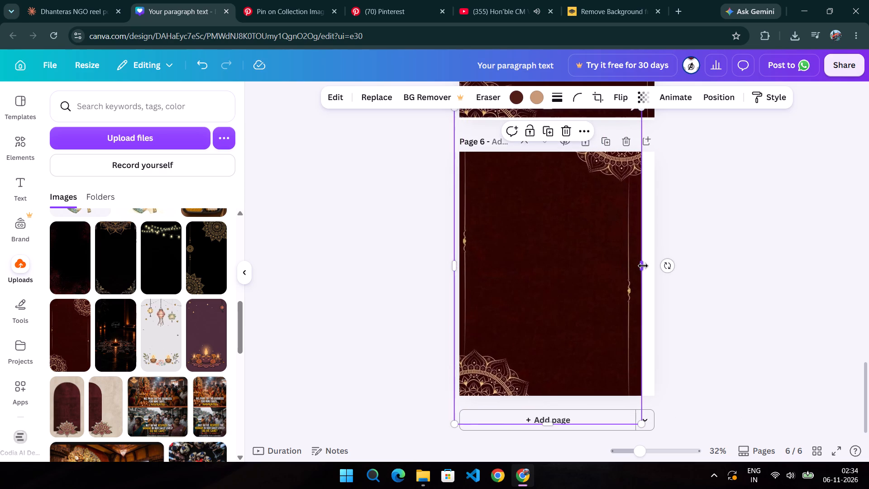
pyautogui.moveTo(643, 266); pyautogui.dragTo(666, 268)
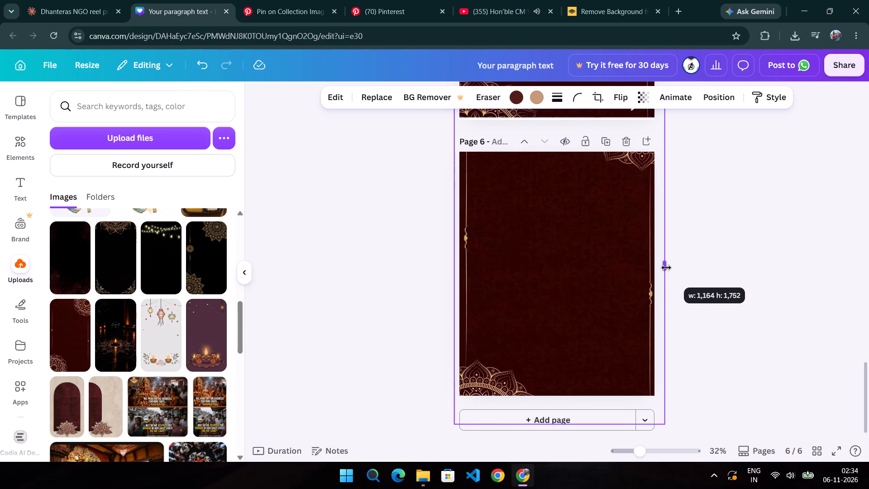
pyautogui.moveTo(666, 268); pyautogui.dragTo(666, 268)
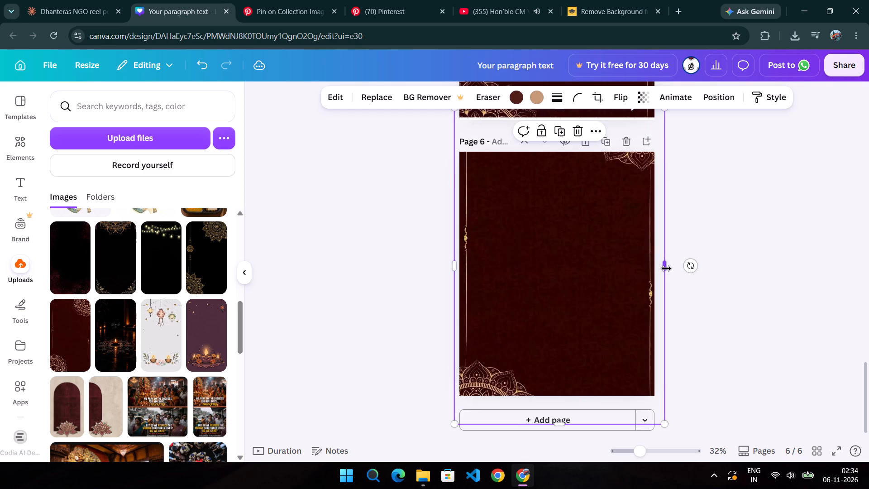
pyautogui.moveTo(569, 258); pyautogui.dragTo(570, 253)
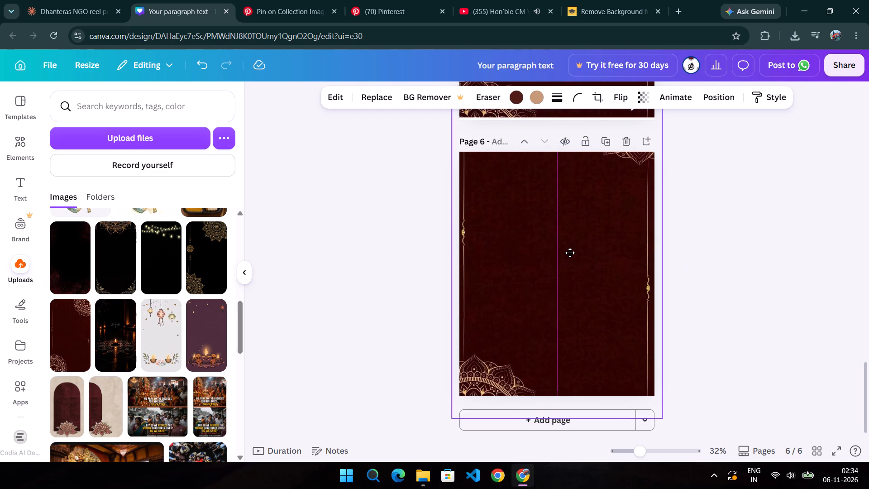
pyautogui.moveTo(570, 253); pyautogui.dragTo(568, 254)
pyautogui.click(769, 331)
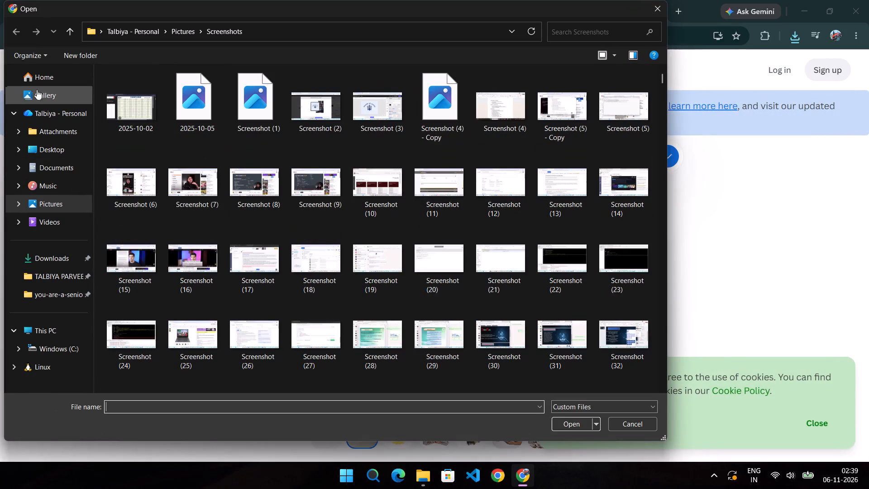
pyautogui.click(73, 264)
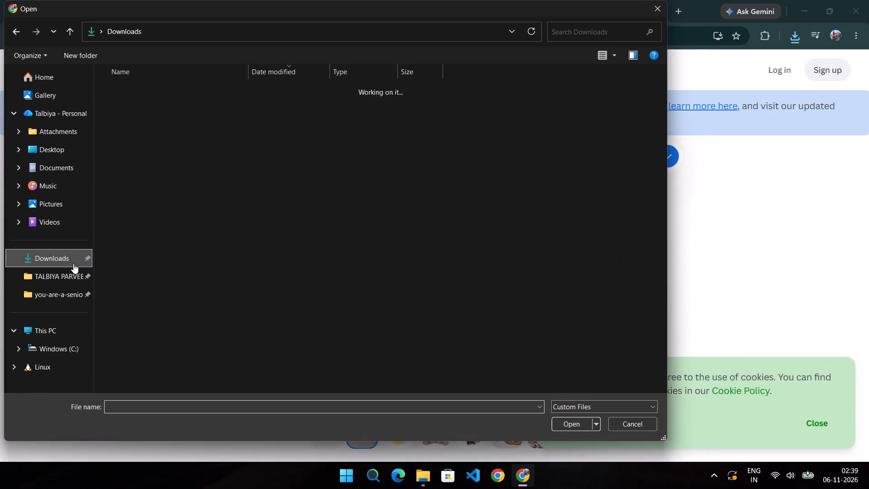
pyautogui.click(147, 106)
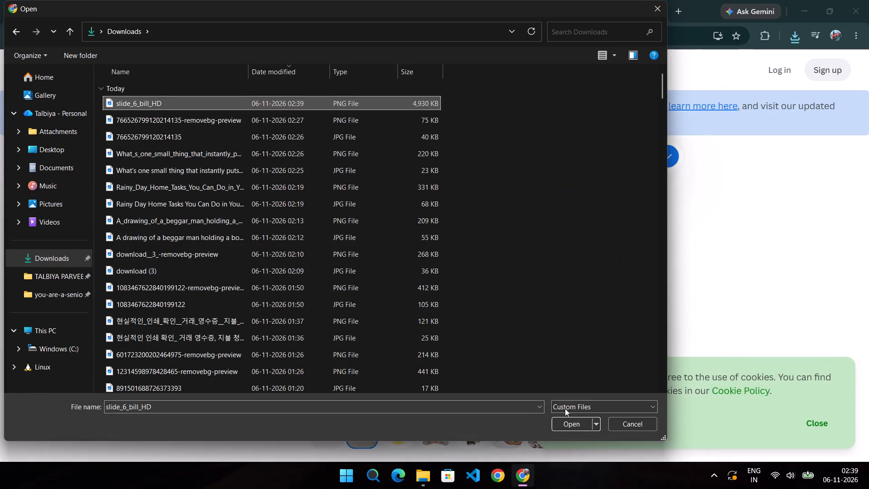
pyautogui.click(563, 418)
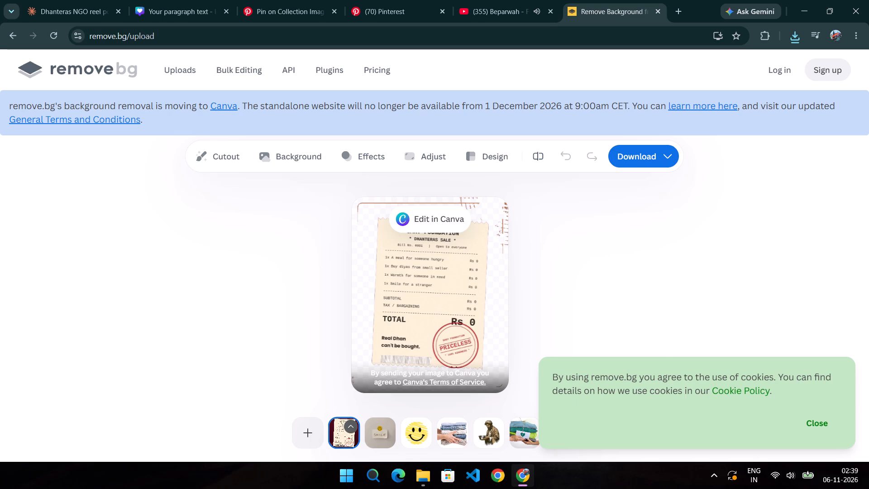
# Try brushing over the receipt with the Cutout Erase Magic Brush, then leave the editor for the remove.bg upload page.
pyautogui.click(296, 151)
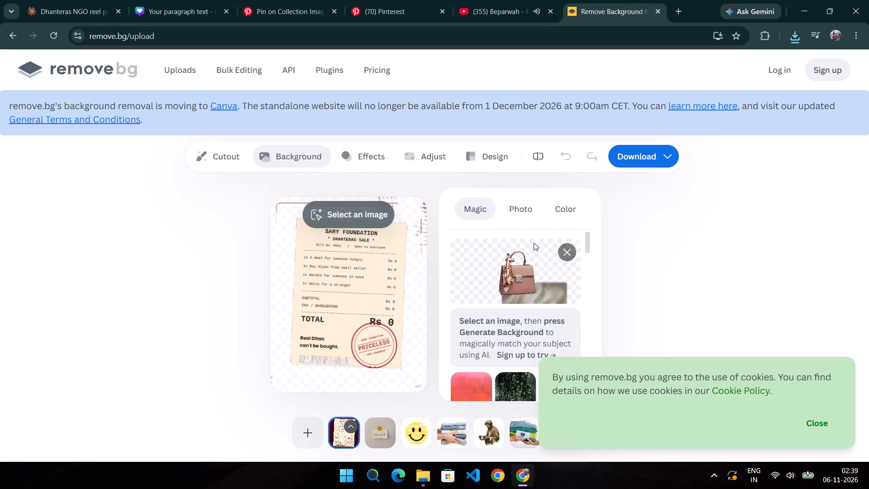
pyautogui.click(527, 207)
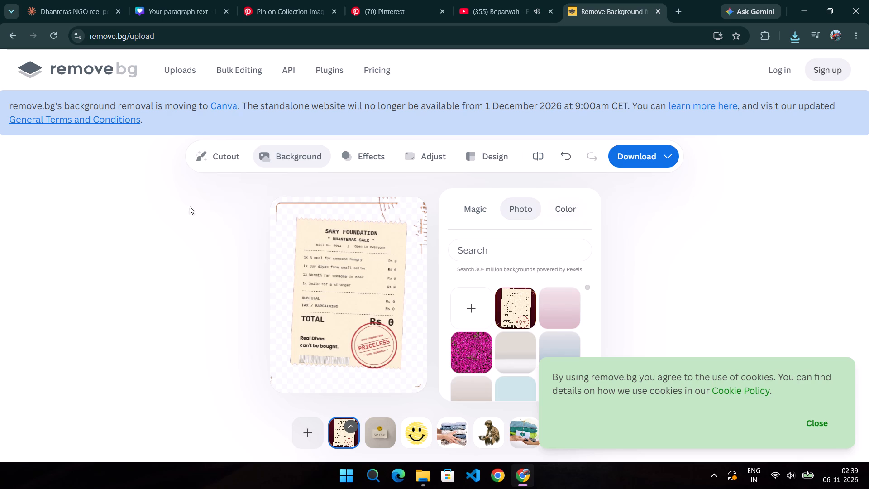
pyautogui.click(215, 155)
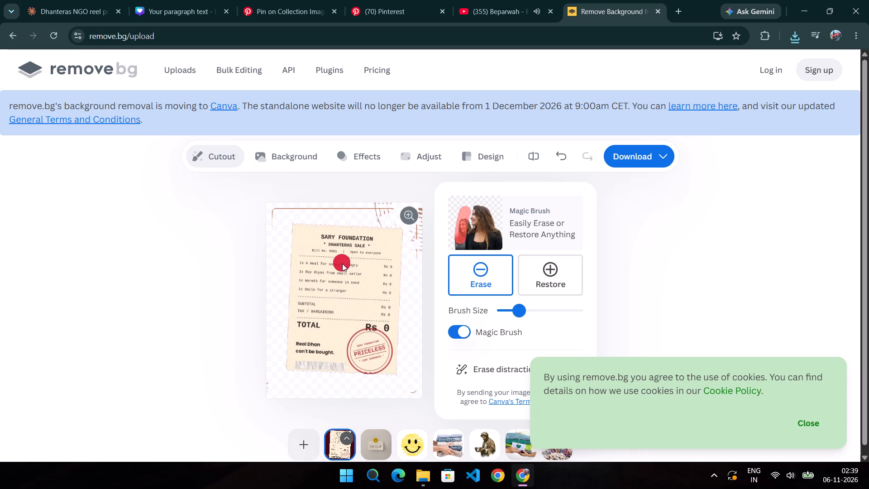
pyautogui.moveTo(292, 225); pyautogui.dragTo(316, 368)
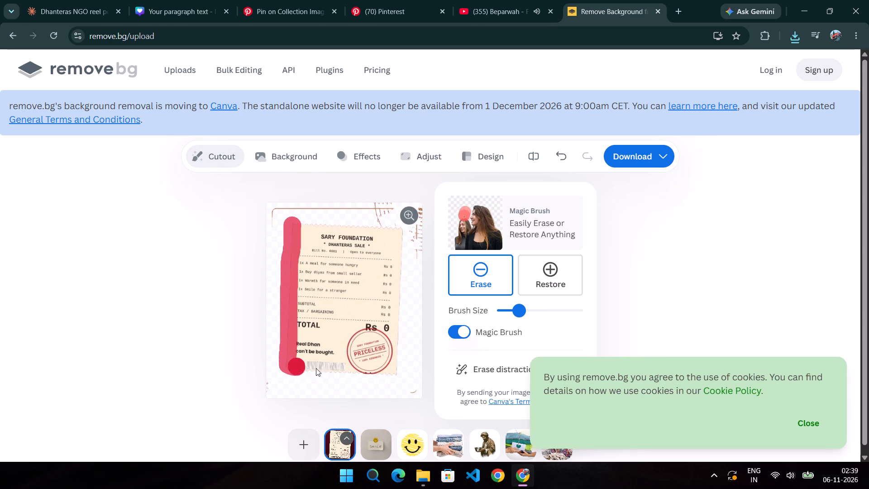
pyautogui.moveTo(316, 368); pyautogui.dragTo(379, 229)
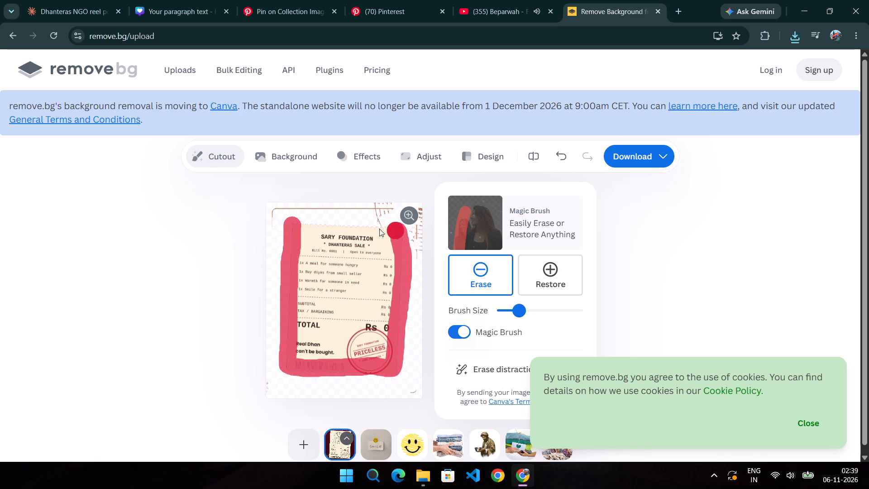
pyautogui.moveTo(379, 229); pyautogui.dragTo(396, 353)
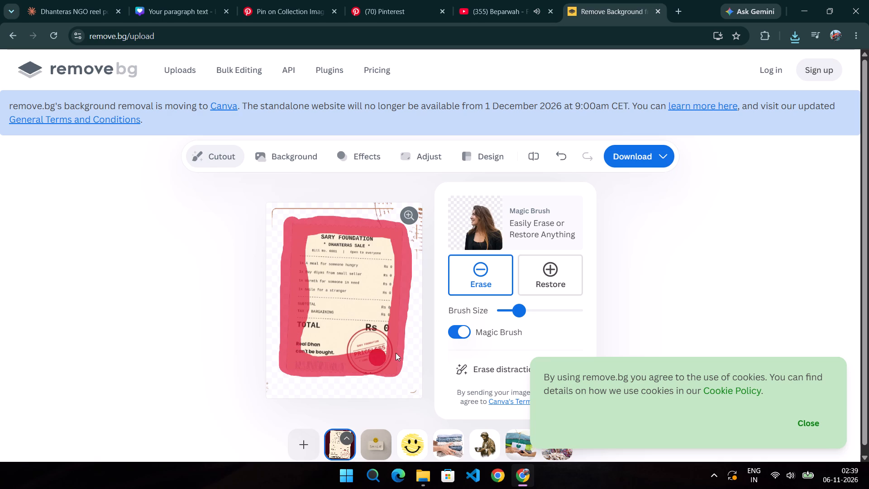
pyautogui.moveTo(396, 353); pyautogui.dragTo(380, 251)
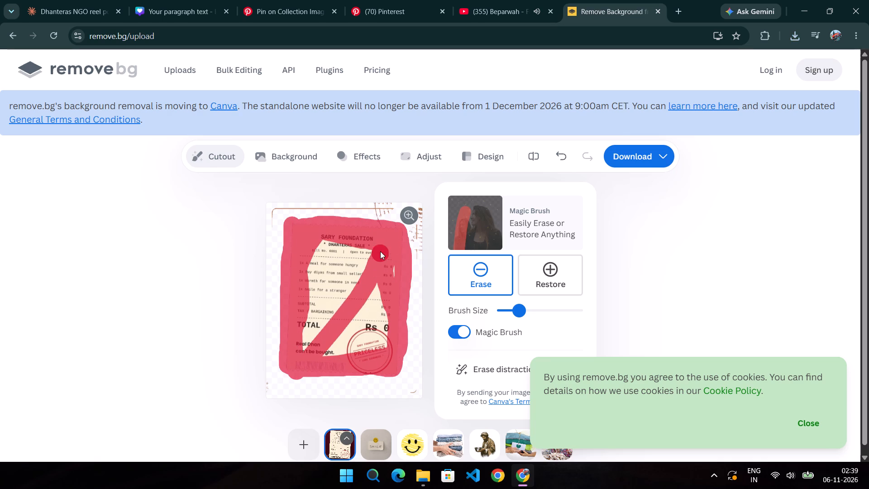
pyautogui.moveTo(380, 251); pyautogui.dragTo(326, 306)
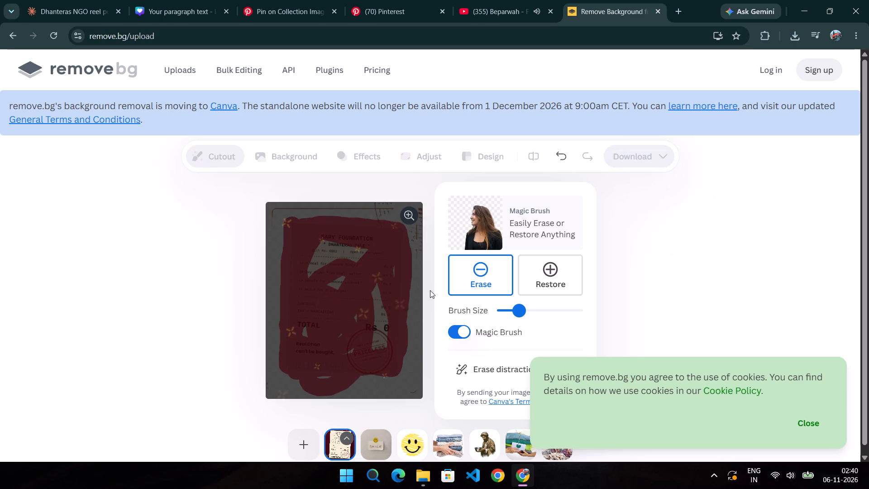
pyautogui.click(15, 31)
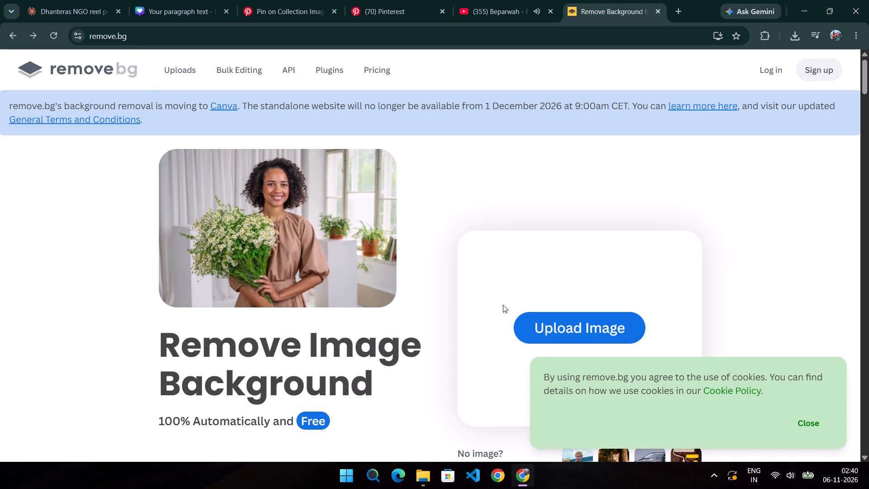
# Upload slide_6_bill_HD from Downloads to remove.bg again for background removal.
pyautogui.click(523, 343)
pyautogui.click(527, 330)
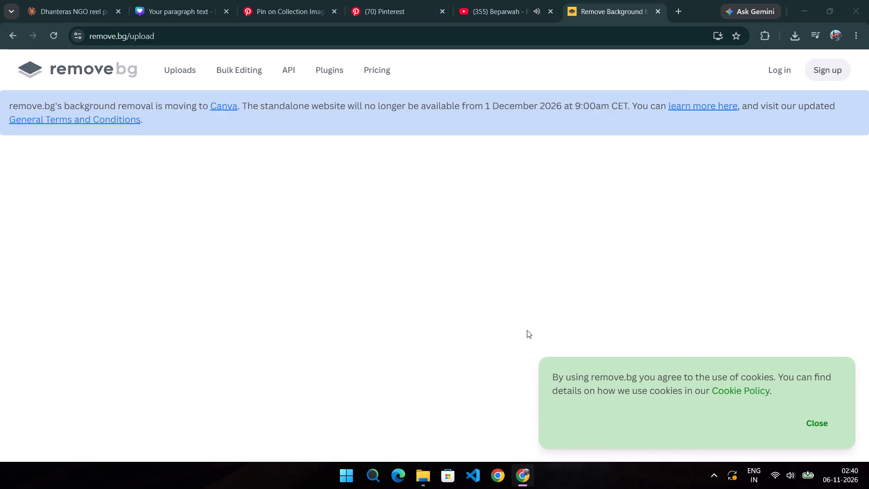
pyautogui.click(121, 104)
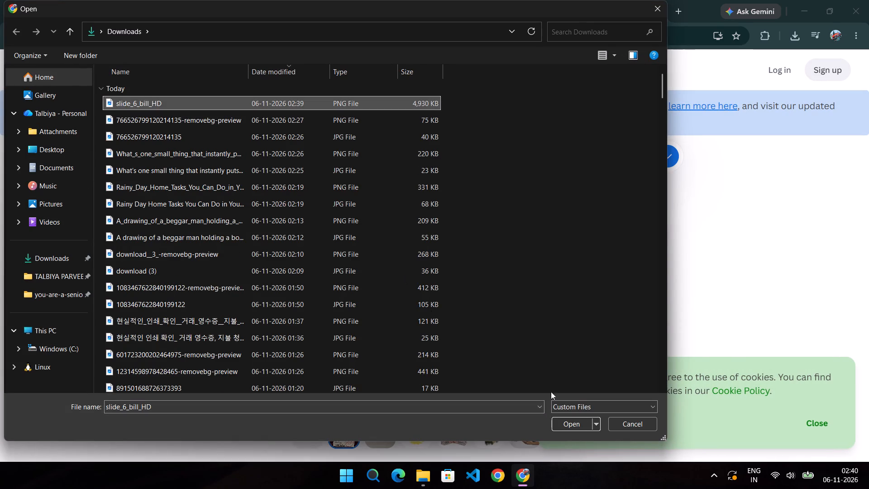
pyautogui.click(575, 424)
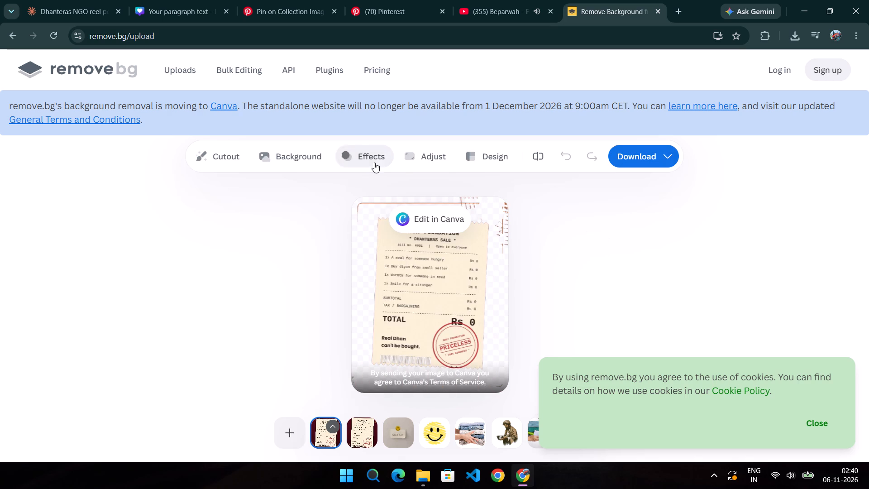
# Erase the leftover border lines and corner ornaments around all four sides of the receipt with the Cutout Magic Brush.
pyautogui.click(234, 152)
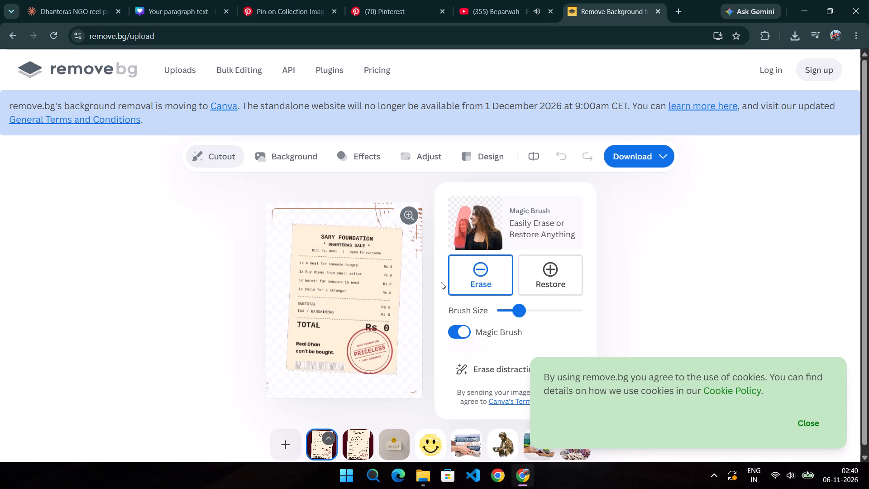
pyautogui.moveTo(415, 262); pyautogui.dragTo(418, 243)
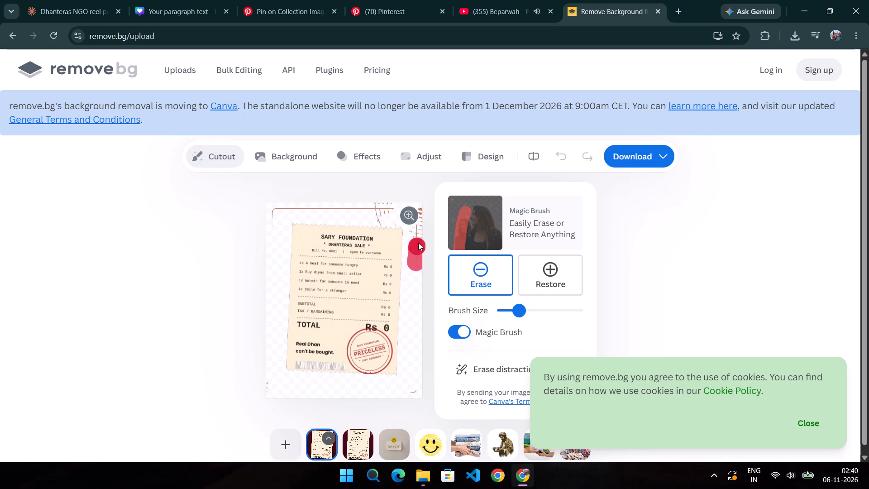
pyautogui.moveTo(418, 243); pyautogui.dragTo(306, 206)
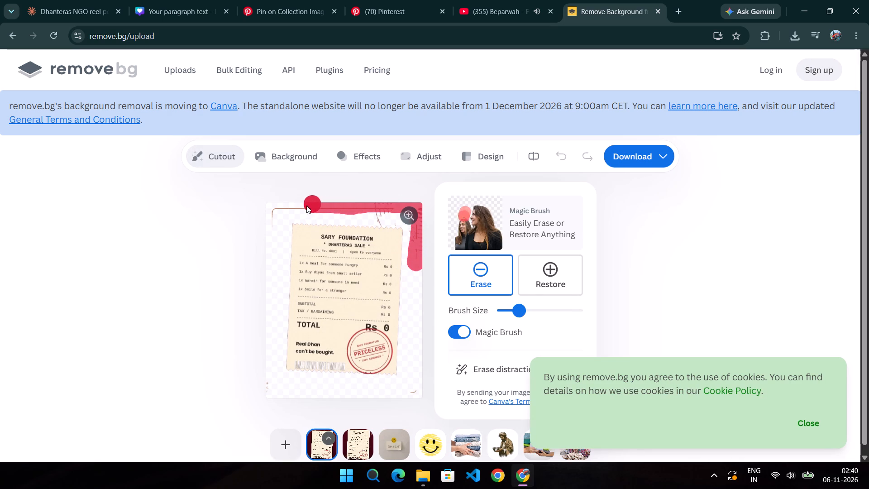
pyautogui.moveTo(306, 206); pyautogui.dragTo(268, 292)
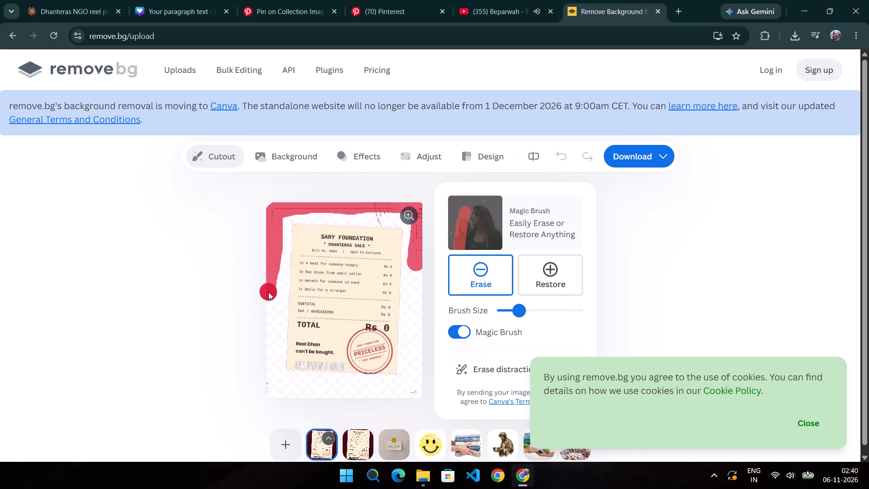
pyautogui.moveTo(268, 292); pyautogui.dragTo(270, 390)
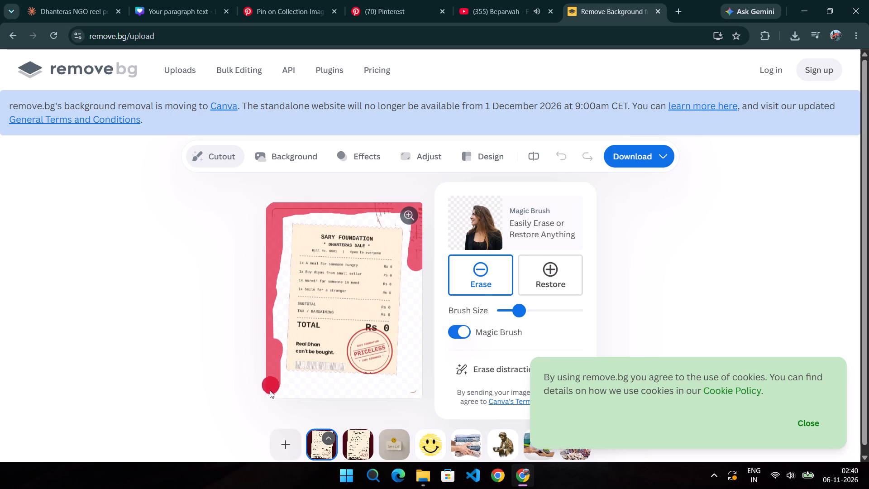
pyautogui.moveTo(270, 390); pyautogui.dragTo(377, 388)
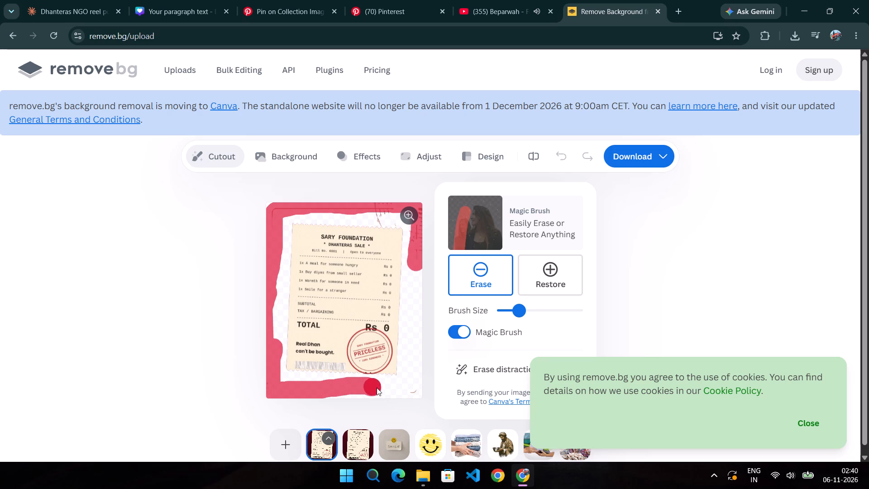
pyautogui.moveTo(377, 388); pyautogui.dragTo(416, 340)
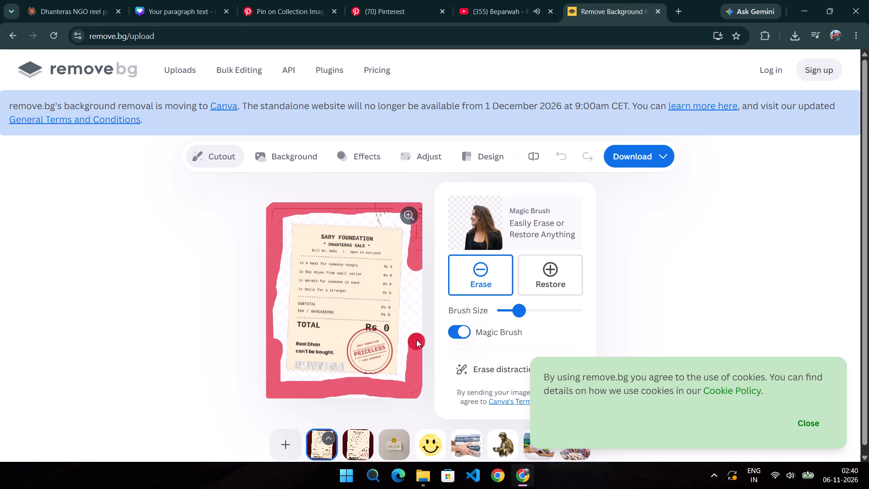
pyautogui.moveTo(416, 340); pyautogui.dragTo(415, 238)
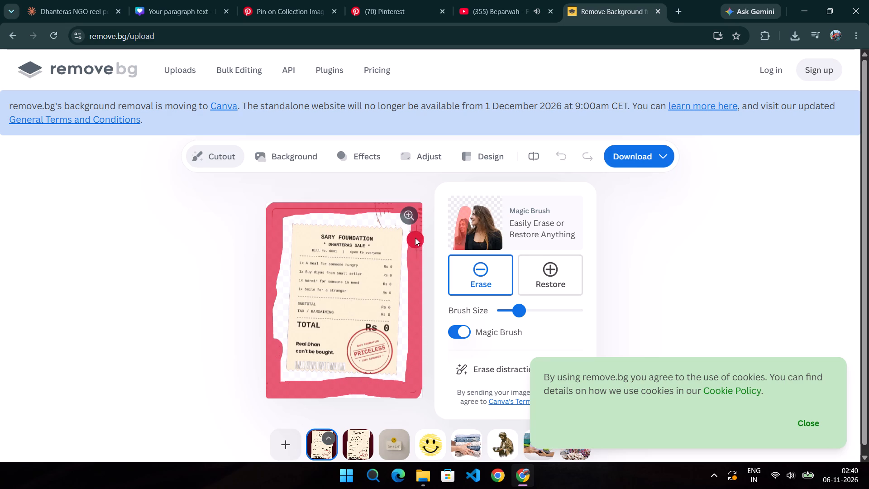
pyautogui.moveTo(415, 238); pyautogui.dragTo(405, 216)
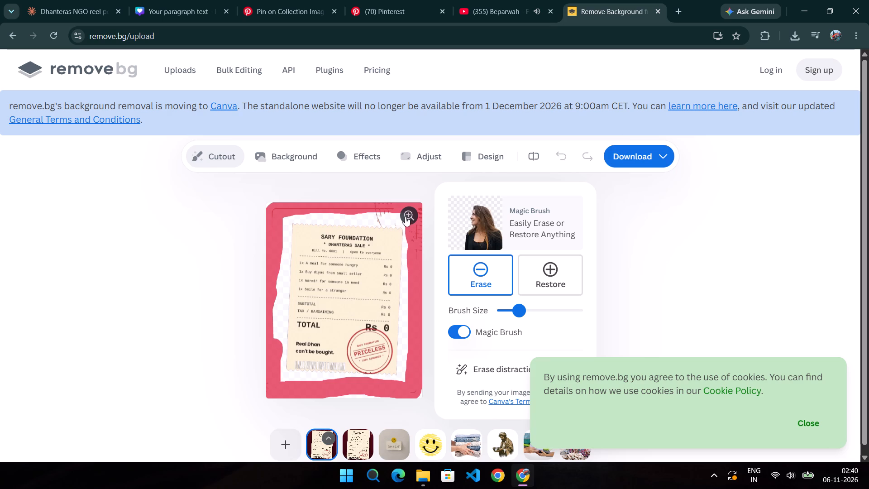
pyautogui.moveTo(405, 216); pyautogui.dragTo(386, 215)
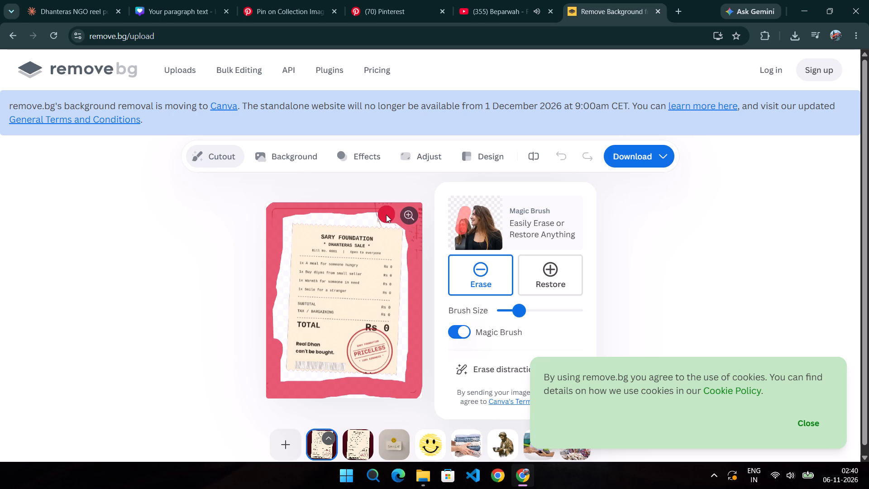
pyautogui.moveTo(386, 215); pyautogui.dragTo(377, 215)
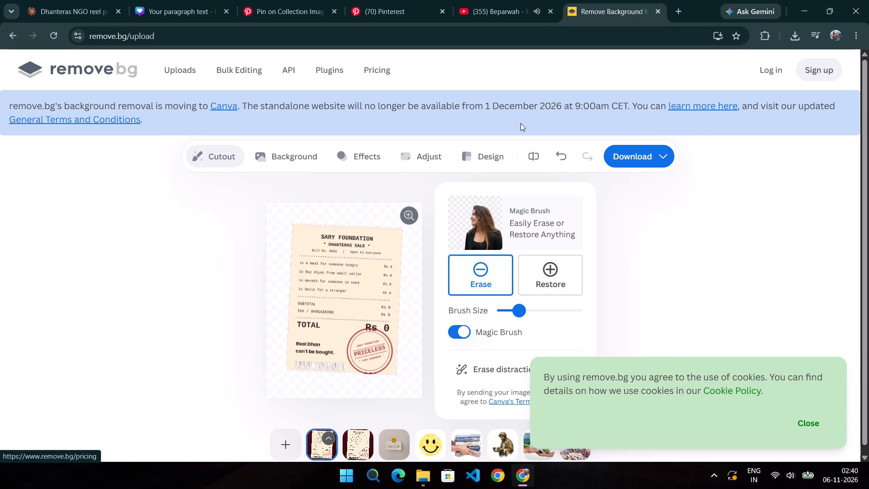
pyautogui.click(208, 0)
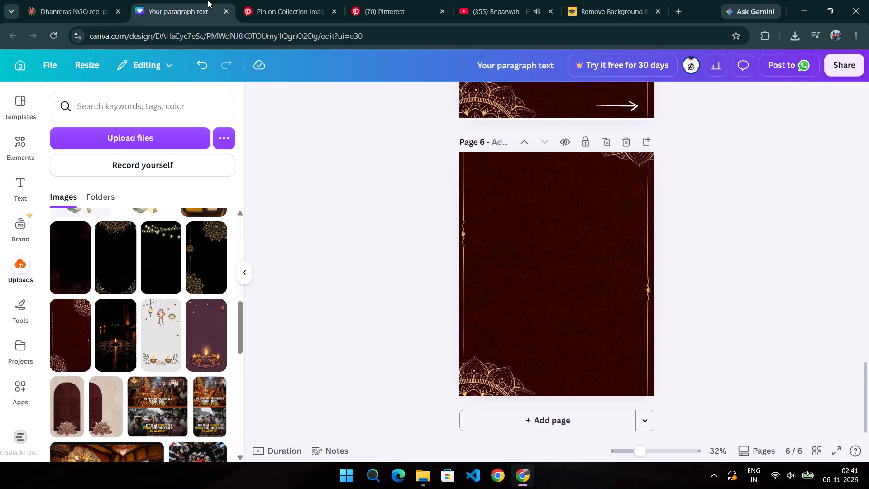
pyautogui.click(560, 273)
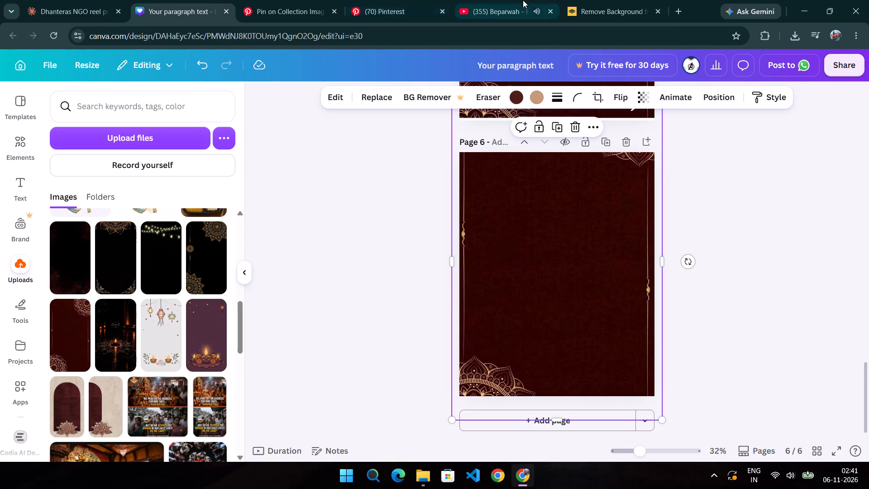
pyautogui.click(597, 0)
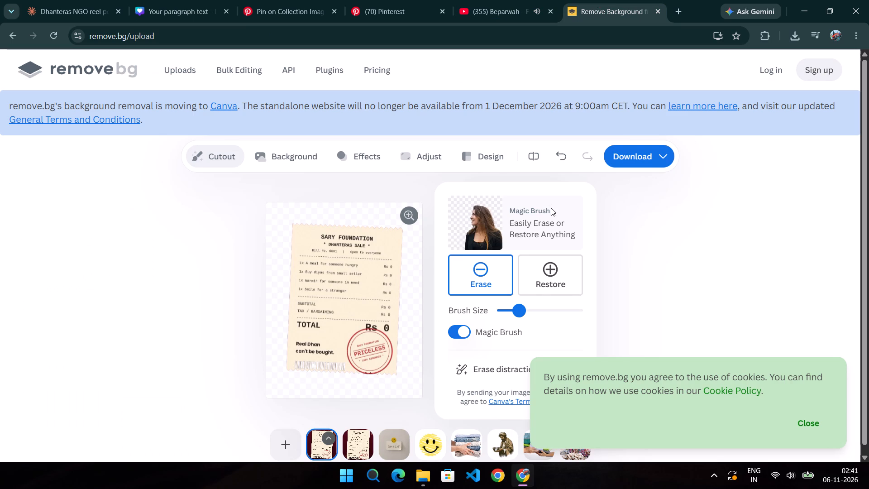
# Restore the damaged barcode at the bottom of the receipt with the Cutout Restore Magic Brush.
pyautogui.click(538, 285)
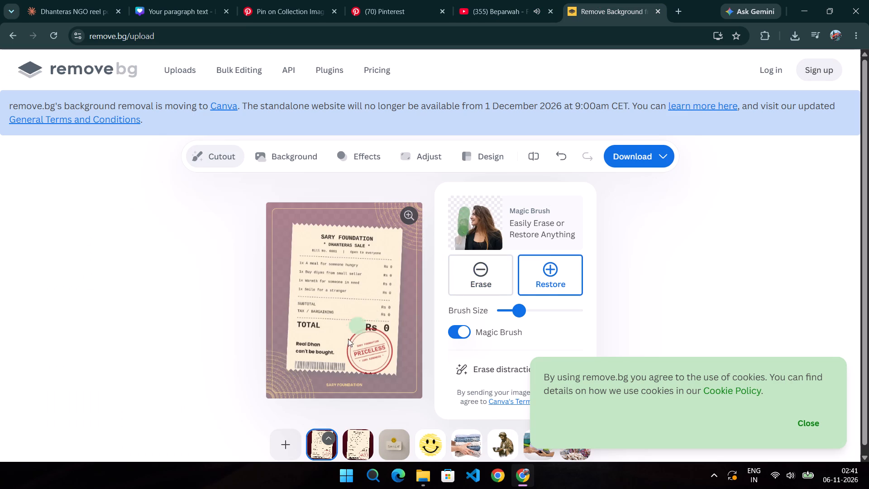
pyautogui.moveTo(342, 362); pyautogui.dragTo(311, 363)
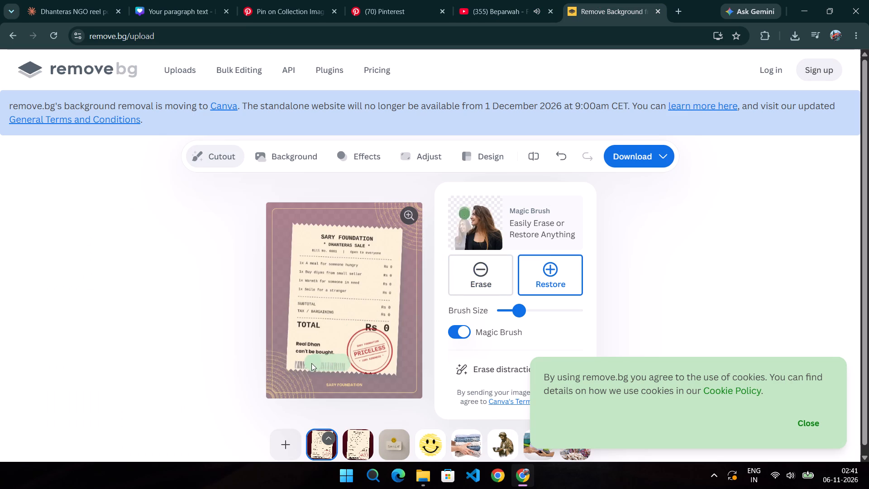
# Restore the whole receipt with the Magic Brush, covering its edges, item lines, total, stamp and barcode.
pyautogui.moveTo(311, 363); pyautogui.dragTo(345, 355)
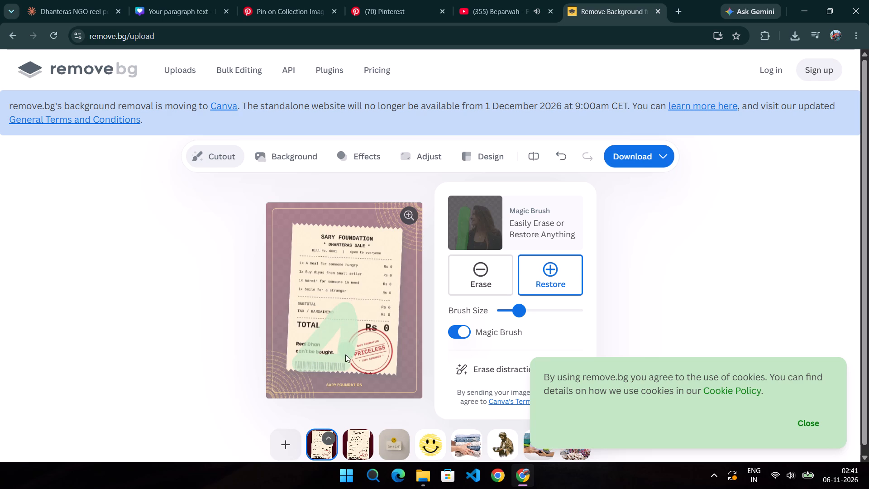
pyautogui.moveTo(345, 355); pyautogui.dragTo(343, 233)
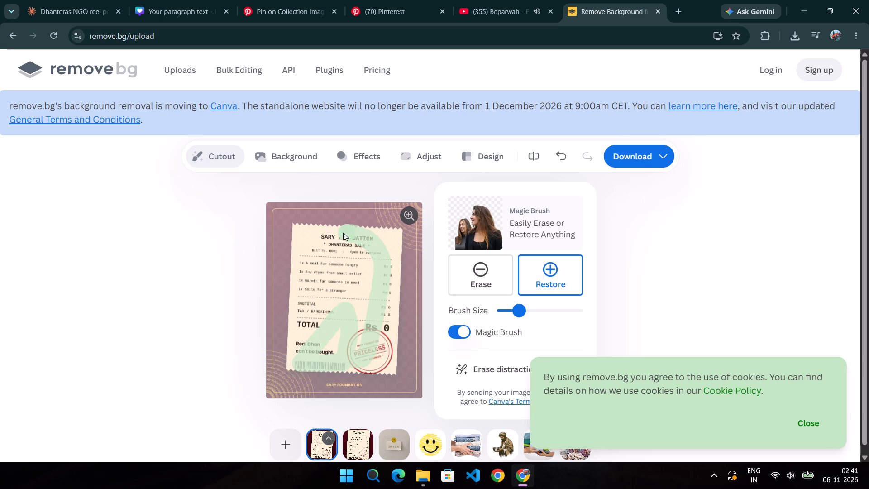
pyautogui.moveTo(343, 233); pyautogui.dragTo(290, 286)
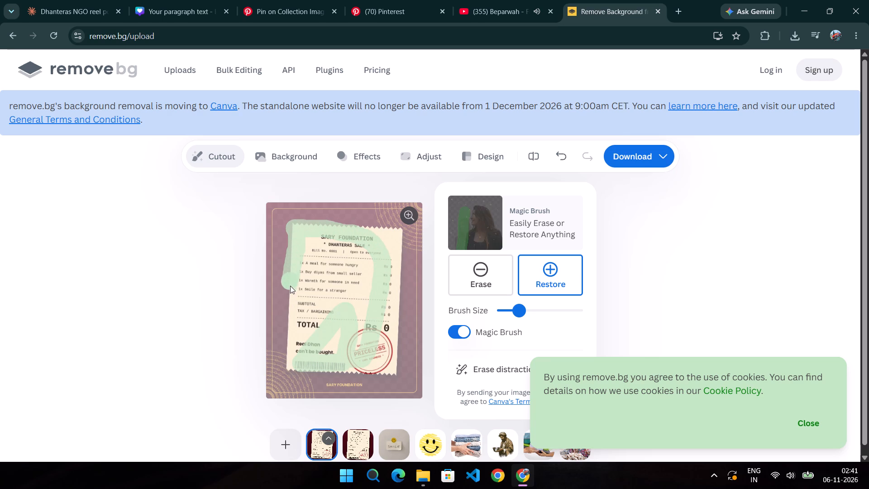
pyautogui.moveTo(290, 286); pyautogui.dragTo(331, 367)
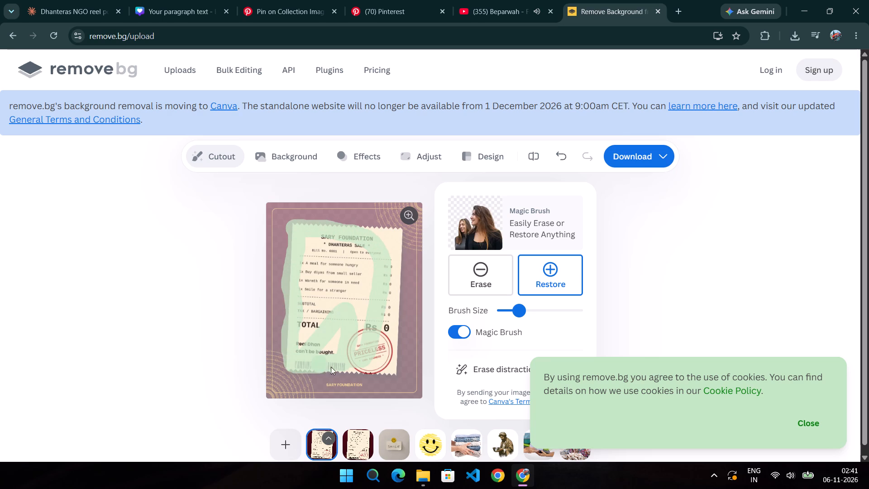
pyautogui.moveTo(331, 367); pyautogui.dragTo(393, 302)
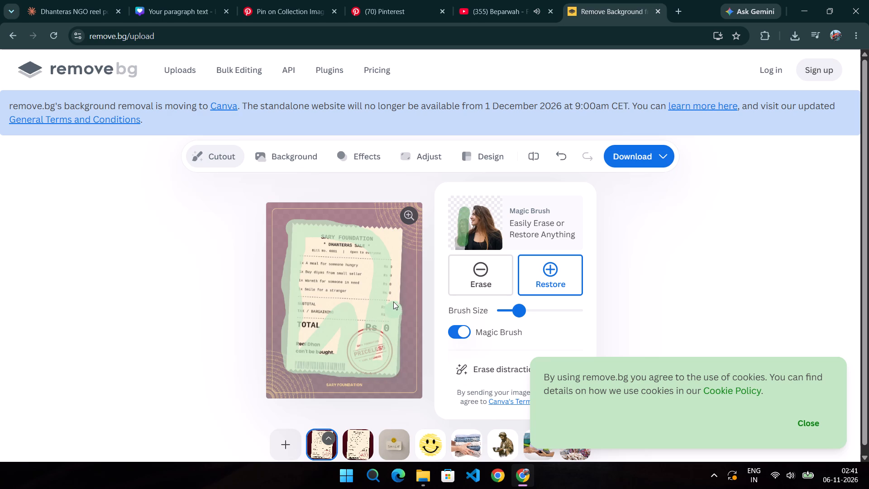
pyautogui.moveTo(393, 302); pyautogui.dragTo(361, 231)
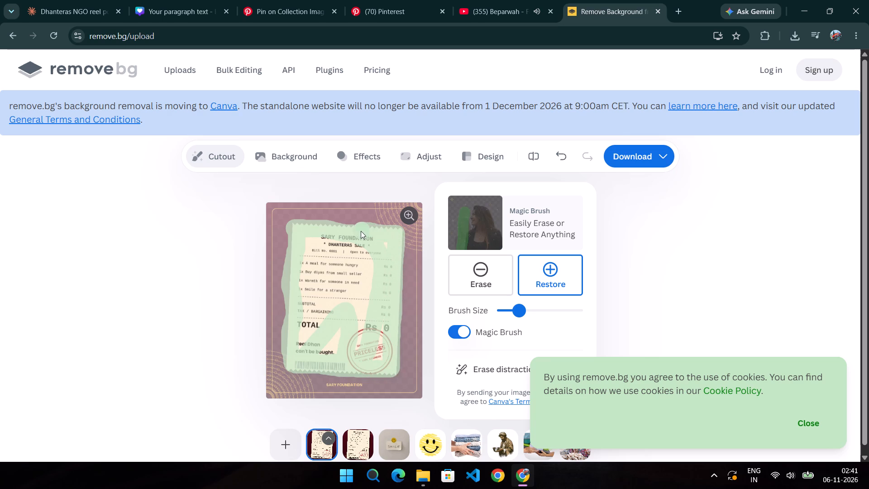
pyautogui.moveTo(361, 231); pyautogui.dragTo(354, 242)
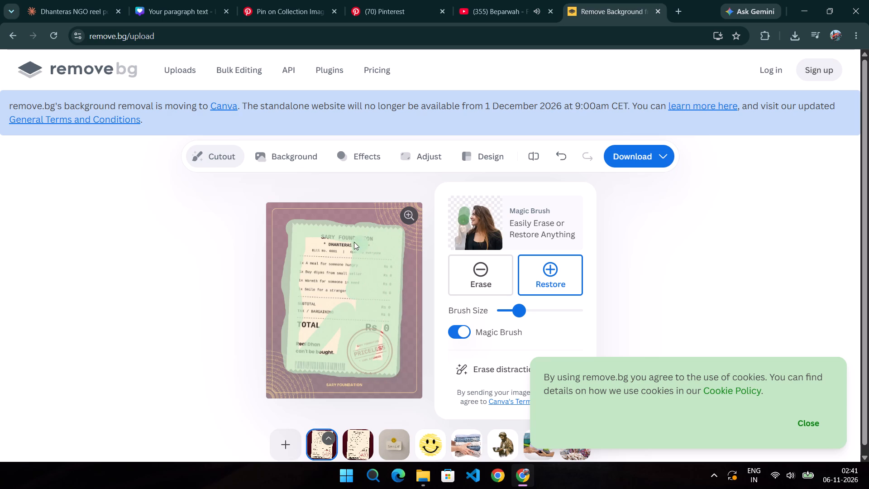
pyautogui.moveTo(354, 242); pyautogui.dragTo(307, 265)
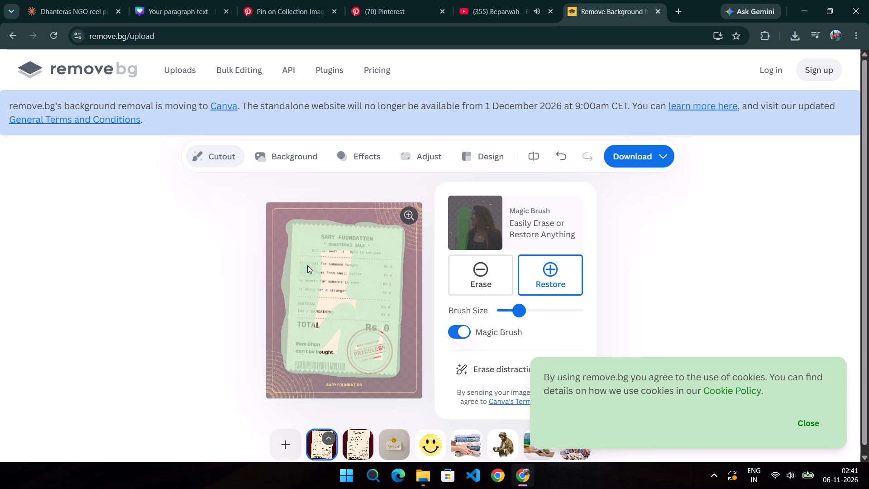
pyautogui.moveTo(307, 265); pyautogui.dragTo(343, 329)
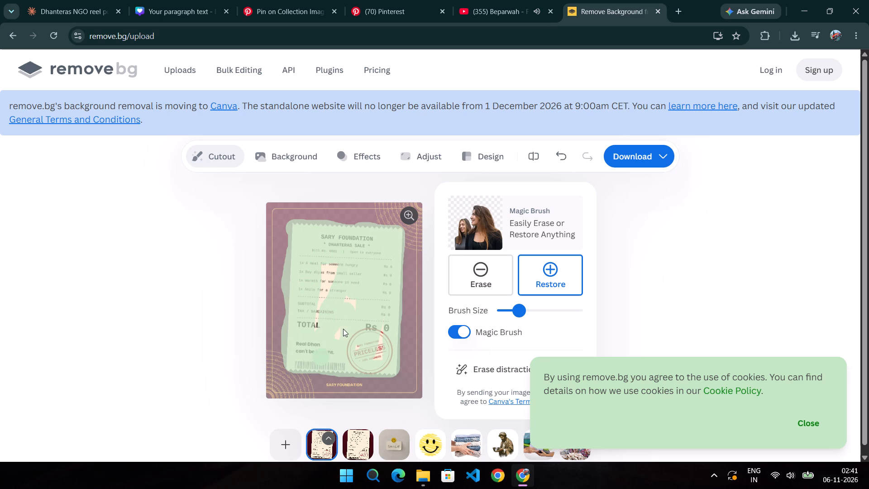
pyautogui.moveTo(343, 329); pyautogui.dragTo(375, 321)
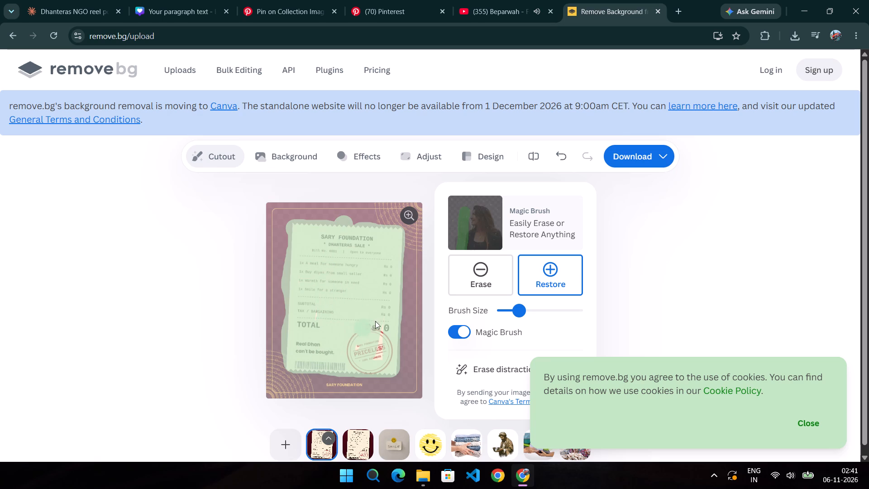
pyautogui.moveTo(375, 321); pyautogui.dragTo(371, 358)
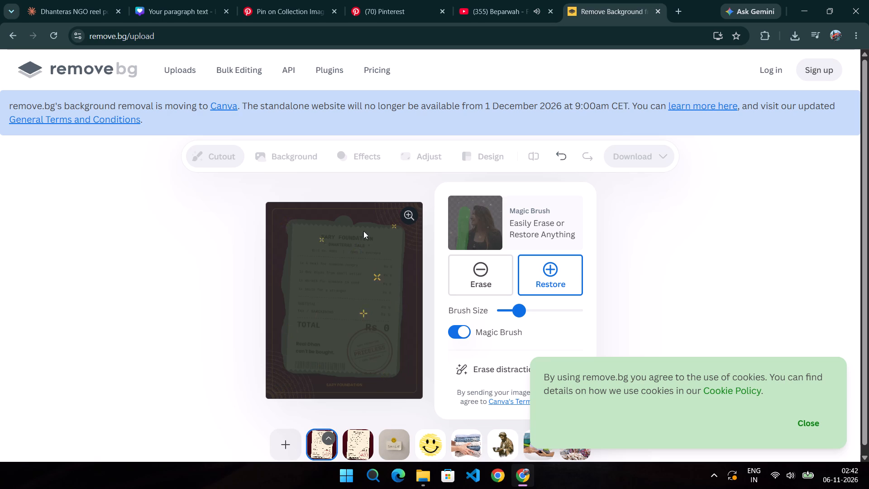
# Switch to YouTube, play the Main Hoon lyrical video, and return to remove.bg.
pyautogui.click(487, 1)
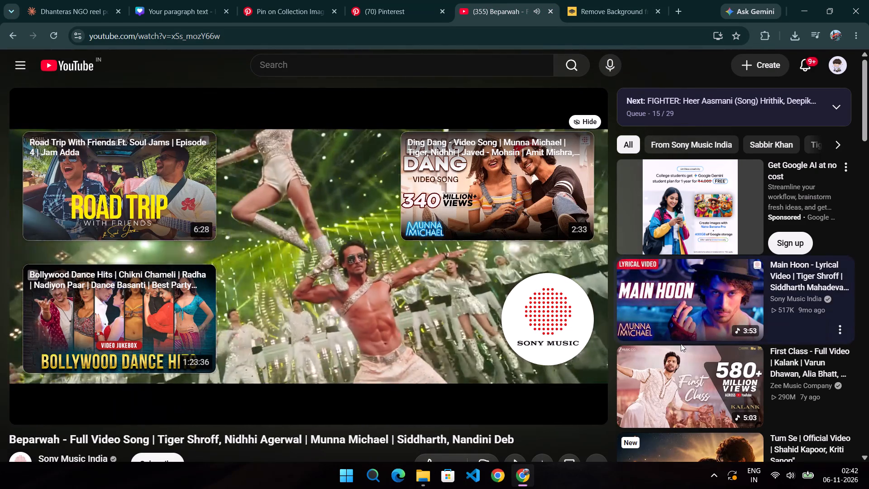
pyautogui.click(679, 328)
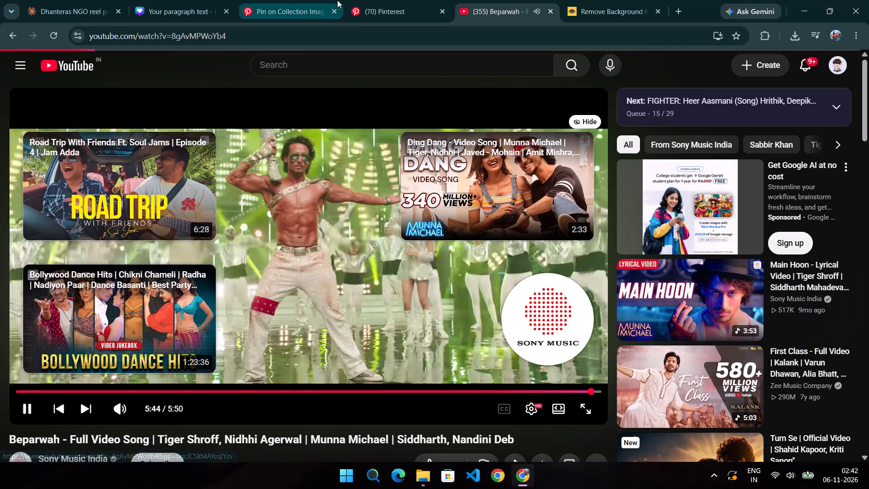
pyautogui.click(574, 0)
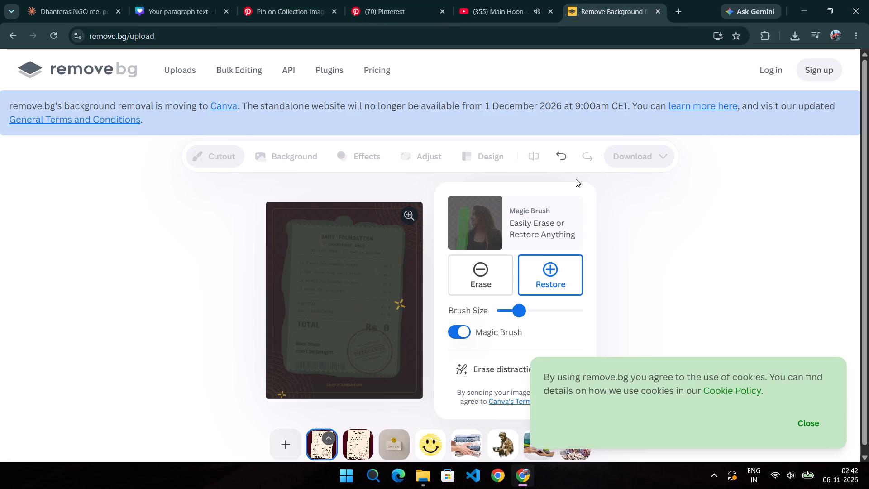
pyautogui.scroll(1, 585, 25)
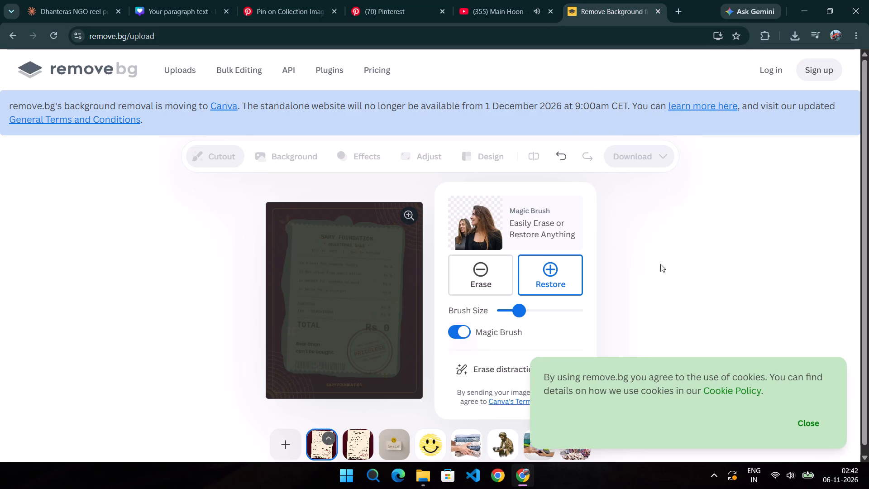
pyautogui.scroll(-2, 664, 301)
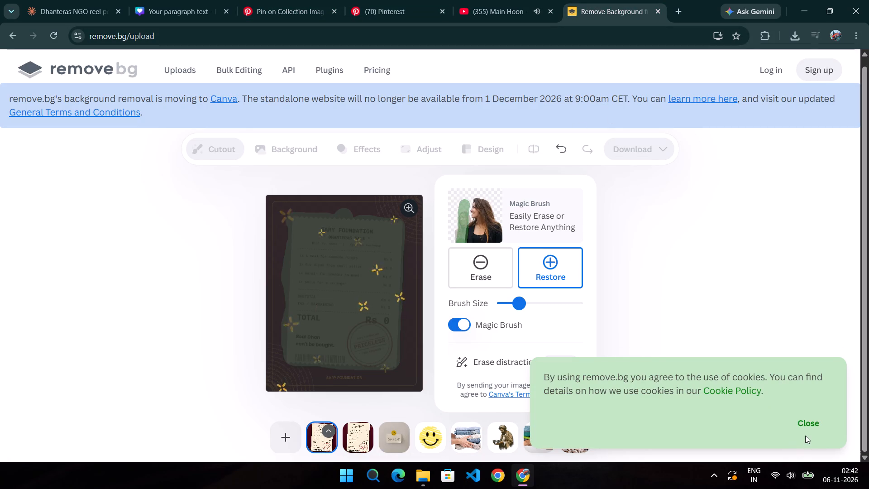
pyautogui.click(806, 427)
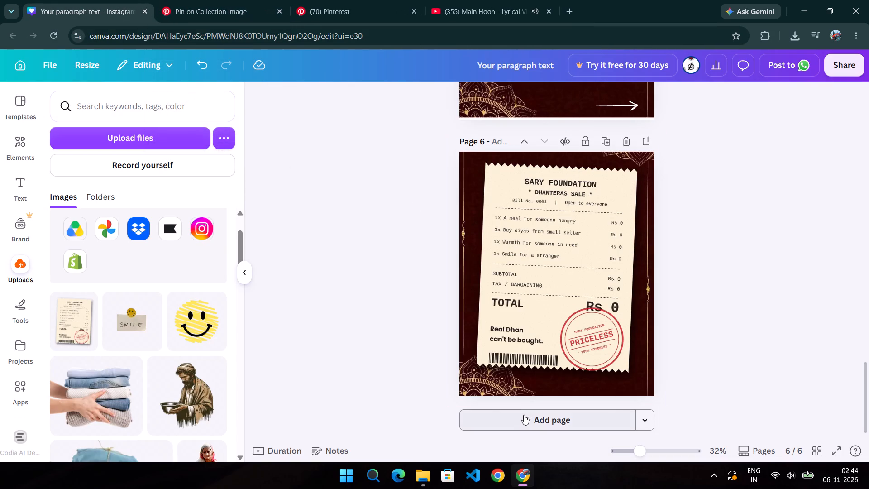
pyautogui.click(523, 416)
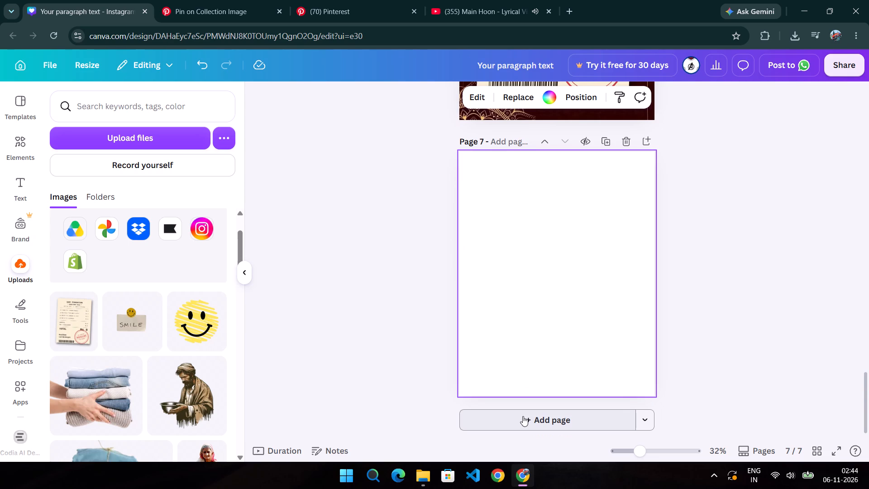
# Switch to Pinterest, search for "happy dhanteraas", and open the cream Hx.Designs Happy Dhanteras pin with the gold coin pot.
pyautogui.click(368, 0)
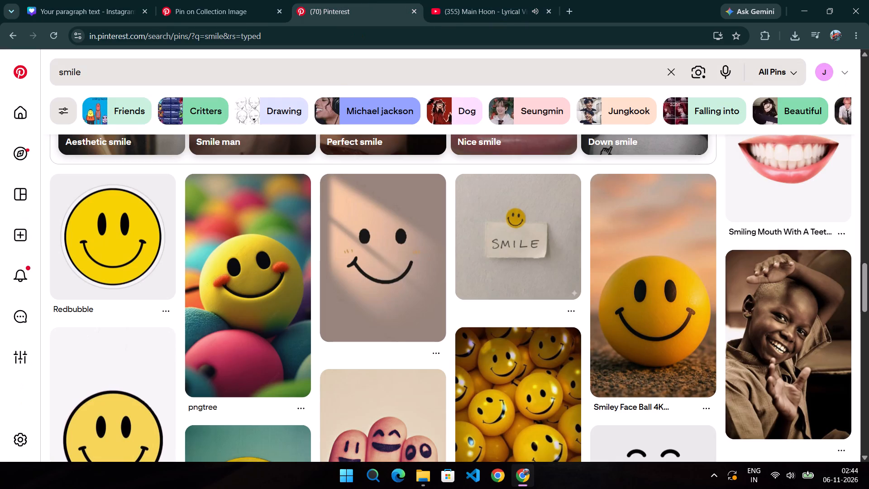
pyautogui.click(672, 70)
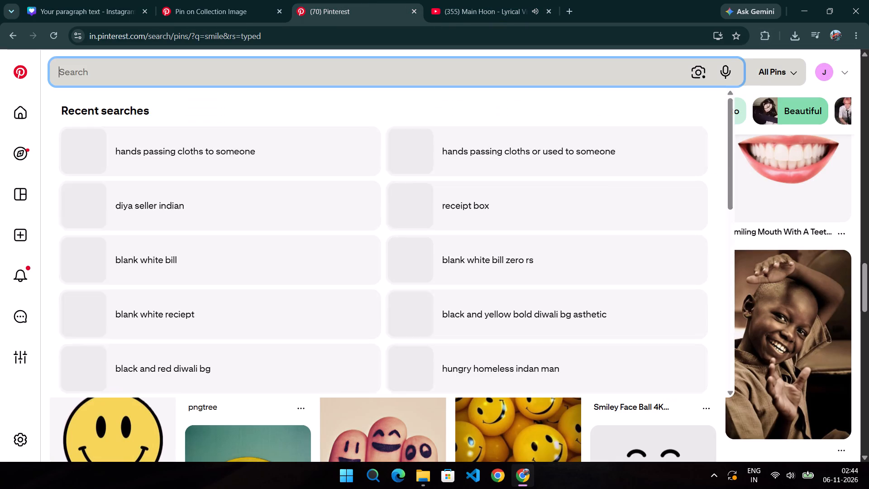
pyautogui.write('happy dhanteraas')
pyautogui.press('Return')
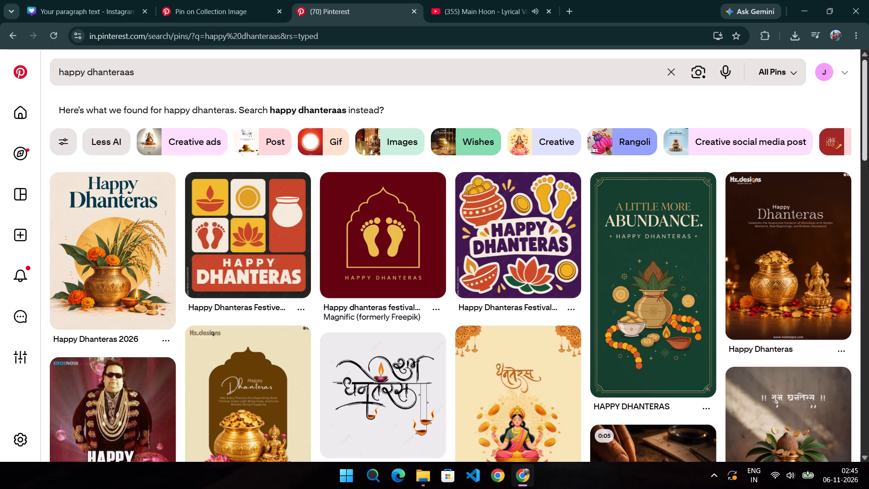
pyautogui.scroll(-1, 624, 260)
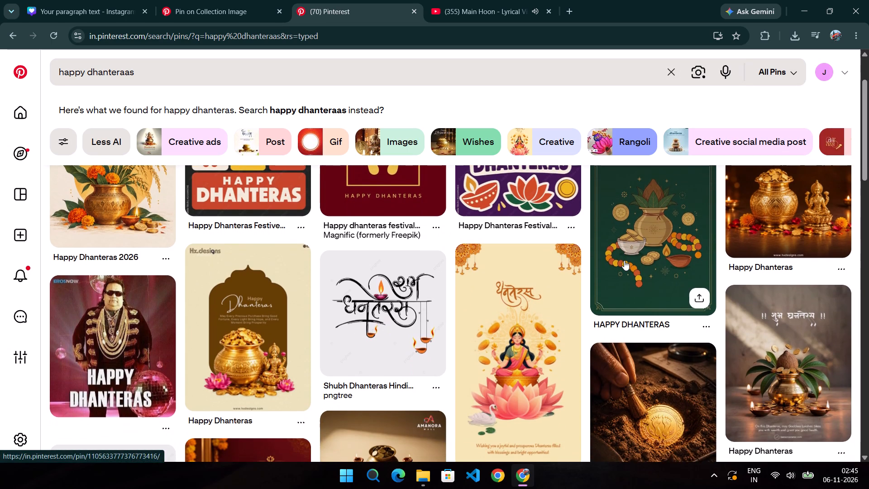
pyautogui.scroll(-1, 624, 260)
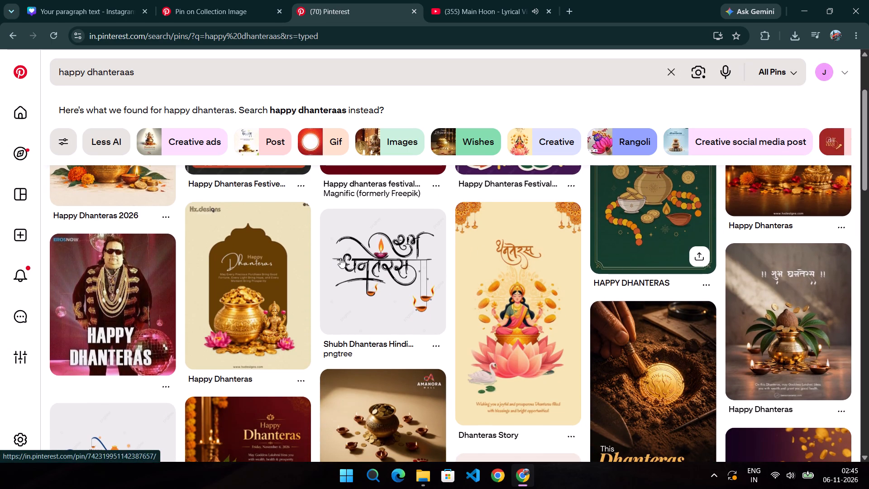
pyautogui.click(285, 268)
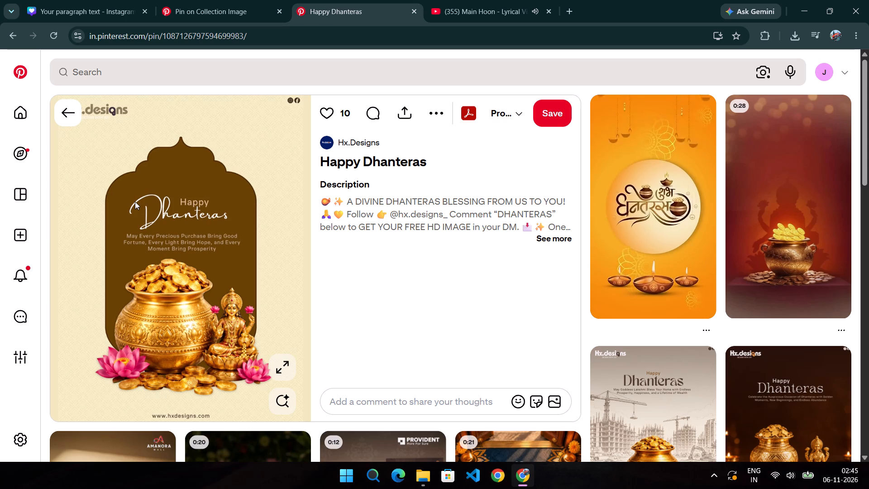
# Return to the "happy dhanteraas" search results and browse the Dhanteras greeting pins for a page 7 design idea.
pyautogui.click(67, 109)
pyautogui.scroll(-1, 223, 299)
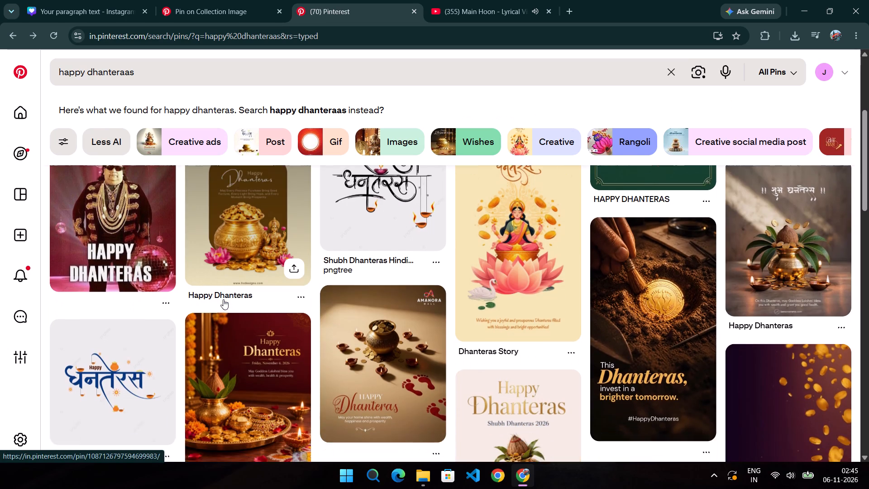
pyautogui.scroll(-2, 223, 299)
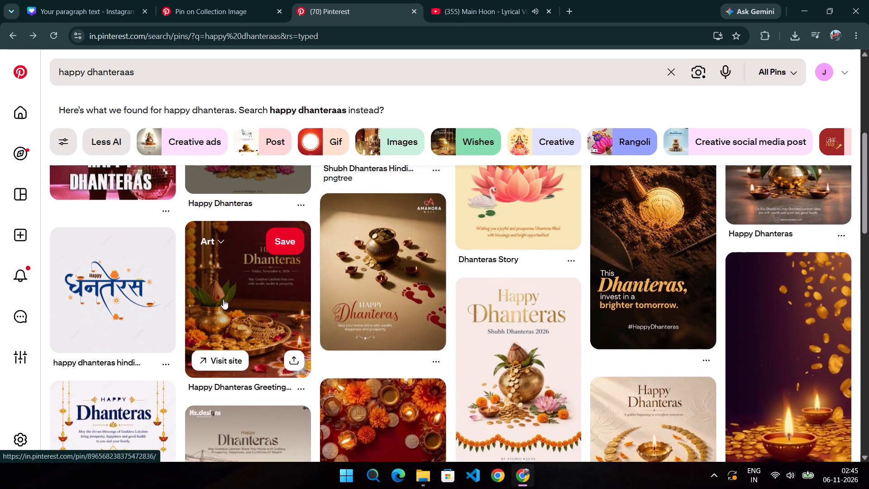
pyautogui.scroll(-2, 223, 299)
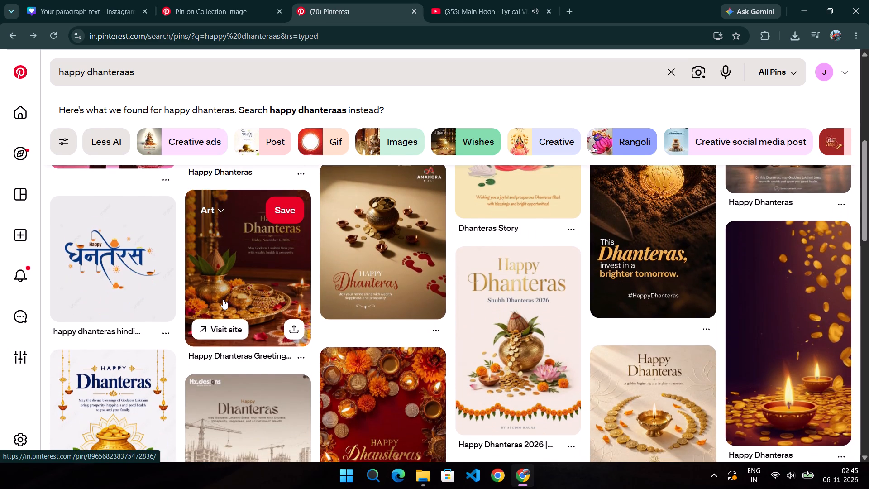
pyautogui.scroll(-2, 223, 299)
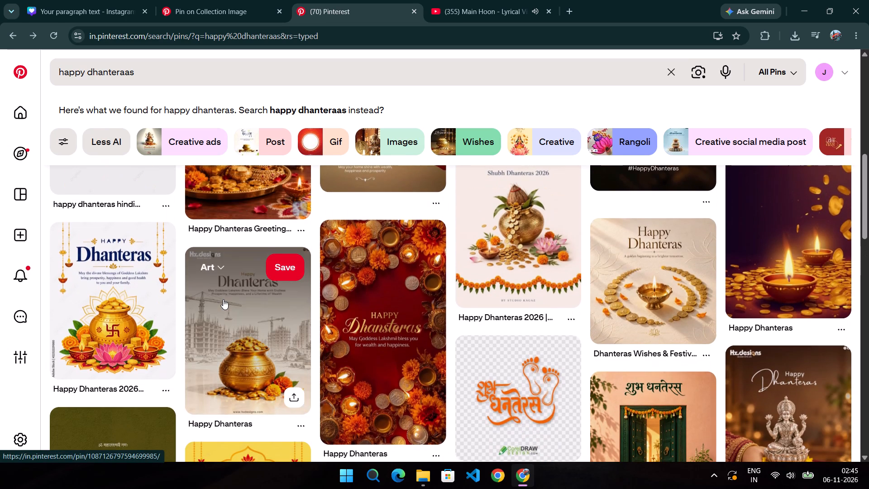
pyautogui.scroll(-4, 223, 299)
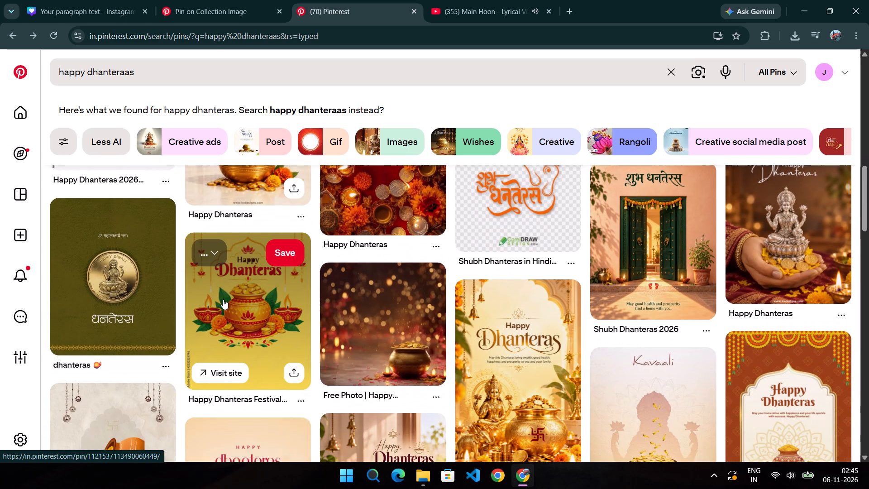
pyautogui.scroll(-2, 223, 299)
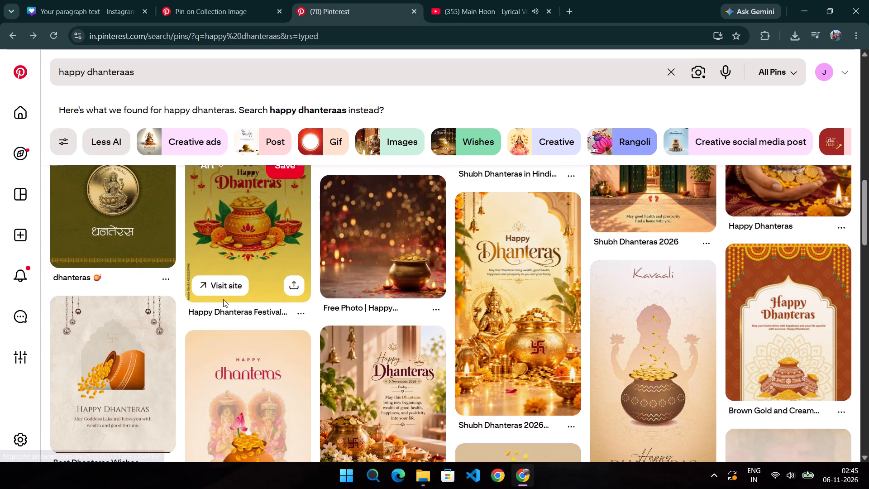
pyautogui.scroll(-1, 223, 299)
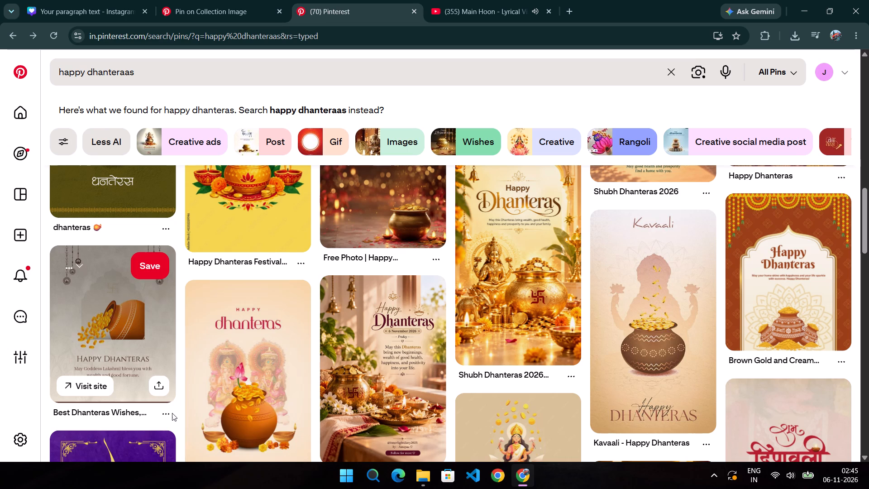
pyautogui.click(163, 415)
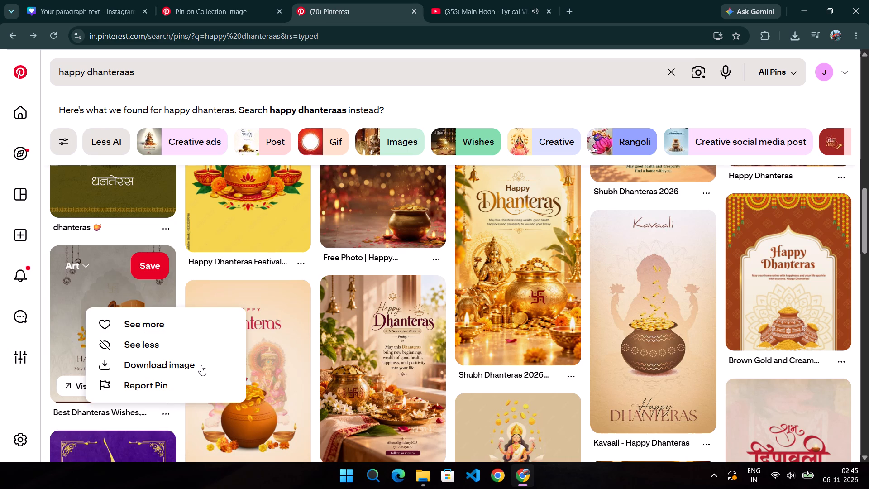
pyautogui.click(285, 275)
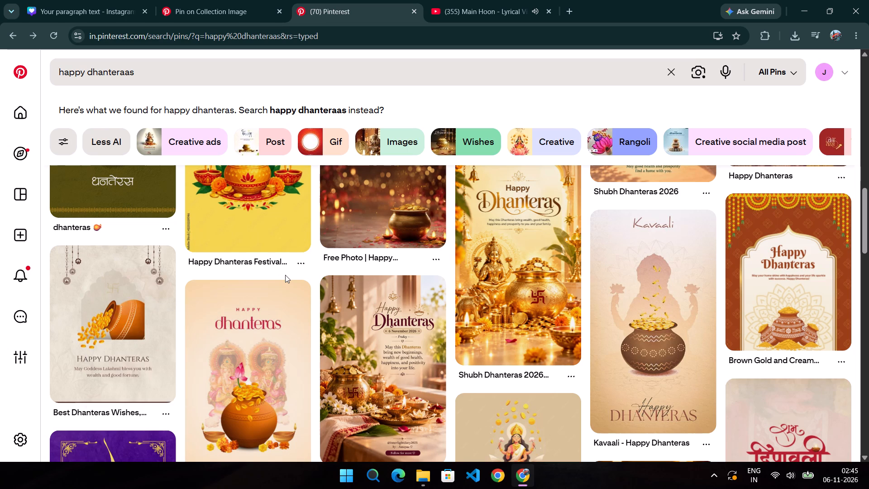
pyautogui.scroll(-5, 285, 275)
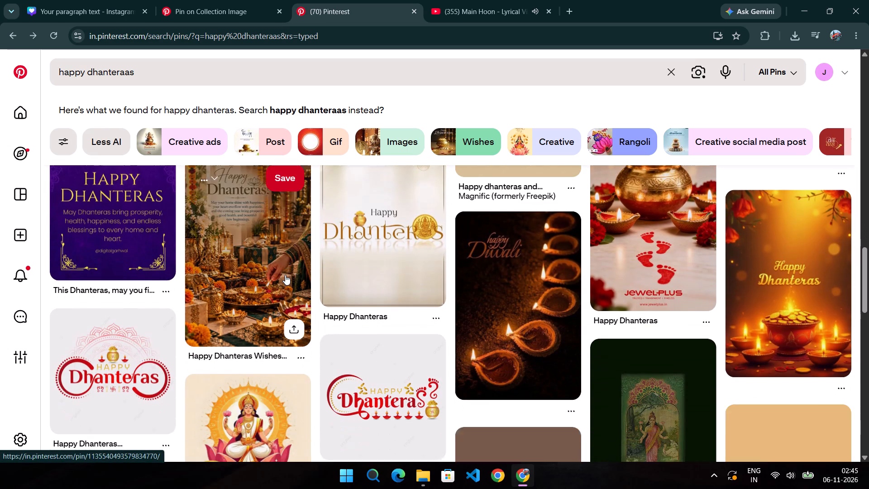
pyautogui.scroll(-3, 285, 275)
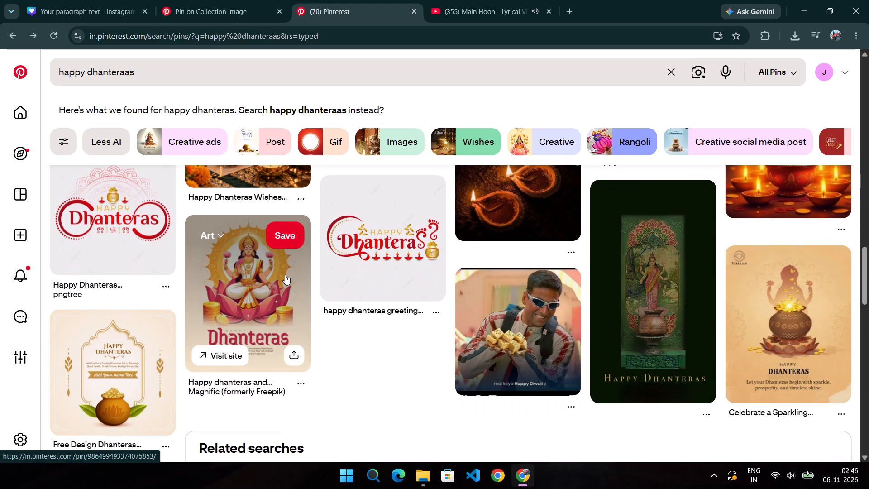
pyautogui.scroll(-2, 285, 275)
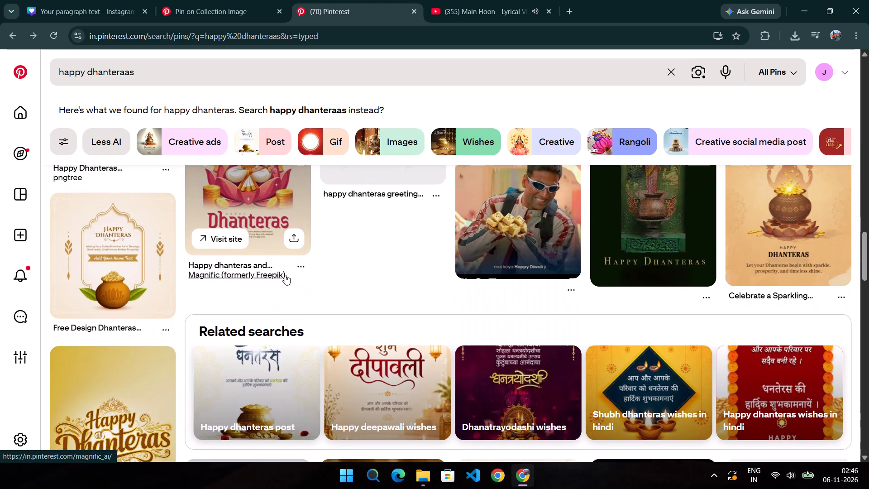
pyautogui.scroll(-6, 285, 275)
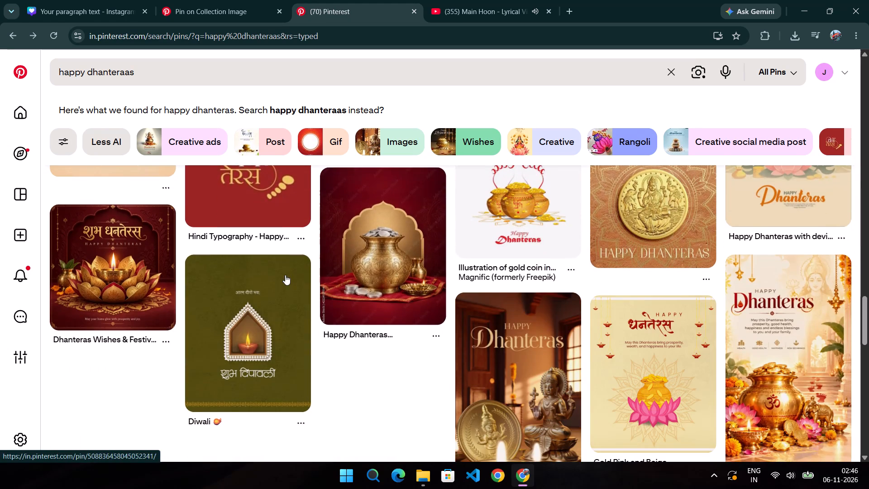
# Switch back to the Canva design and review the carousel pages and the uploaded images for material that suits page 7.
pyautogui.click(253, 0)
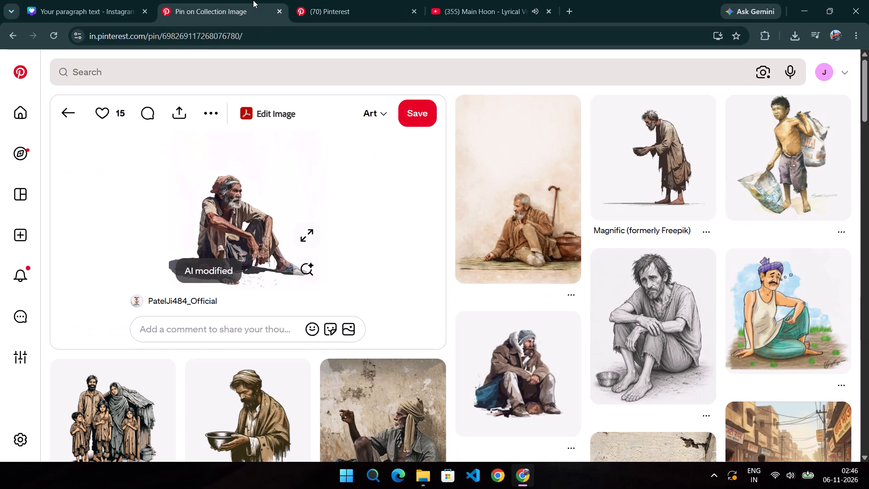
pyautogui.click(95, 1)
pyautogui.scroll(13, 353, 192)
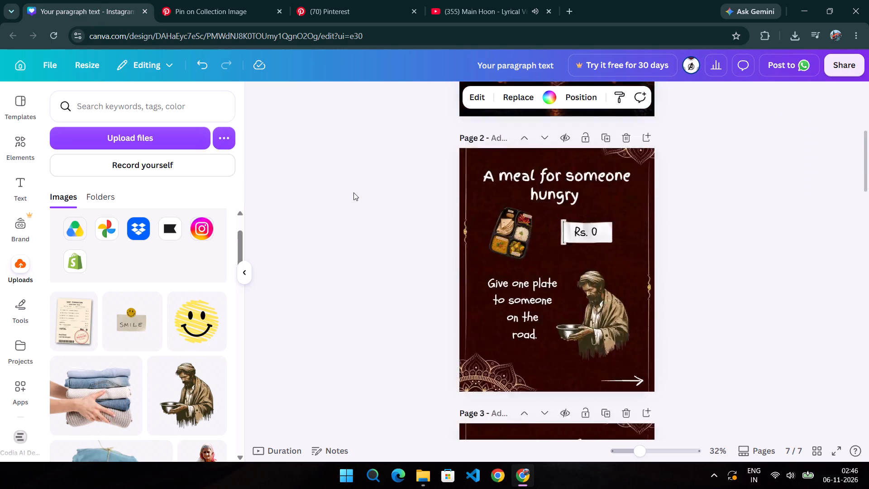
pyautogui.scroll(-5, 353, 192)
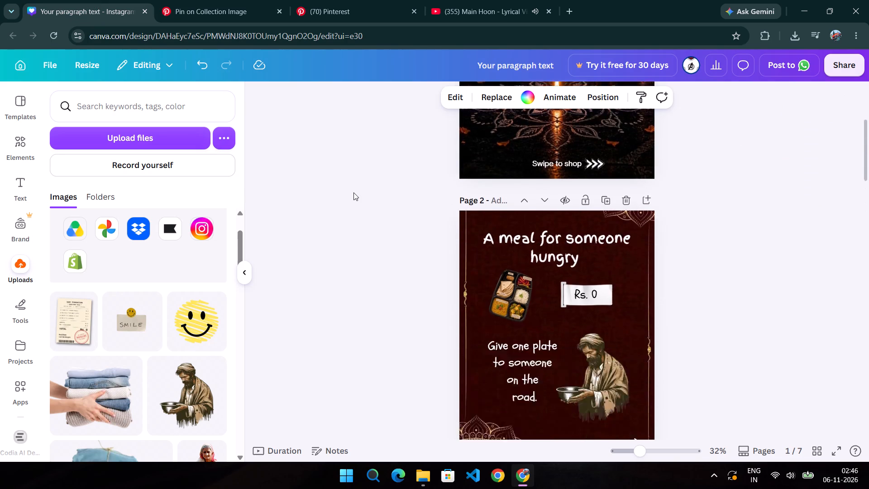
pyautogui.scroll(-10, 353, 192)
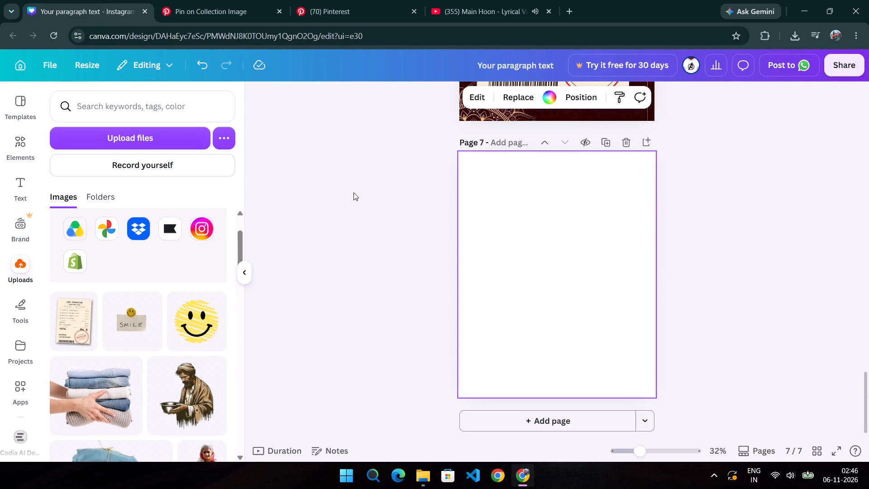
pyautogui.scroll(4, 353, 192)
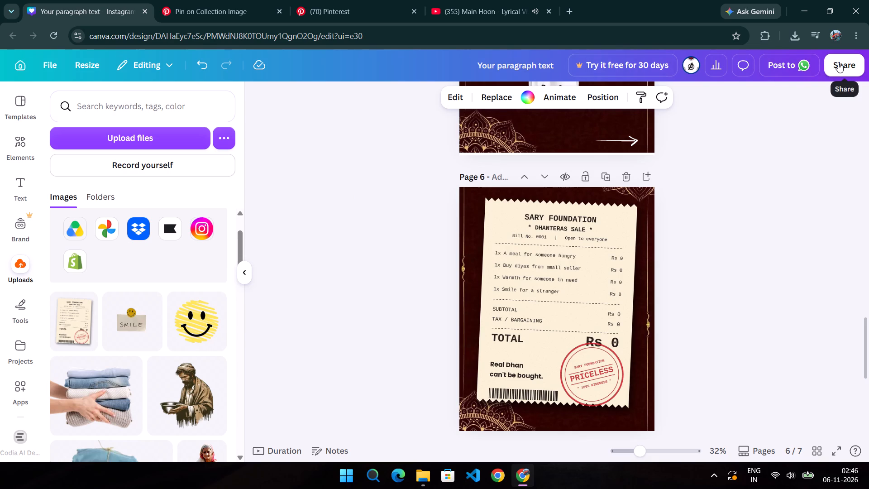
pyautogui.scroll(11, 716, 260)
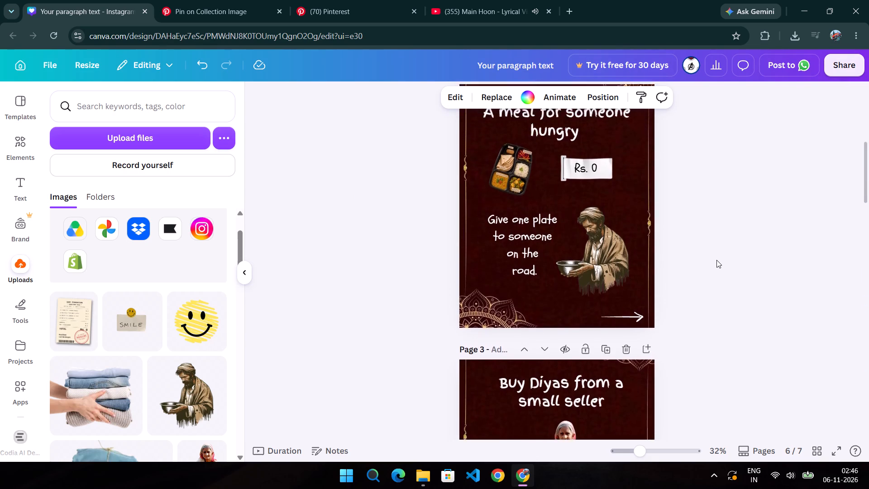
pyautogui.scroll(4, 716, 260)
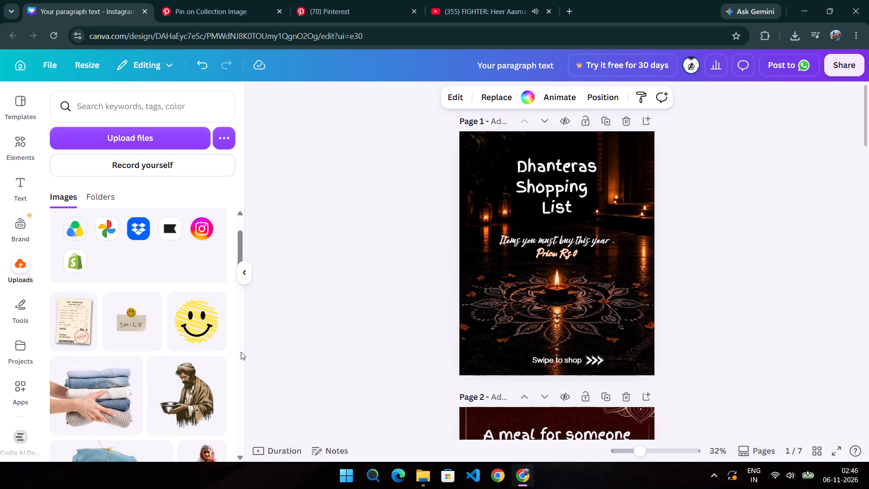
pyautogui.scroll(-9, 241, 352)
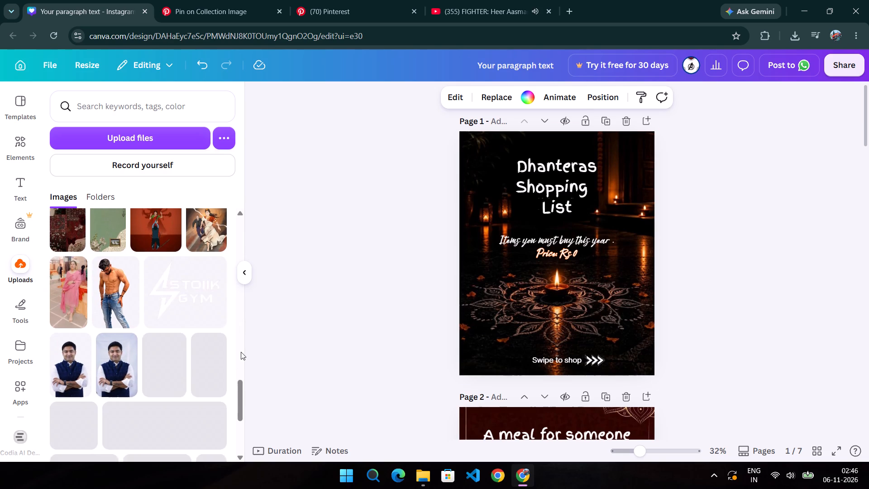
pyautogui.scroll(-4, 241, 352)
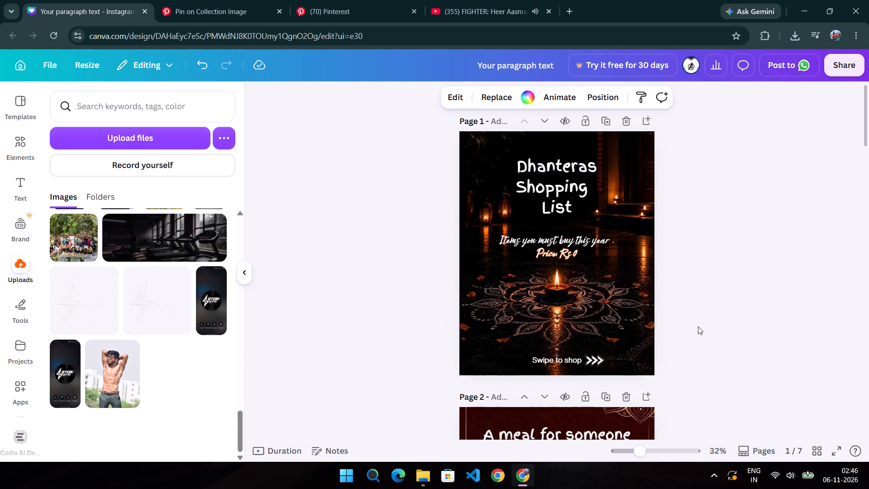
pyautogui.scroll(-2, 698, 326)
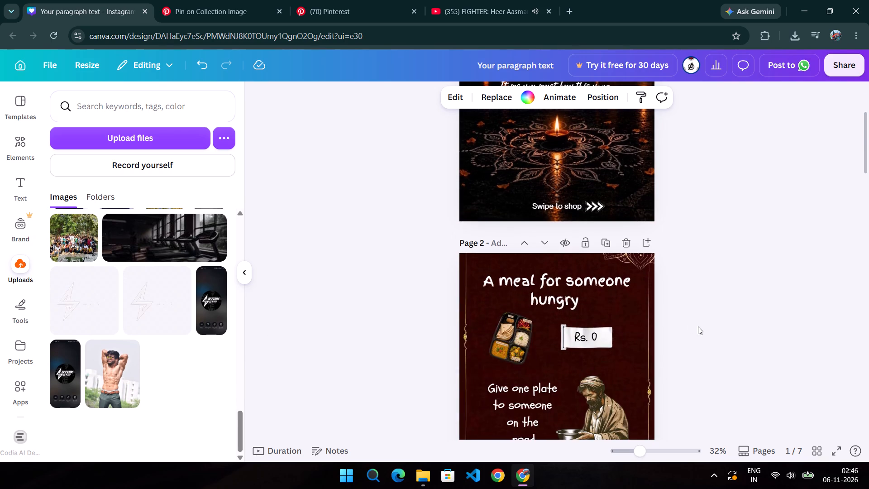
pyautogui.scroll(-6, 698, 326)
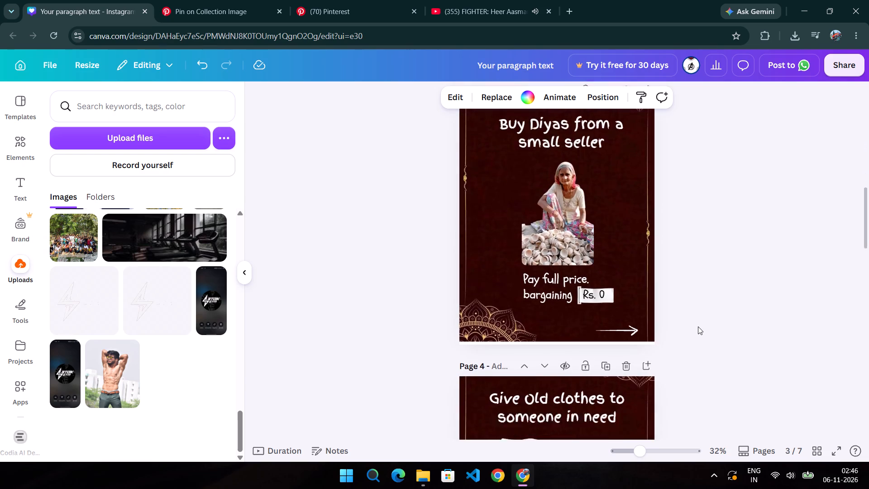
pyautogui.scroll(-8, 698, 326)
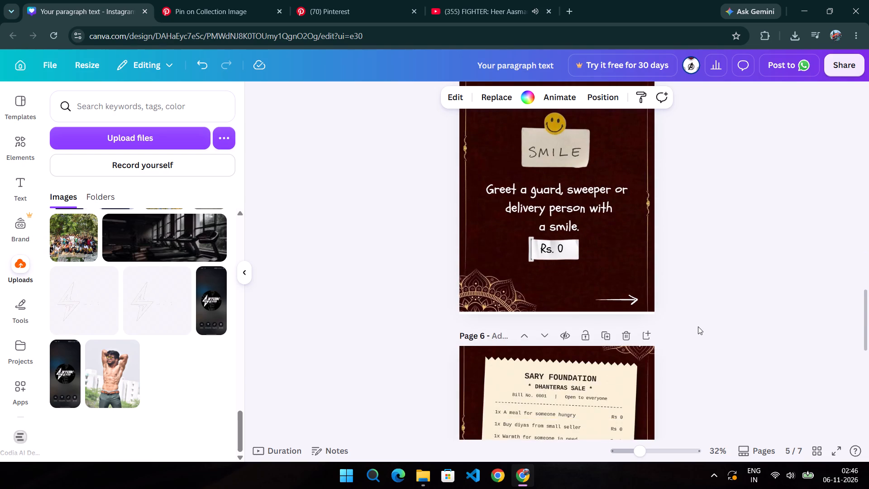
# Add the uploaded black background image with hanging string lights to the blank page 7.
pyautogui.scroll(-3, 698, 326)
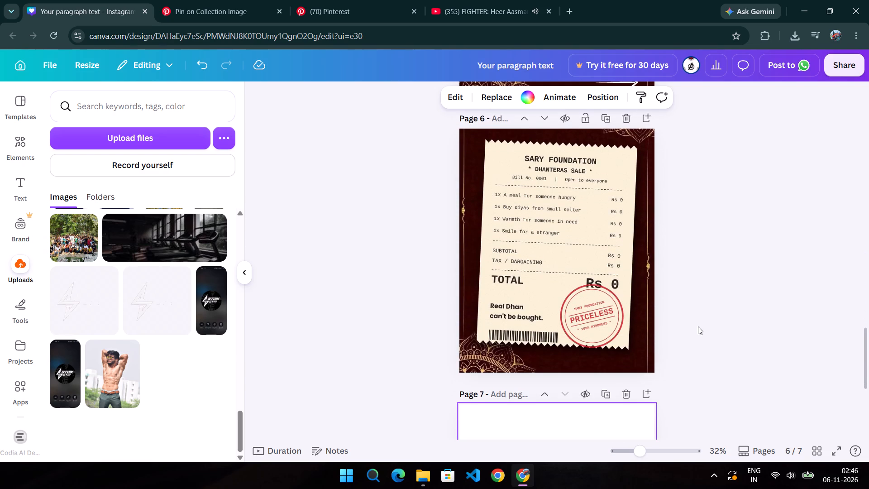
pyautogui.scroll(-1, 698, 326)
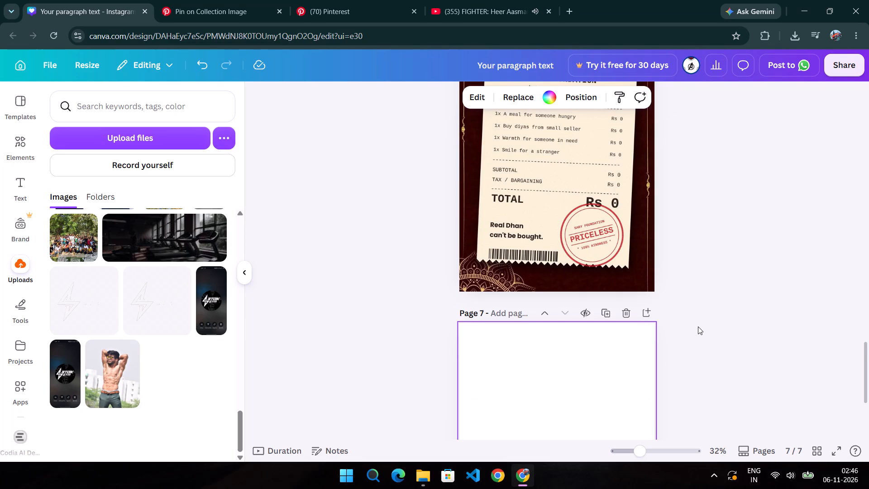
pyautogui.click(230, 0)
pyautogui.click(72, 0)
pyautogui.scroll(-1, 423, 277)
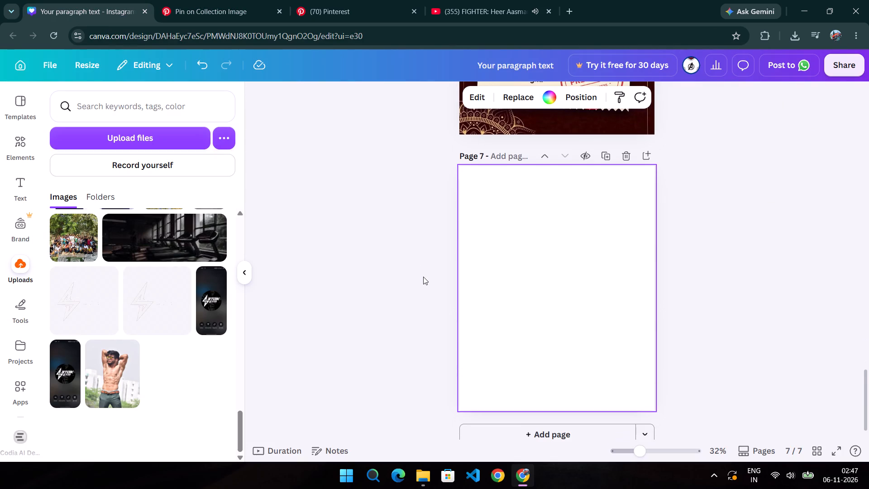
pyautogui.click(512, 290)
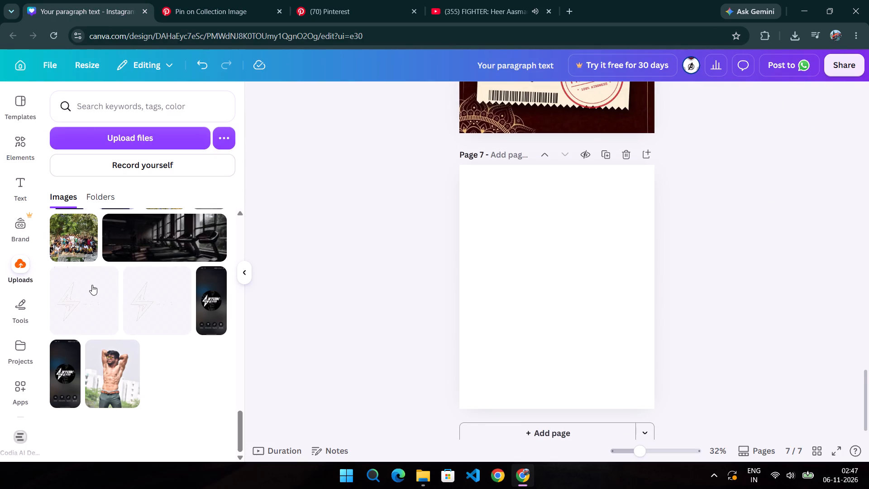
pyautogui.scroll(8, 95, 280)
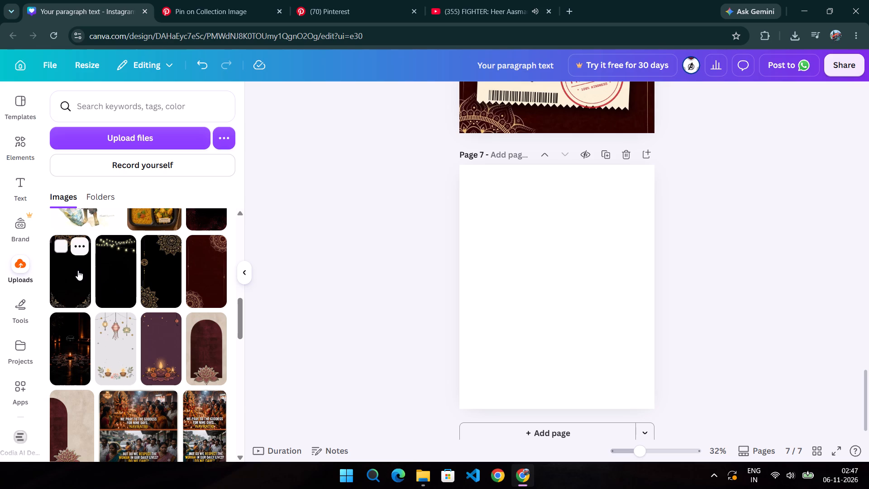
pyautogui.click(106, 274)
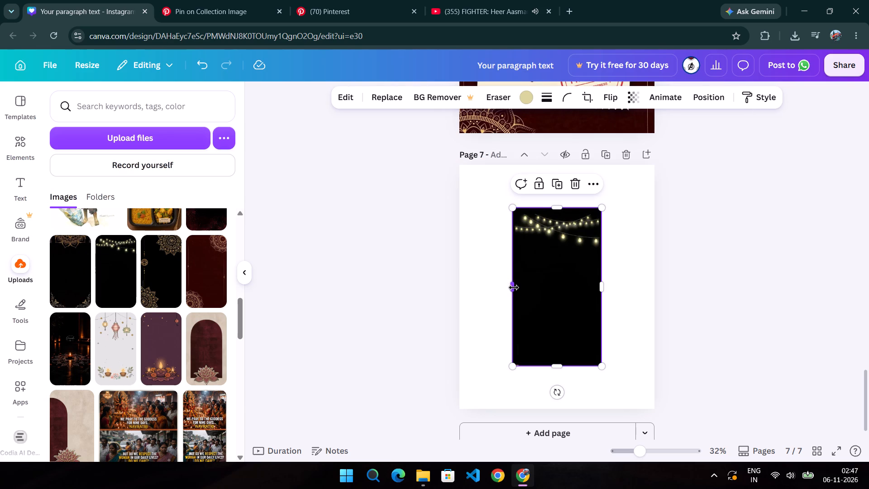
# Stretch and reposition the string-lights image to cover page 7 from edge to edge, keeping the bulbs along the page's upper edge.
pyautogui.moveTo(514, 288); pyautogui.dragTo(461, 282)
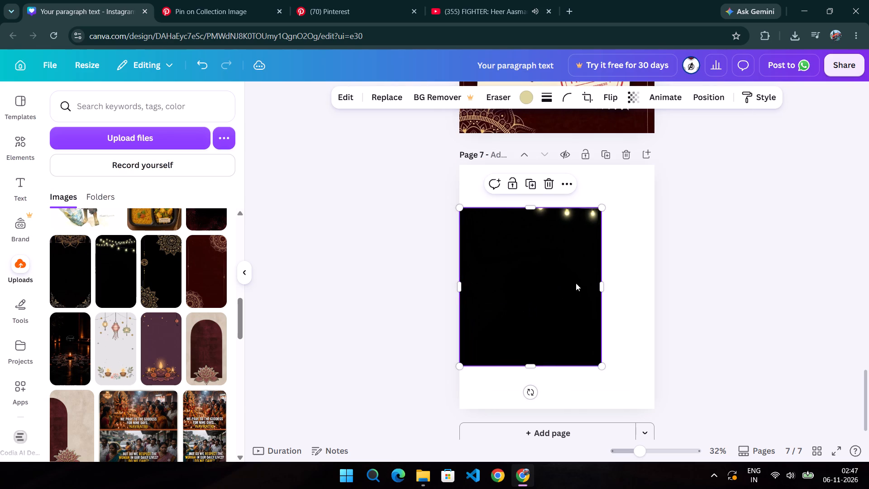
pyautogui.moveTo(601, 285); pyautogui.dragTo(649, 284)
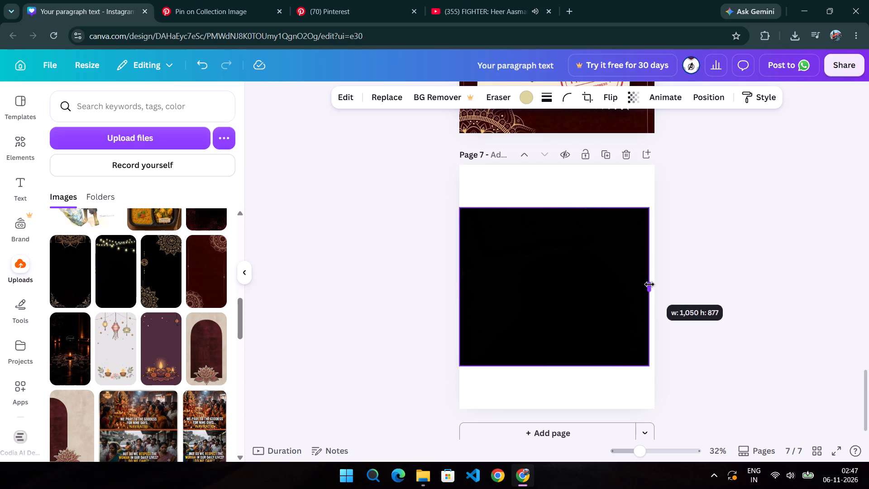
pyautogui.moveTo(649, 284); pyautogui.dragTo(654, 285)
pyautogui.moveTo(559, 206); pyautogui.dragTo(559, 198)
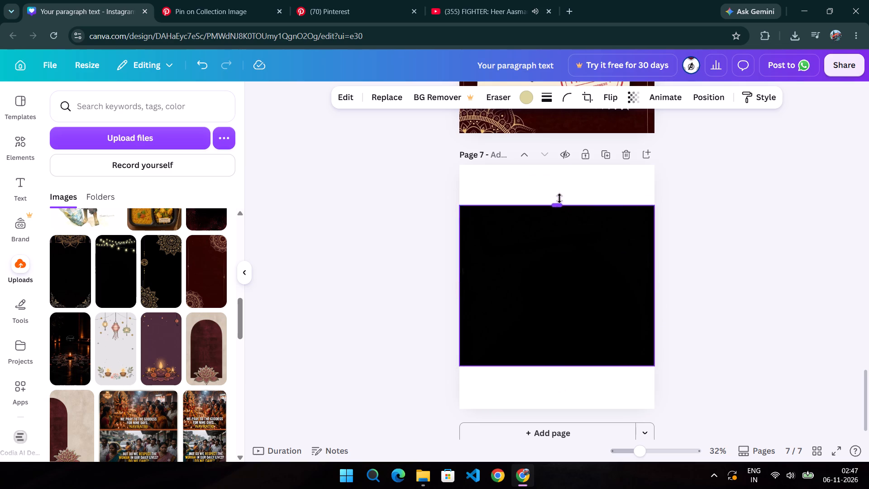
pyautogui.moveTo(559, 198); pyautogui.dragTo(558, 165)
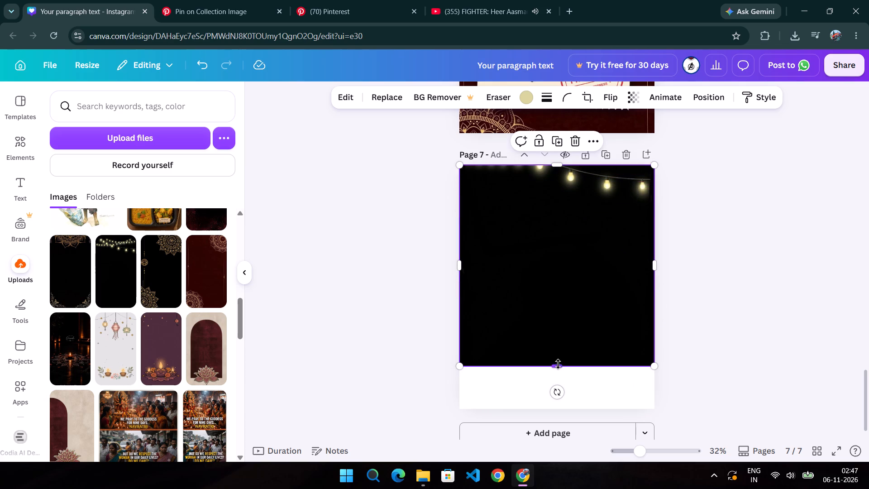
pyautogui.moveTo(549, 307); pyautogui.dragTo(548, 349)
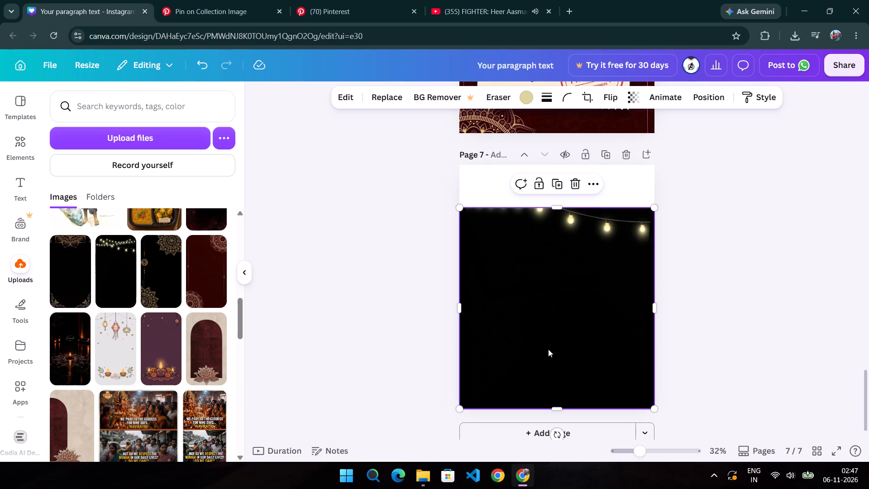
pyautogui.moveTo(557, 206); pyautogui.dragTo(558, 165)
# Shift and extend the string-lights background past the page edges so the full light strands hang across the top of page 7.
pyautogui.moveTo(558, 237); pyautogui.dragTo(541, 237)
pyautogui.moveTo(634, 285); pyautogui.dragTo(651, 284)
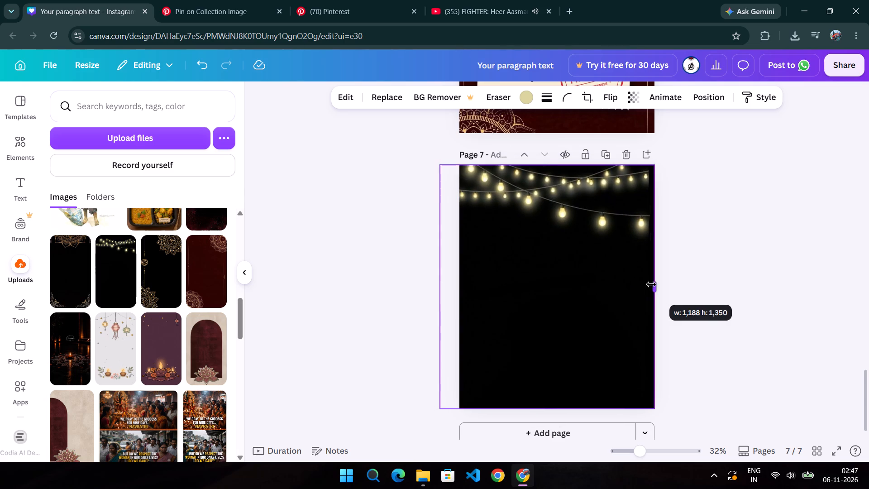
pyautogui.moveTo(651, 284); pyautogui.dragTo(657, 285)
pyautogui.moveTo(594, 273); pyautogui.dragTo(597, 286)
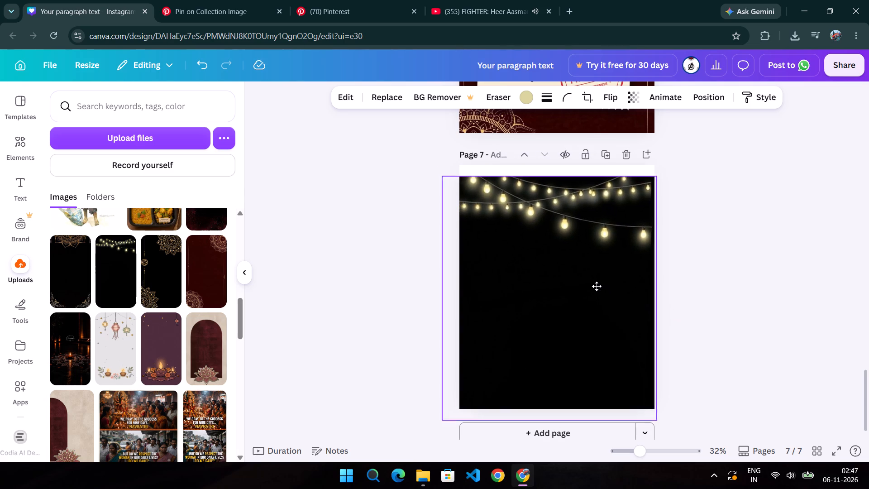
pyautogui.moveTo(597, 286); pyautogui.dragTo(597, 289)
pyautogui.moveTo(553, 182); pyautogui.dragTo(553, 177)
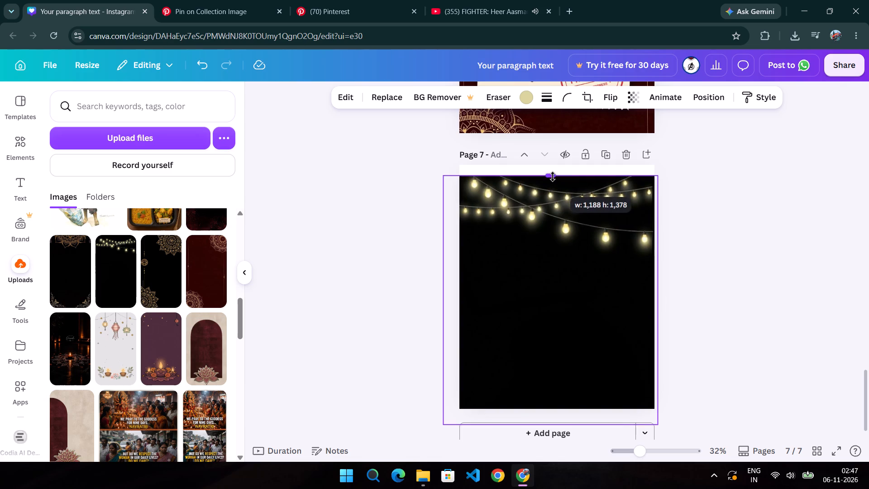
pyautogui.moveTo(553, 177); pyautogui.dragTo(552, 165)
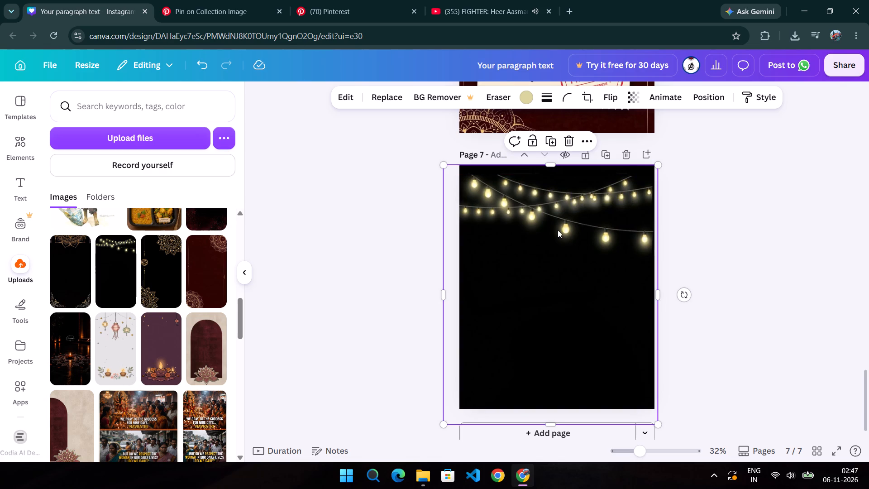
# Trim the empty strip above the light strands off page 7's background and shift the image up flush with the page's top edge.
pyautogui.click(718, 249)
pyautogui.moveTo(601, 276); pyautogui.dragTo(599, 267)
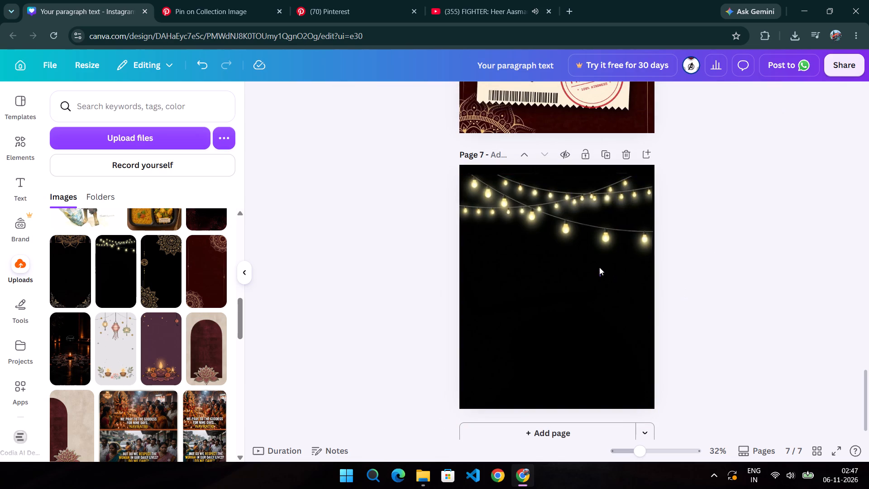
pyautogui.moveTo(599, 267); pyautogui.dragTo(599, 254)
pyautogui.moveTo(571, 264); pyautogui.dragTo(570, 262)
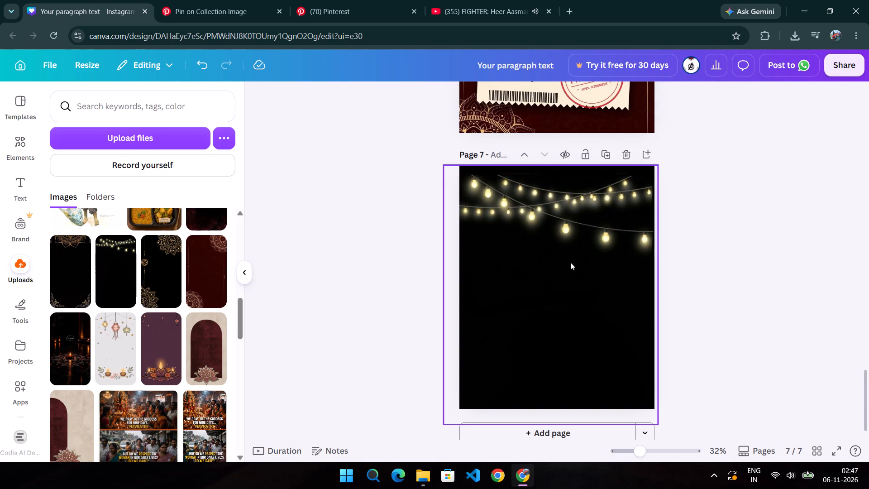
pyautogui.moveTo(570, 262); pyautogui.dragTo(570, 246)
pyautogui.click(577, 312)
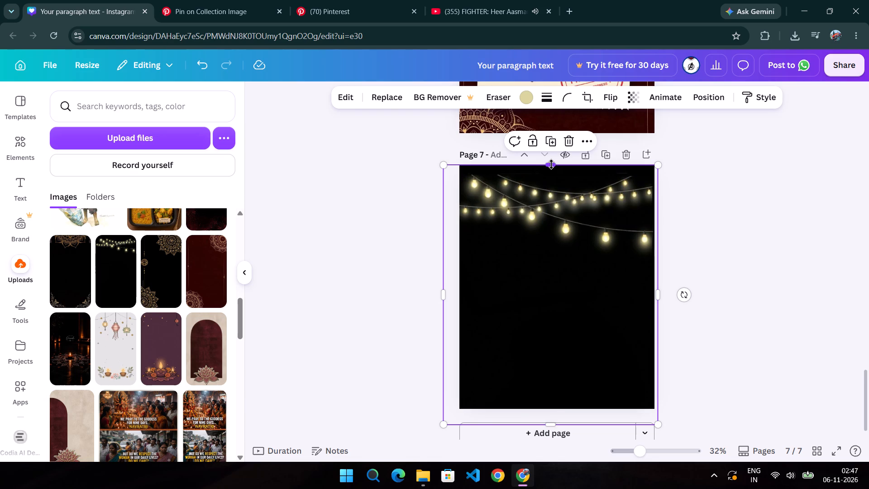
pyautogui.moveTo(551, 164); pyautogui.dragTo(553, 174)
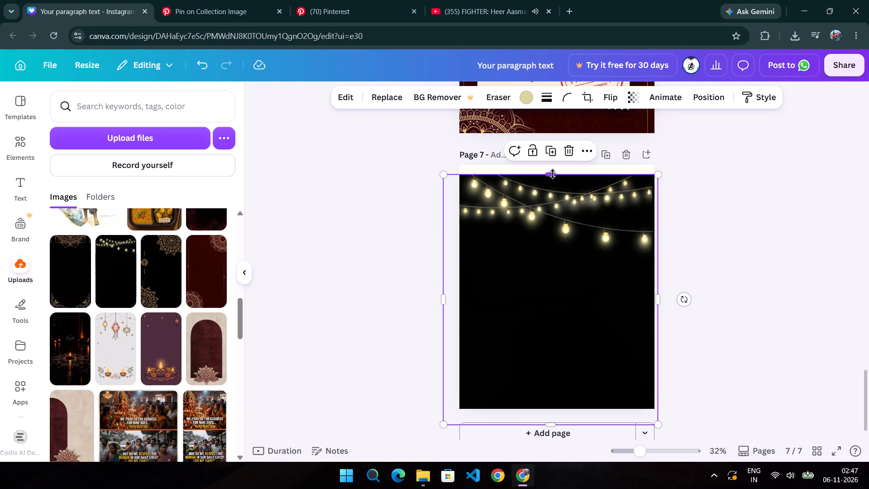
pyautogui.moveTo(562, 259); pyautogui.dragTo(562, 251)
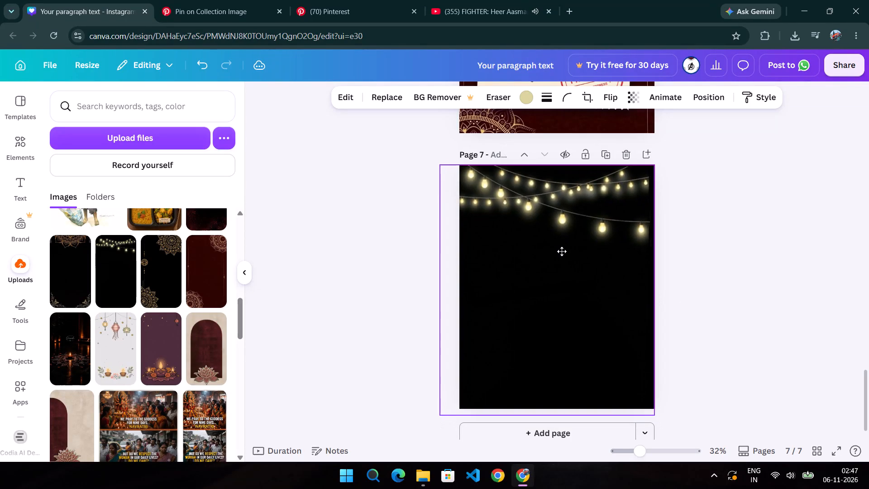
pyautogui.moveTo(562, 251); pyautogui.dragTo(563, 251)
pyautogui.click(793, 380)
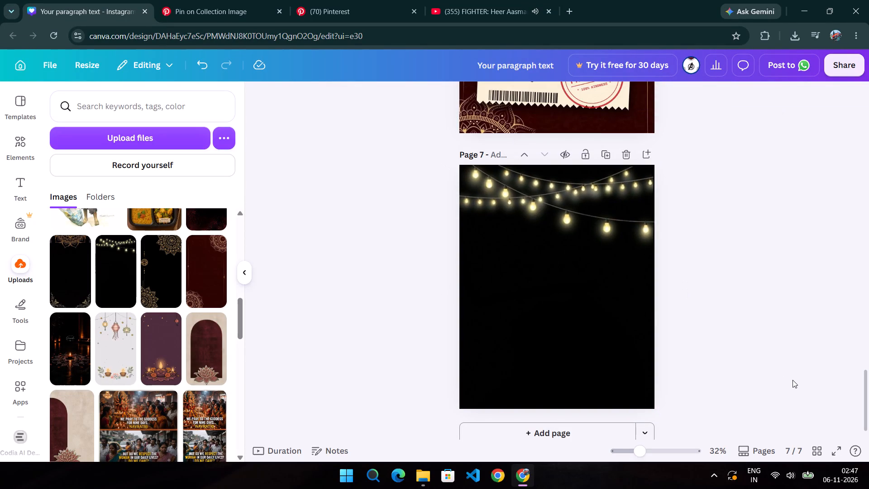
pyautogui.scroll(-1, 793, 380)
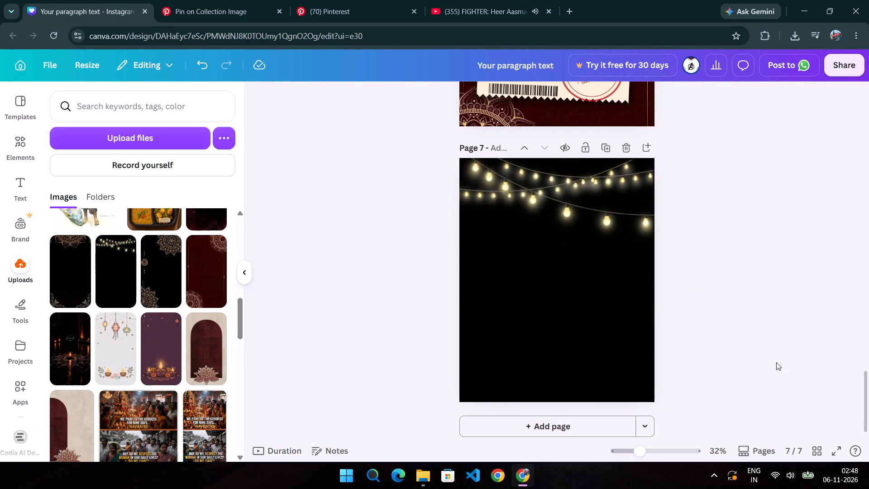
# Switch to the Pinterest "happy dhanteraas" results and examine the greeting pins, including the gold-coin pot design, for a page 7 idea.
pyautogui.click(203, 0)
pyautogui.click(325, 0)
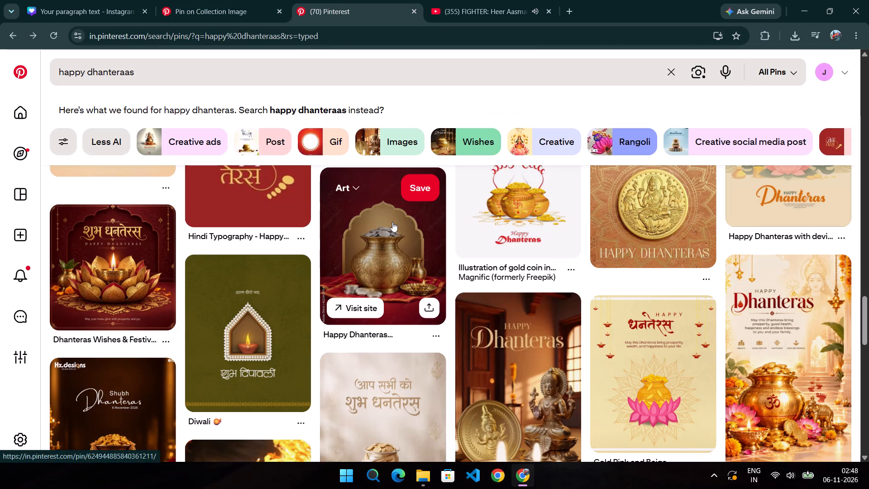
pyautogui.scroll(8, 392, 222)
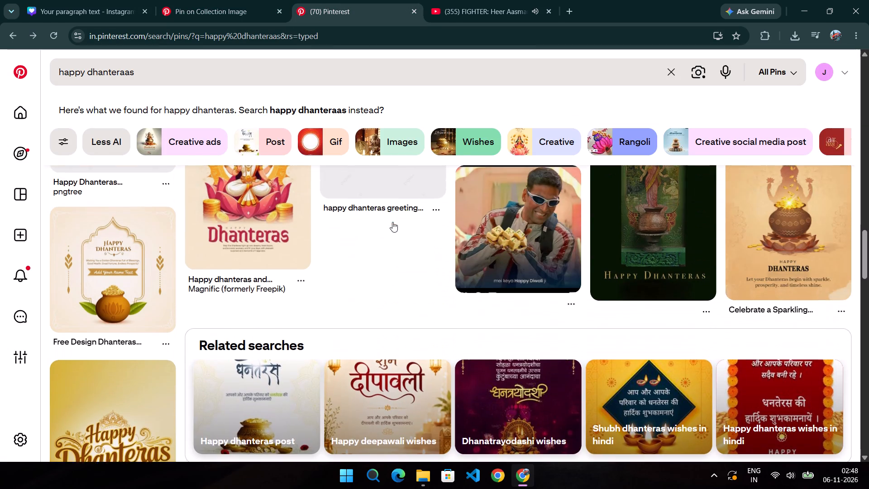
pyautogui.scroll(5, 392, 222)
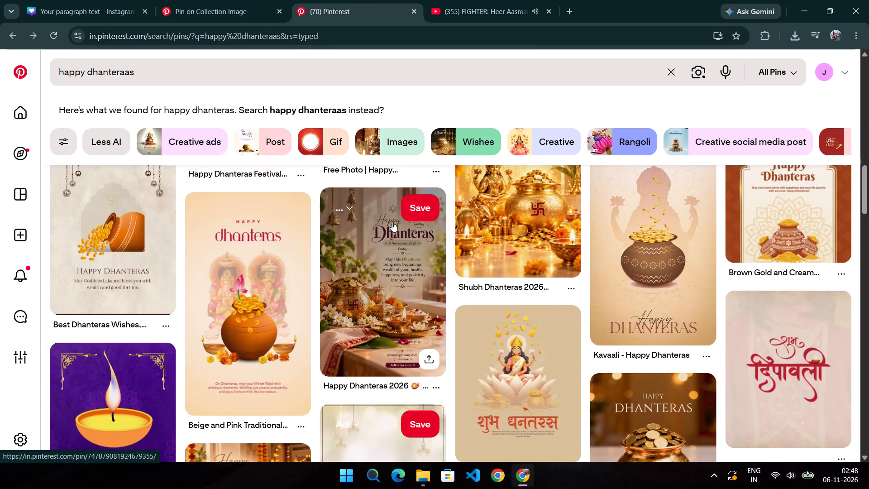
pyautogui.scroll(8, 392, 222)
pyautogui.hscroll(1, 392, 222)
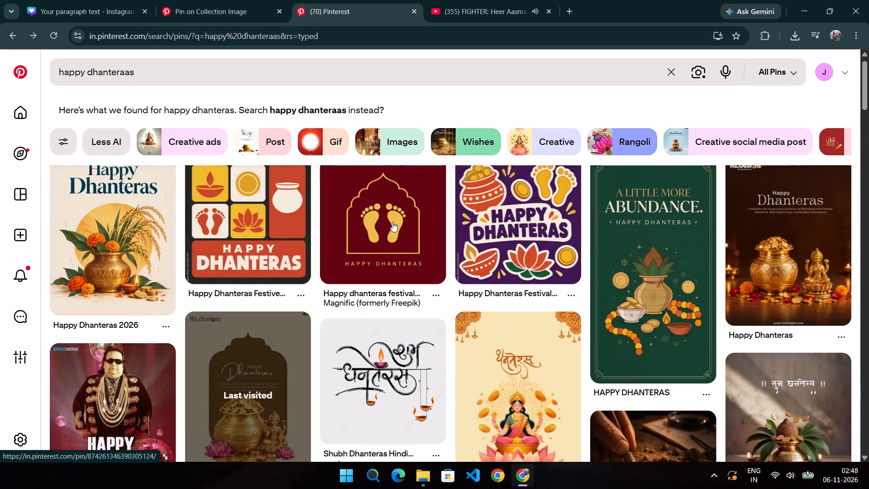
pyautogui.hscroll(1, 392, 222)
pyautogui.scroll(-3, 392, 222)
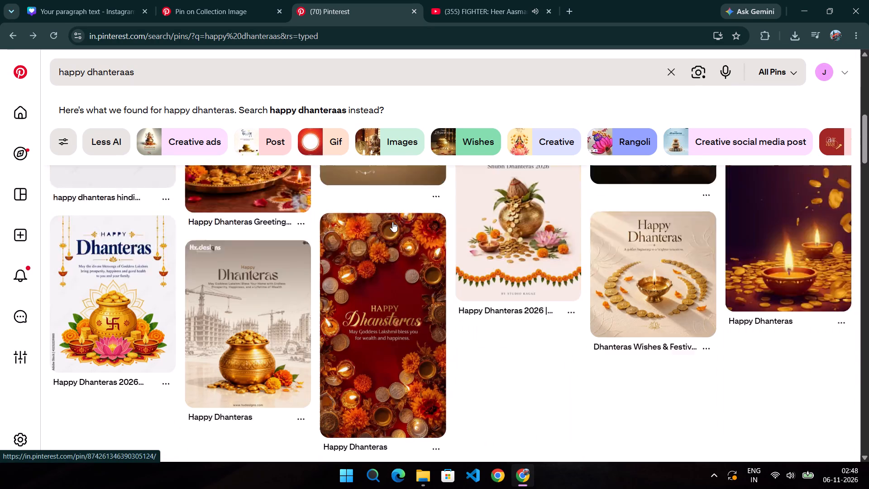
pyautogui.scroll(-1, 392, 222)
pyautogui.scroll(1, 392, 222)
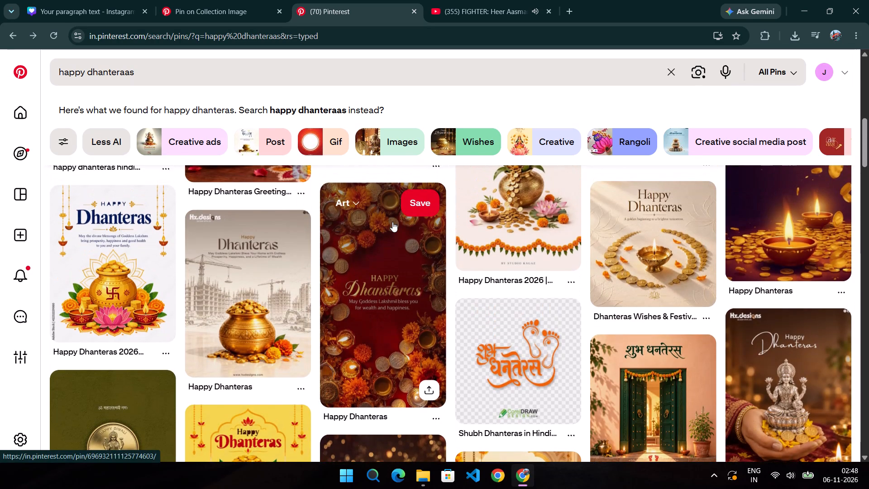
pyautogui.click(140, 264)
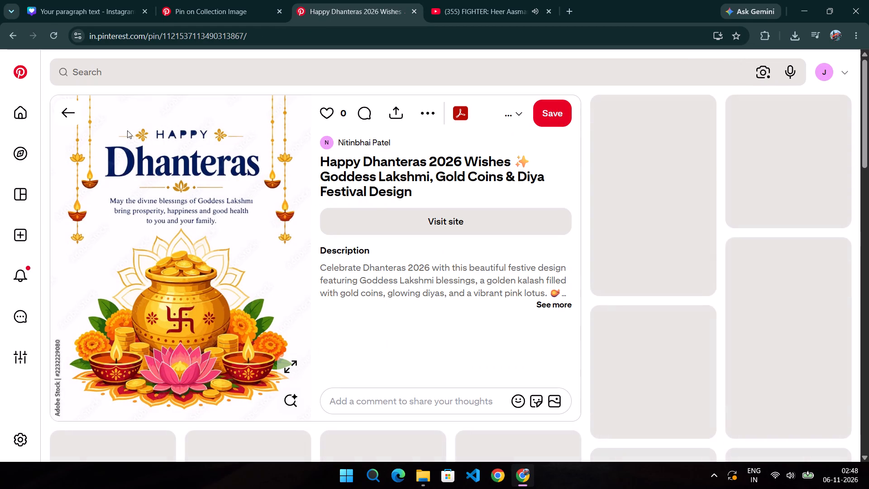
pyautogui.click(67, 113)
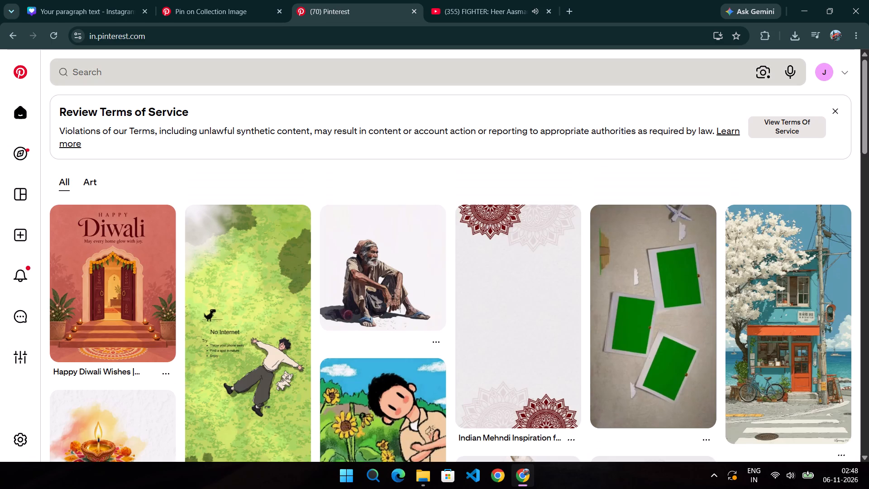
# Search Pinterest for "happy dhanteras asthetic" and download the brass kalash and marigold poster as Happy Dhanteras 2026 in JPEG format.
pyautogui.click(152, 75)
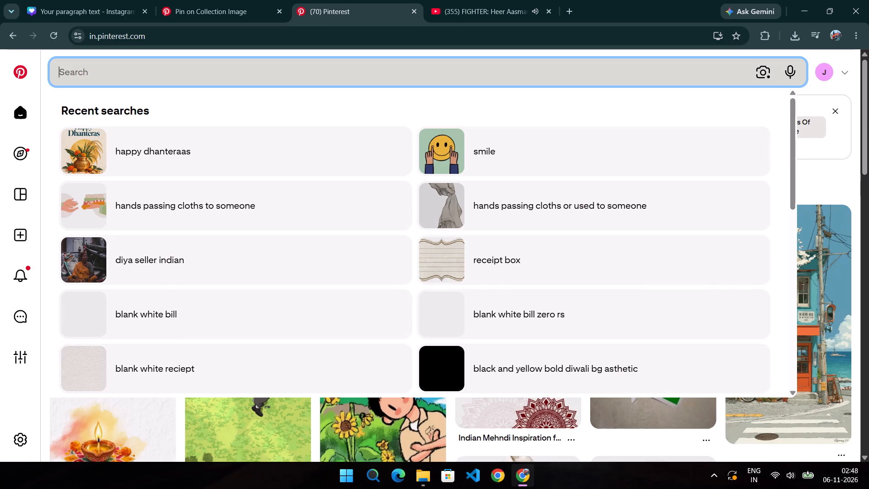
pyautogui.write('happy dhanteras asthetic')
pyautogui.press('Return')
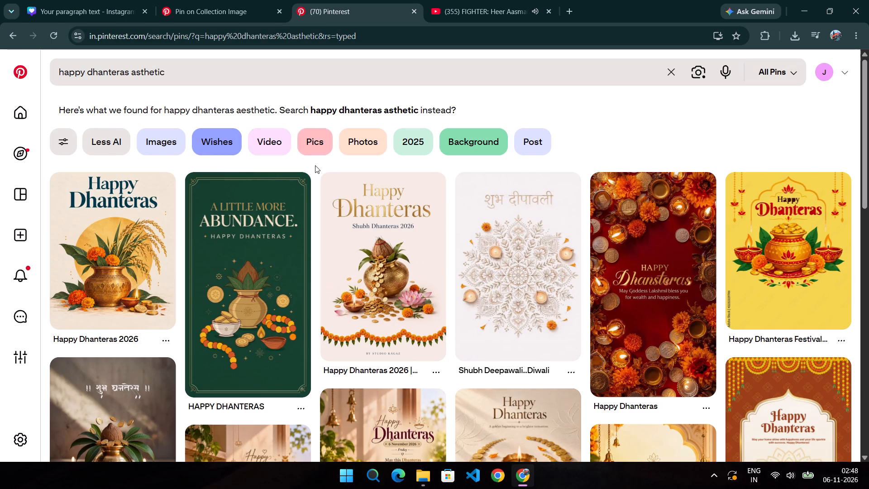
pyautogui.click(138, 283)
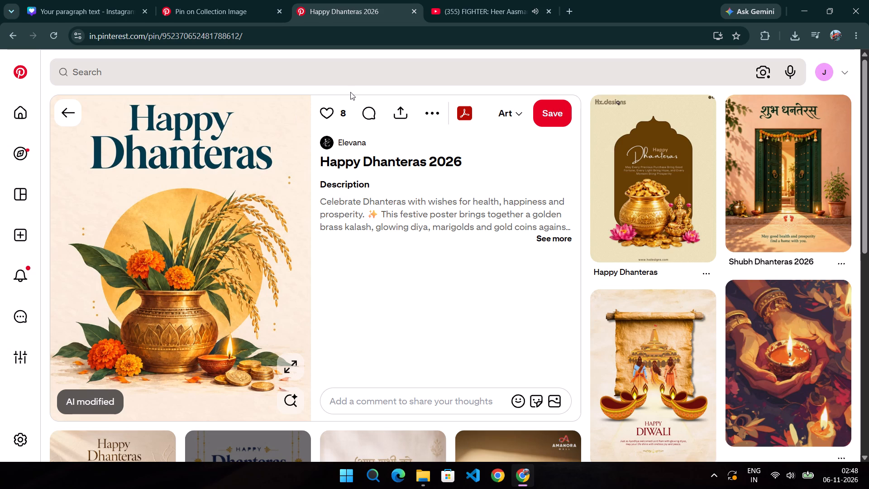
pyautogui.click(430, 112)
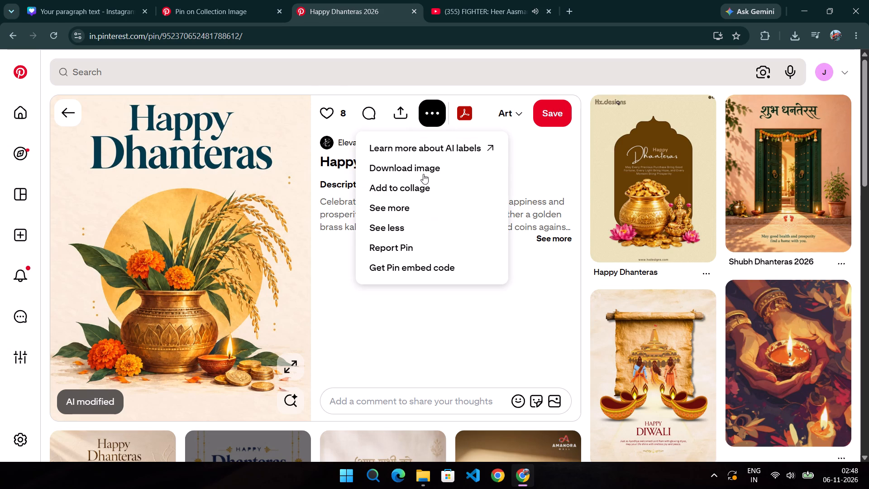
pyautogui.click(423, 167)
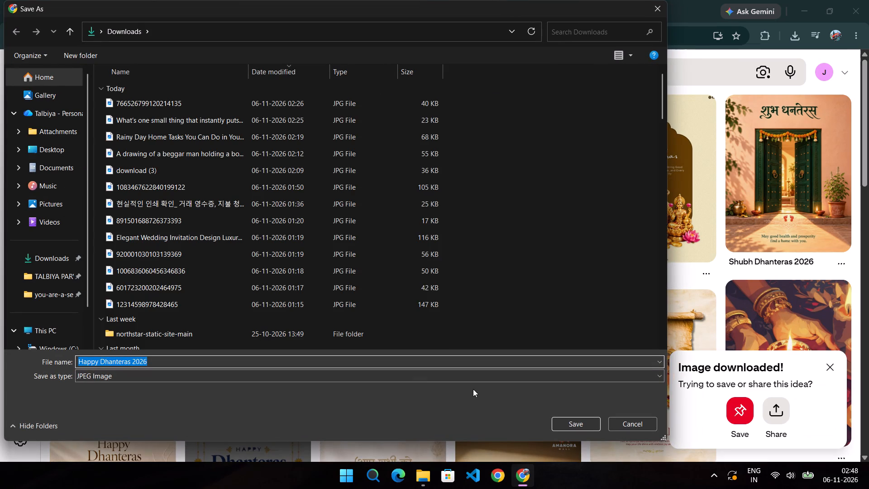
pyautogui.click(561, 422)
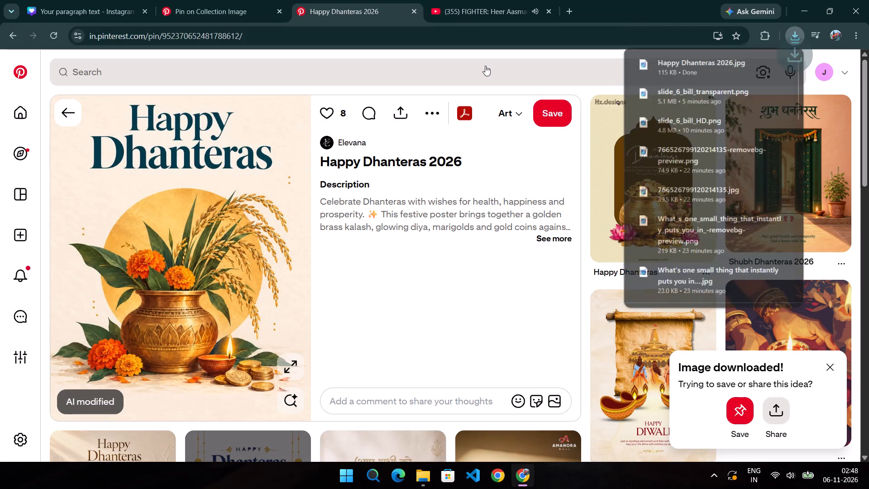
# Search Google for "bg remove" in a new browser tab and open the remove.bg website.
pyautogui.click(566, 14)
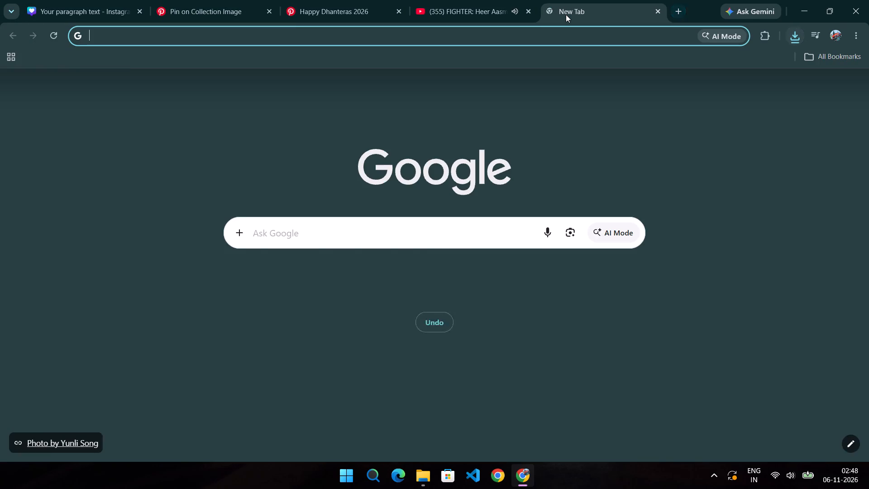
pyautogui.write('bg remob')
pyautogui.press('BackSpace')
pyautogui.write('ve')
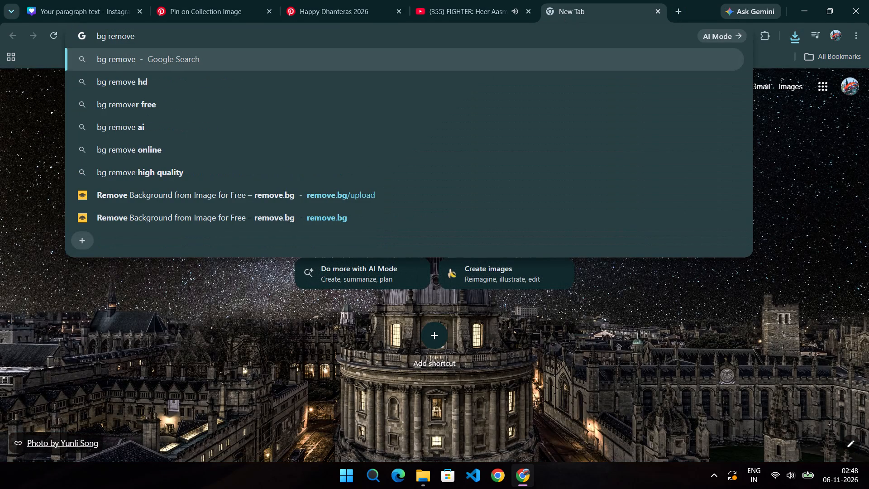
pyautogui.press('Return')
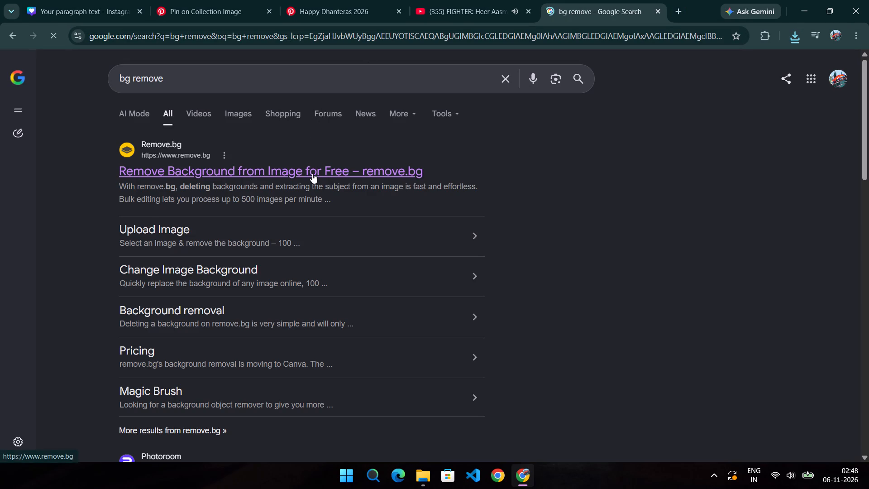
pyautogui.click(312, 173)
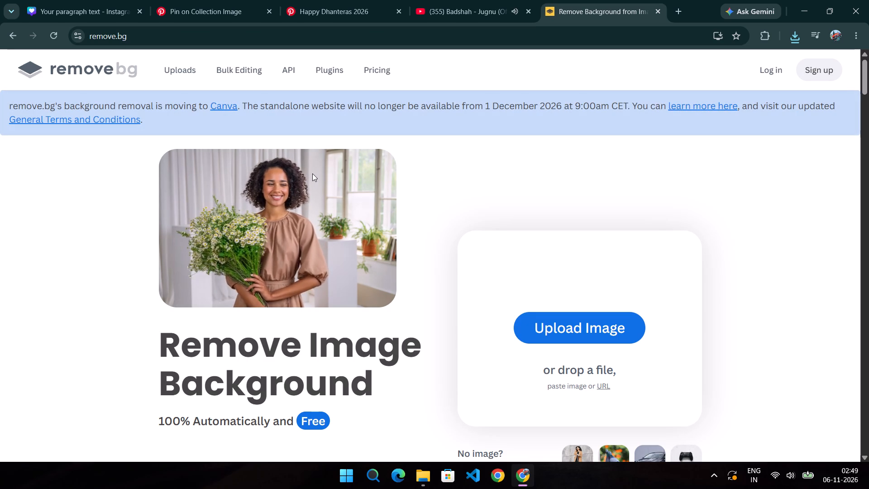
# Remove the background from the Happy Dhanteras 2026 image and save the free preview-size cutout to Downloads.
pyautogui.click(520, 340)
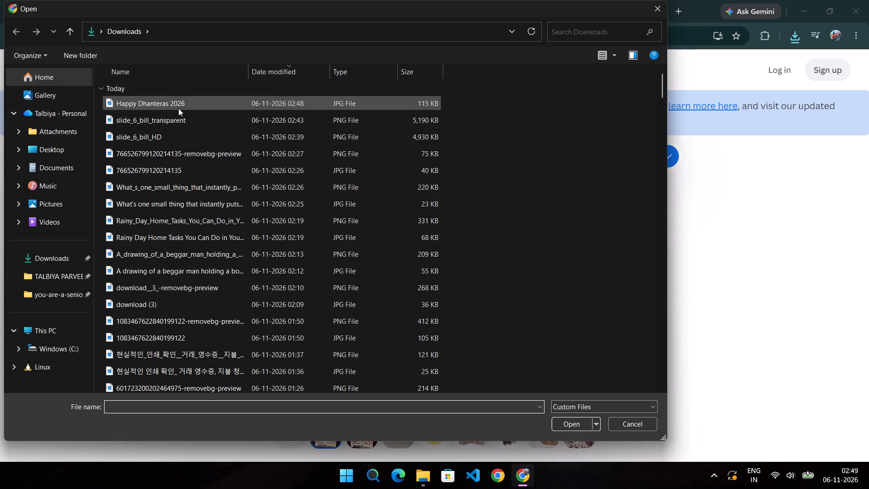
pyautogui.click(178, 108)
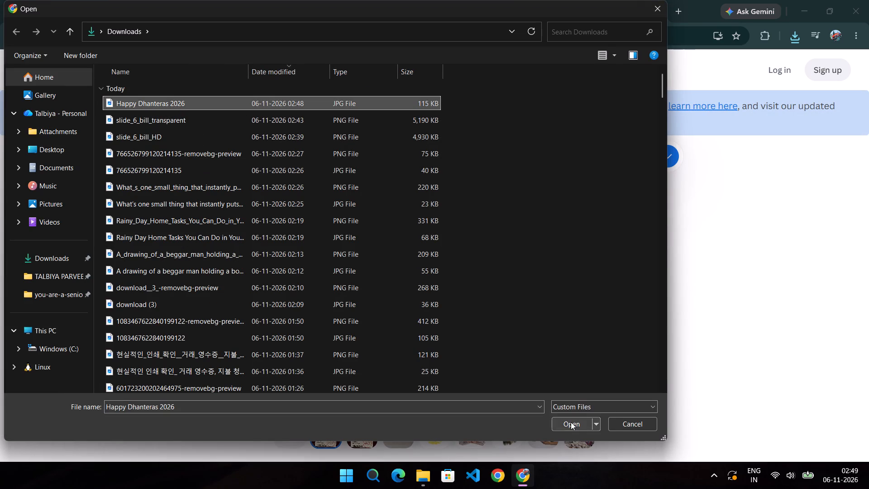
pyautogui.click(571, 422)
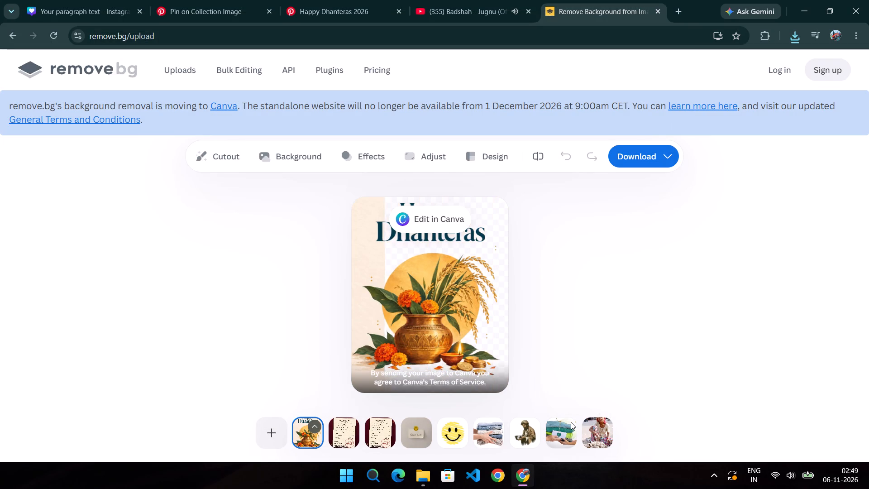
pyautogui.click(649, 155)
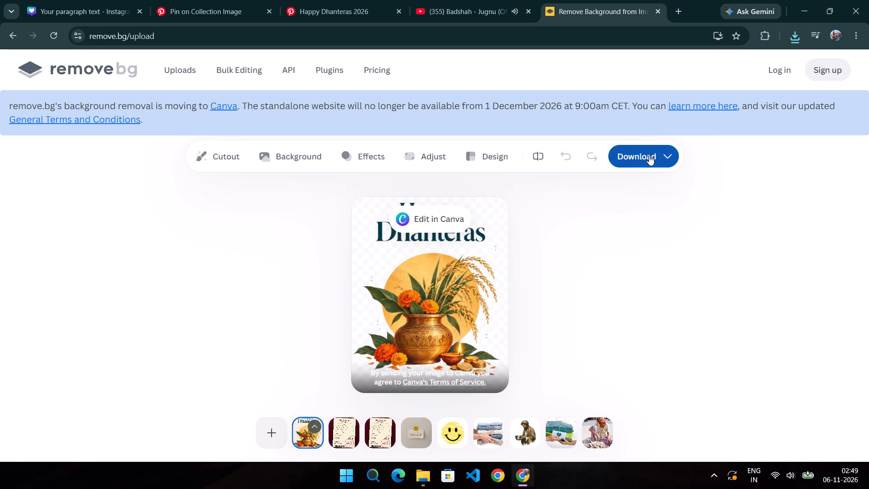
pyautogui.click(646, 182)
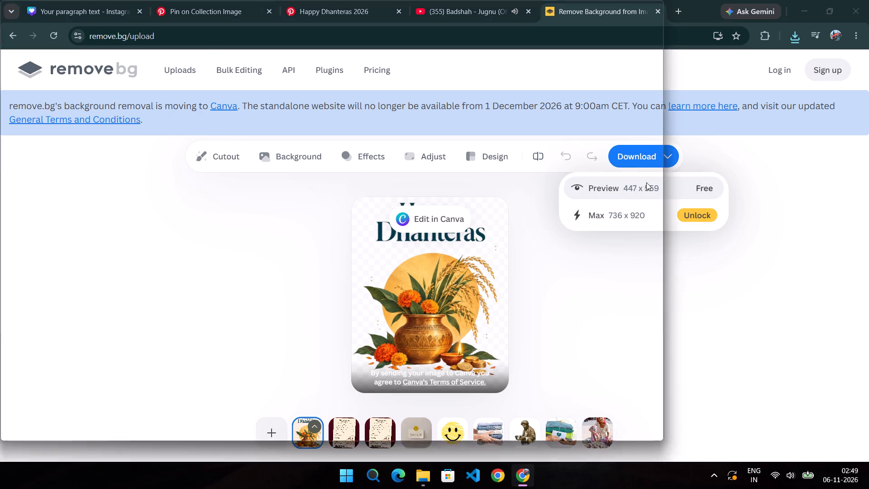
pyautogui.click(581, 423)
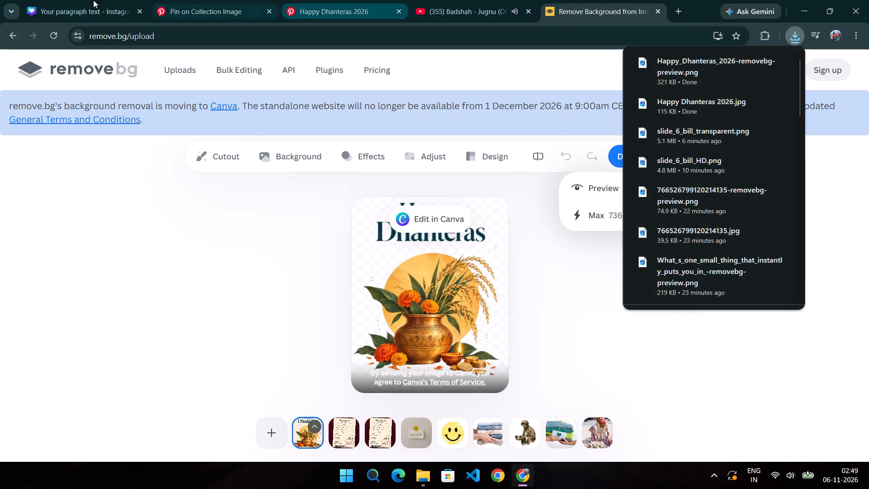
# Switch back to the Canva design, upload Happy_Dhanteras_2026-removebg-preview, and locate it among the uploaded images.
pyautogui.click(83, 0)
pyautogui.click(118, 129)
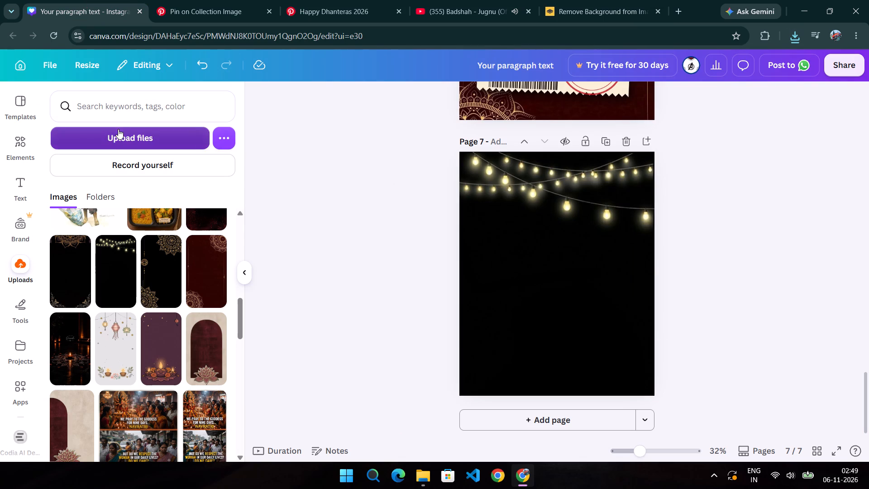
pyautogui.click(185, 106)
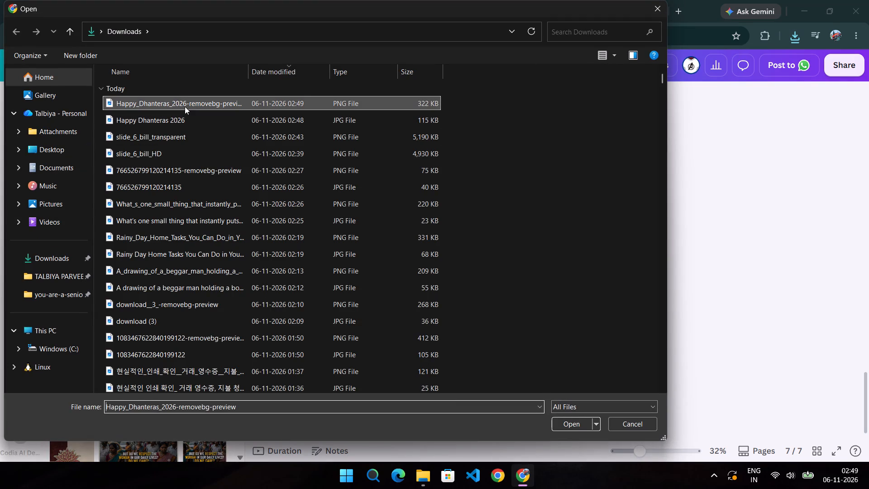
pyautogui.click(571, 423)
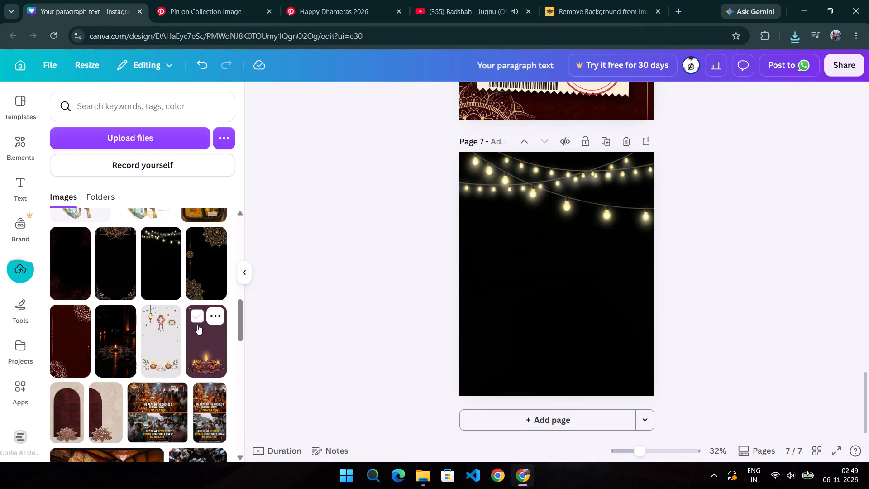
pyautogui.scroll(8, 125, 302)
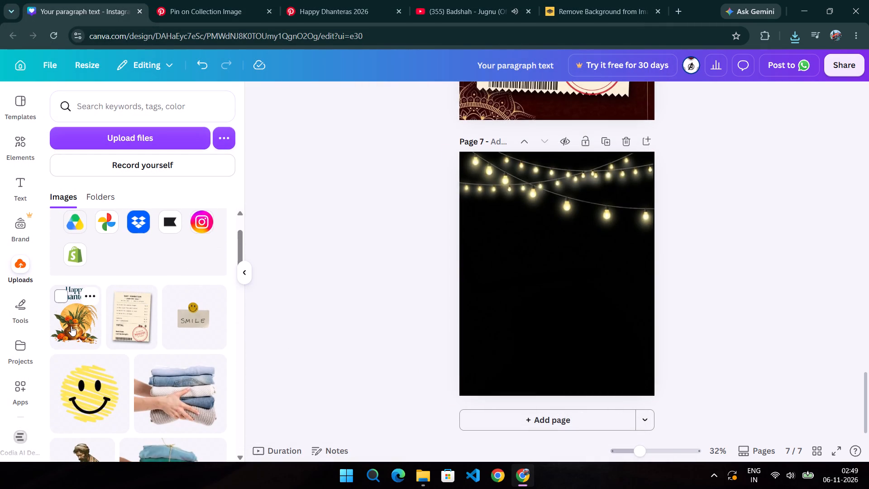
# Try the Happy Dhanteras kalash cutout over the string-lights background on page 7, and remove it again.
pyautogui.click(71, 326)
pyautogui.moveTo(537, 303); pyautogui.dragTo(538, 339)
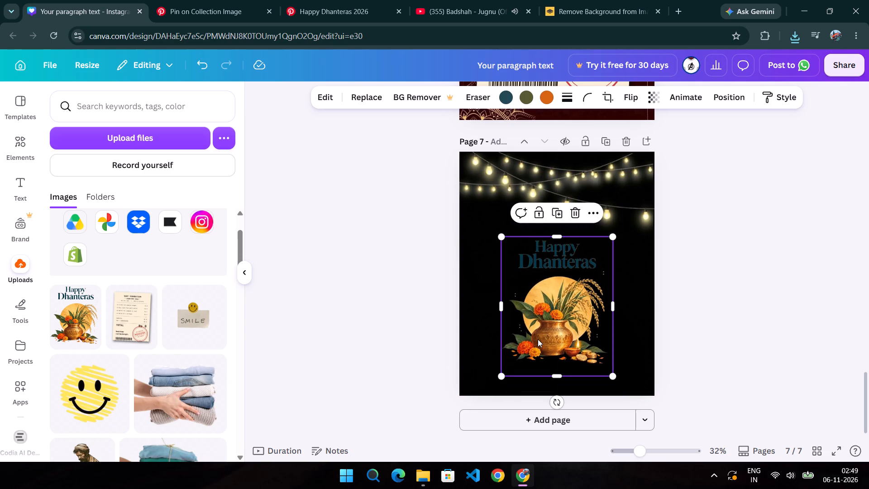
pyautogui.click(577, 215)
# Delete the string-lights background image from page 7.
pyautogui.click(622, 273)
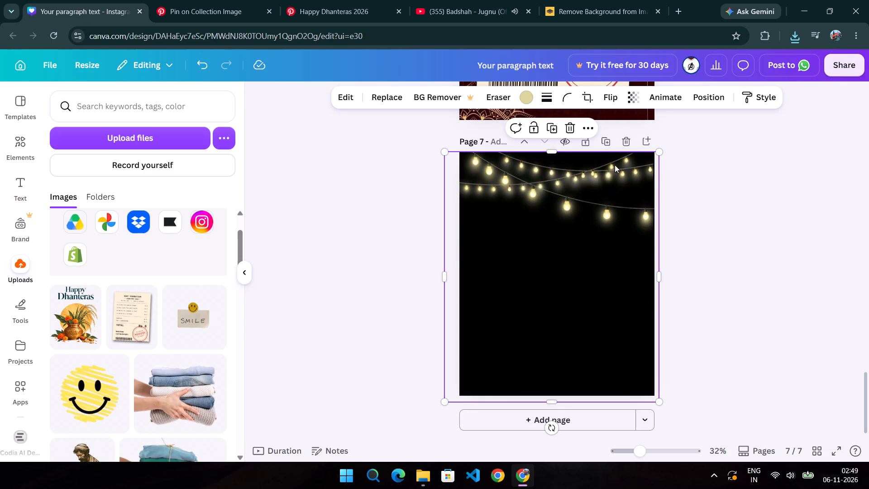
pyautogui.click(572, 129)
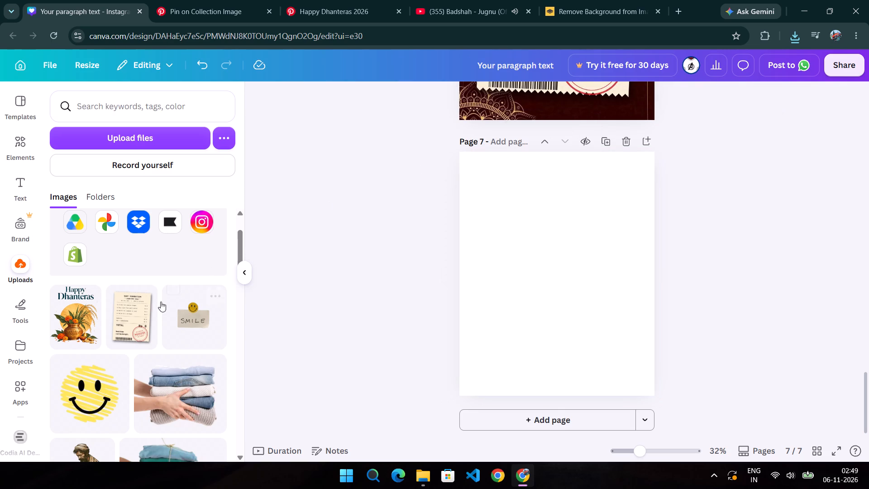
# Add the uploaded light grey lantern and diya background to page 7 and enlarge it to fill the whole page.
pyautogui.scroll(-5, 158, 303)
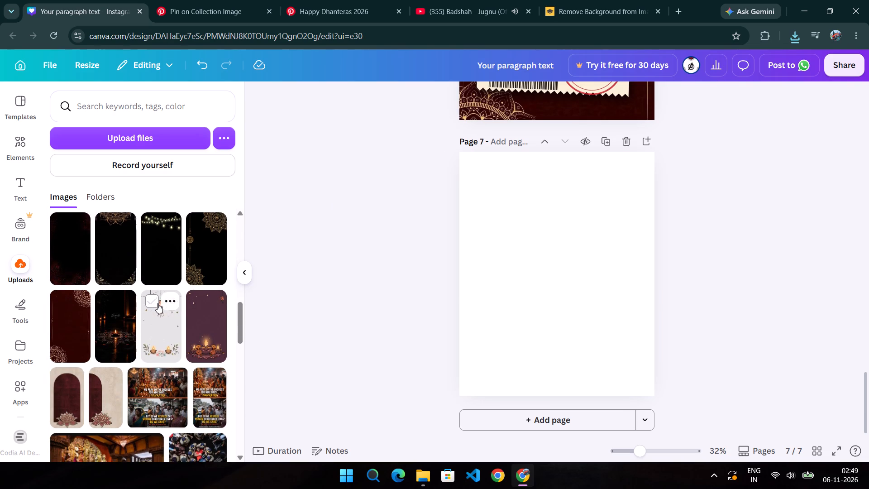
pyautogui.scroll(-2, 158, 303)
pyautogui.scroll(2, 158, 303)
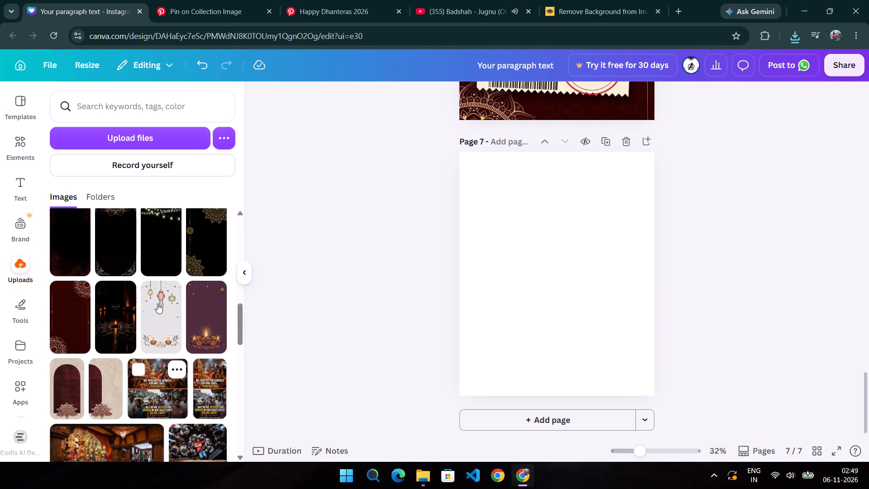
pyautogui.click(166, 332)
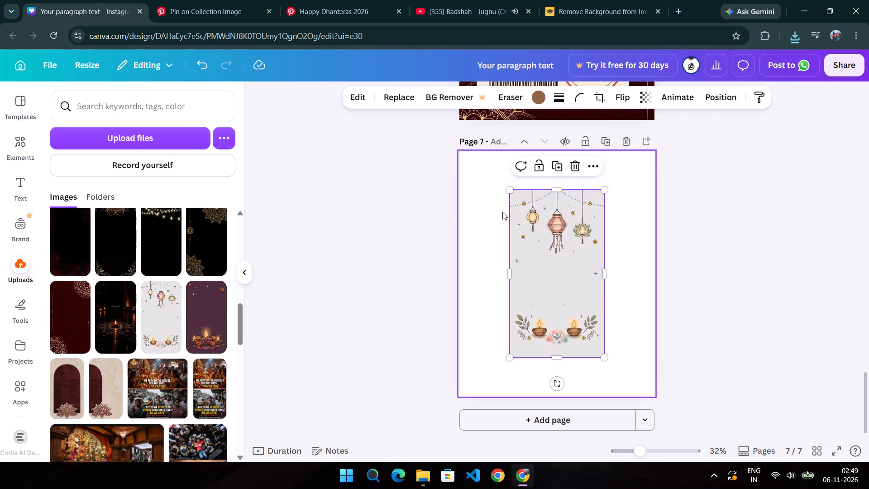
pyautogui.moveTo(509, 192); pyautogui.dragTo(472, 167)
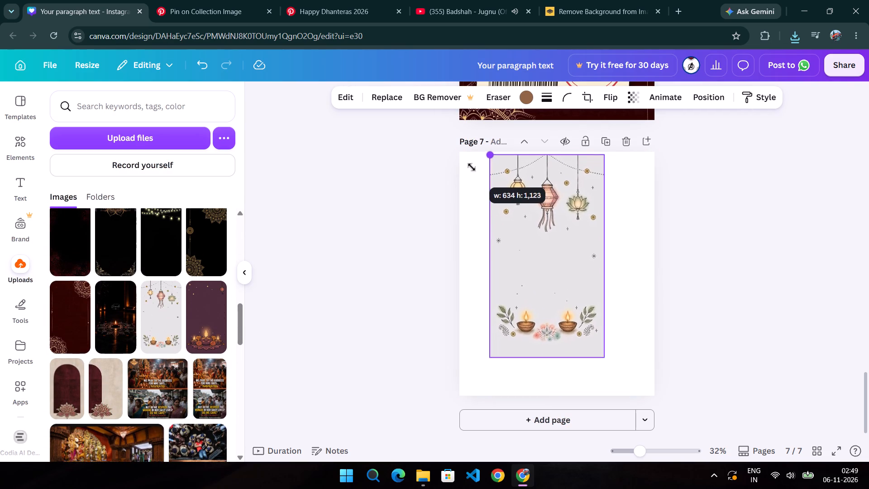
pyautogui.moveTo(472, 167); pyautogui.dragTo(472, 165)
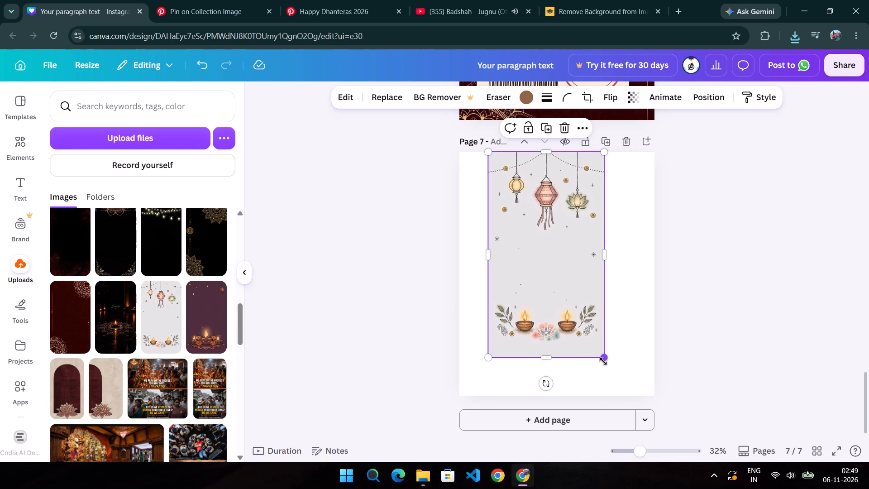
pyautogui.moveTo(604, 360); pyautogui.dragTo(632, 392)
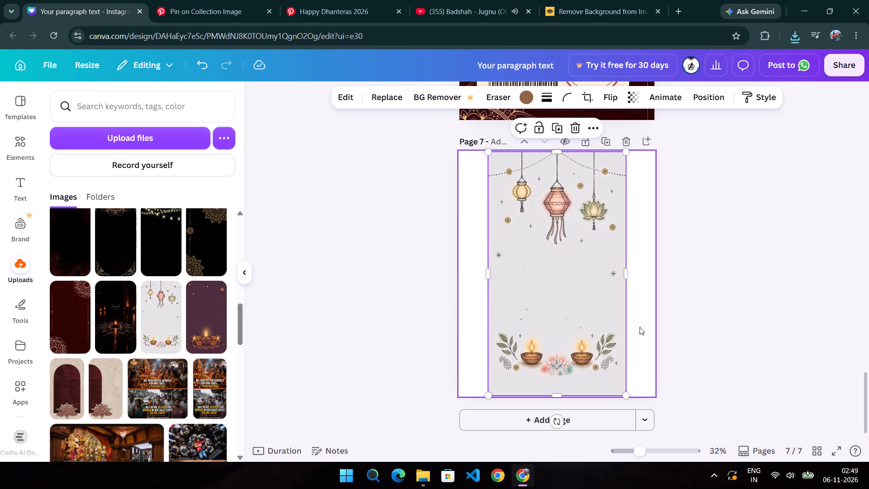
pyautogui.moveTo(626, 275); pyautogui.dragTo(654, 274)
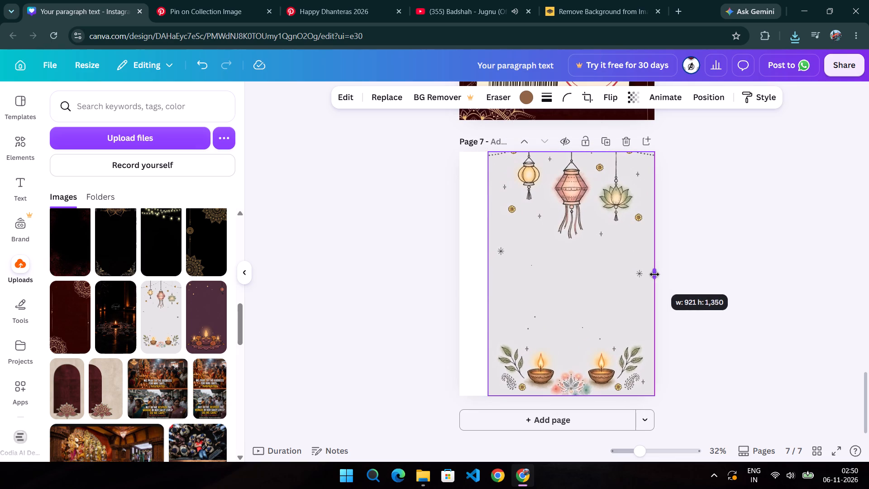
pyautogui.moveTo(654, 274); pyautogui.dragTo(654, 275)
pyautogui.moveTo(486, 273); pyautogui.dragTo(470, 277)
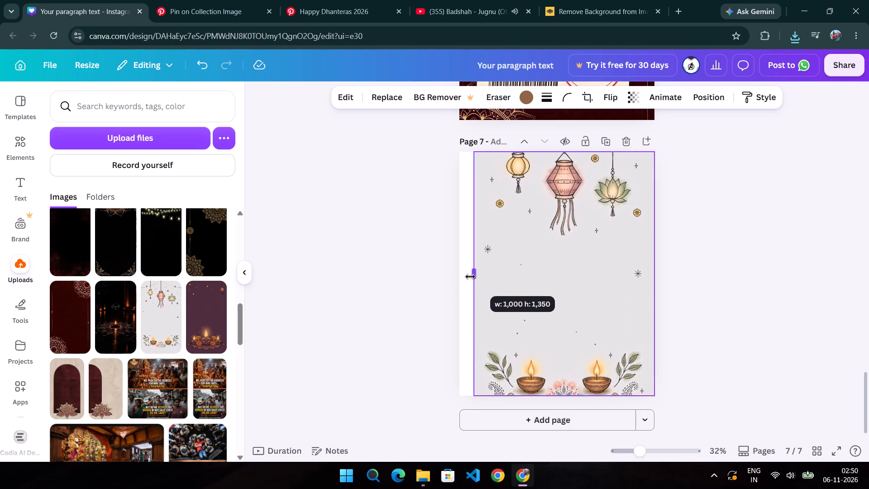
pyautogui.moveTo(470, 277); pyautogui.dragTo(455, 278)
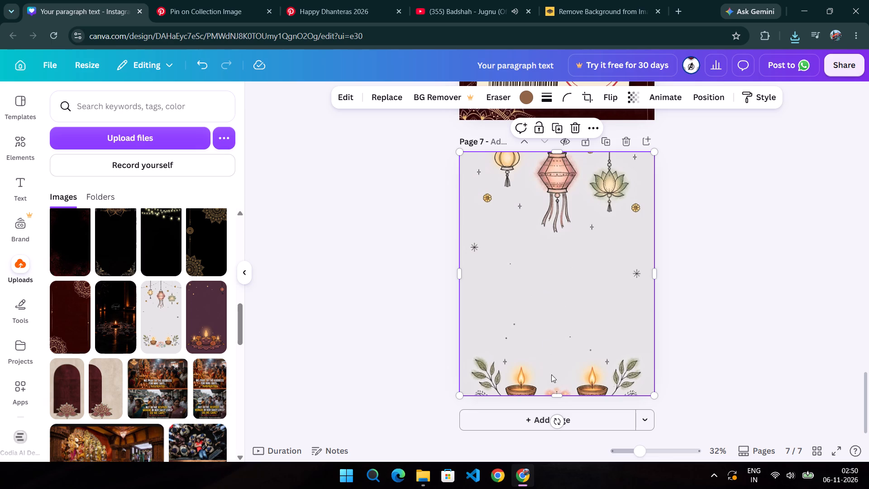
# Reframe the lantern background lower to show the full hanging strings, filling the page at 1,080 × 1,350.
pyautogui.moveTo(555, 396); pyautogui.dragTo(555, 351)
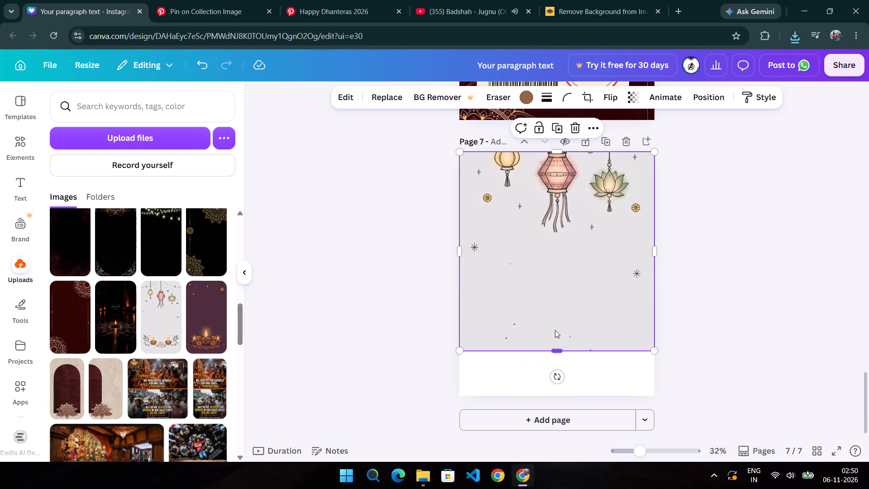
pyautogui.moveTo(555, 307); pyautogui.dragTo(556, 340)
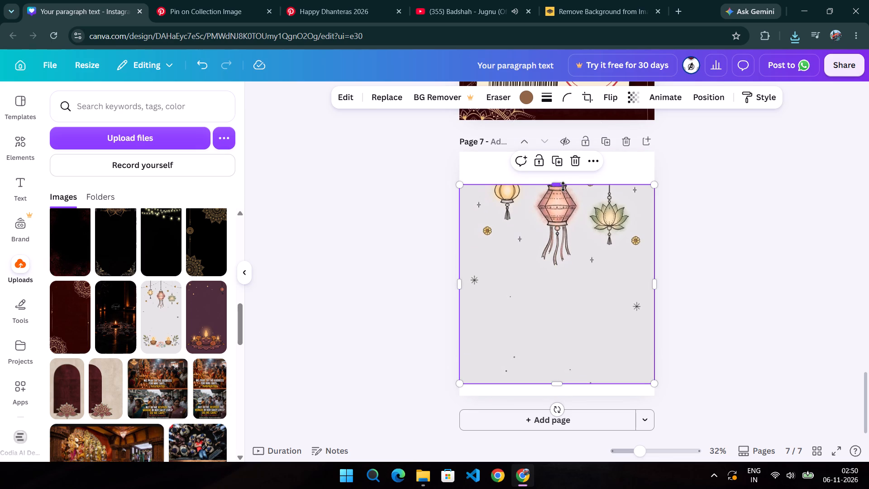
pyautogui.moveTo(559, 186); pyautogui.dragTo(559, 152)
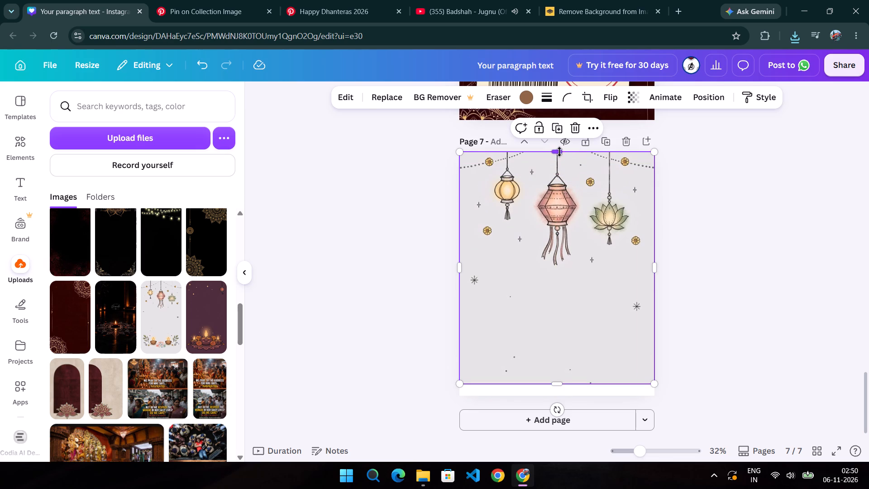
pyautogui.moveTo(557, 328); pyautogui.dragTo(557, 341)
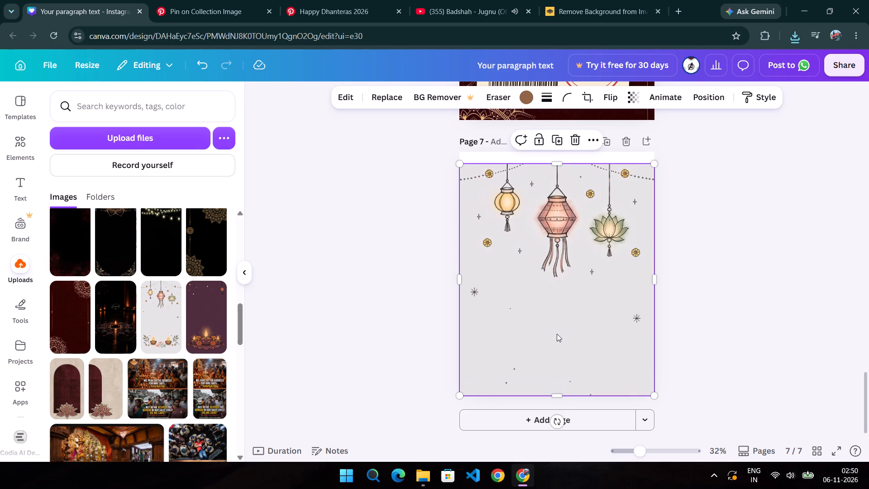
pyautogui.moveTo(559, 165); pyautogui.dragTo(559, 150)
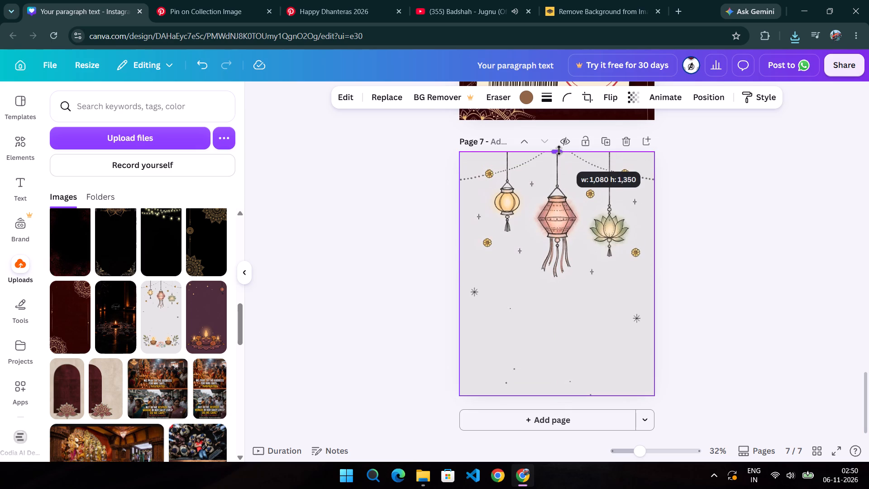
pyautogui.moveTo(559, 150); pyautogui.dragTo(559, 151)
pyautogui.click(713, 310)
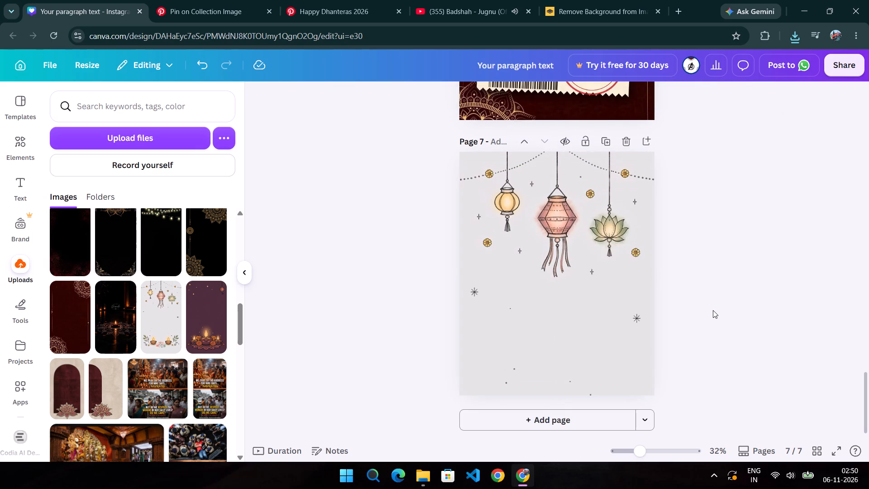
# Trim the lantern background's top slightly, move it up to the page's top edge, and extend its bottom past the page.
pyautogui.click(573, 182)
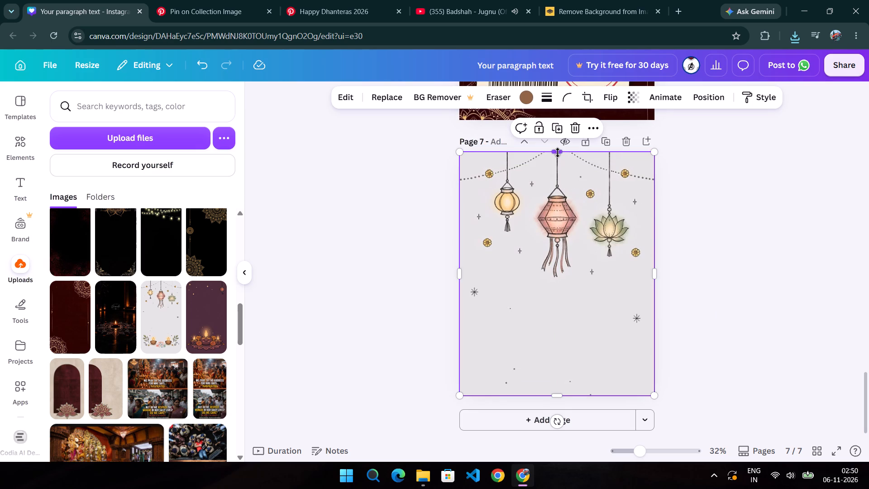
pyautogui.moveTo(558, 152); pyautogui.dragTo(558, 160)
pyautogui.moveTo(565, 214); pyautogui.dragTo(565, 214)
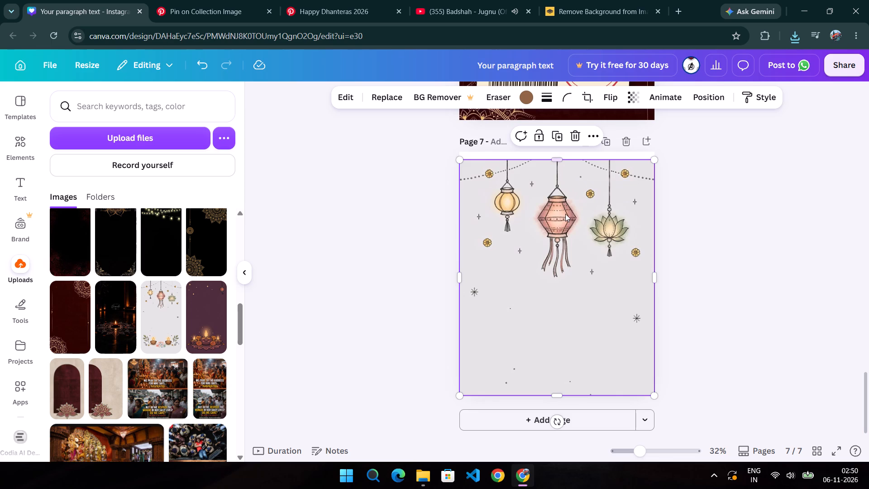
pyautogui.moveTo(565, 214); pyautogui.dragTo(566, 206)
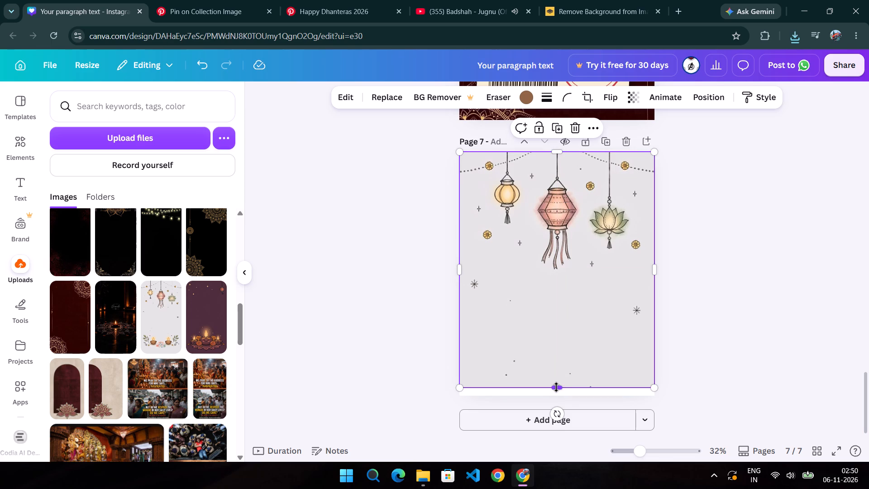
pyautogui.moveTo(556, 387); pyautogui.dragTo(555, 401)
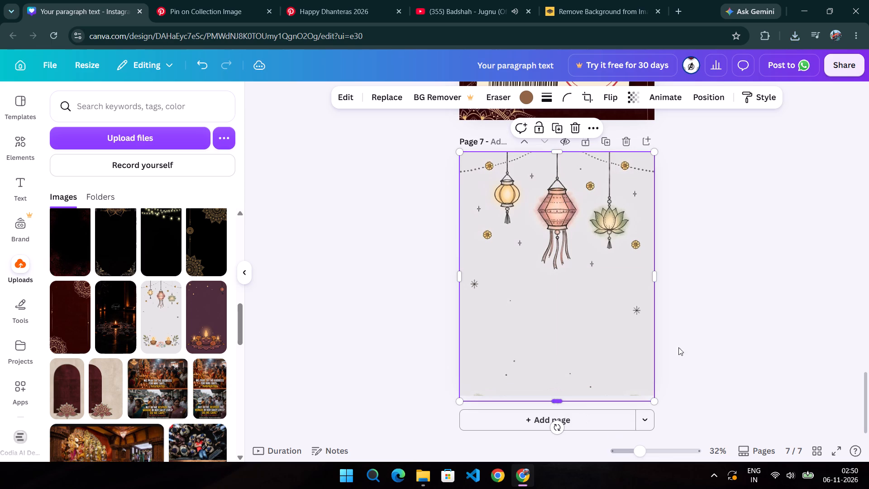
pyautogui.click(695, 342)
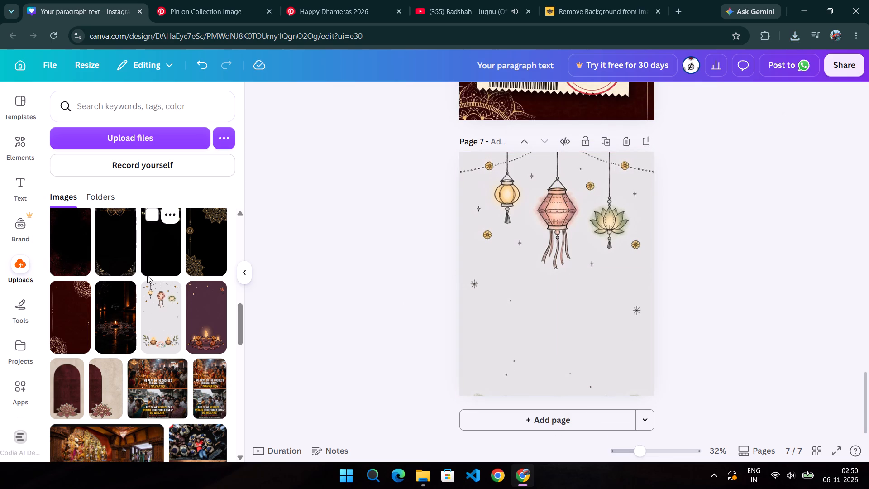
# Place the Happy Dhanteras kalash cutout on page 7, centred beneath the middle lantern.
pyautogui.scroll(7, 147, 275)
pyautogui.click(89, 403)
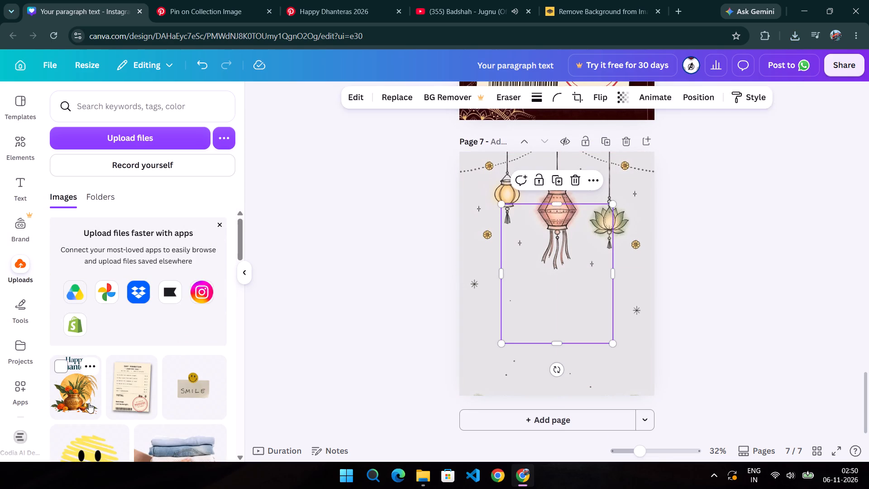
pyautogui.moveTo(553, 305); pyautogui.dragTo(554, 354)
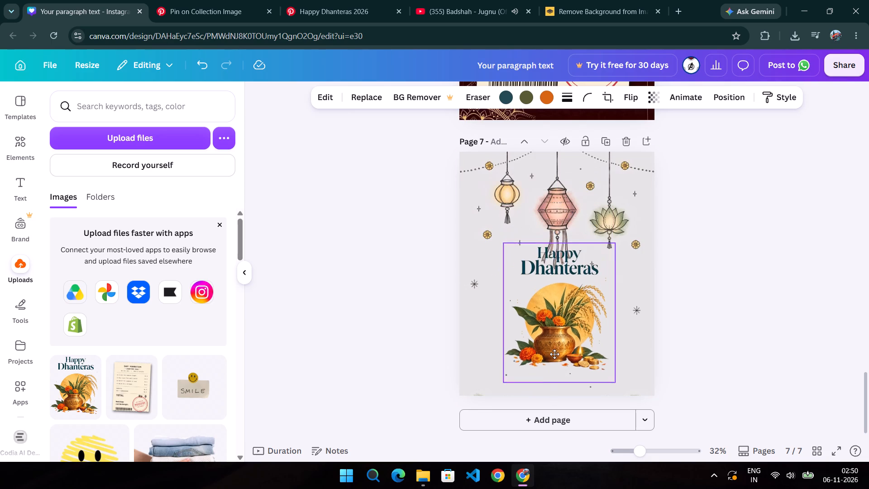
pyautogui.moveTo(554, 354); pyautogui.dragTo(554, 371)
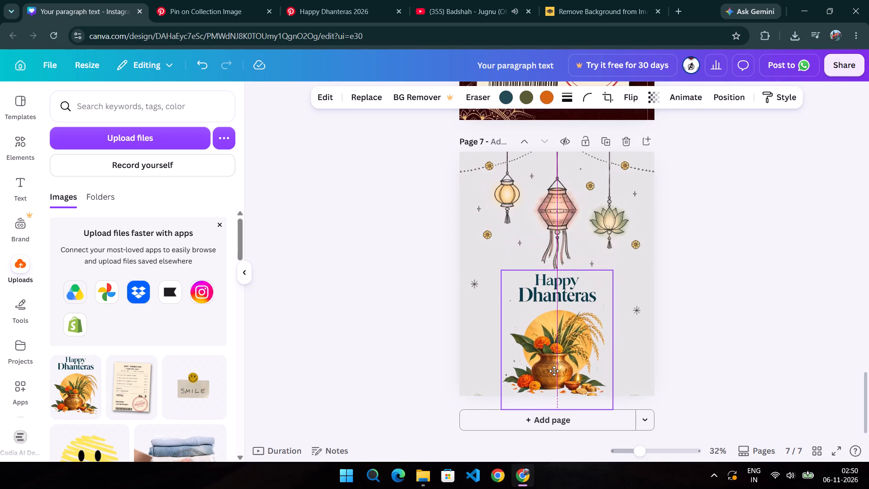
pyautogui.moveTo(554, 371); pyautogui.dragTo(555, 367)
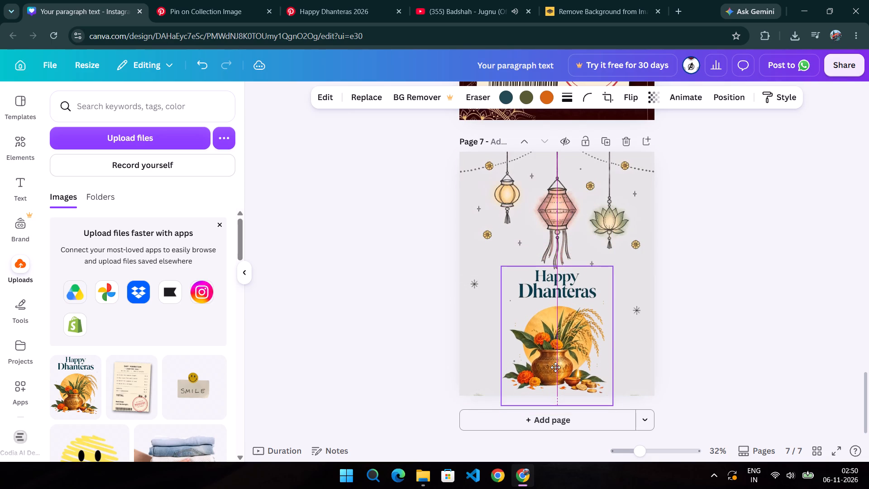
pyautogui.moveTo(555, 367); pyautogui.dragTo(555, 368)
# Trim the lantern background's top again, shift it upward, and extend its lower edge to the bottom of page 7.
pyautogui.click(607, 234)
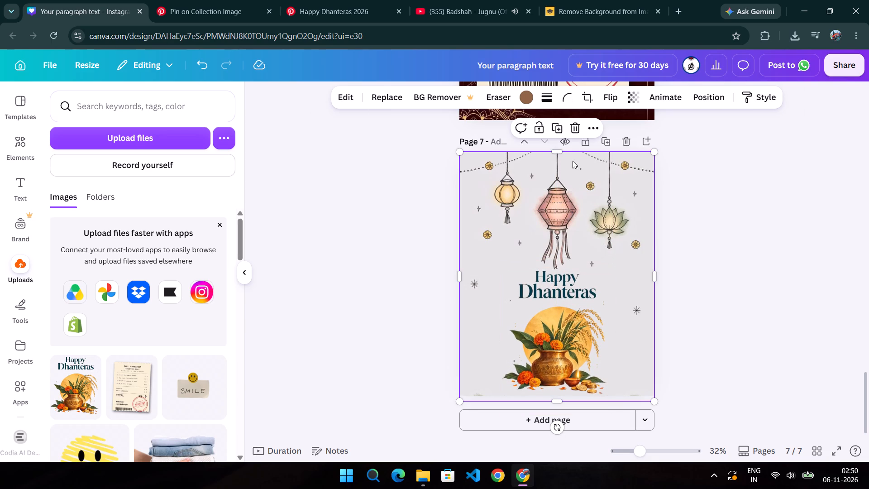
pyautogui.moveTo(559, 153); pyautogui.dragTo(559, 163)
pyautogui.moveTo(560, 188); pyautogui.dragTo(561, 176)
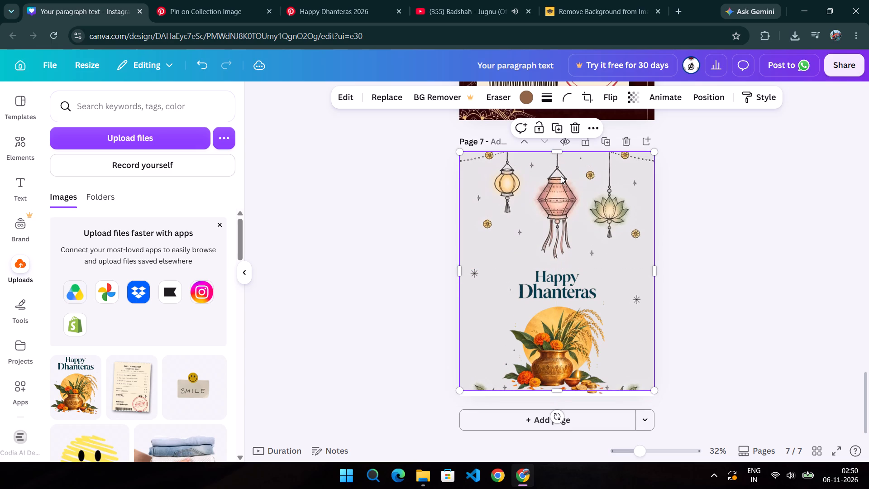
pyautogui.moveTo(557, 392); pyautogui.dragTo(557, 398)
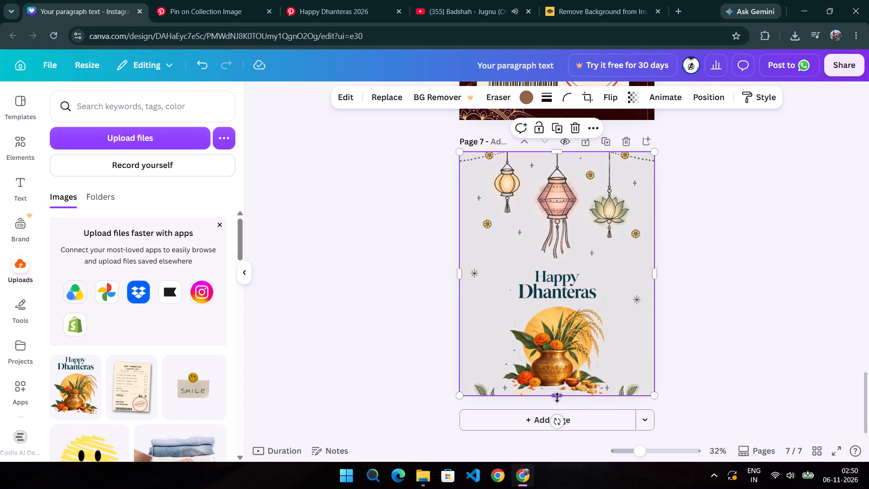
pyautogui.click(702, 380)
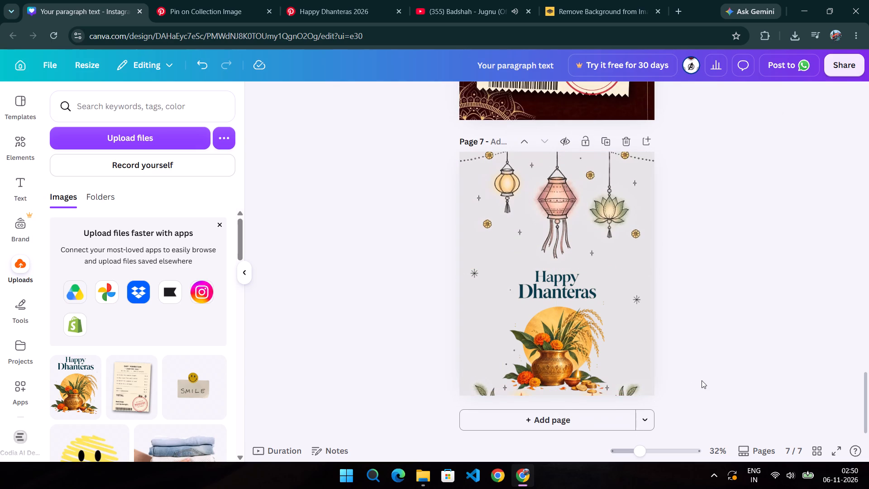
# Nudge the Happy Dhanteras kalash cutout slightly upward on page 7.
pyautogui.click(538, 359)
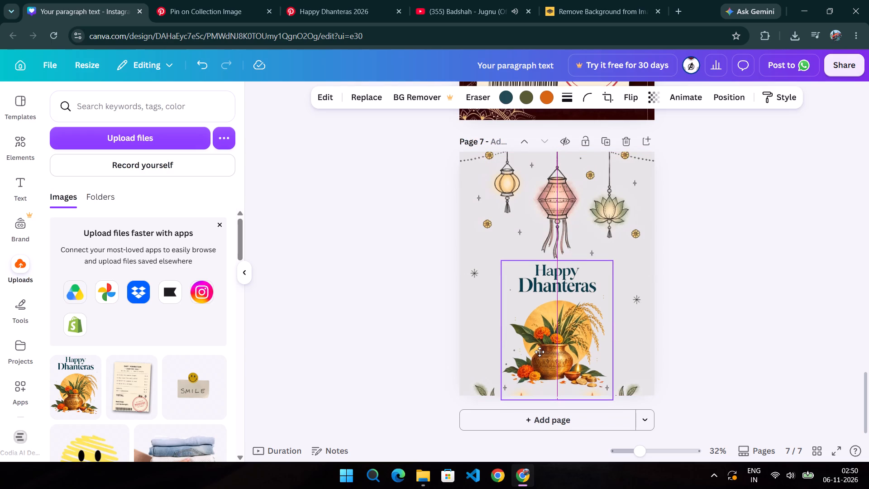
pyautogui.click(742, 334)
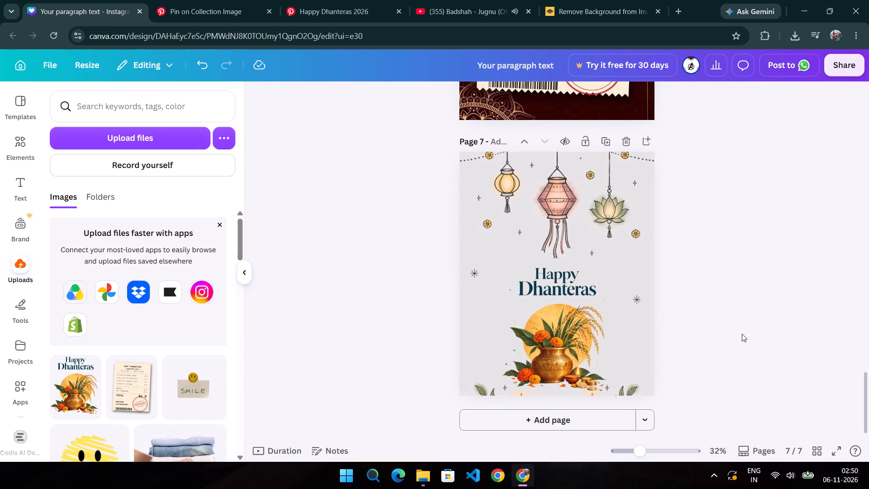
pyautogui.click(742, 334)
# Delete page 7 with the lantern background and Happy Dhanteras greeting from the carousel.
pyautogui.click(619, 144)
pyautogui.scroll(-2, 376, 343)
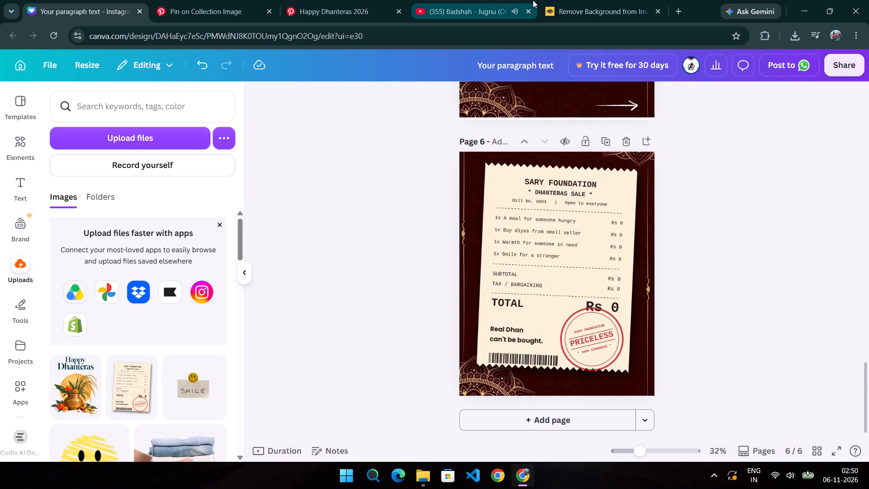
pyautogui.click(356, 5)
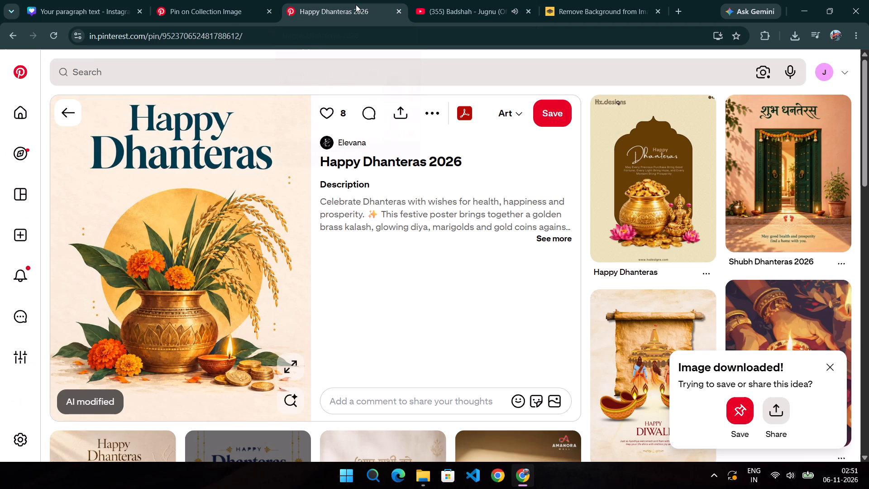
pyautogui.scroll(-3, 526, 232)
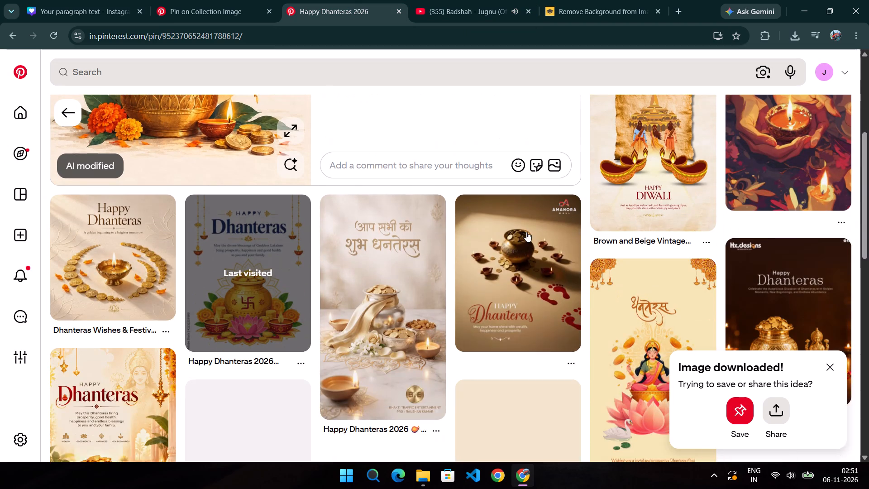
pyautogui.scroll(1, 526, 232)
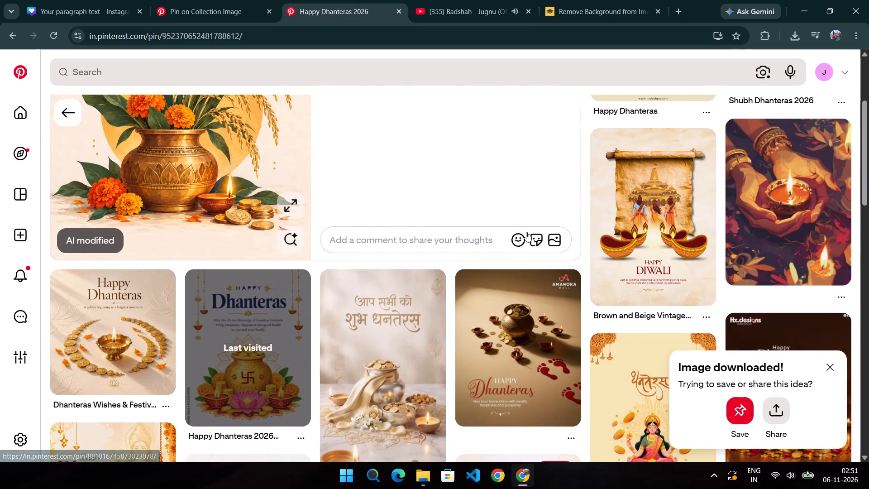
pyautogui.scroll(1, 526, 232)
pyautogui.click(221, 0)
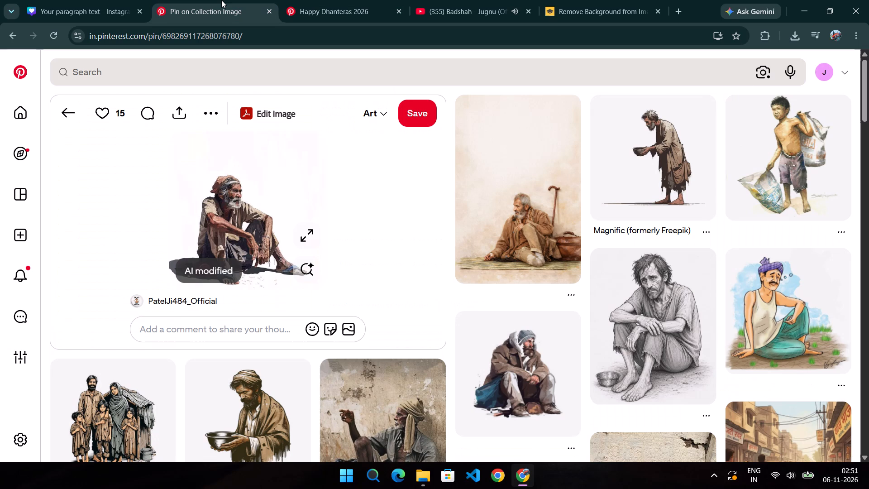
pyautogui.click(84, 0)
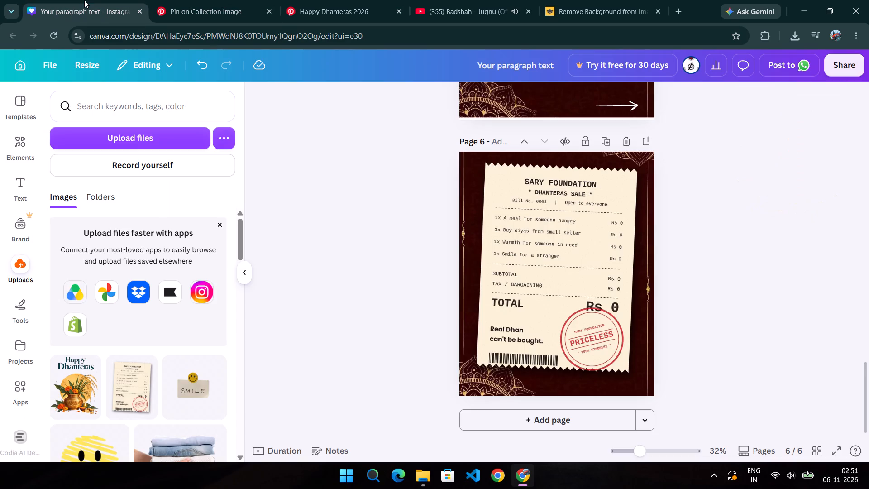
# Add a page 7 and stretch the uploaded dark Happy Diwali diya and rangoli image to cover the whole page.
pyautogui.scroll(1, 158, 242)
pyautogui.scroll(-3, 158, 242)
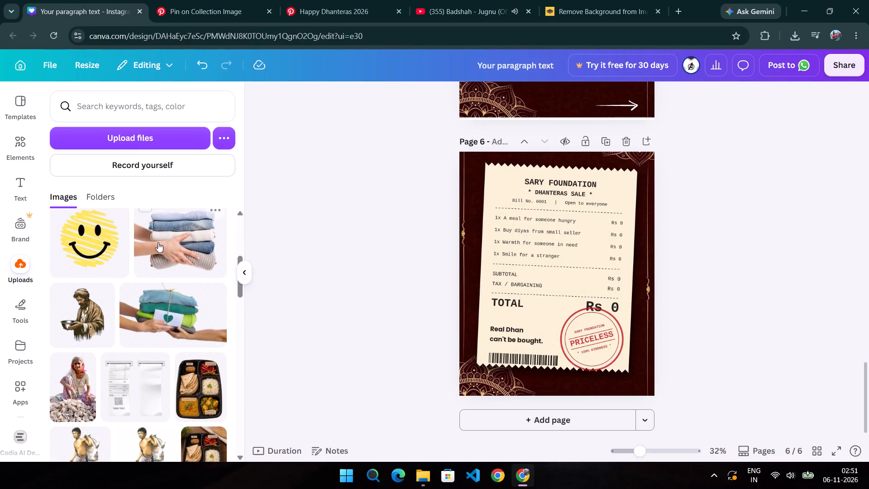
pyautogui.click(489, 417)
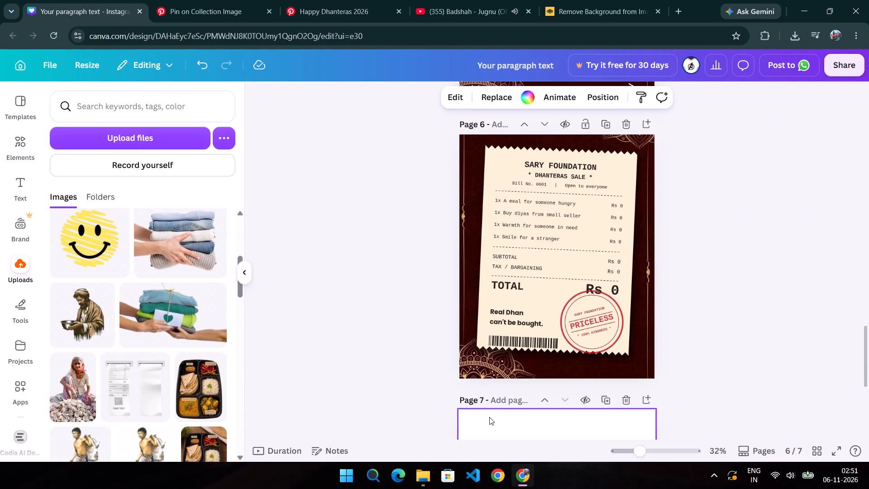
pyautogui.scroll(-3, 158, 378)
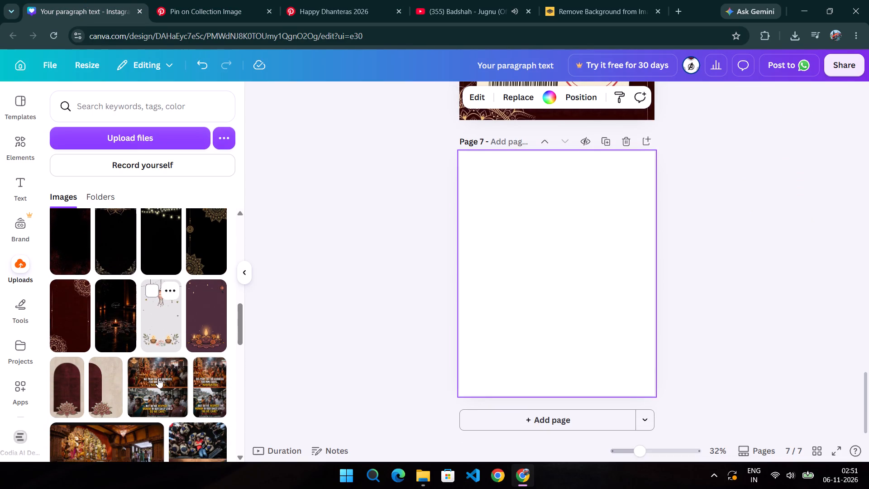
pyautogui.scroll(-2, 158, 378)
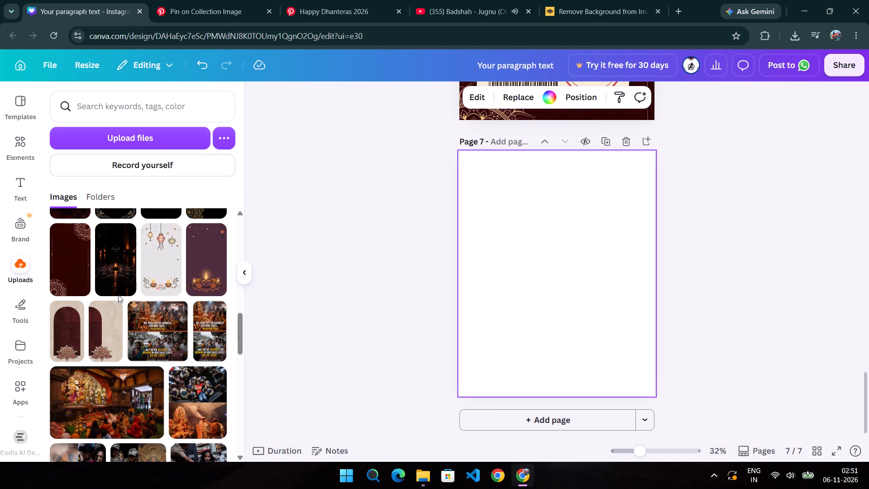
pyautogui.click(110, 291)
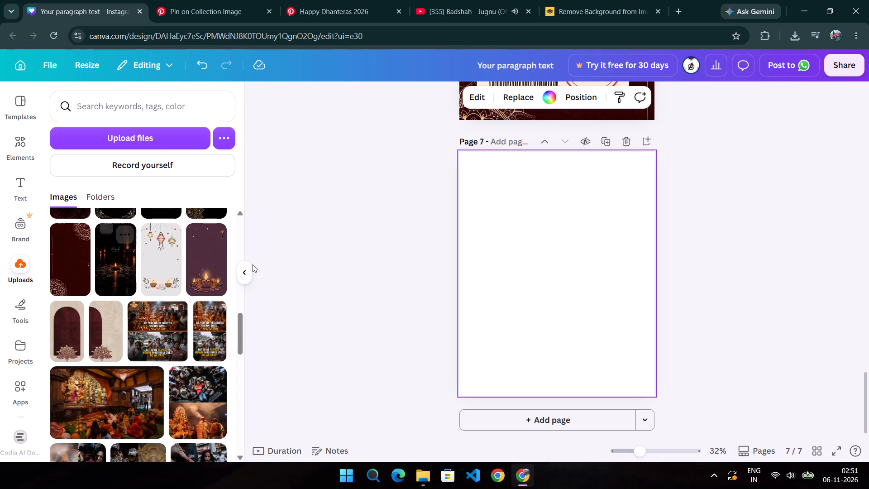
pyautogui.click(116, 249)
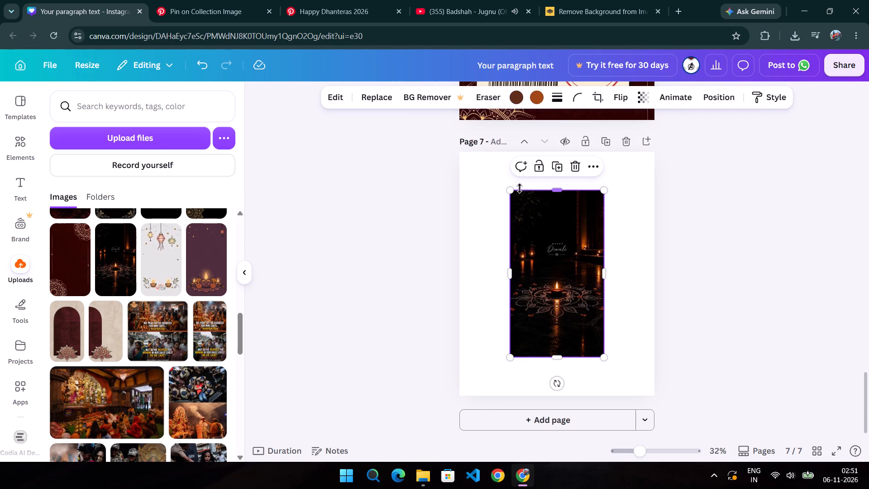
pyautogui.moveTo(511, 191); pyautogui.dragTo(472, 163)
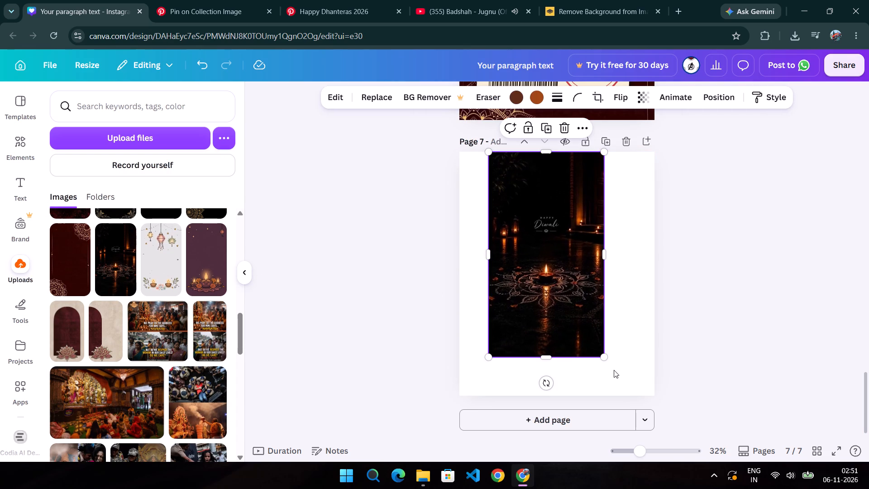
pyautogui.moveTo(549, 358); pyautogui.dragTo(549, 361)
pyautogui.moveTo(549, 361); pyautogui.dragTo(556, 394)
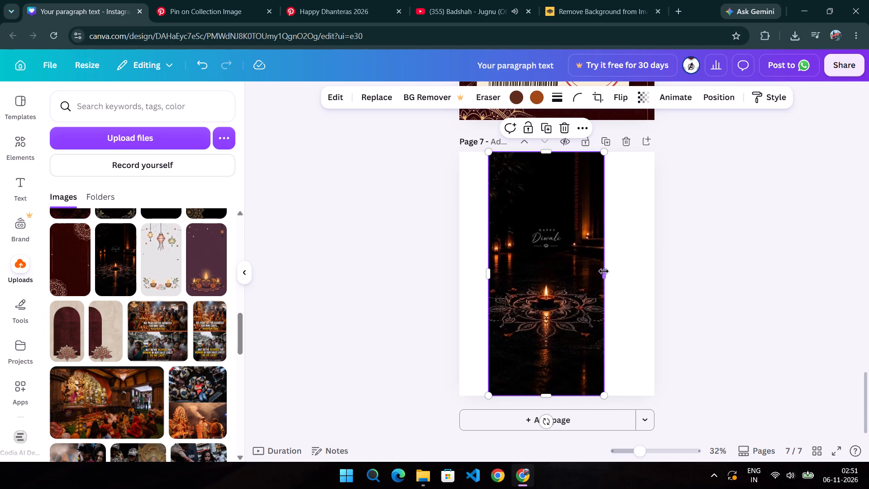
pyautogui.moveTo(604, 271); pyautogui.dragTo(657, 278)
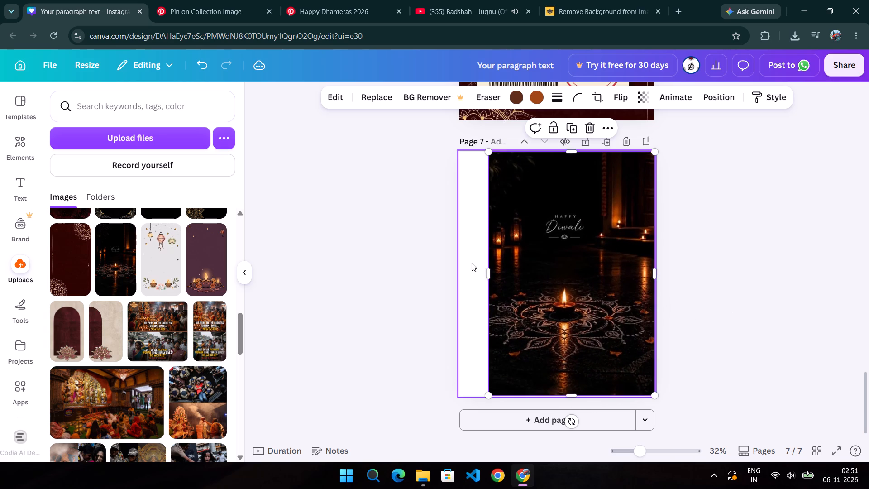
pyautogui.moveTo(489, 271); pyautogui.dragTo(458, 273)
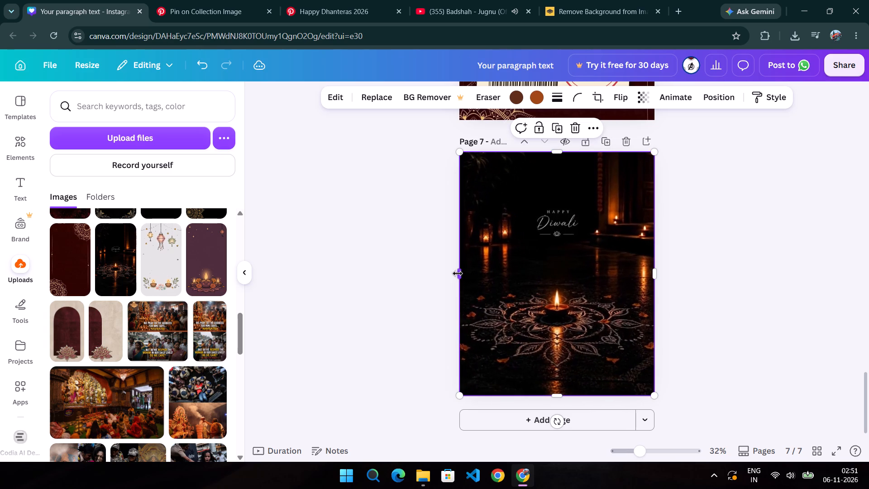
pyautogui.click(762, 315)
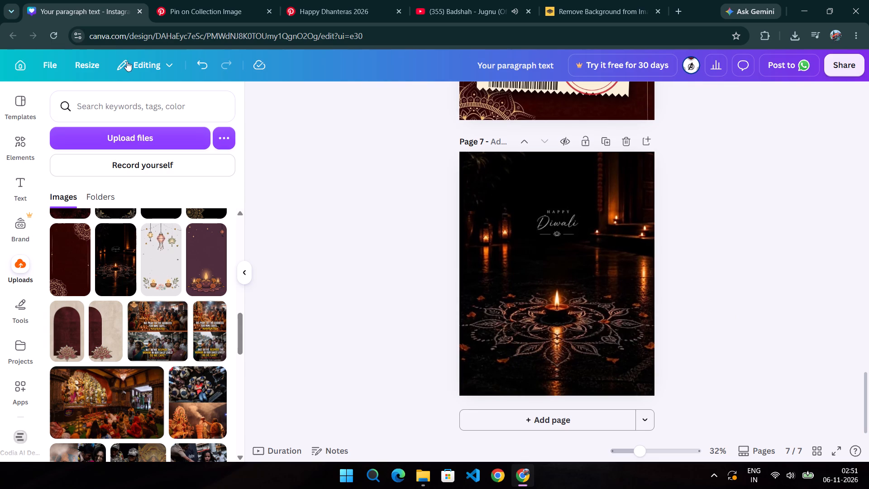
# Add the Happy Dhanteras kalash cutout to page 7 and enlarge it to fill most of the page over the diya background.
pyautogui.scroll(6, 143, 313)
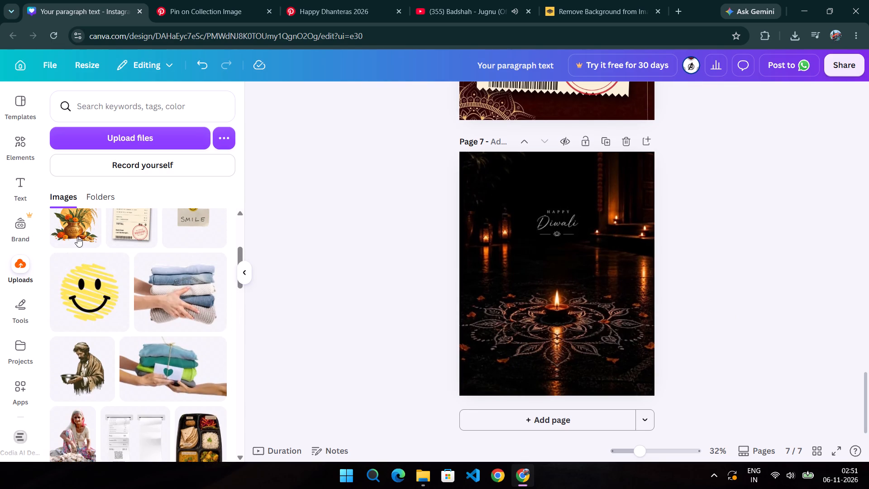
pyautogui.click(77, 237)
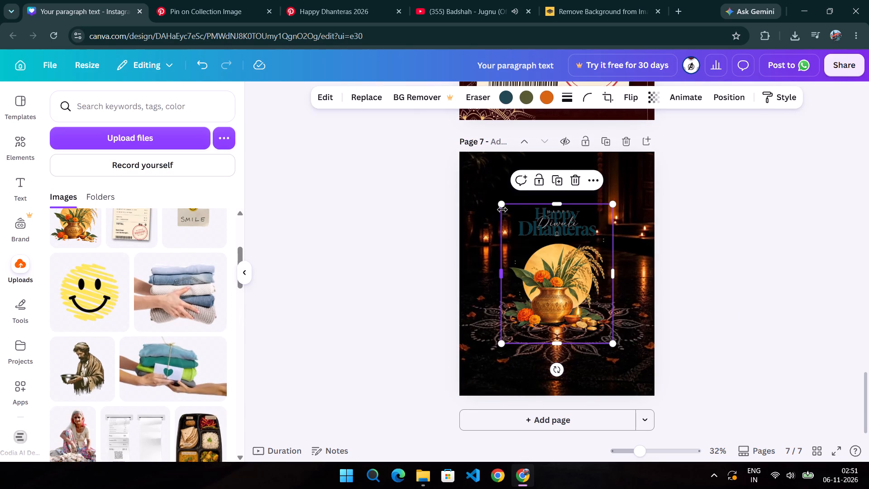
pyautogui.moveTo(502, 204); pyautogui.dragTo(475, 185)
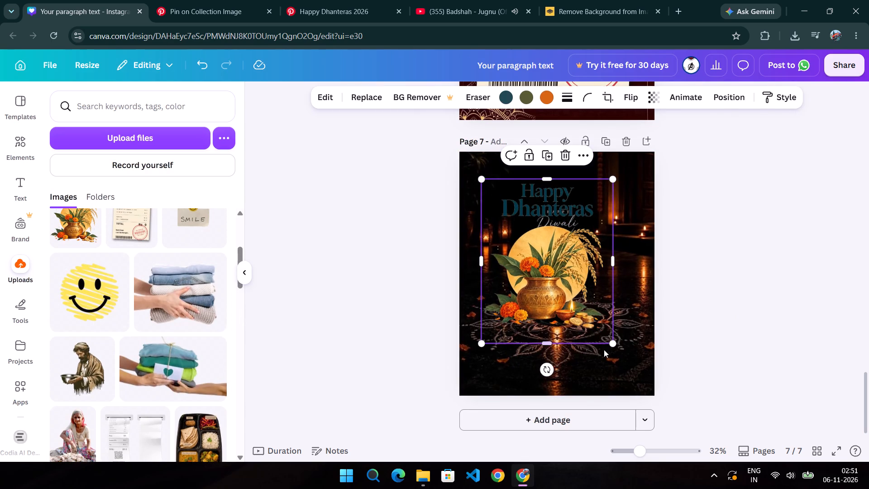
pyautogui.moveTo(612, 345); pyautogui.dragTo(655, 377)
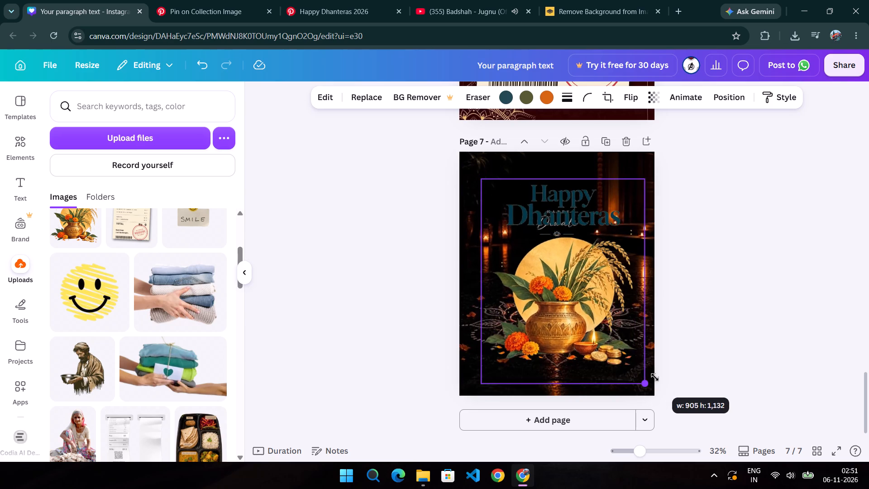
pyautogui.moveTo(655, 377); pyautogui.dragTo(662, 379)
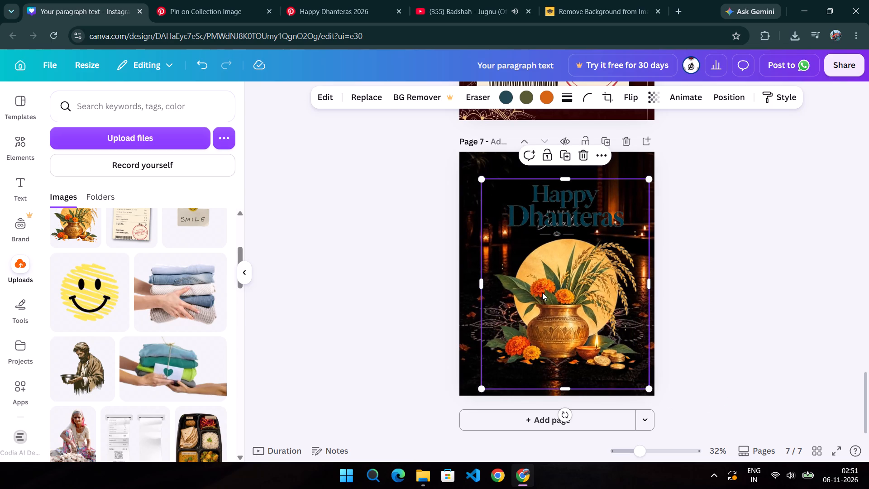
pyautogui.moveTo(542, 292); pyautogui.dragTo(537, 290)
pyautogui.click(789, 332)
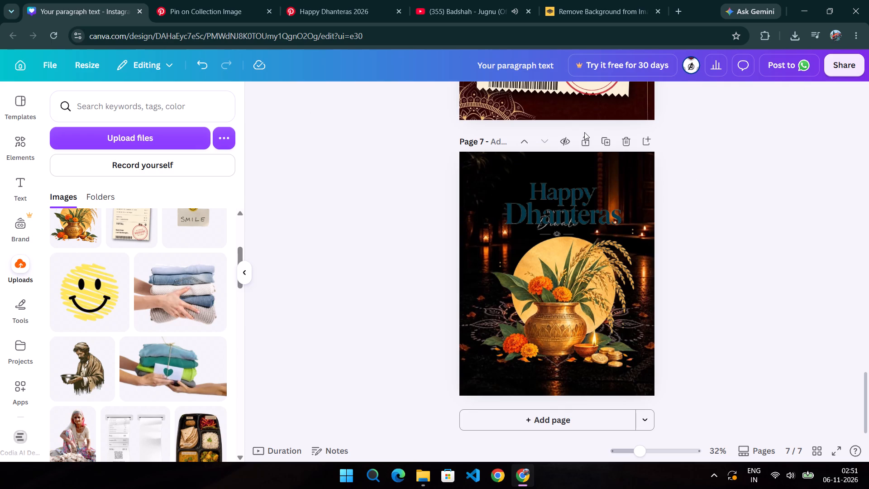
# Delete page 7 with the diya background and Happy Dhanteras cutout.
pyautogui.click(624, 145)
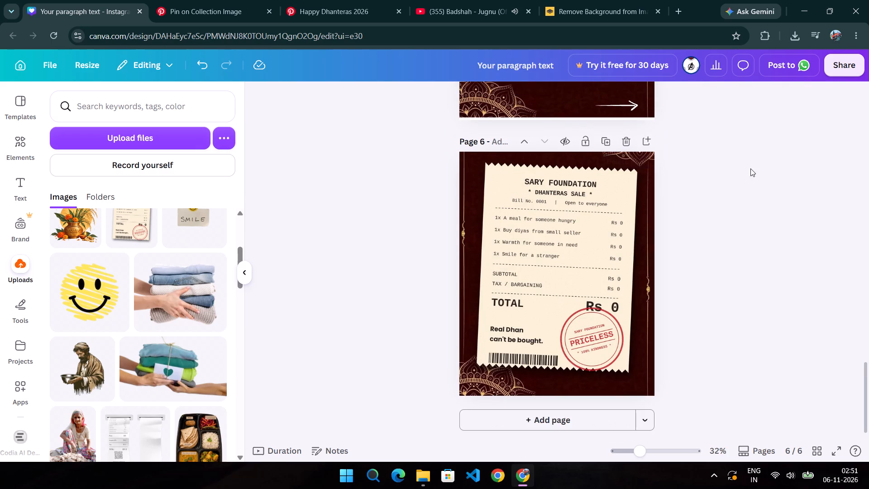
# Download all pages of the carousel as PNG and save the ZIP archive "Your paragraph text" in Downloads.
pyautogui.click(847, 69)
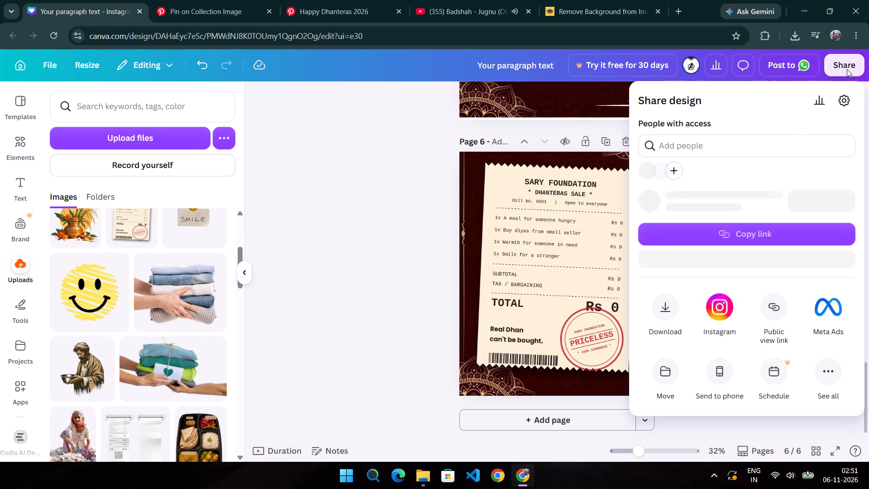
pyautogui.click(665, 330)
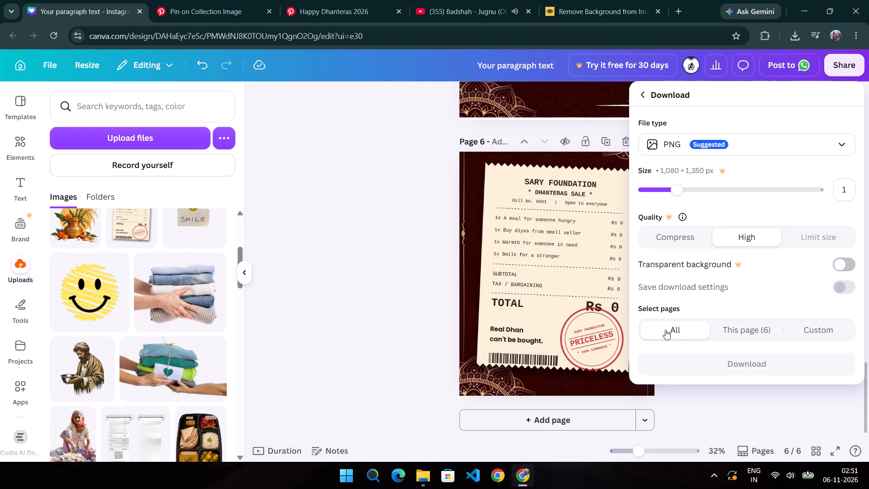
pyautogui.click(748, 141)
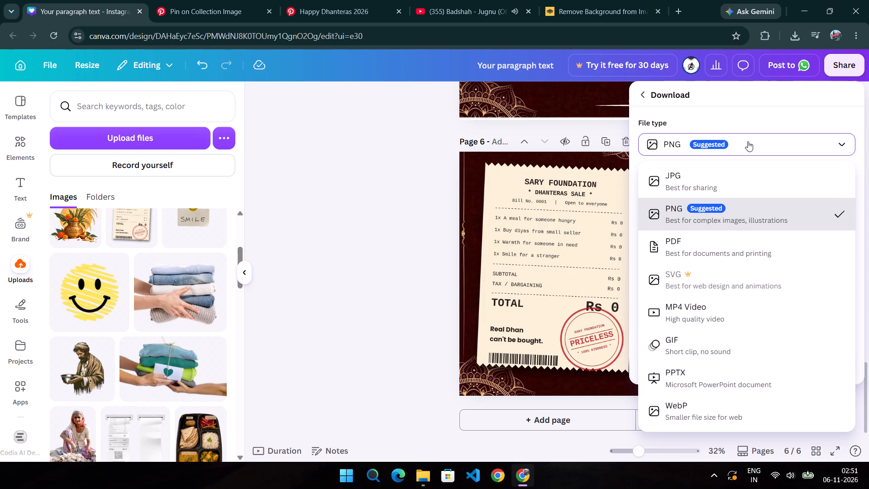
pyautogui.click(740, 219)
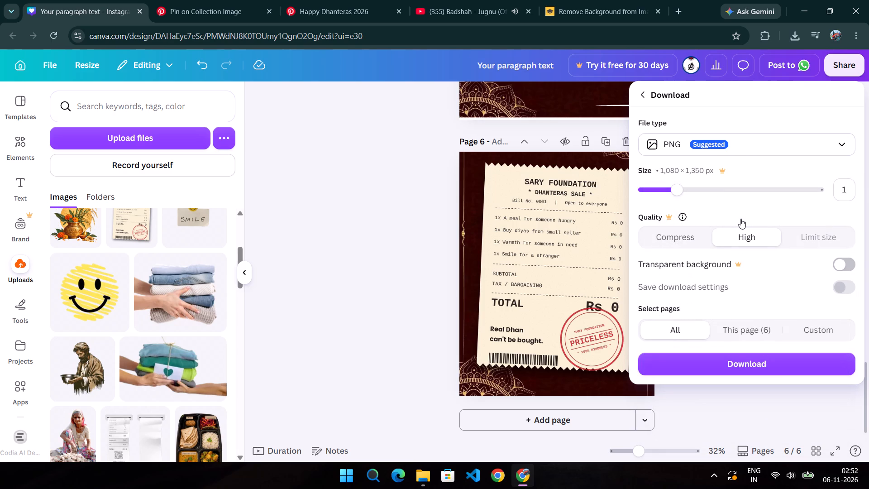
pyautogui.click(719, 360)
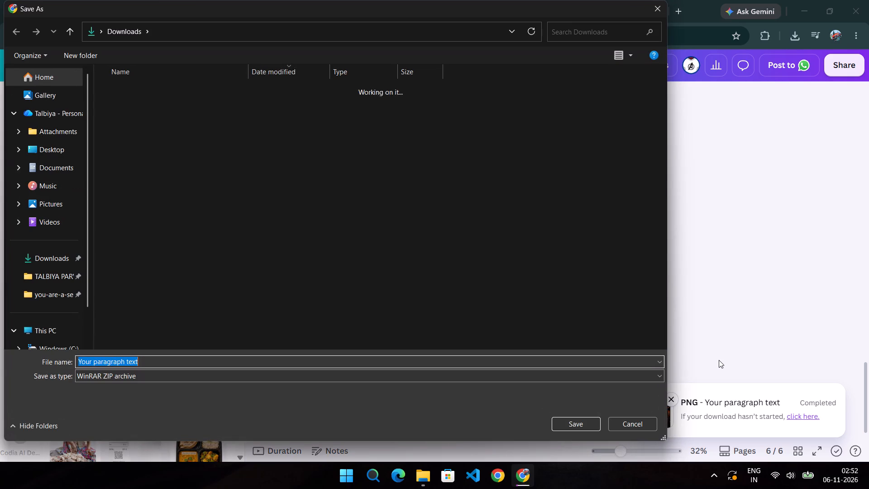
pyautogui.click(569, 429)
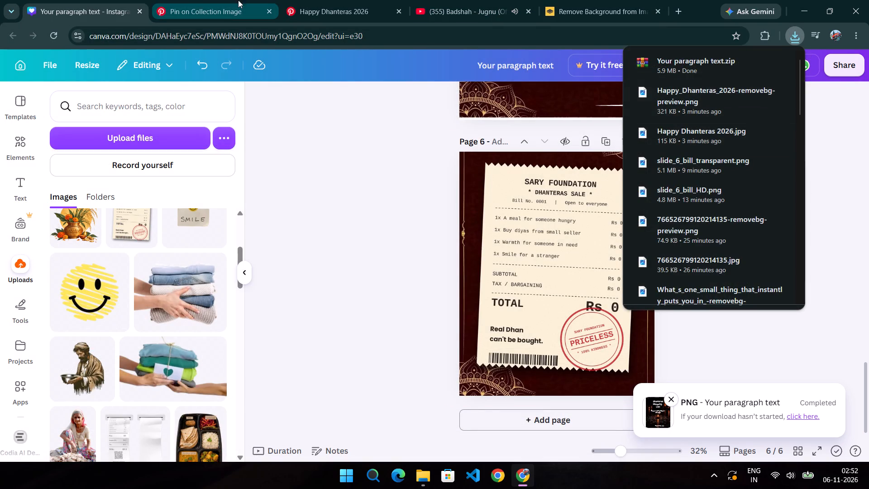
# Close the Canva, Pinterest, YouTube and remove.bg pages, leaving only a new blank tab open.
pyautogui.click(141, 14)
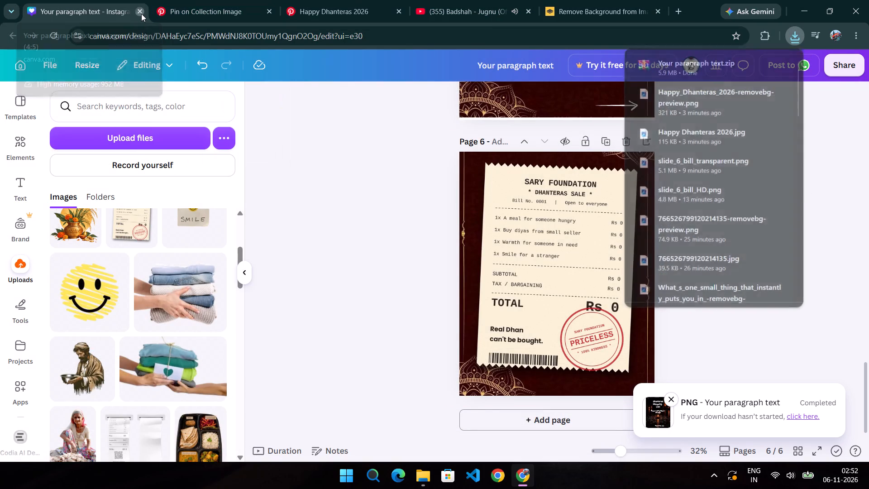
pyautogui.click(141, 14)
pyautogui.click(141, 14)
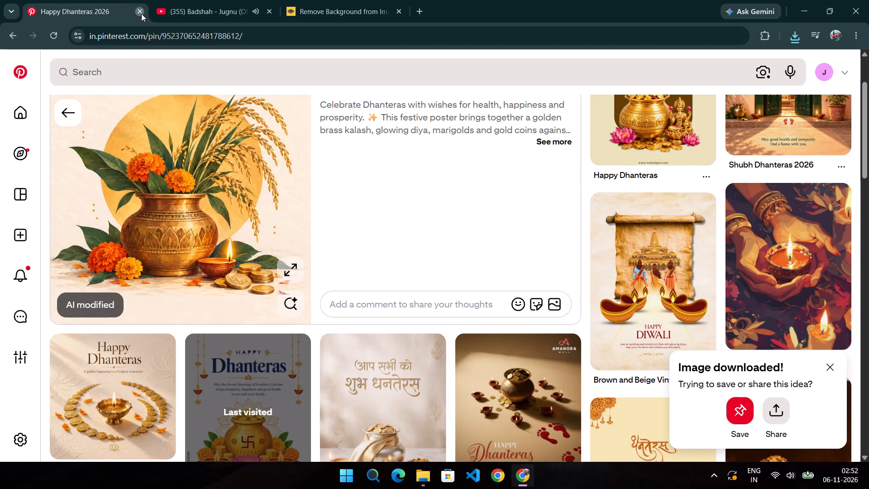
pyautogui.click(141, 14)
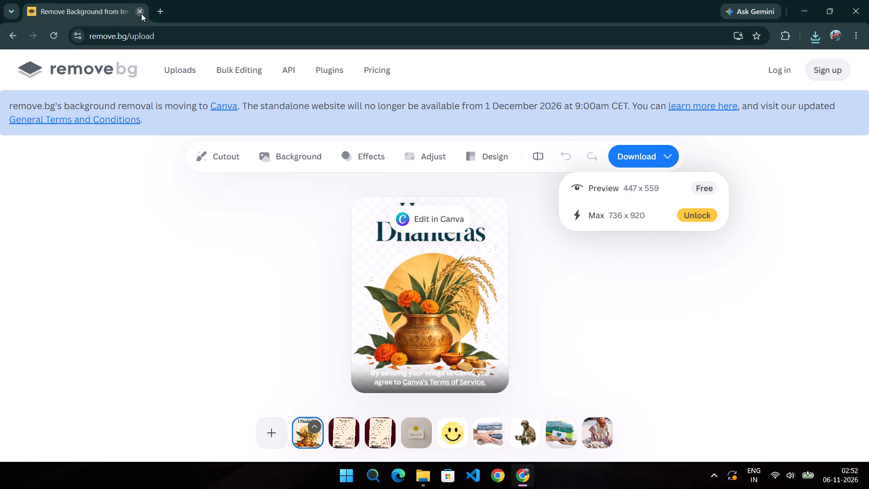
pyautogui.click(160, 14)
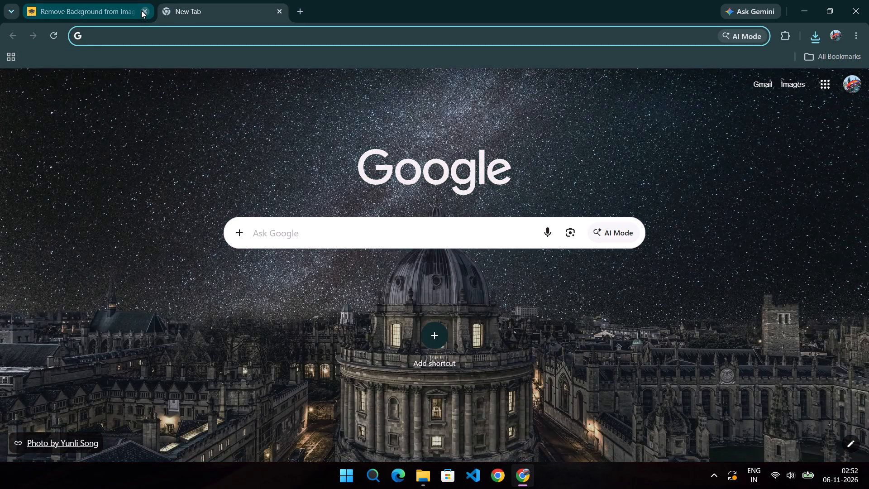
pyautogui.click(141, 10)
# Open YouTube from a Google search for yt and play the "JVKE - her" mix from the home feed.
pyautogui.click(280, 237)
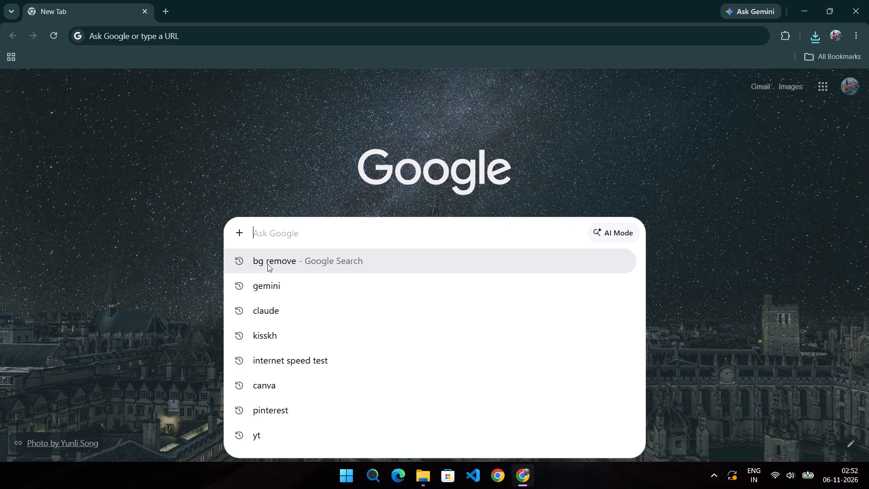
pyautogui.click(251, 432)
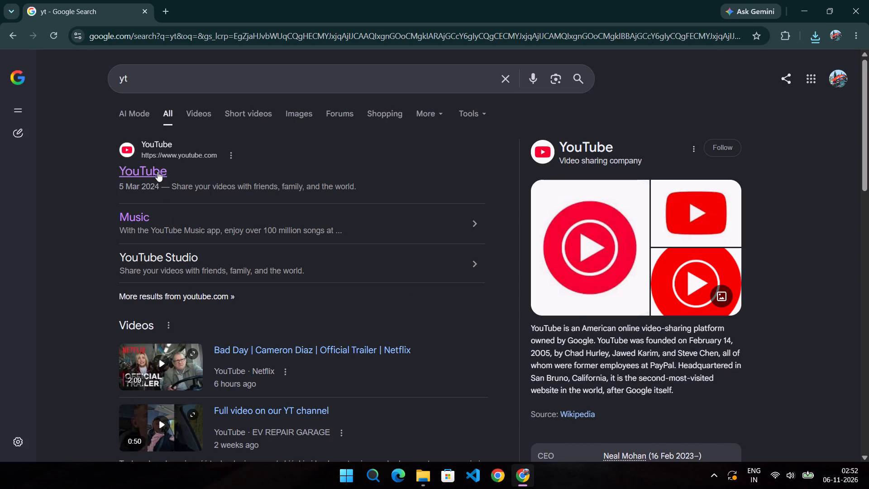
pyautogui.click(157, 170)
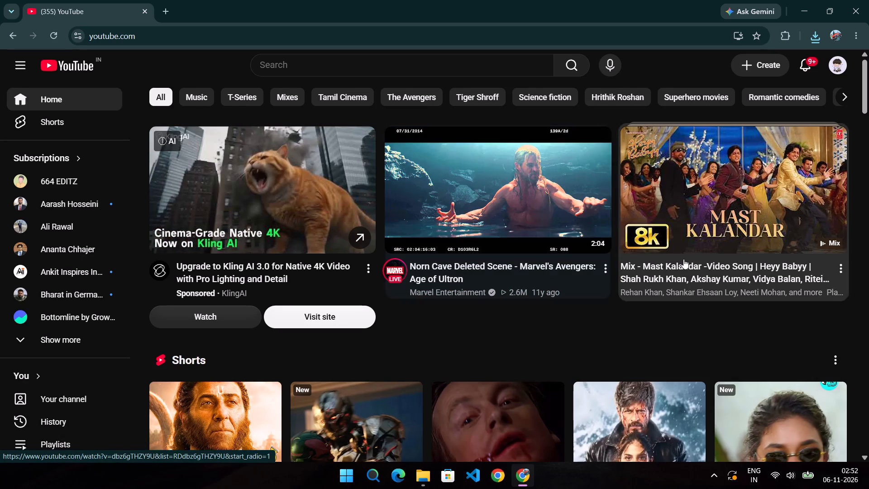
pyautogui.scroll(-6, 683, 260)
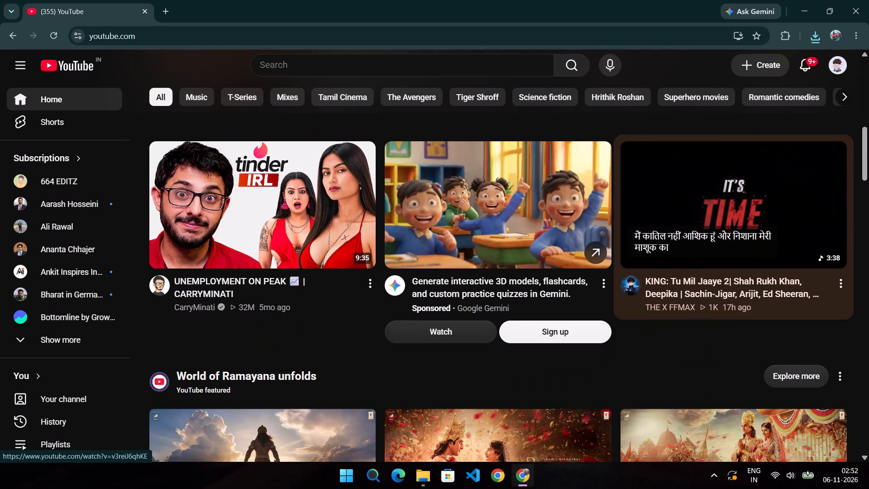
pyautogui.scroll(-1, 680, 370)
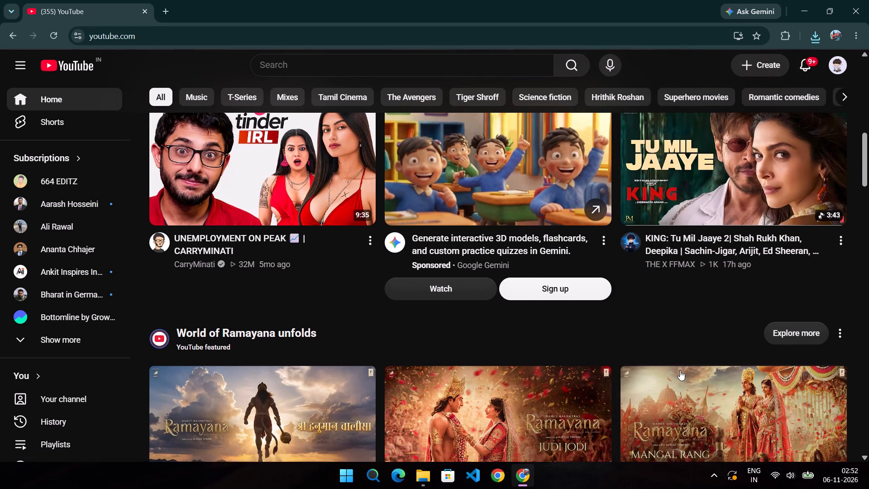
pyautogui.scroll(-4, 680, 370)
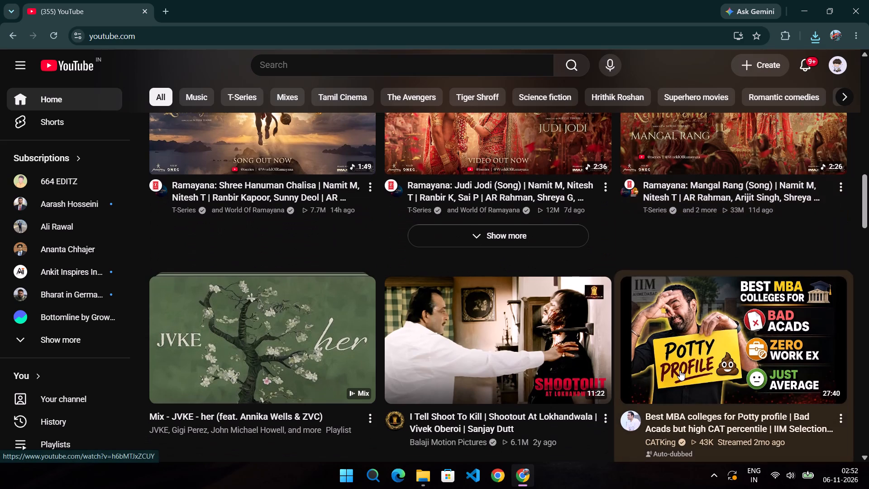
pyautogui.scroll(-3, 680, 370)
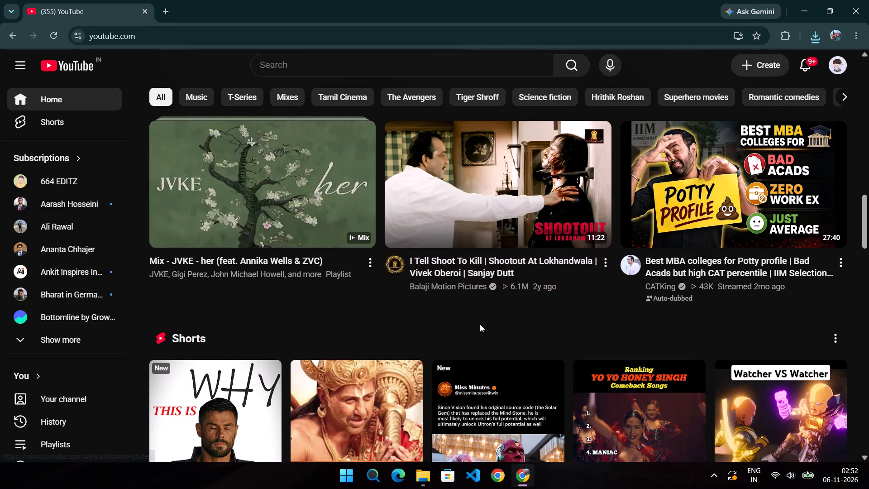
pyautogui.hscroll(-1, 480, 324)
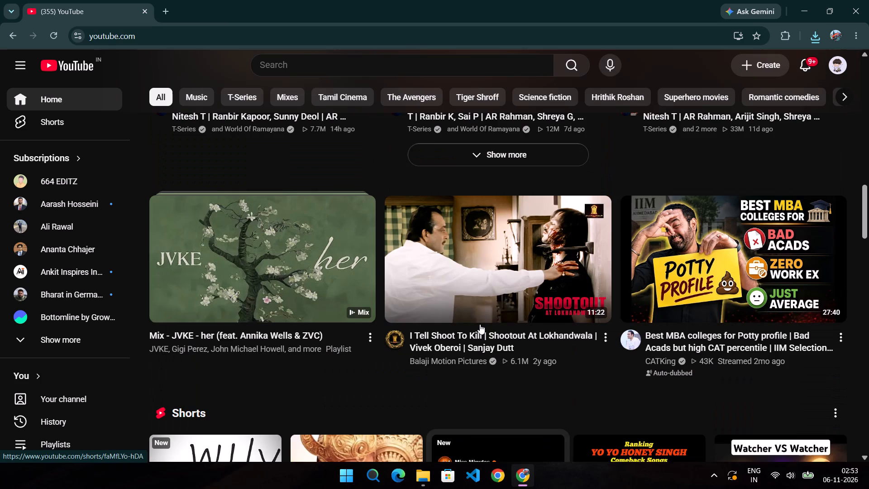
pyautogui.hscroll(-1, 480, 324)
pyautogui.click(277, 277)
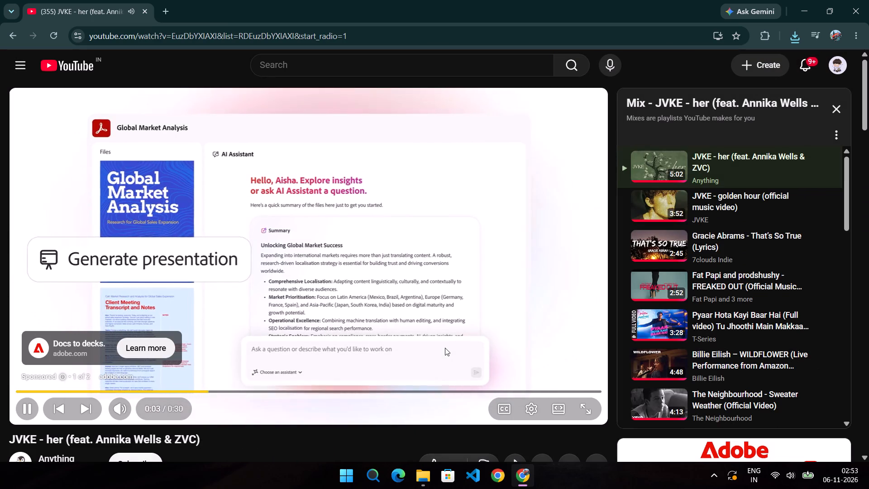
# In File Explorer, delete the four image files with numeric names and the "diwali (1)" image from the user folder.
pyautogui.click(420, 474)
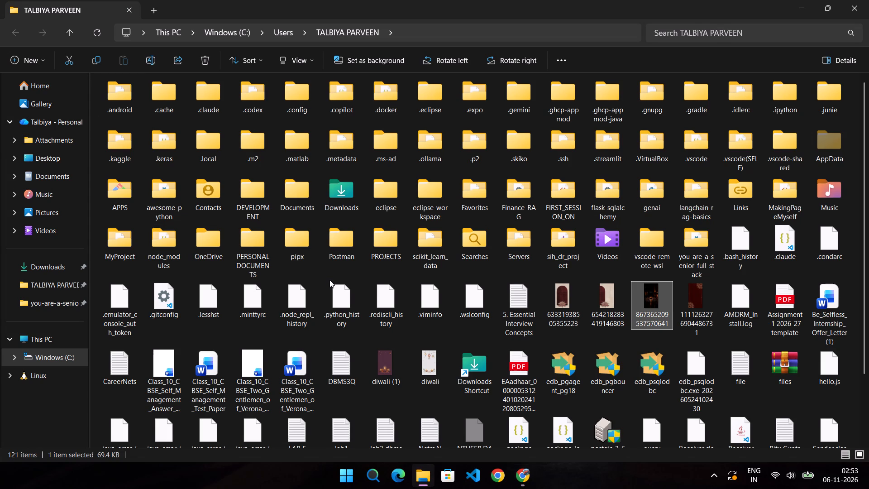
pyautogui.press('Delete')
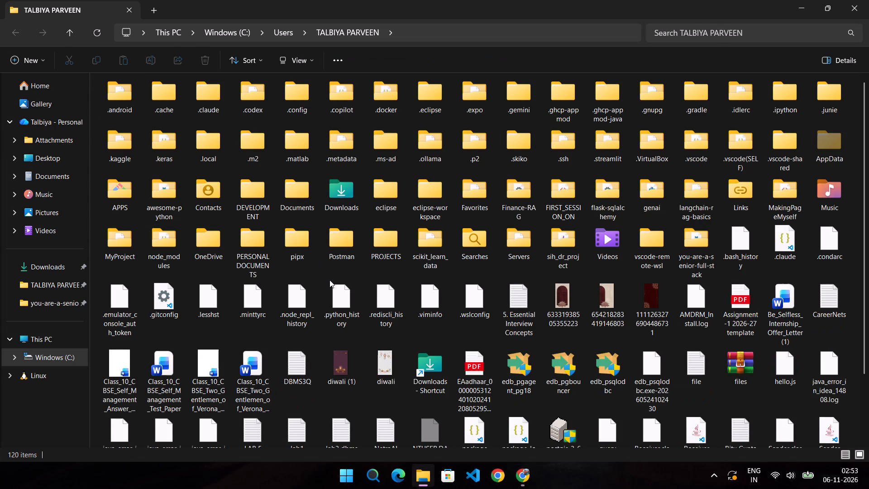
pyautogui.click(559, 317)
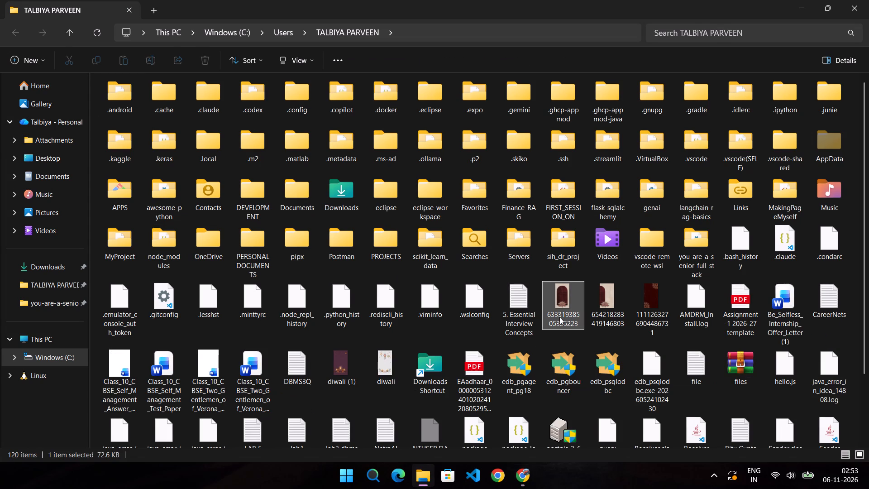
pyautogui.press('Delete')
pyautogui.press('Delete')
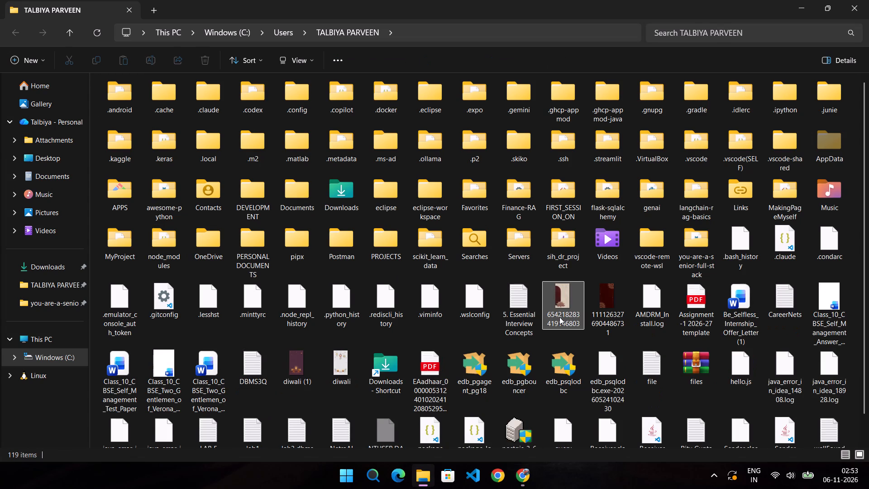
pyautogui.press('Delete')
pyautogui.click(559, 317)
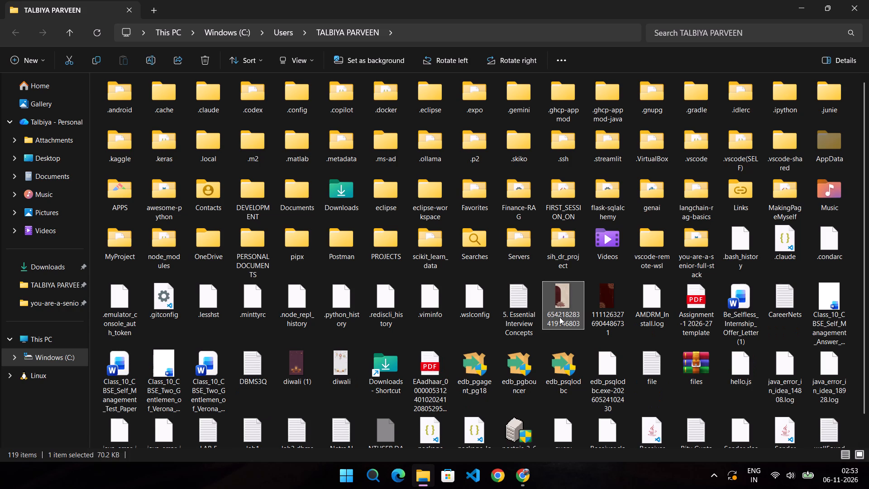
pyautogui.press('Delete')
pyautogui.click(559, 317)
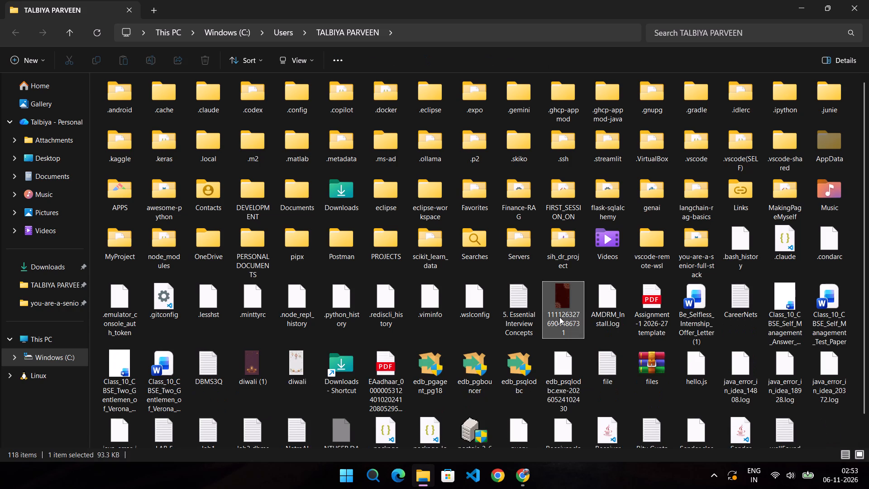
pyautogui.press('Delete')
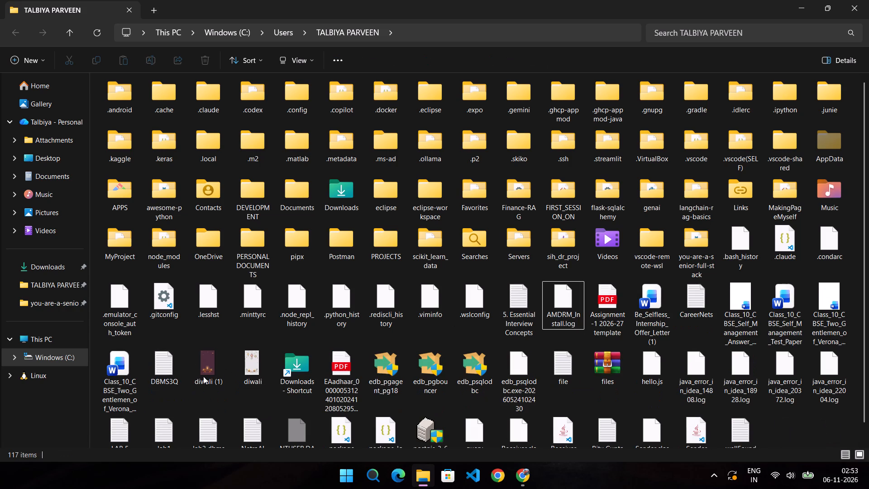
pyautogui.click(203, 376)
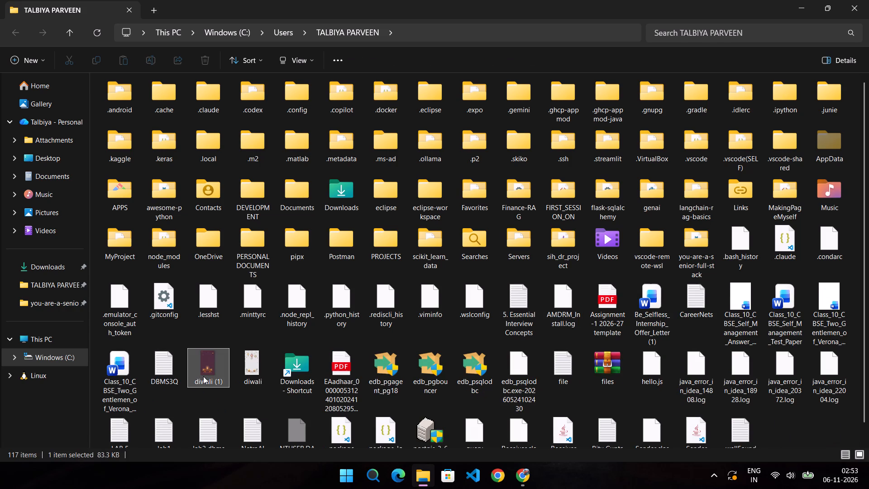
pyautogui.press('Delete')
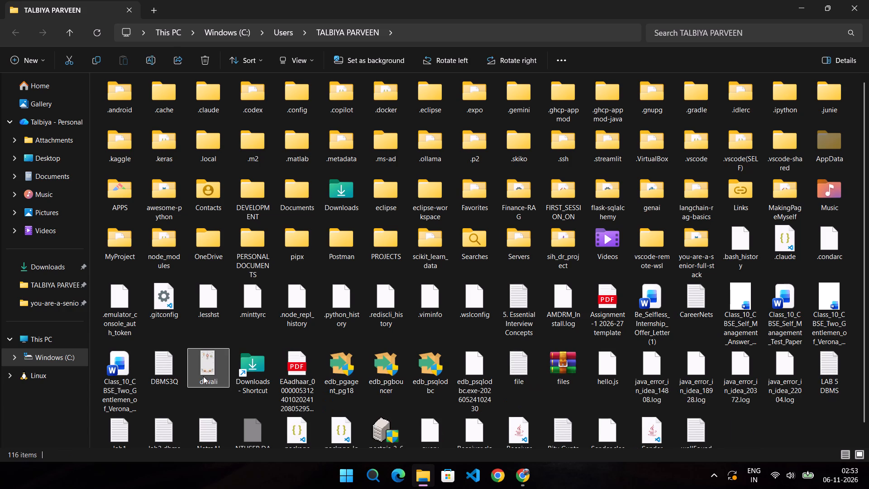
# Delete the four Class_10_CBSE documents and the "Be_Selfless_Internship_Offer_Letter (1)" document from the user folder.
pyautogui.moveTo(717, 335); pyautogui.dragTo(838, 325)
pyautogui.press('Delete')
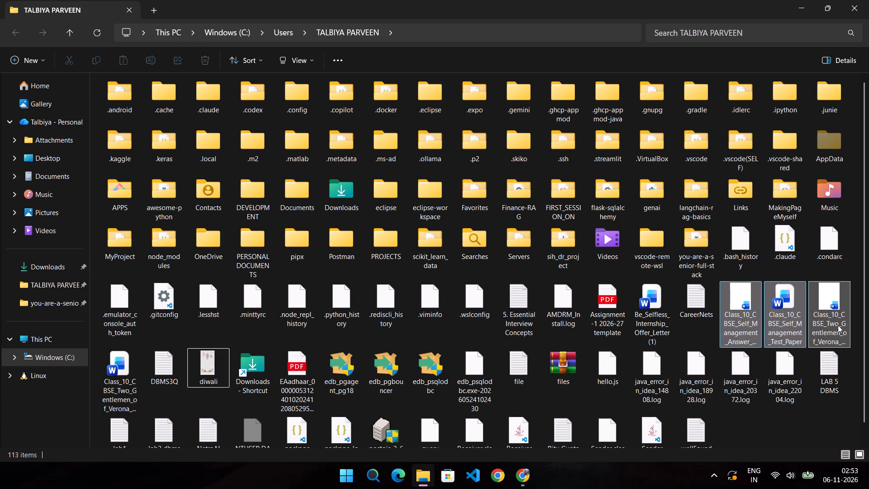
pyautogui.click(754, 312)
pyautogui.press('Delete')
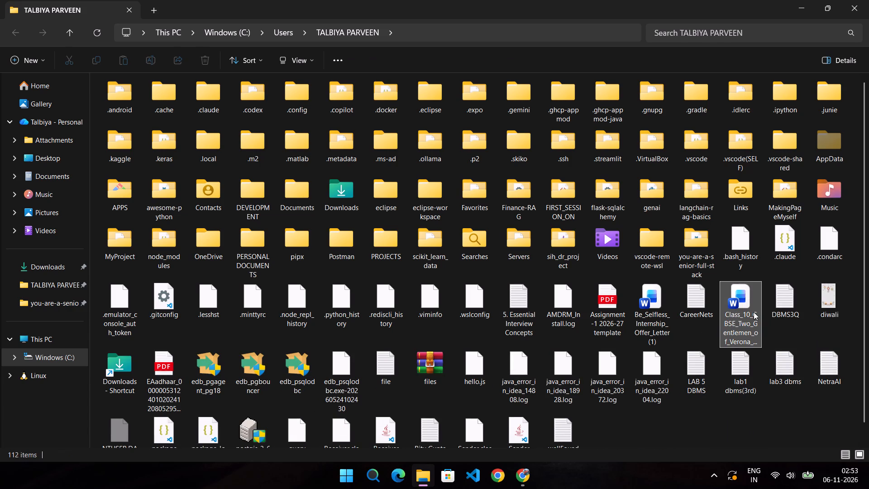
pyautogui.click(664, 314)
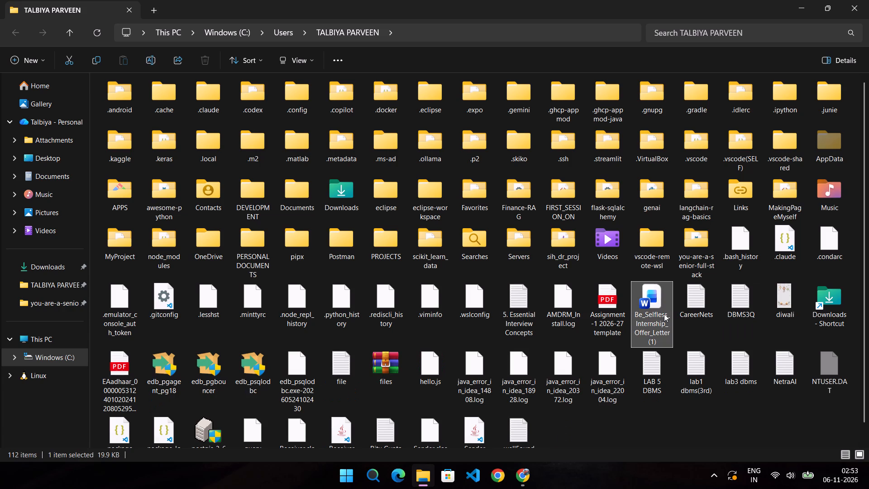
pyautogui.press('Delete')
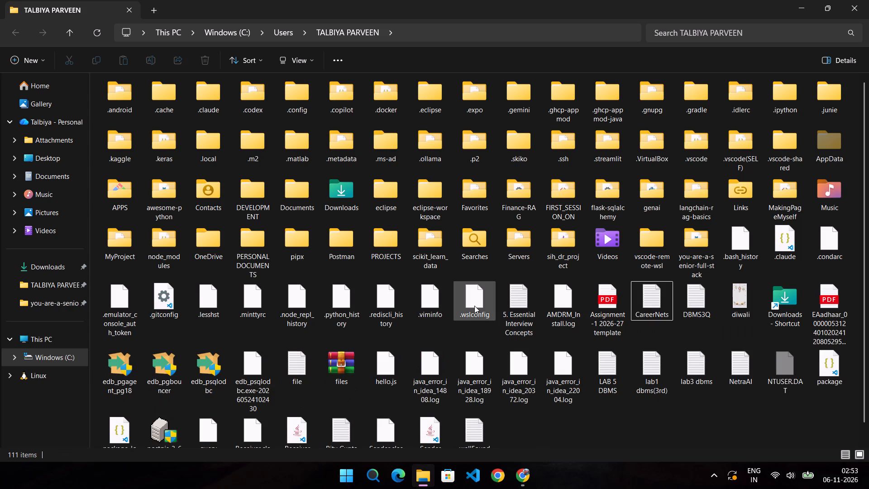
# Open the Gallery and delete the five November 2026 screenshots showing the Dhanteras carousel pages in Canva.
pyautogui.scroll(3, 474, 306)
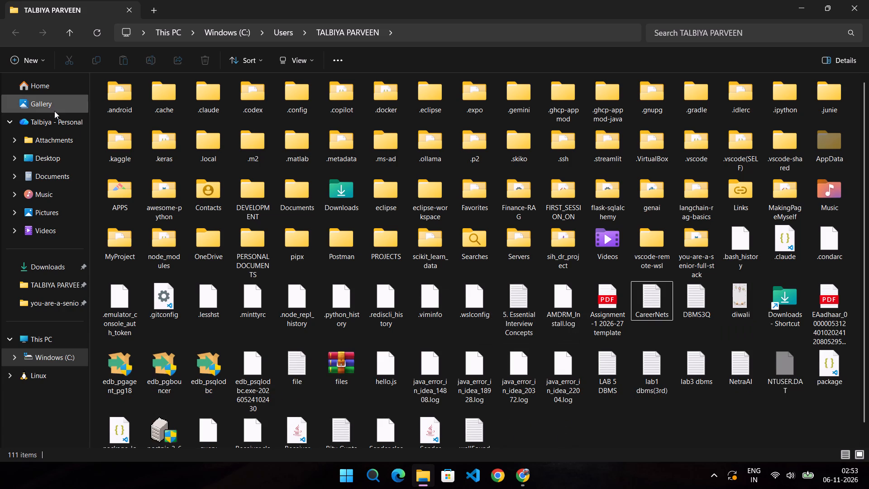
pyautogui.click(52, 107)
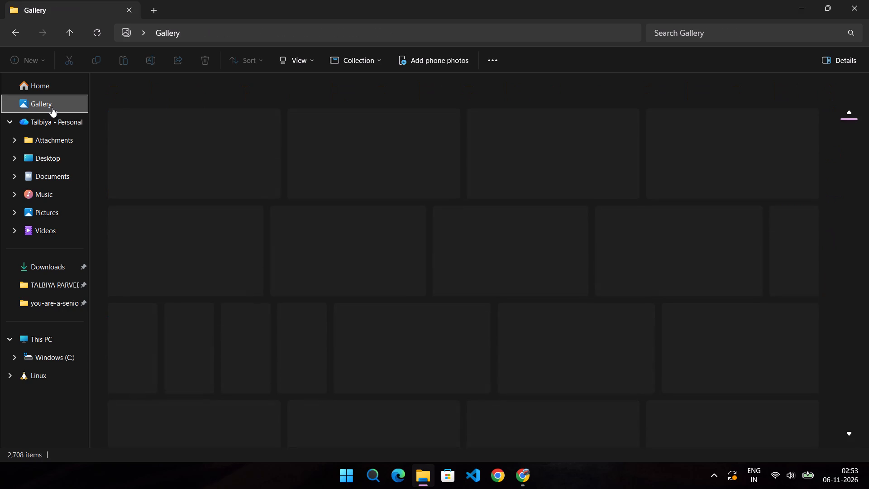
pyautogui.moveTo(101, 157); pyautogui.dragTo(492, 146)
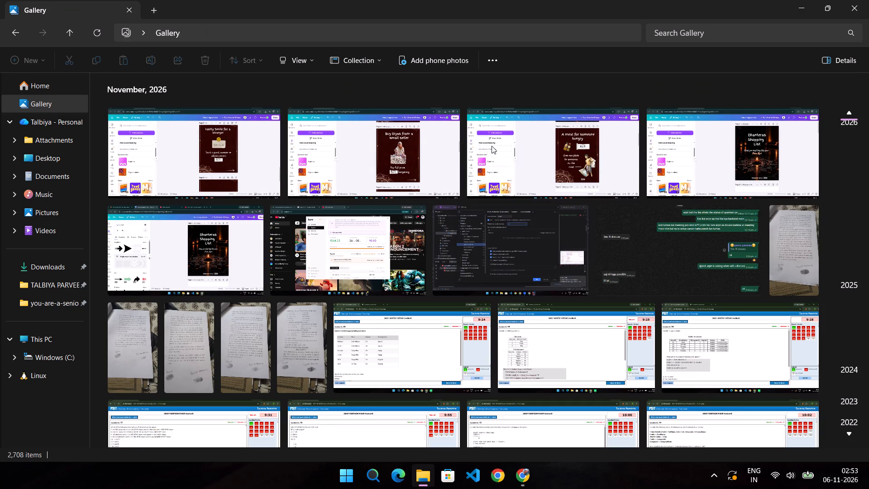
pyautogui.click(273, 137)
pyautogui.press('Delete')
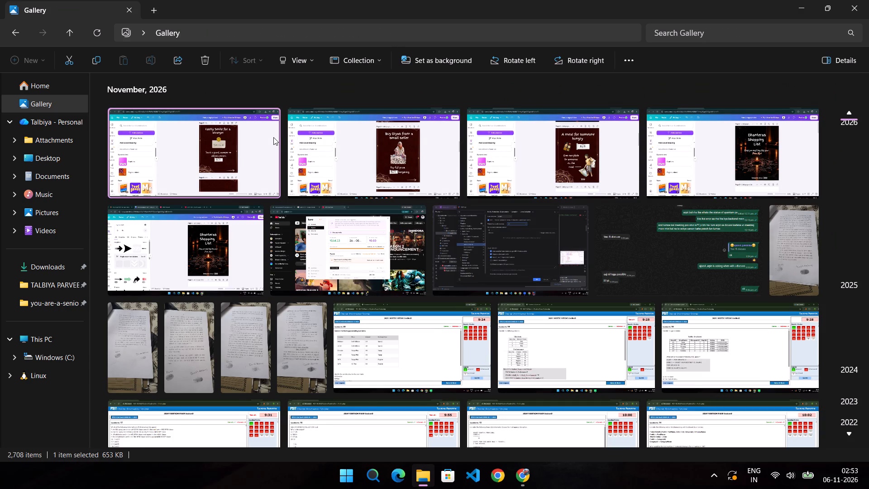
pyautogui.click(273, 137)
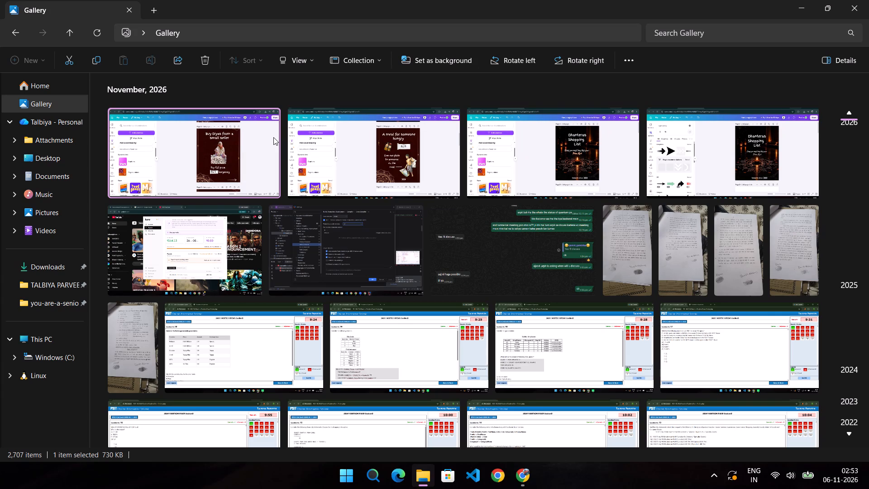
pyautogui.press('Delete')
pyautogui.click(273, 137)
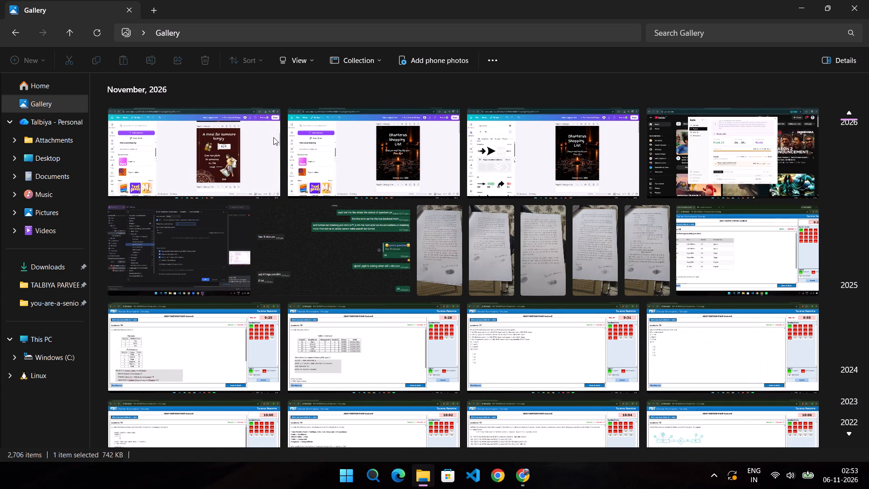
pyautogui.press('Delete')
pyautogui.click(273, 137)
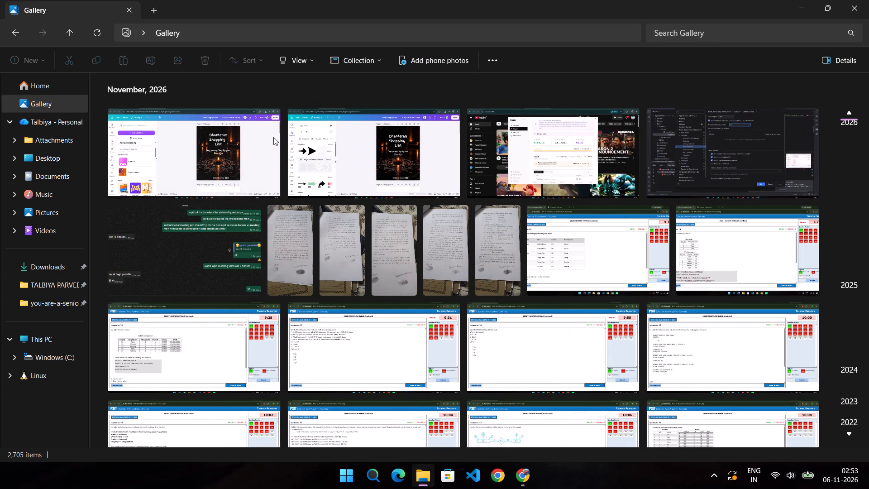
pyautogui.press('Delete')
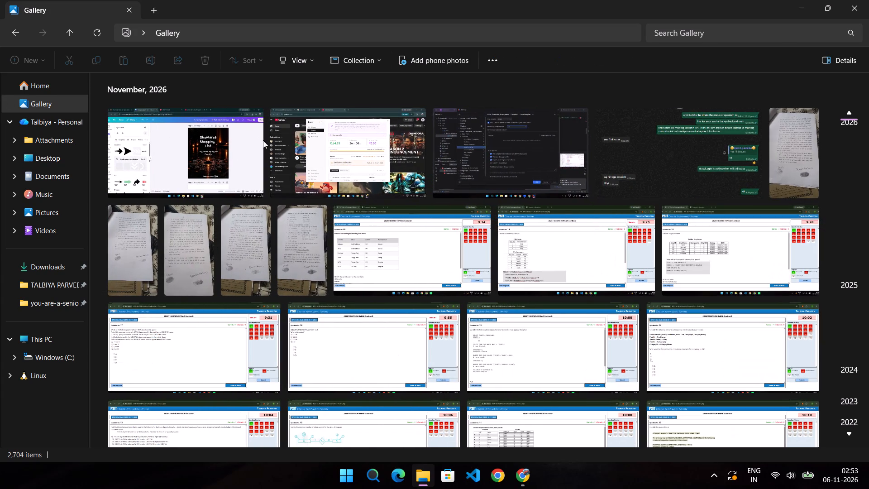
pyautogui.click(227, 155)
pyautogui.press('Delete')
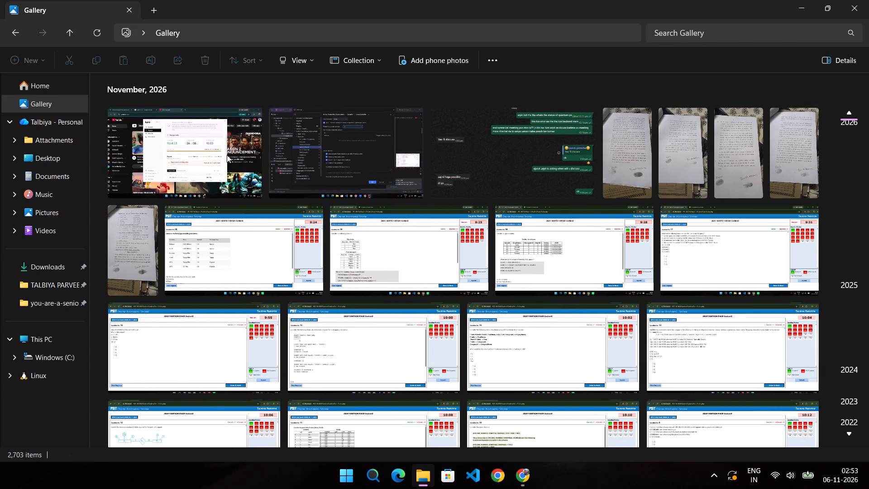
# Delete the YouTube screenshot and the code editor screenshot from the start of the Gallery's November 2026 group.
pyautogui.click(206, 155)
pyautogui.press('Delete')
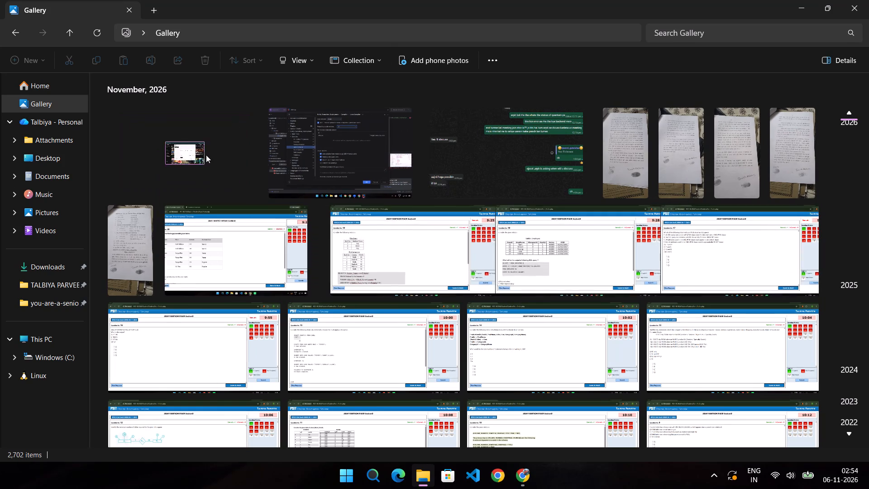
pyautogui.click(200, 155)
pyautogui.press('Delete')
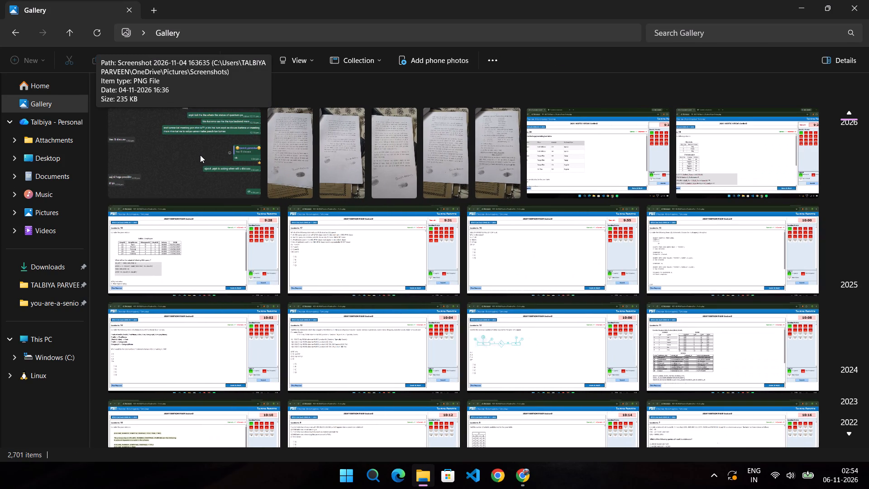
# Open the chat conversation screenshot at full size to check its content, and close the viewer.
pyautogui.click(200, 155)
pyautogui.doubleClick(200, 155)
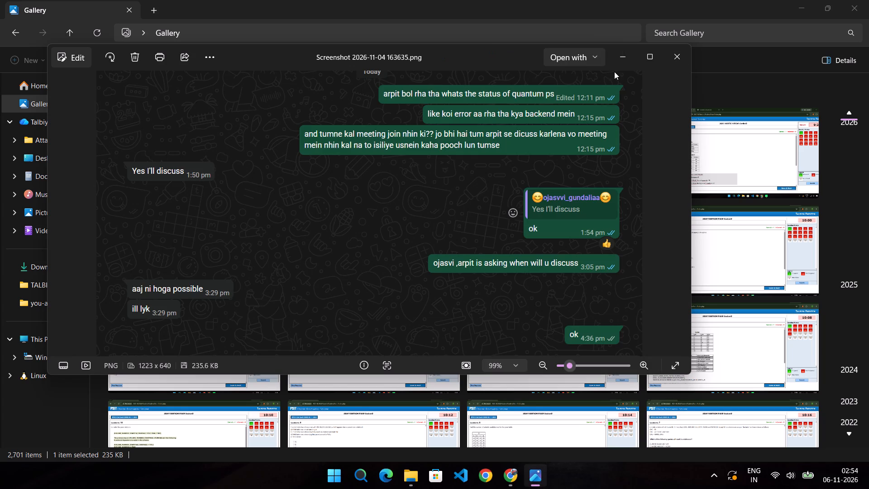
pyautogui.click(665, 70)
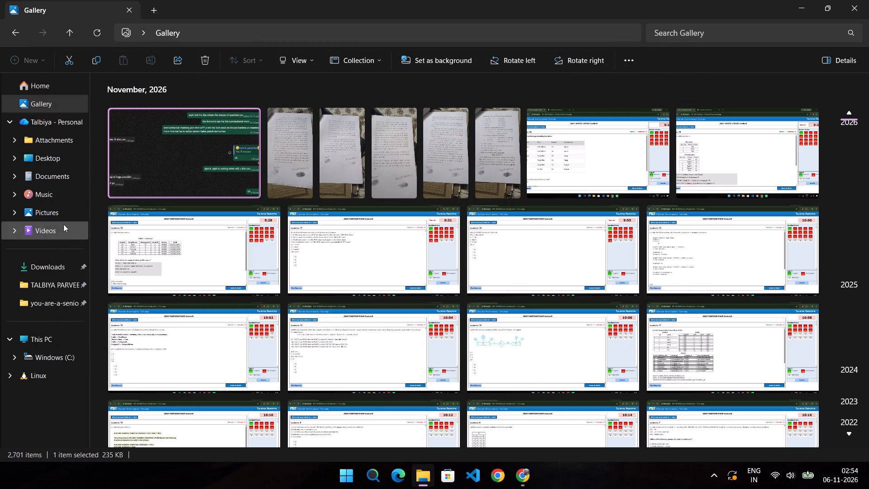
# Delete all of today's source images from the Downloads folder, keeping only the "Your paragraph text" ZIP archive.
pyautogui.click(56, 269)
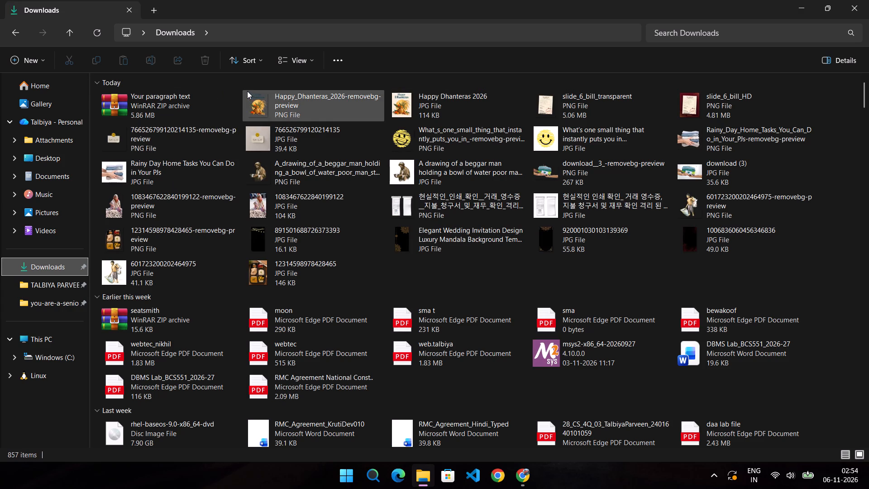
pyautogui.moveTo(414, 274); pyautogui.dragTo(168, 143)
pyautogui.press('Delete')
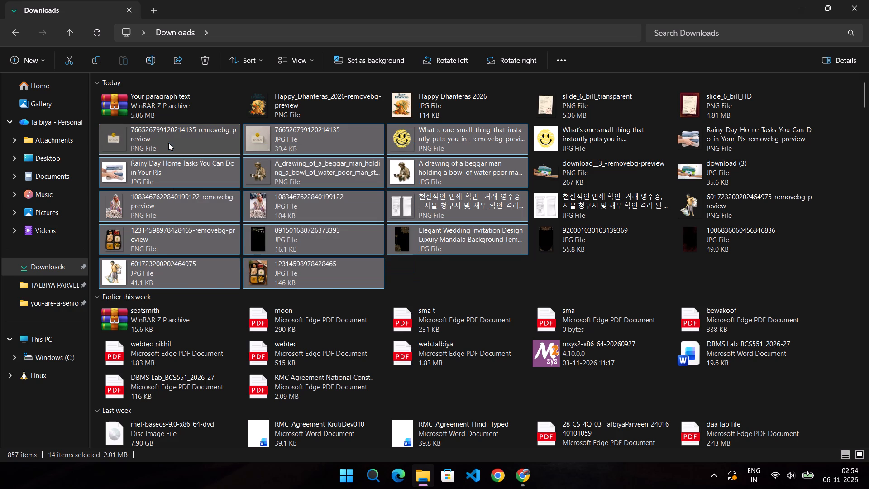
pyautogui.moveTo(555, 181); pyautogui.dragTo(203, 143)
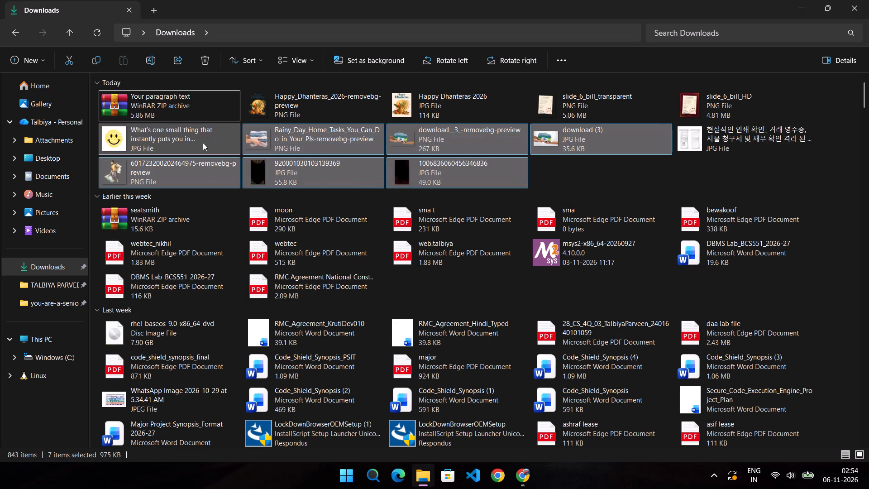
pyautogui.press('Delete')
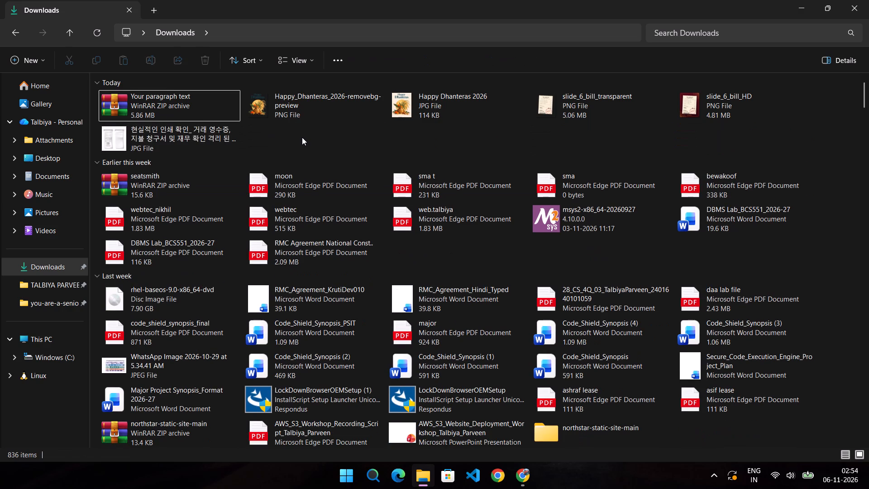
pyautogui.moveTo(276, 136); pyautogui.dragTo(685, 94)
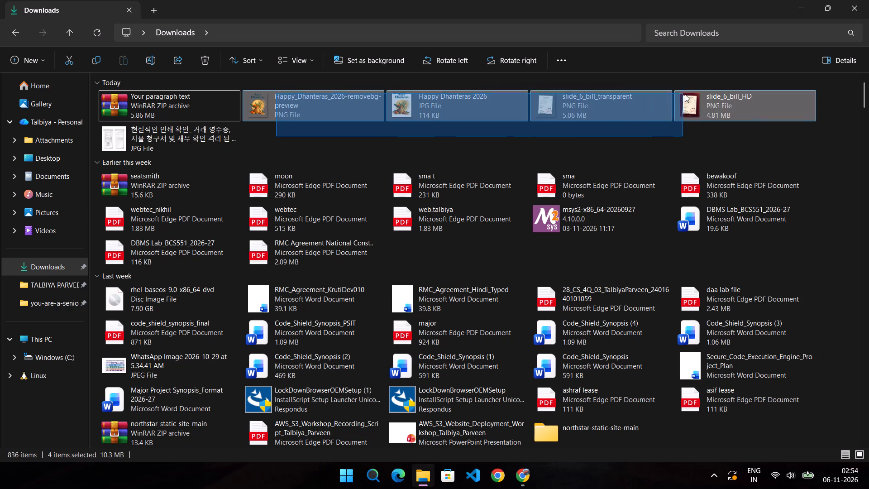
pyautogui.moveTo(685, 94); pyautogui.dragTo(711, 99)
pyautogui.press('Delete')
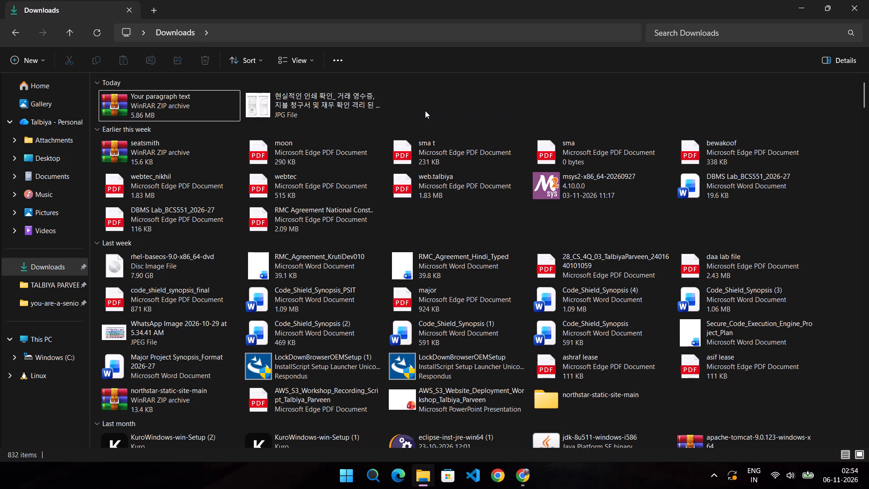
pyautogui.moveTo(425, 110); pyautogui.dragTo(349, 102)
pyautogui.press('Delete')
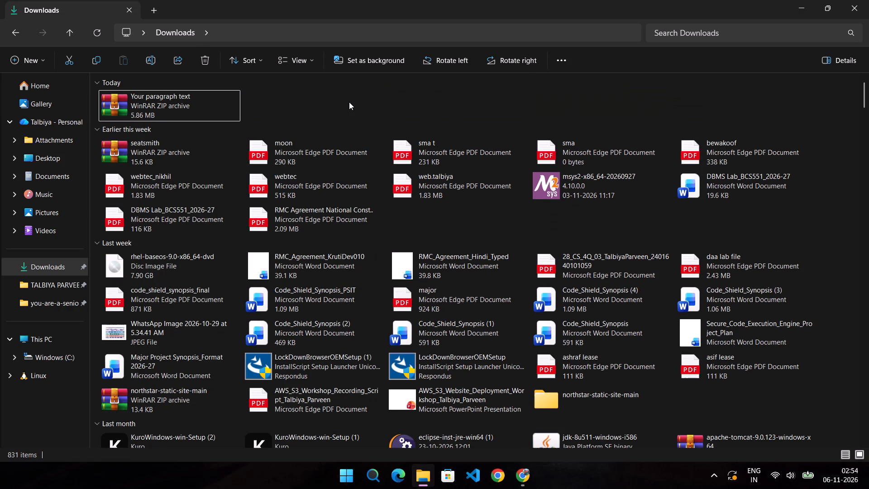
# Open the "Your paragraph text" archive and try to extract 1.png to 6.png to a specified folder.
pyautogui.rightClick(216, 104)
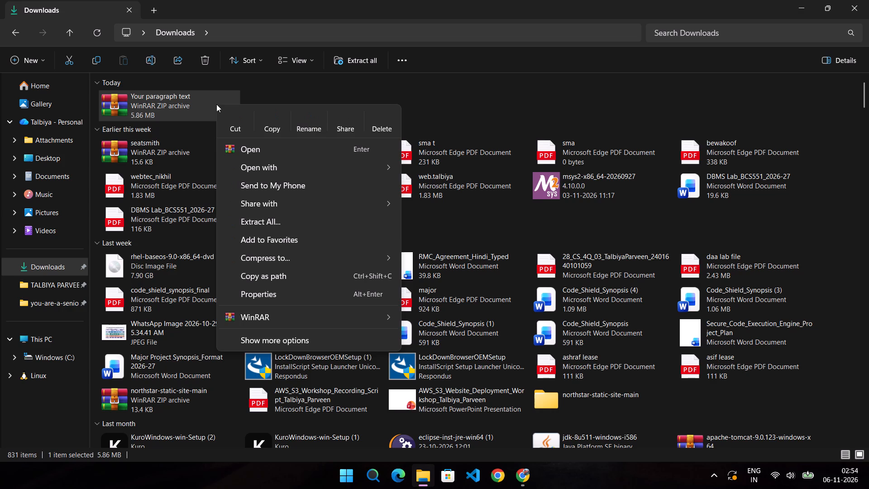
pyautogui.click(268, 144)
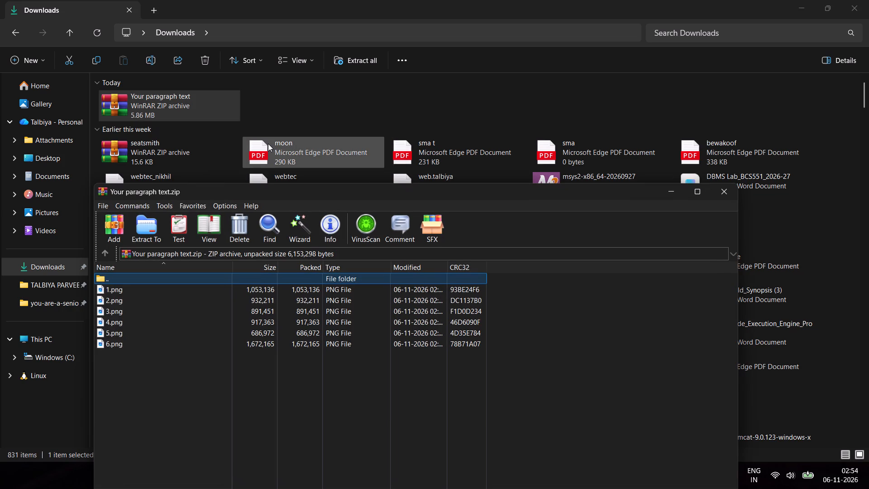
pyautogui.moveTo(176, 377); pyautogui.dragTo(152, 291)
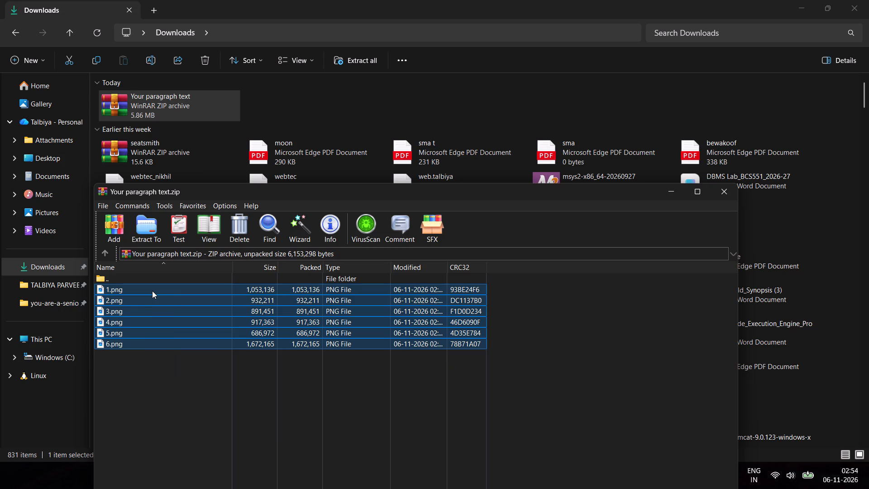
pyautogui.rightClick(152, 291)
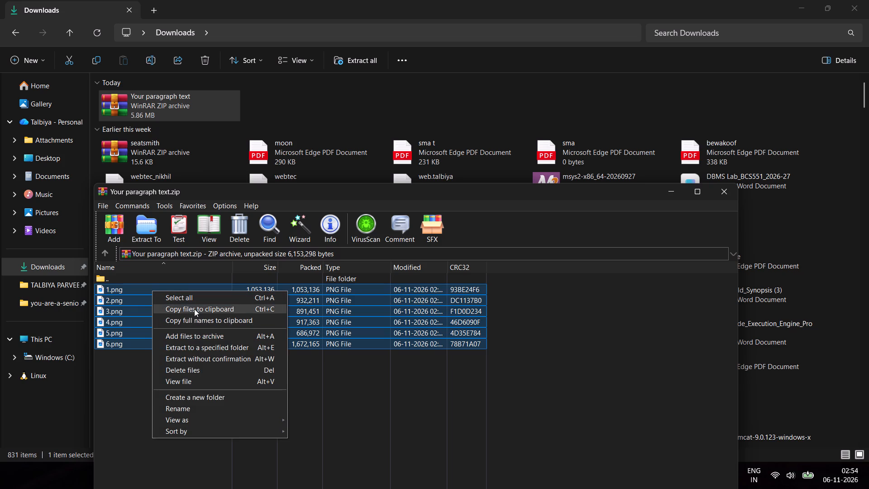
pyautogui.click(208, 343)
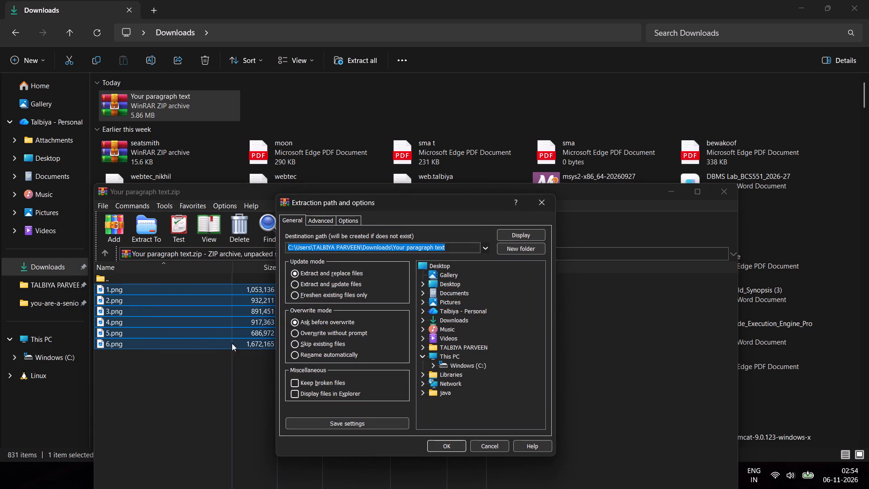
# Extract 1.png to 6.png from the "Your paragraph text" archive into the OneDrive Pictures folder, and minimize the archive window.
pyautogui.click(481, 446)
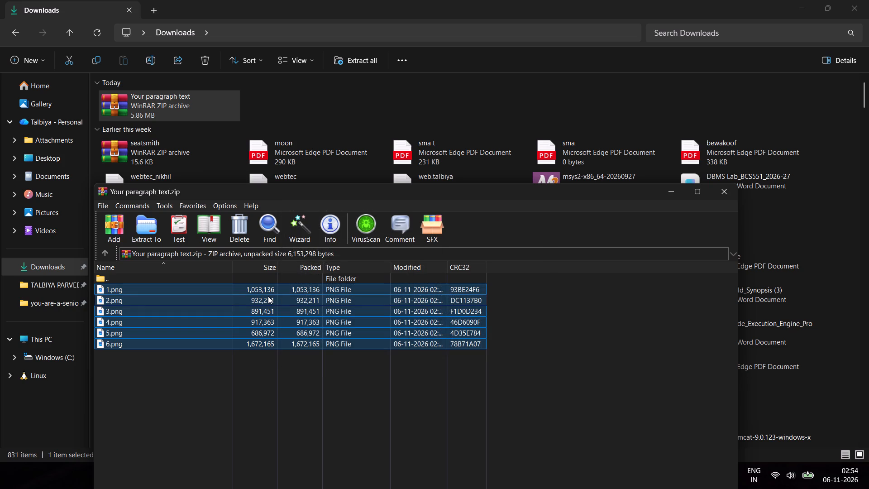
pyautogui.click(143, 226)
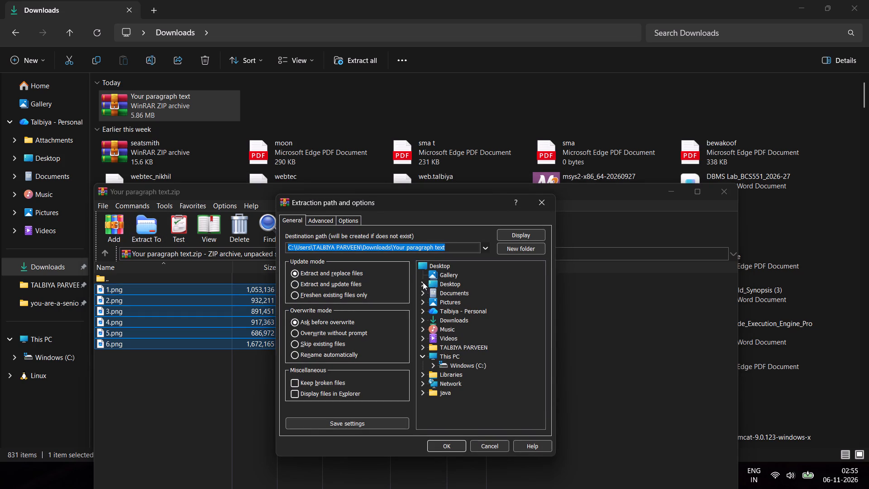
pyautogui.click(422, 321)
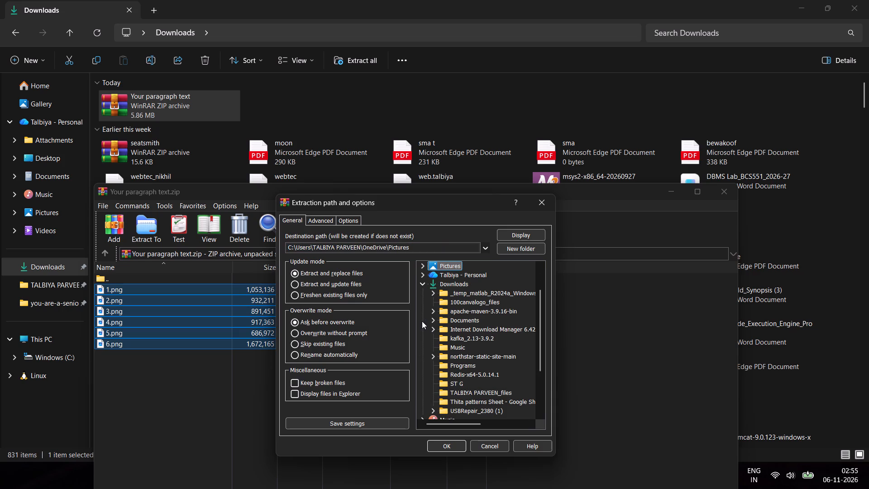
pyautogui.scroll(-4, 457, 363)
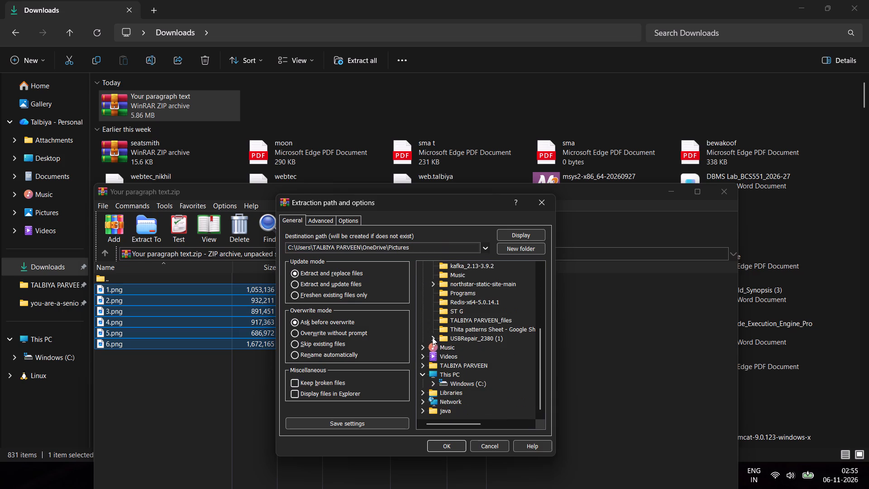
pyautogui.scroll(3, 432, 337)
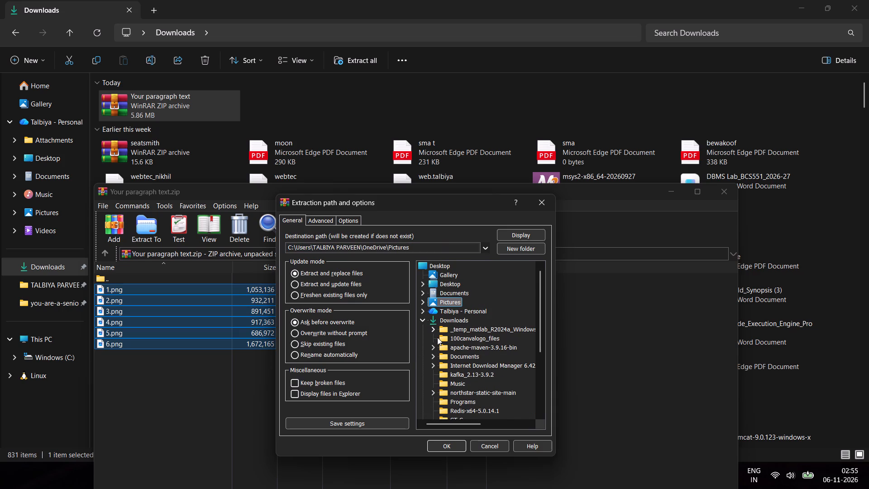
pyautogui.scroll(-3, 437, 337)
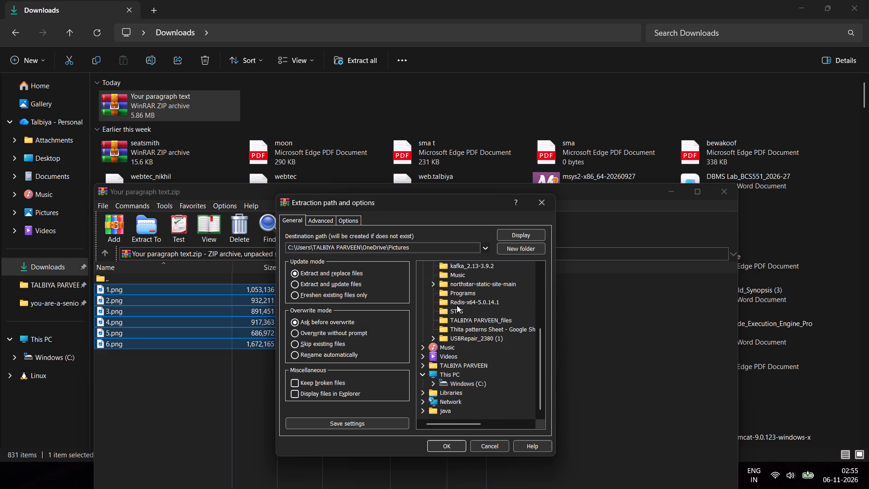
pyautogui.click(438, 448)
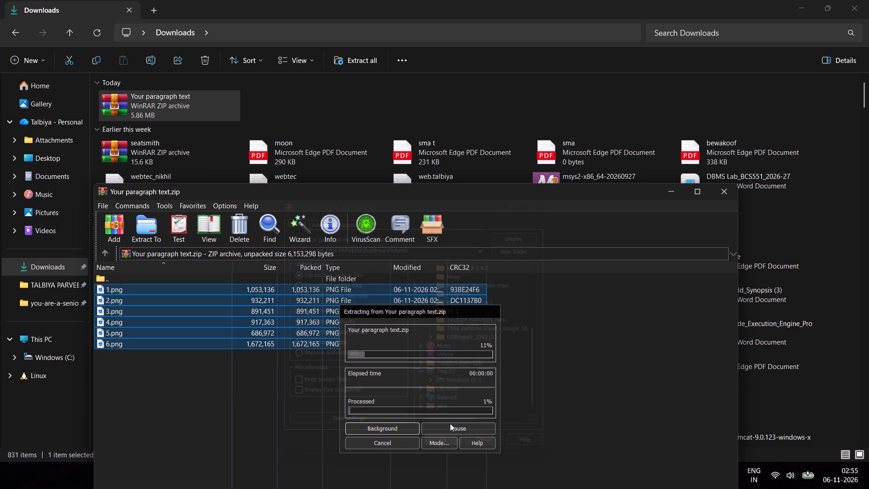
pyautogui.click(515, 307)
pyautogui.click(676, 191)
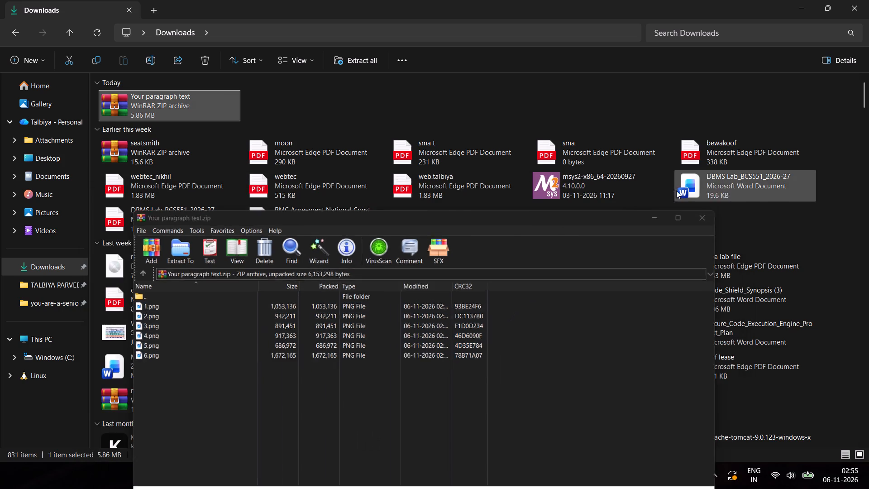
# Look through the Downloads folder for the extracted carousel PNG files, and recheck the contents of the "Your paragraph text" archive.
pyautogui.scroll(-12, 449, 308)
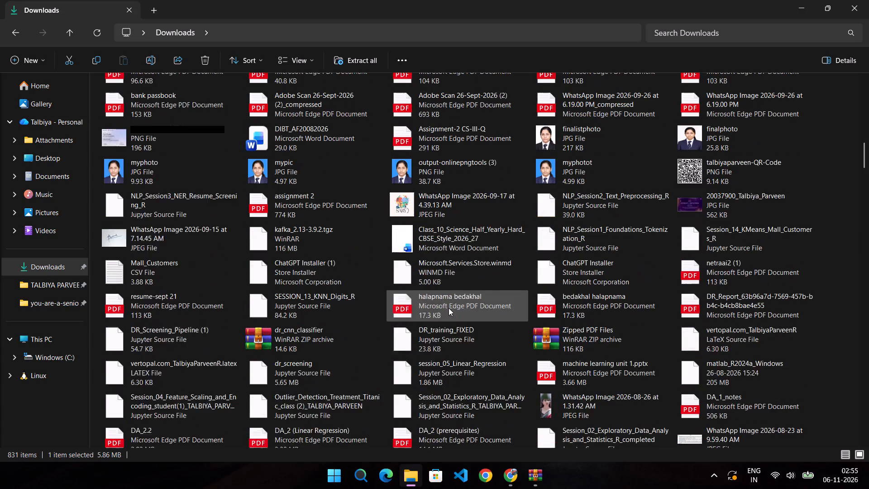
pyautogui.scroll(-7, 449, 308)
pyautogui.scroll(6, 449, 308)
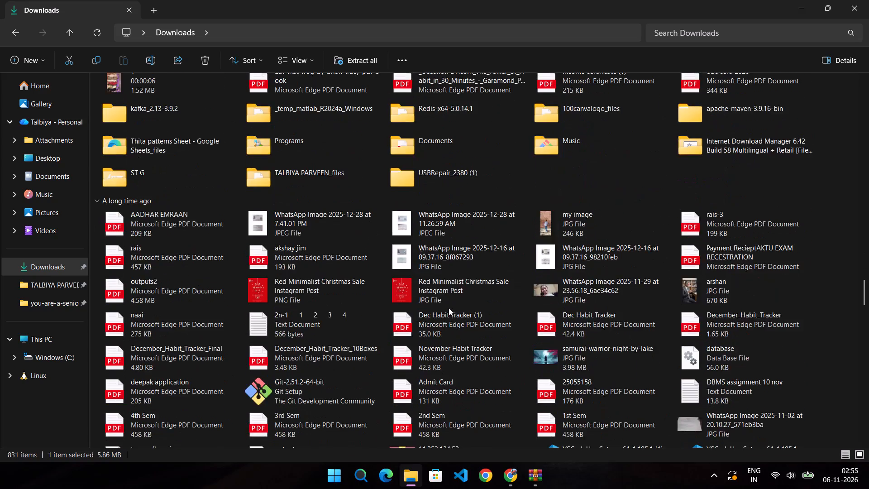
pyautogui.scroll(14, 449, 308)
pyautogui.scroll(18, 449, 308)
pyautogui.scroll(6, 449, 308)
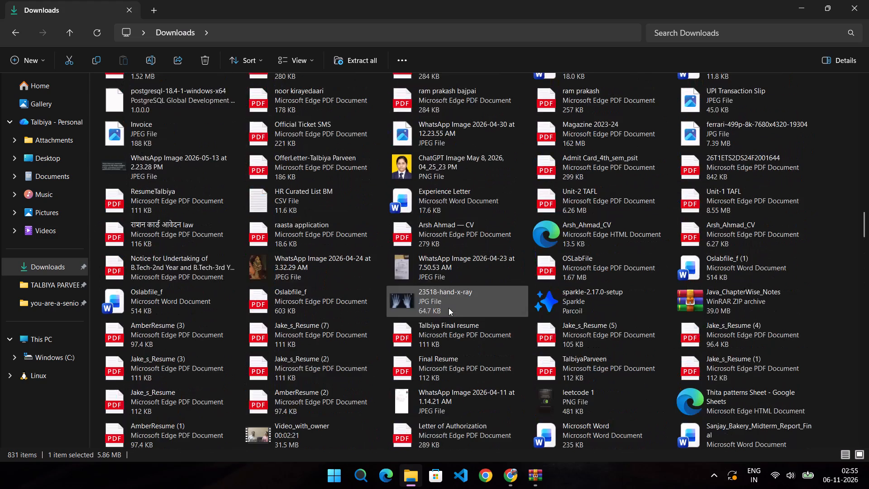
pyautogui.scroll(9, 449, 308)
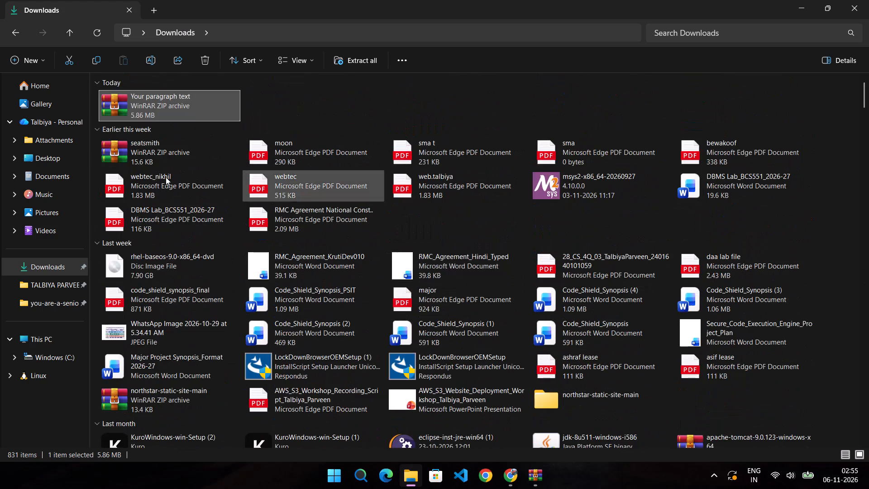
pyautogui.click(66, 271)
pyautogui.click(66, 271)
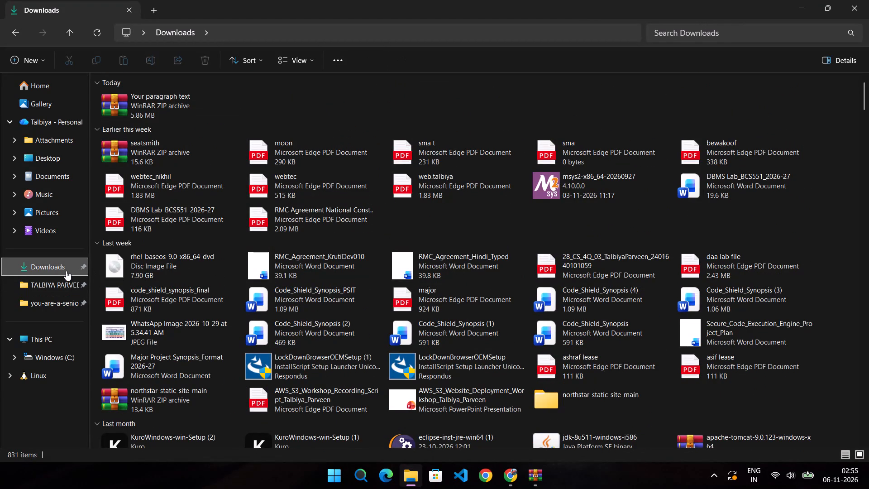
pyautogui.doubleClick(164, 96)
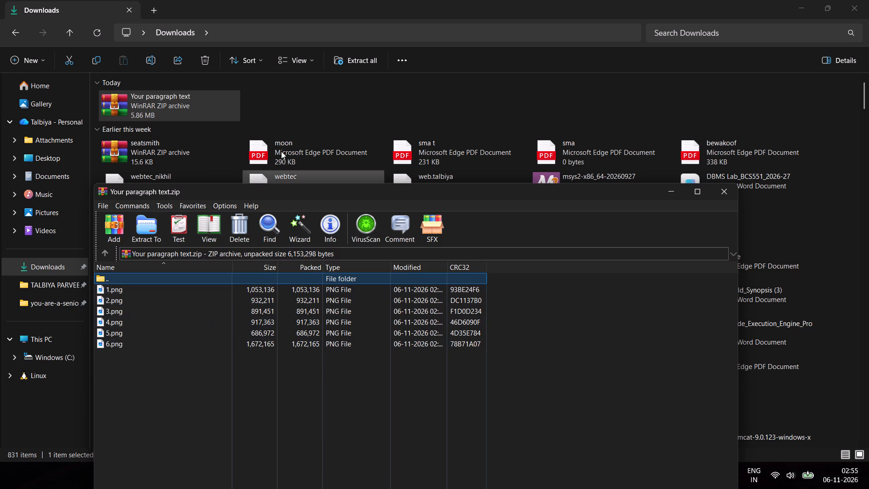
pyautogui.click(724, 192)
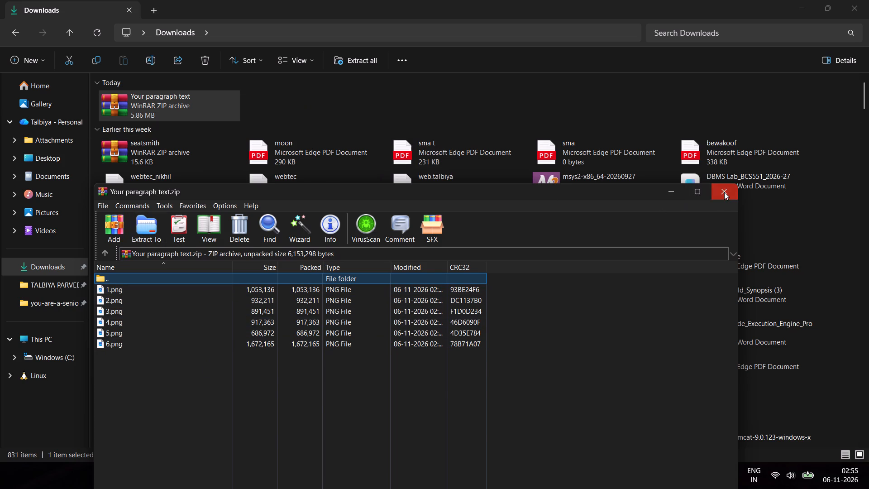
# Extract the whole "Your paragraph text" archive into a folder of the same name in Downloads.
pyautogui.rightClick(156, 94)
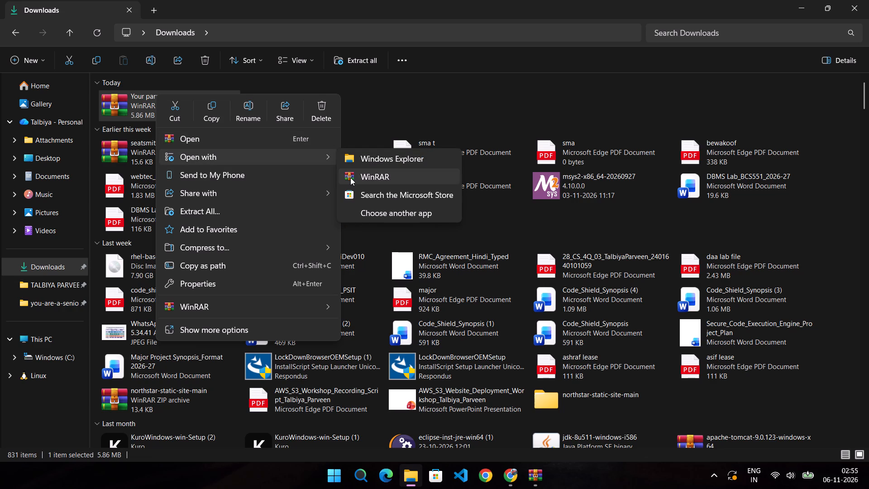
pyautogui.click(226, 209)
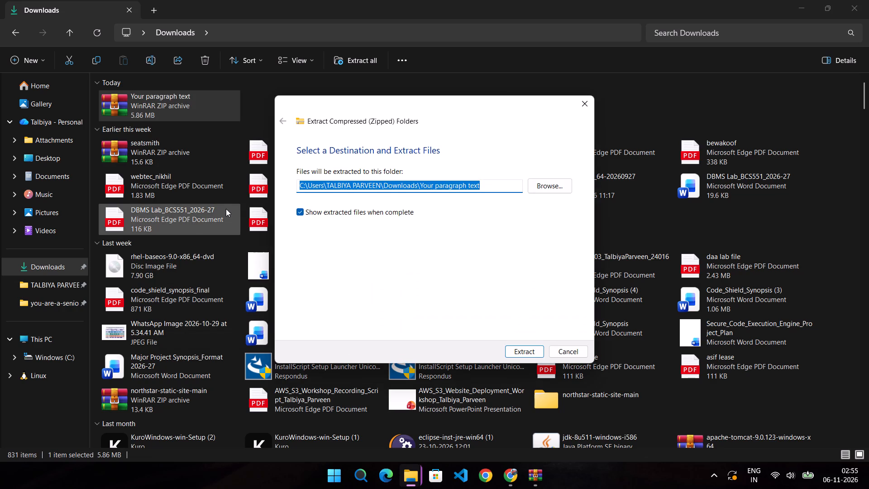
# Extract the archive's files into the "Your paragraph text" folder in Downloads.
pyautogui.click(519, 347)
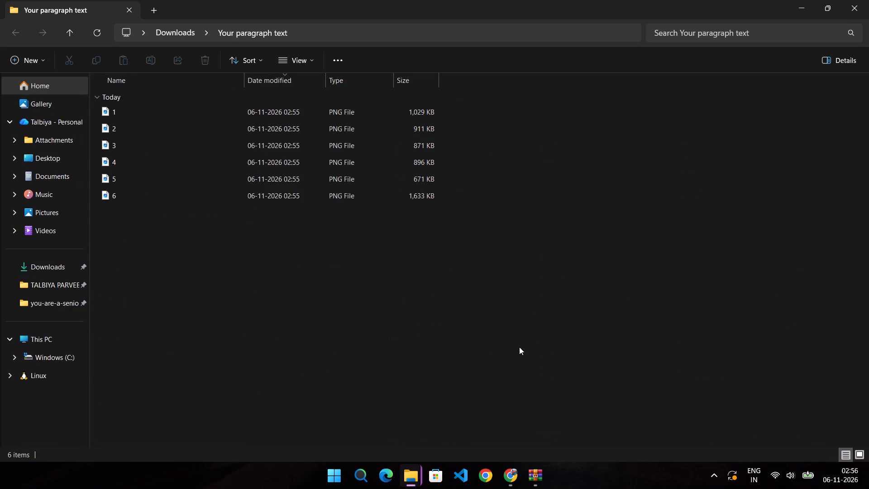
# Copy all six extracted PNG files, 1 to 6, from the "Your paragraph text" folder.
pyautogui.moveTo(368, 256); pyautogui.dragTo(396, 259)
pyautogui.click(396, 259)
pyautogui.moveTo(468, 109); pyautogui.dragTo(322, 190)
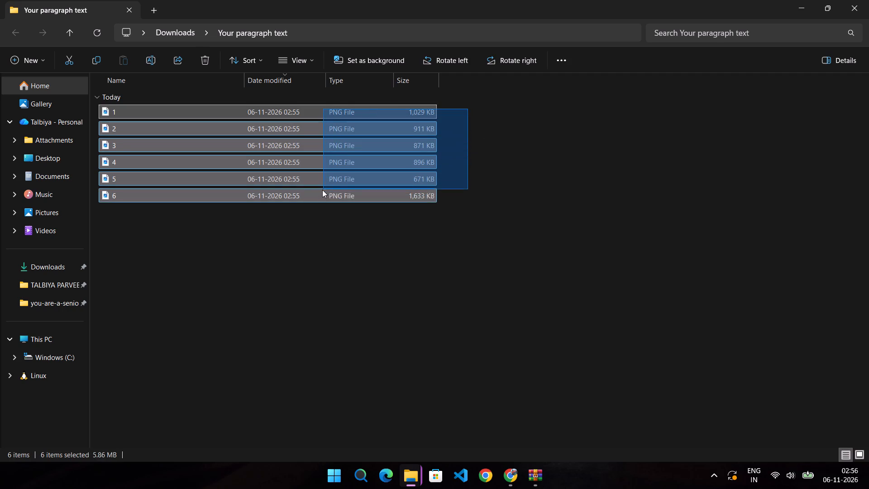
pyautogui.moveTo(322, 190); pyautogui.dragTo(319, 197)
pyautogui.rightClick(296, 144)
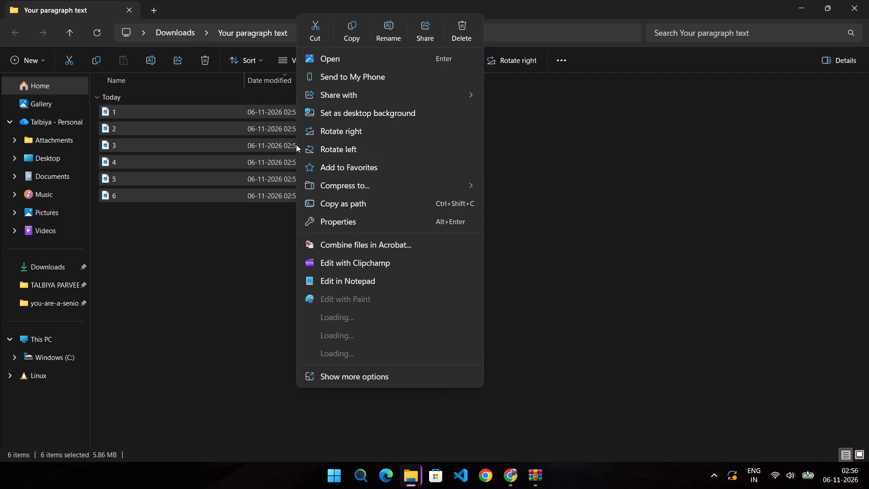
pyautogui.click(357, 39)
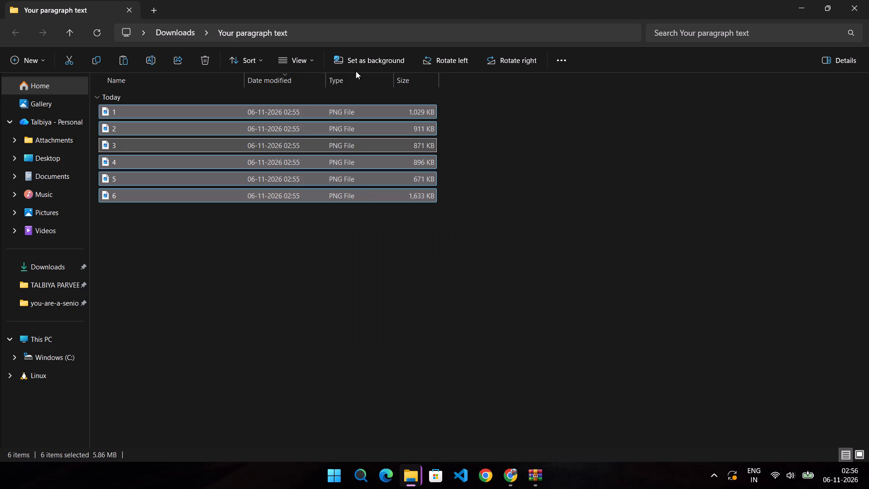
# Switch to Chrome and search for "wtsp" in a new tab to reach WhatsApp Web.
pyautogui.click(504, 474)
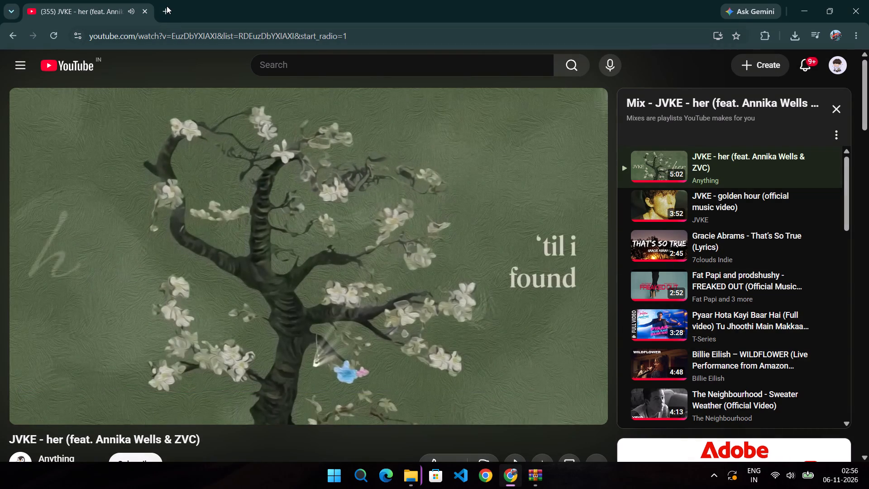
pyautogui.click(167, 6)
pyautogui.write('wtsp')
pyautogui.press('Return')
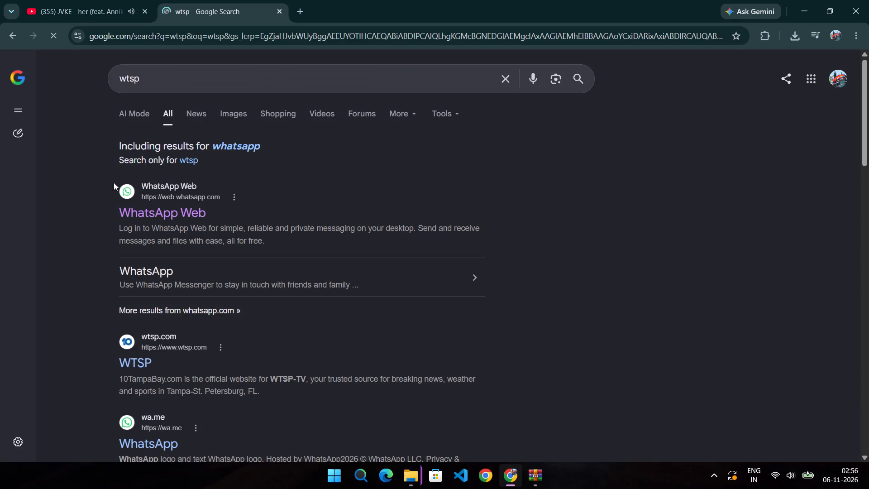
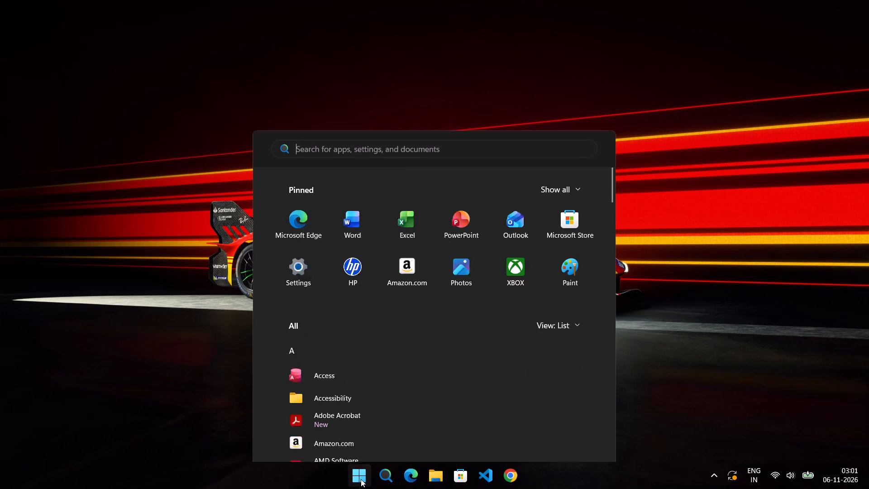
# Install the pending updates and shut down the PC.
pyautogui.click(576, 445)
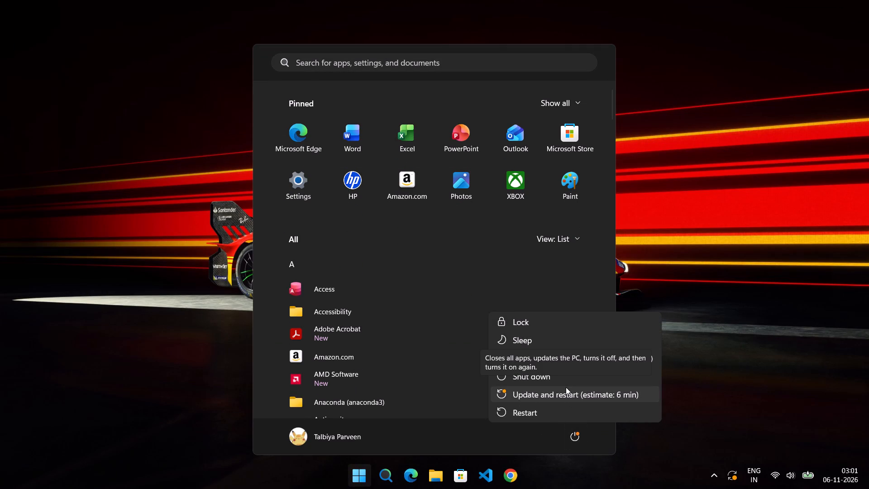
pyautogui.click(564, 357)
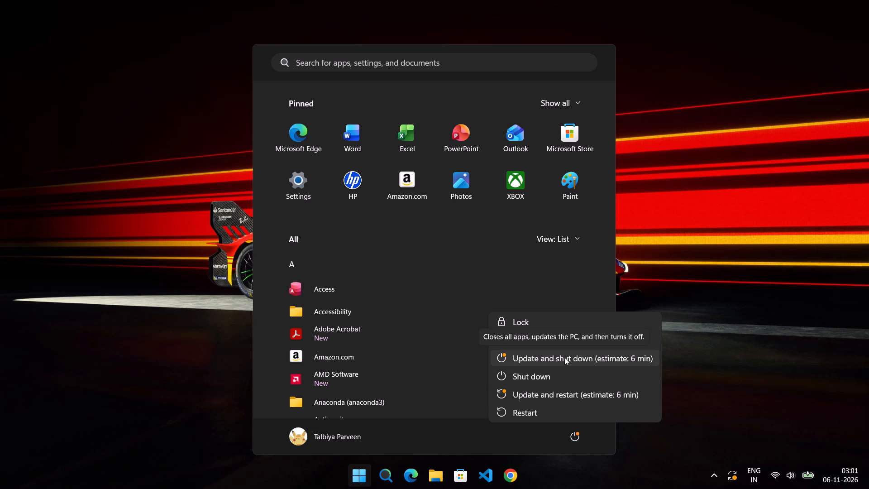